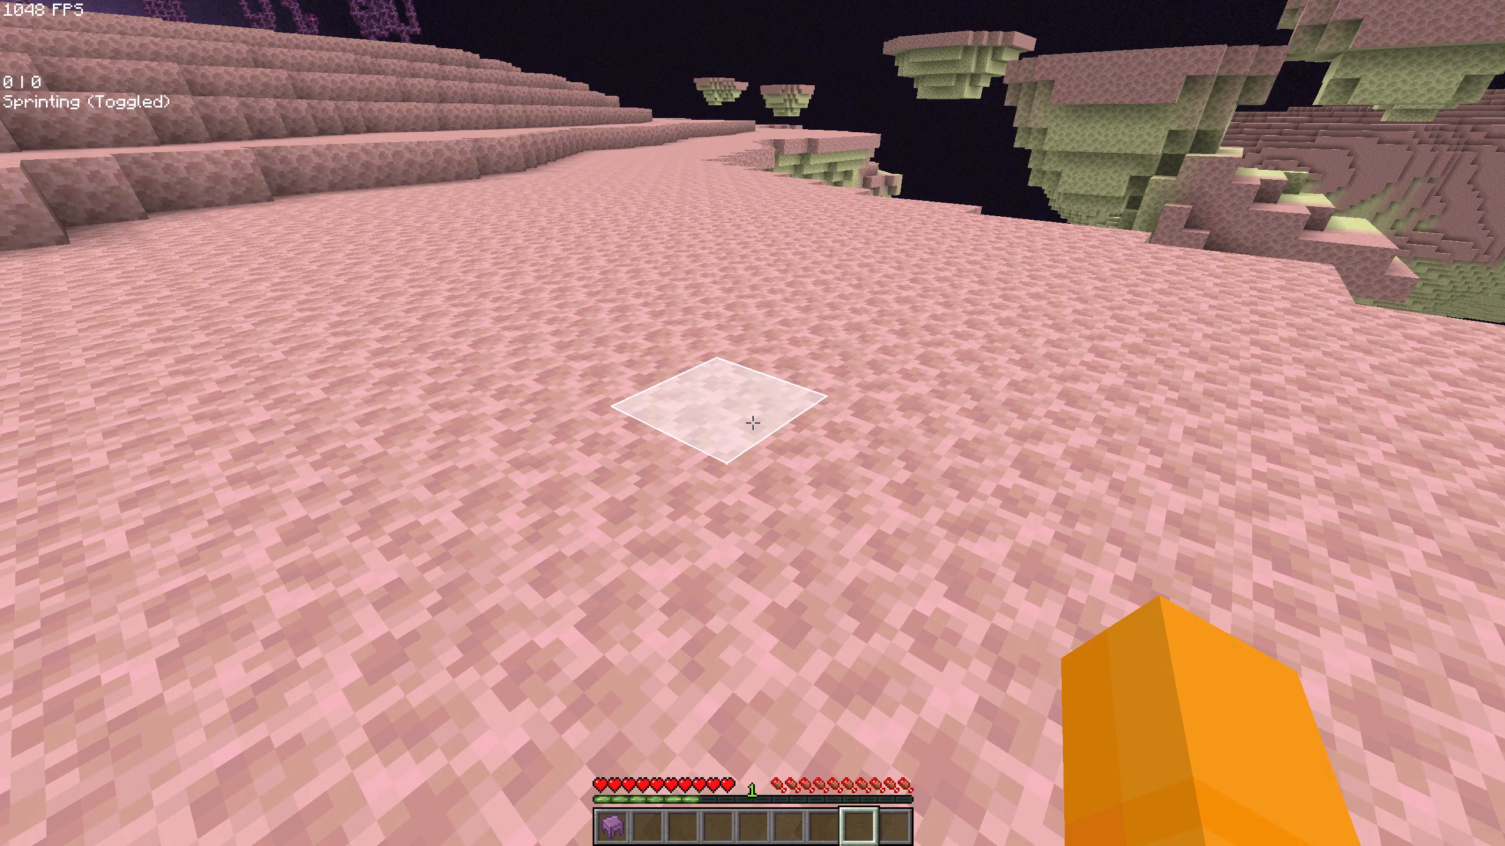
# Cancel the running Flashback recording from the game menu and return to the world.
pyautogui.press('Escape')
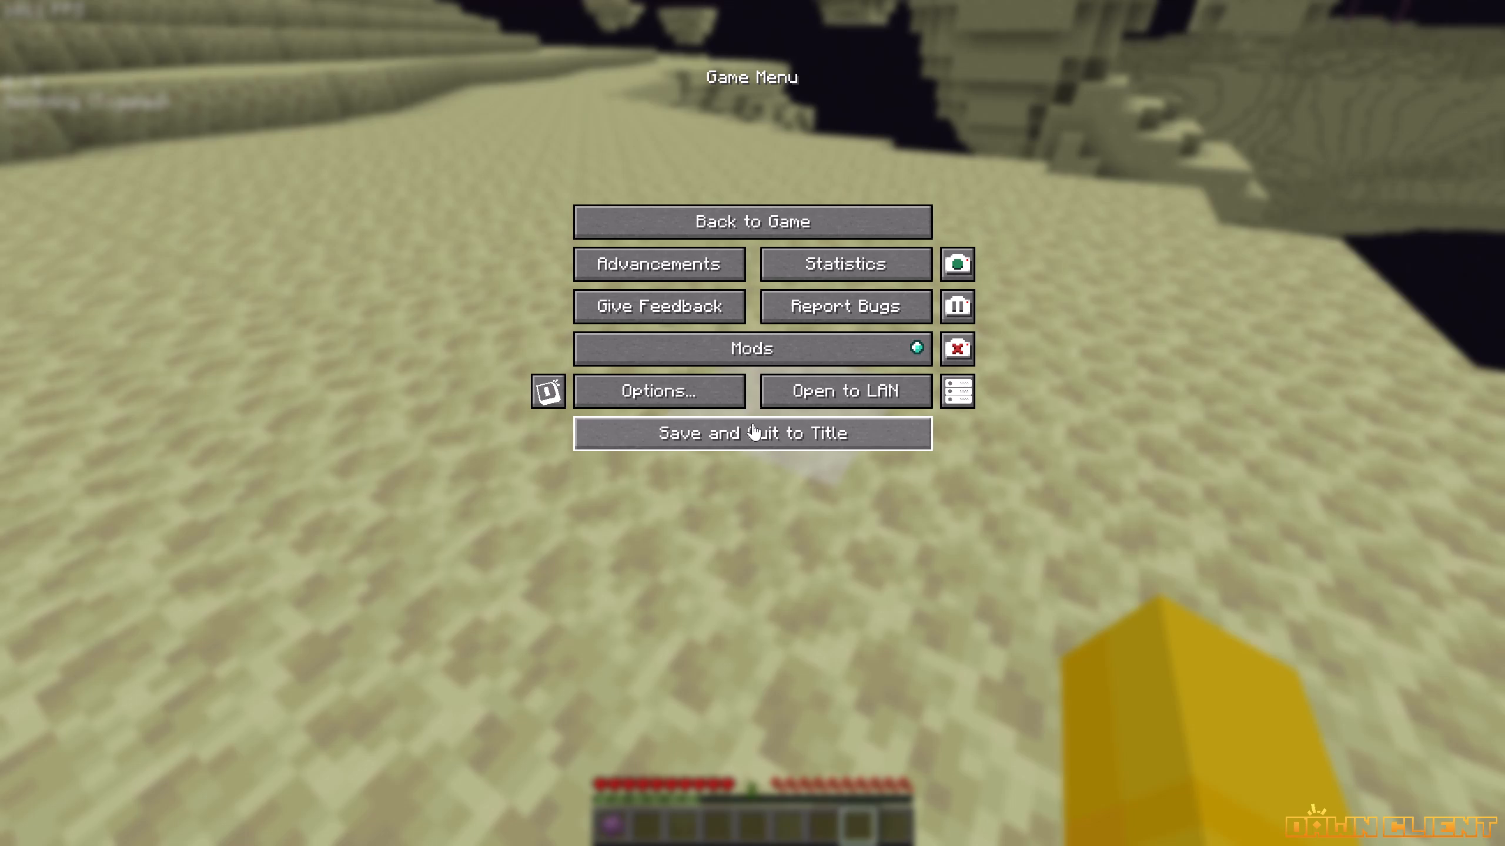
pyautogui.click(948, 351)
pyautogui.moveTo(691, 458); pyautogui.dragTo(752, 423)
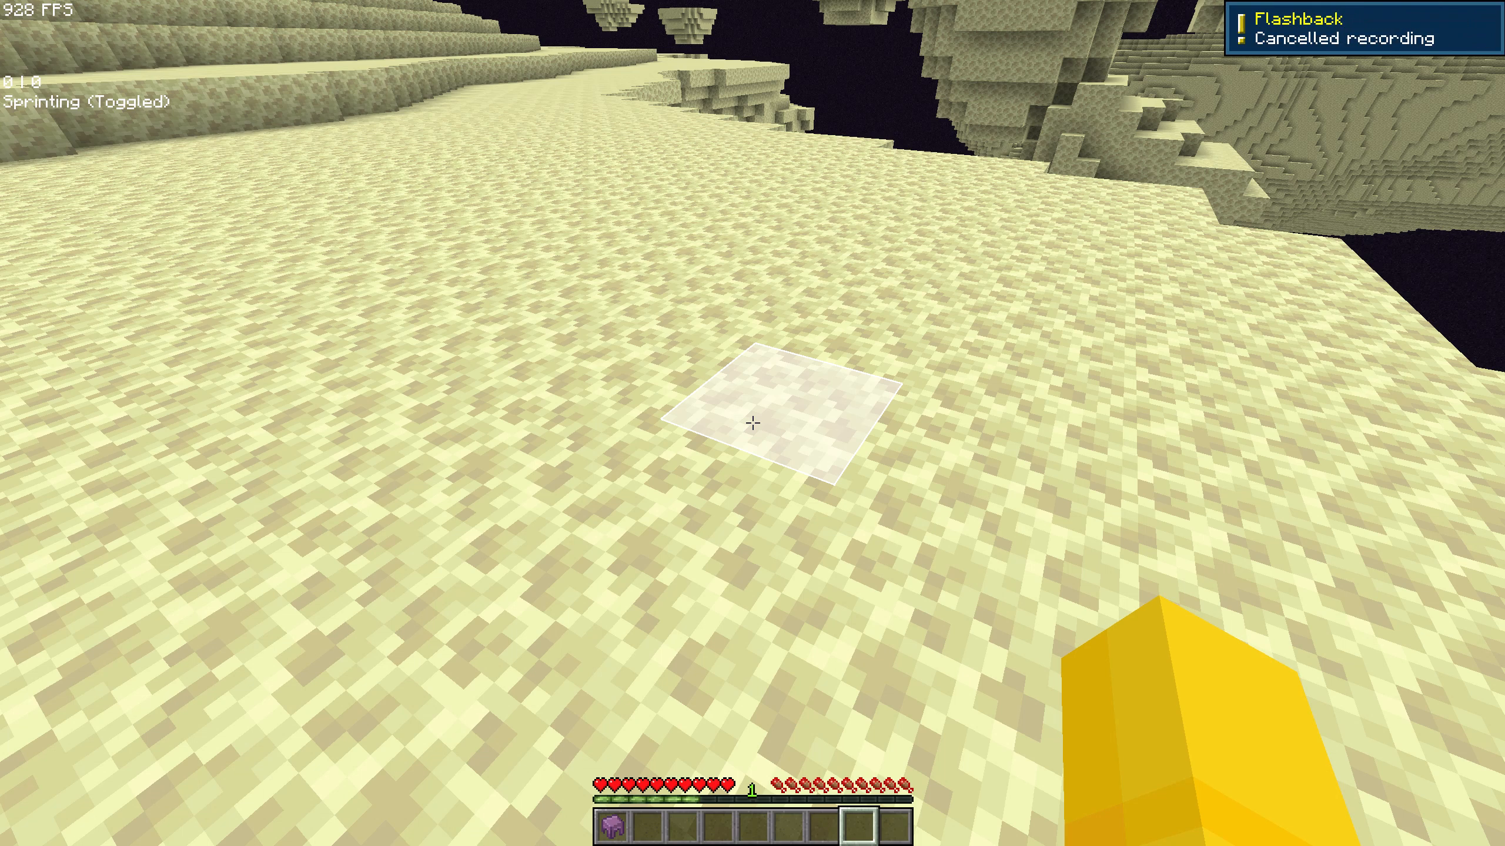
# Move the shulker box out of the hotbar and put one Shulker Spawn Egg in the eighth hotbar slot, keeping the rest stored.
pyautogui.press('Return')
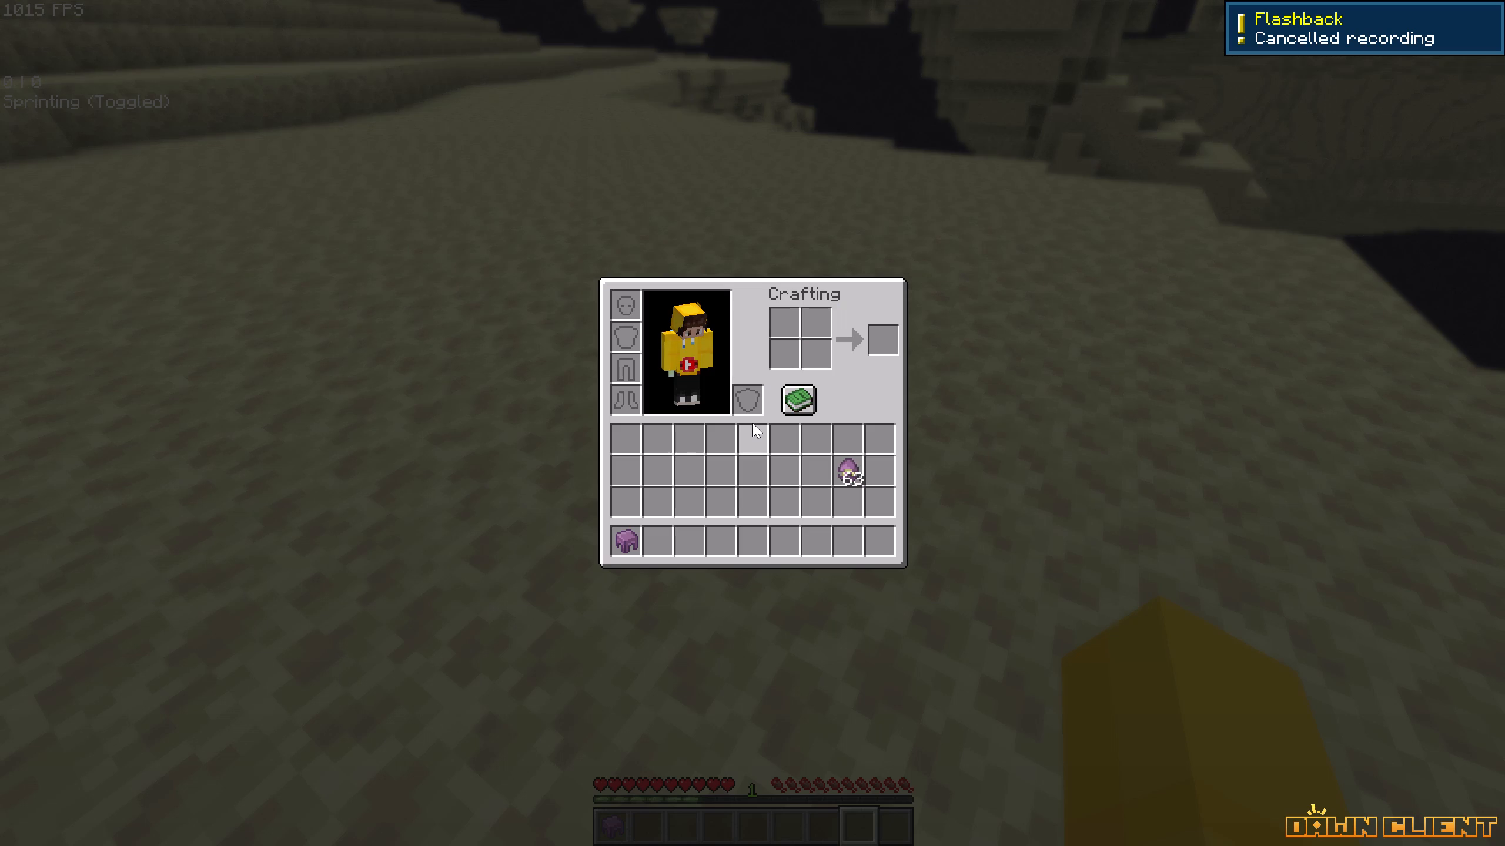
pyautogui.keyDown('shift'); pyautogui.moveTo(622, 517); pyautogui.dragTo(622, 523); pyautogui.keyUp('shift')
pyautogui.keyDown('shift'); pyautogui.click(621, 526); pyautogui.keyUp('shift')
pyautogui.click(854, 458)
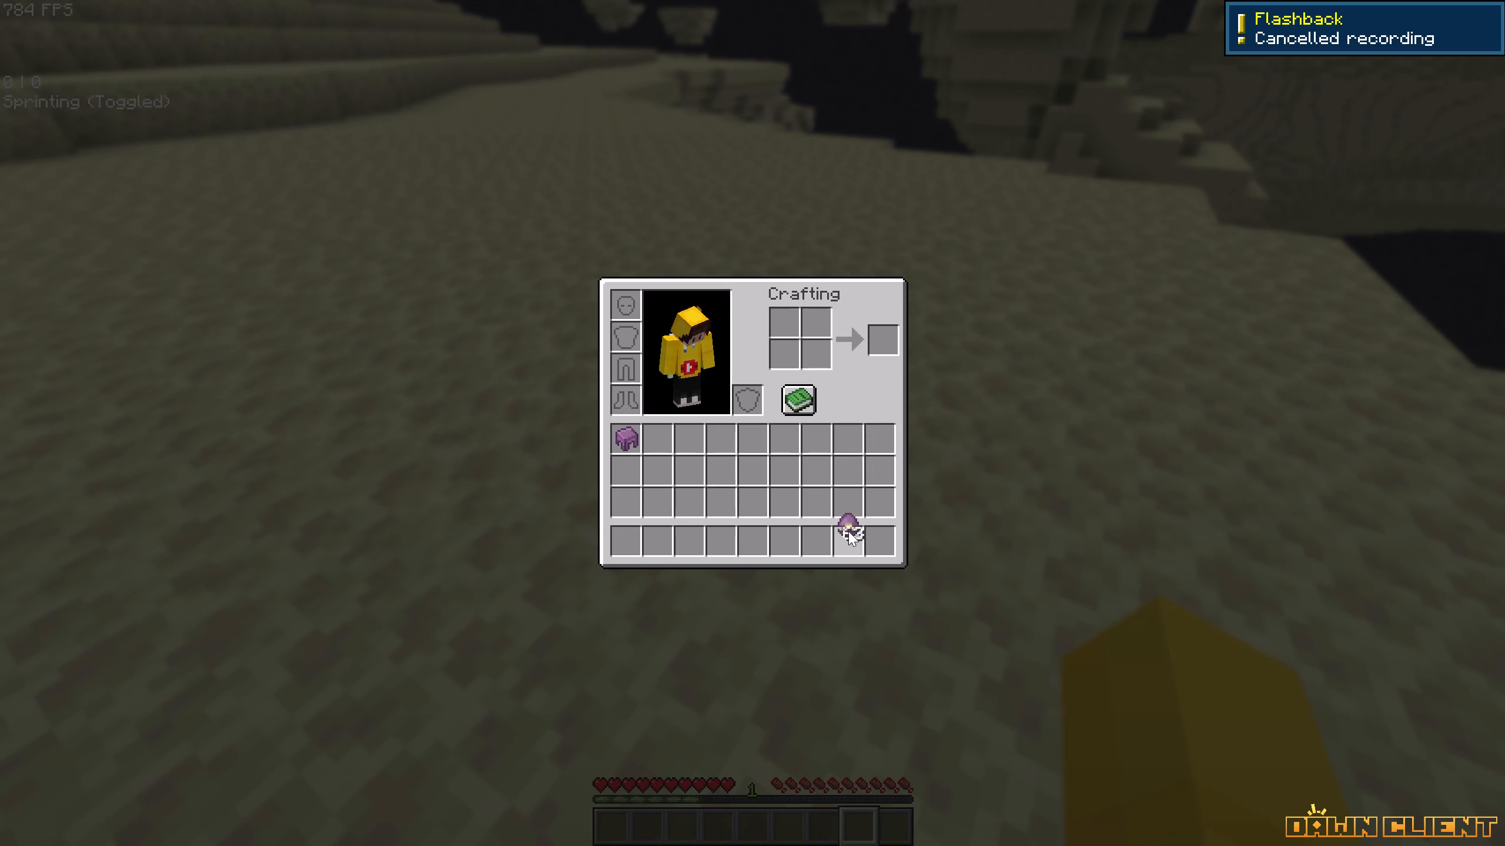
pyautogui.moveTo(848, 536); pyautogui.dragTo(848, 530, button='right')
pyautogui.click(847, 482)
pyautogui.press('Return')
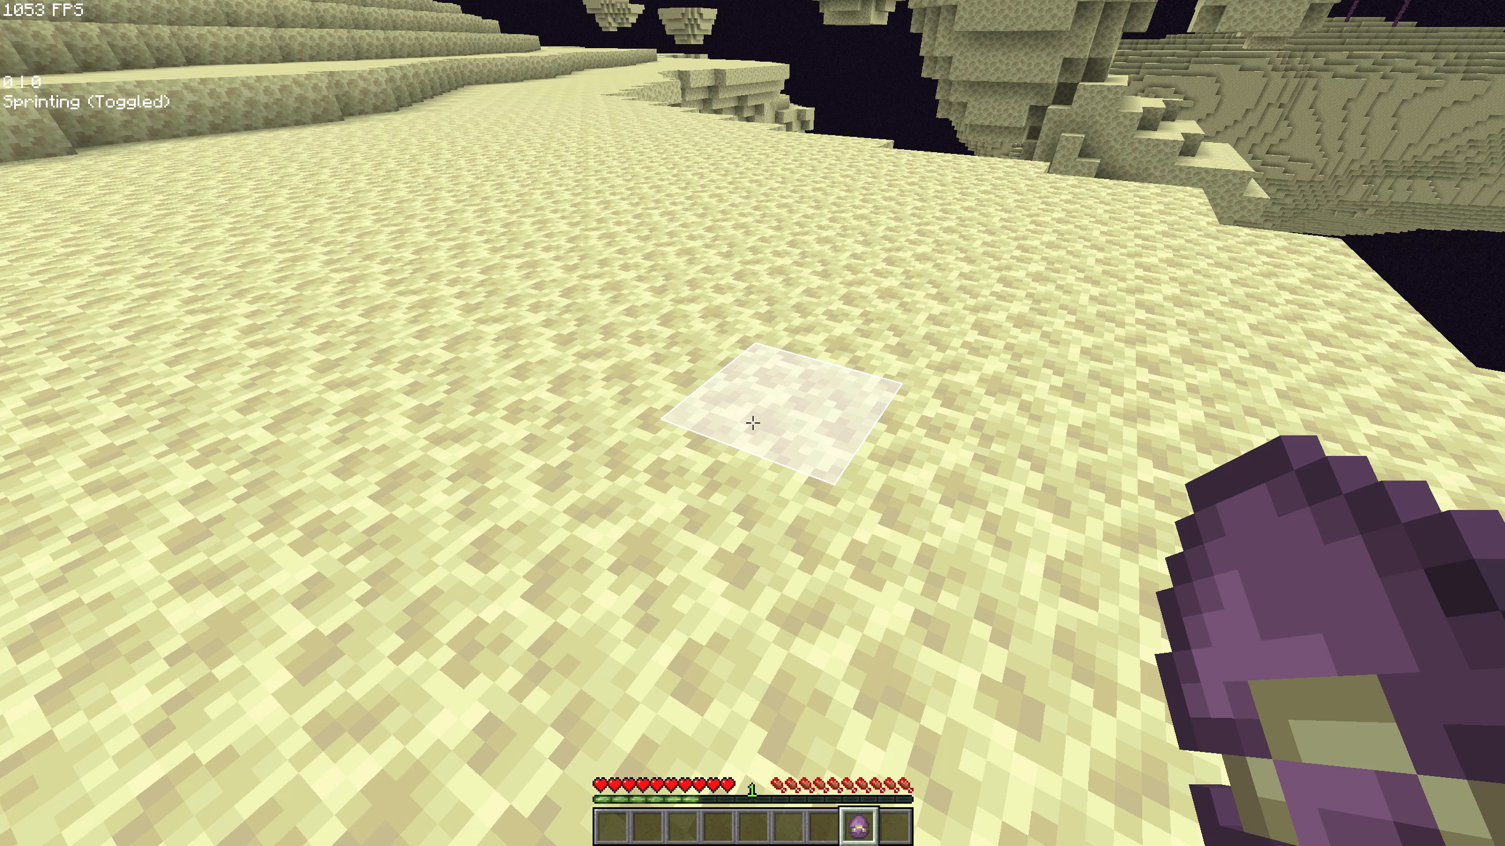
# Spawn a shulker on the flat end stone ground with the Shulker Spawn Egg.
pyautogui.press('Up')
pyautogui.doubleClick(752, 423)
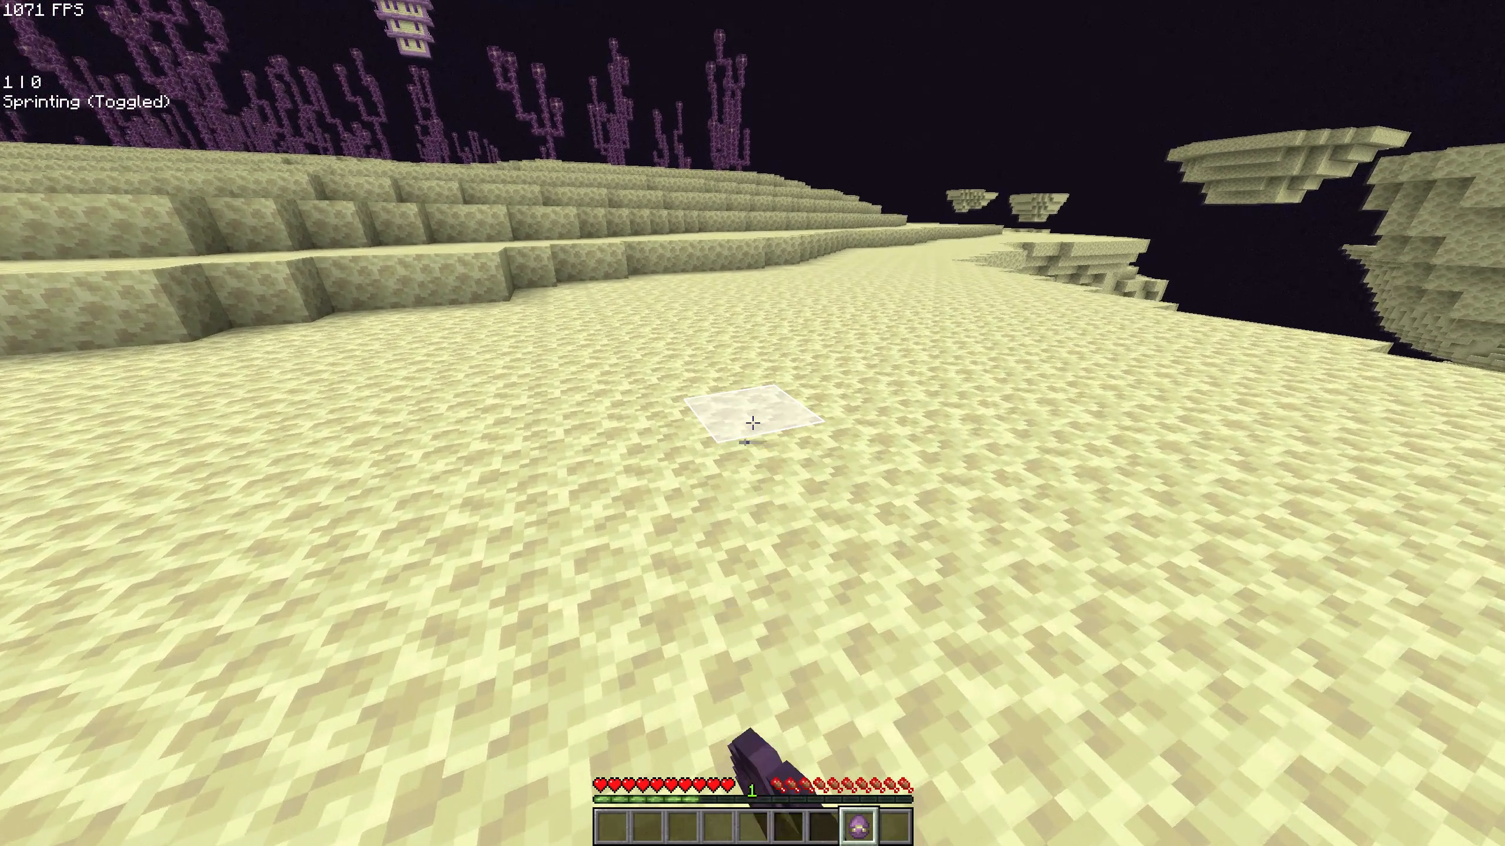
pyautogui.rightClick(752, 423)
# Circle around the spawned shulker to examine it and its bullets from all sides.
pyautogui.press('Right')
pyautogui.press('Right')
pyautogui.press('Right')
pyautogui.press('Right')
pyautogui.press('Right')
pyautogui.press('Right')
pyautogui.press('Right')
pyautogui.press('Right')
pyautogui.press('Right')
pyautogui.press('Right')
pyautogui.press('Right')
pyautogui.press('Right')
pyautogui.press('Right')
pyautogui.press('Right')
pyautogui.press('Right')
pyautogui.press('Right')
pyautogui.press('Right')
pyautogui.press('Right')
pyautogui.press('Right')
pyautogui.press('Right')
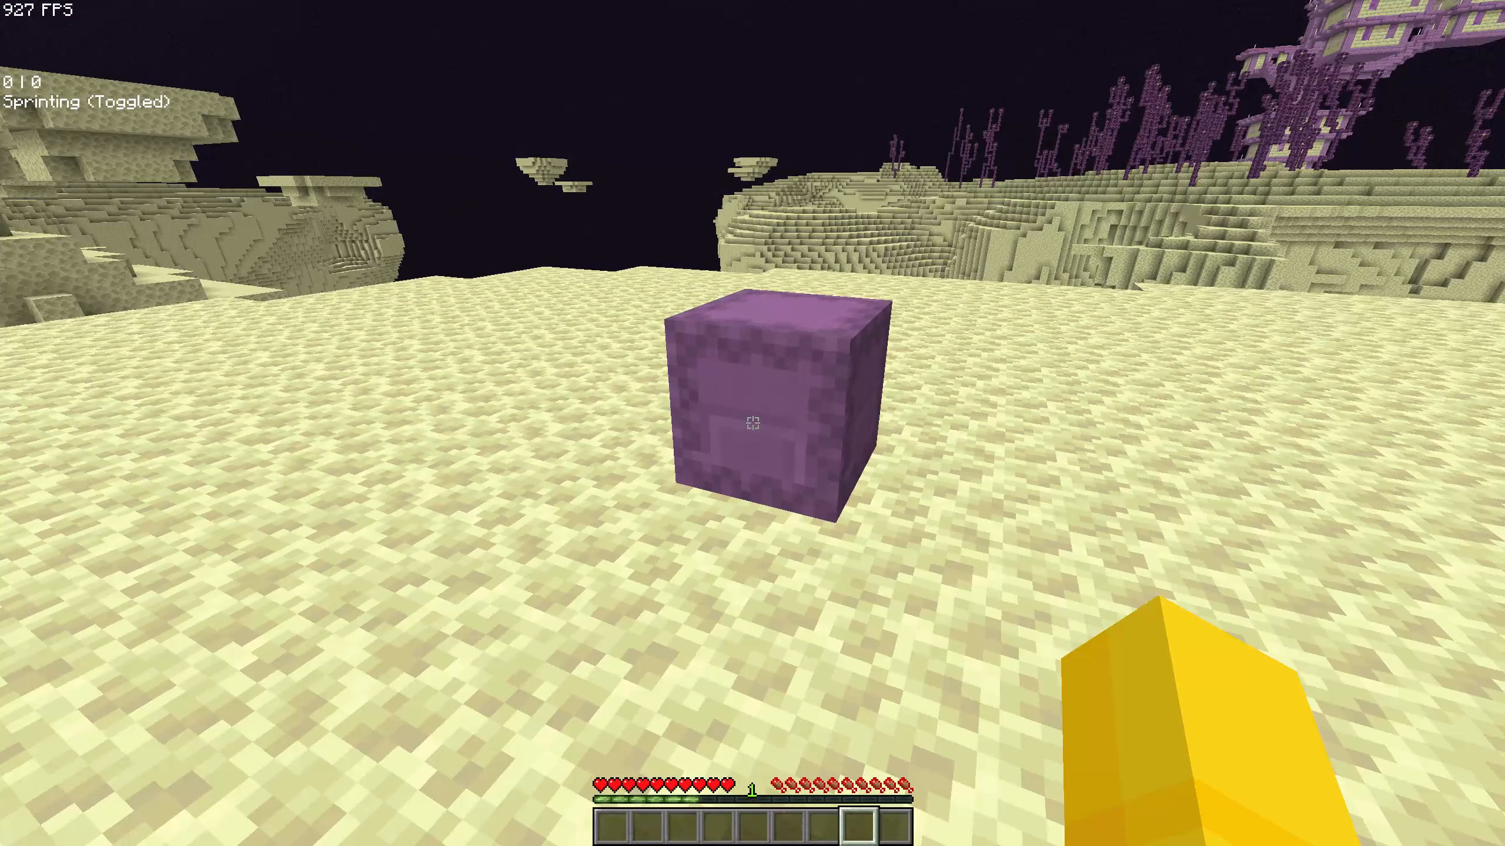
pyautogui.press('Right')
pyautogui.press('Right')
pyautogui.press('Right')
pyautogui.press('Right')
pyautogui.press('Right')
pyautogui.press('Right')
pyautogui.press('Right')
pyautogui.press('Right')
pyautogui.press('Right')
pyautogui.press('Right')
pyautogui.press('Right')
pyautogui.press('Right')
pyautogui.press('Right')
pyautogui.press('Right')
pyautogui.press('Right')
pyautogui.press('Right')
pyautogui.press('Right')
pyautogui.press('Right')
pyautogui.press('Right')
pyautogui.press('Right')
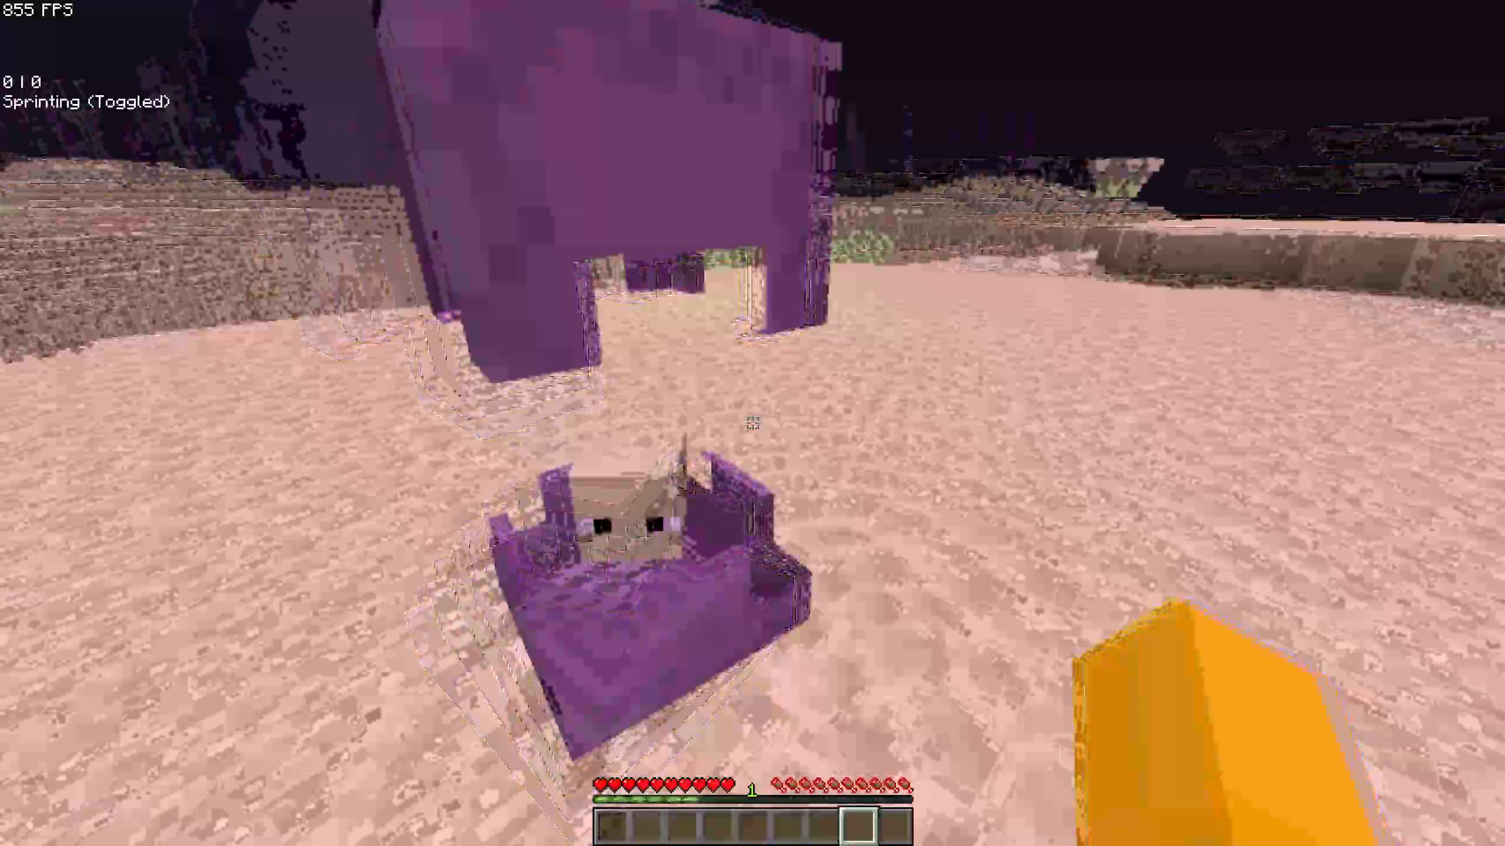
pyautogui.press('Down')
pyautogui.press('Right')
pyautogui.press('Left')
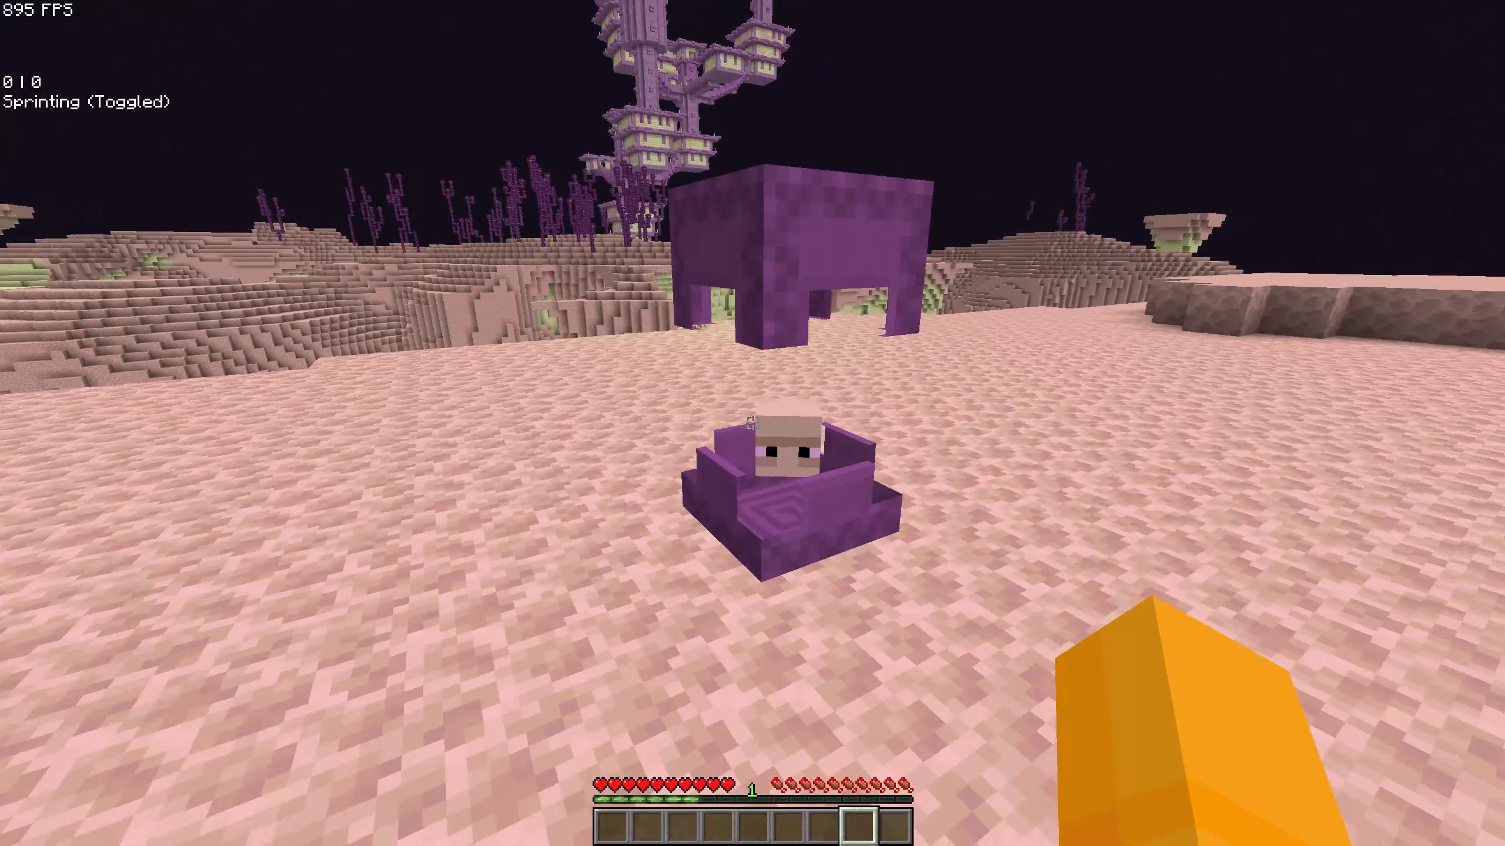
pyautogui.press('Right')
pyautogui.press('Right')
pyautogui.press('Right')
pyautogui.press('Right')
pyautogui.press('Right')
pyautogui.press('Right')
pyautogui.press('Right')
pyautogui.press('Right')
pyautogui.press('Right')
pyautogui.press('Right')
pyautogui.press('Right')
pyautogui.press('Right')
pyautogui.press('Right')
pyautogui.press('Right')
pyautogui.press('Right')
pyautogui.press('Right')
pyautogui.press('Right')
pyautogui.press('Right')
pyautogui.press('Right')
pyautogui.press('Right')
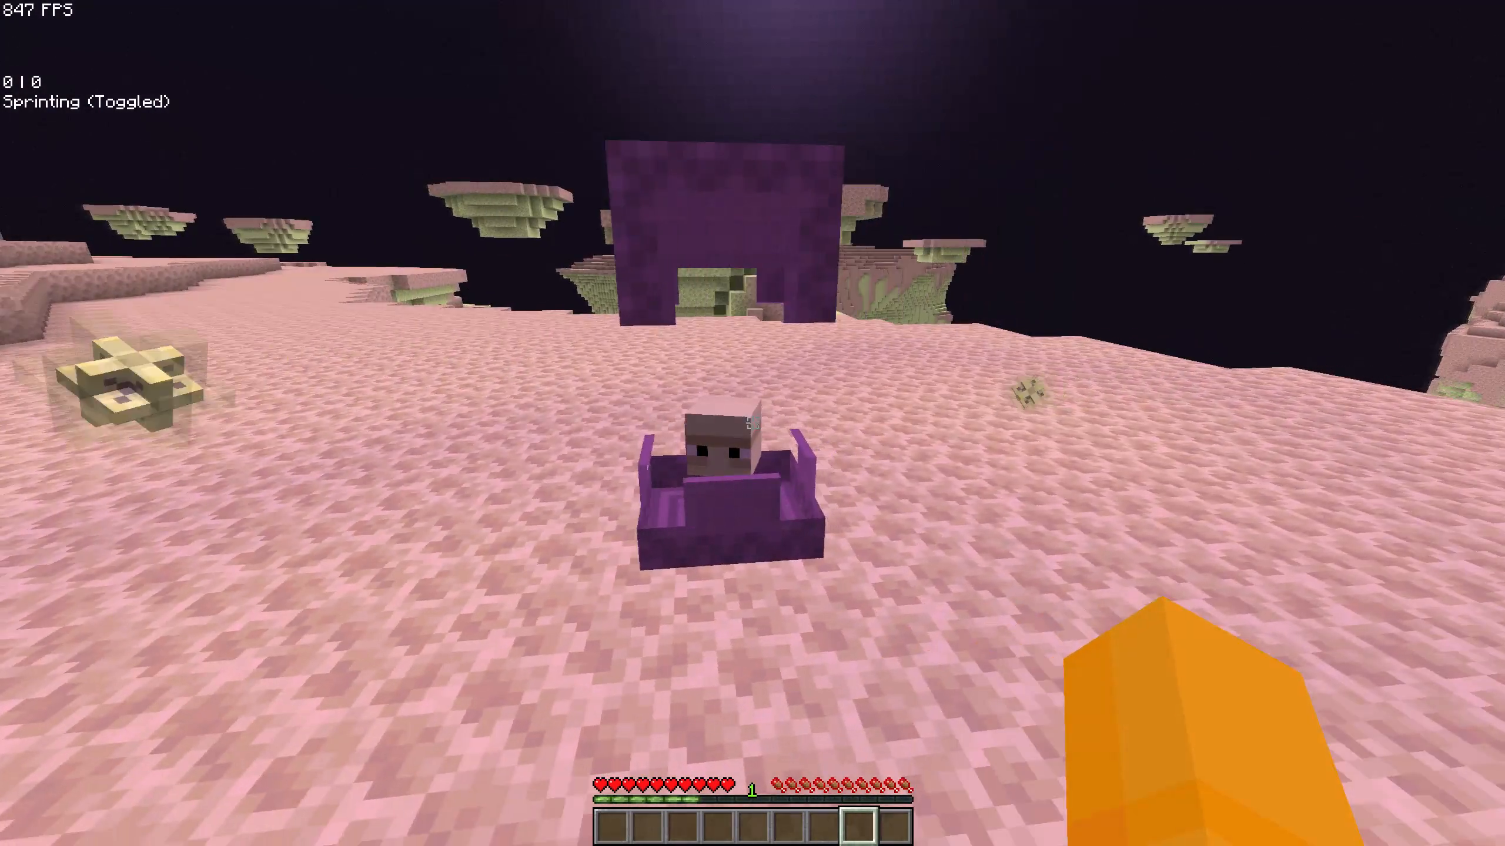
# Strike out at close range and keep circling the shulker among its homing bullets.
pyautogui.click(752, 423)
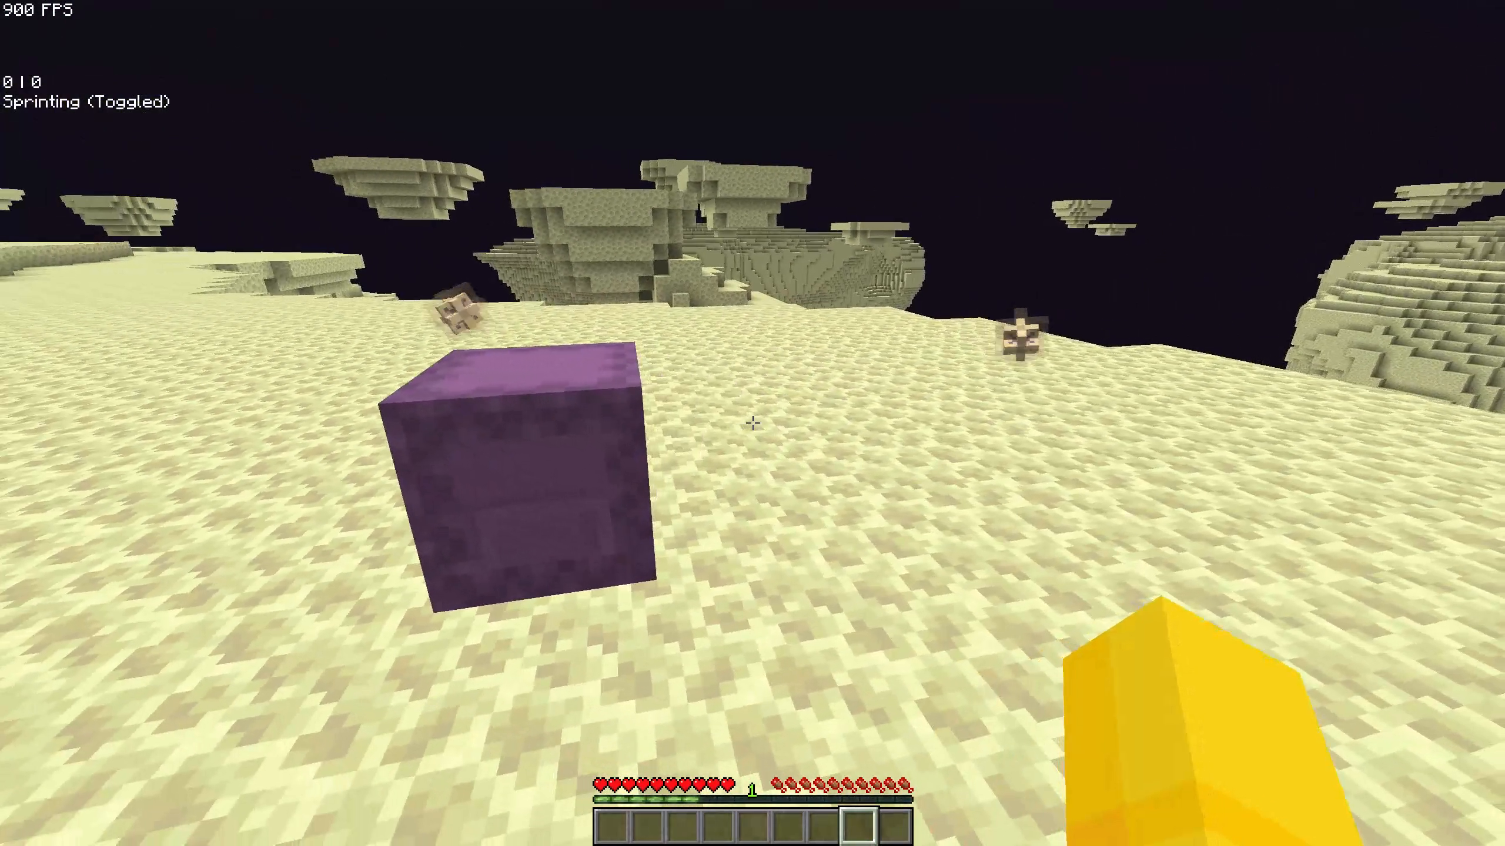
pyautogui.press('Left')
pyautogui.press('Left')
pyautogui.press('Left')
pyautogui.press('Left')
pyautogui.press('Left')
pyautogui.press('Left')
pyautogui.press('Left')
pyautogui.press('Left')
pyautogui.press('Left')
pyautogui.press('Left')
pyautogui.press('Left')
pyautogui.press('Left')
pyautogui.press('Left')
pyautogui.press('Left')
pyautogui.press('Left')
pyautogui.press('Left')
pyautogui.press('Left')
pyautogui.press('Left')
pyautogui.press('Left')
pyautogui.press('Left')
pyautogui.press('Down')
pyautogui.press('Down')
pyautogui.press('Down')
pyautogui.press('Down')
pyautogui.press('Down')
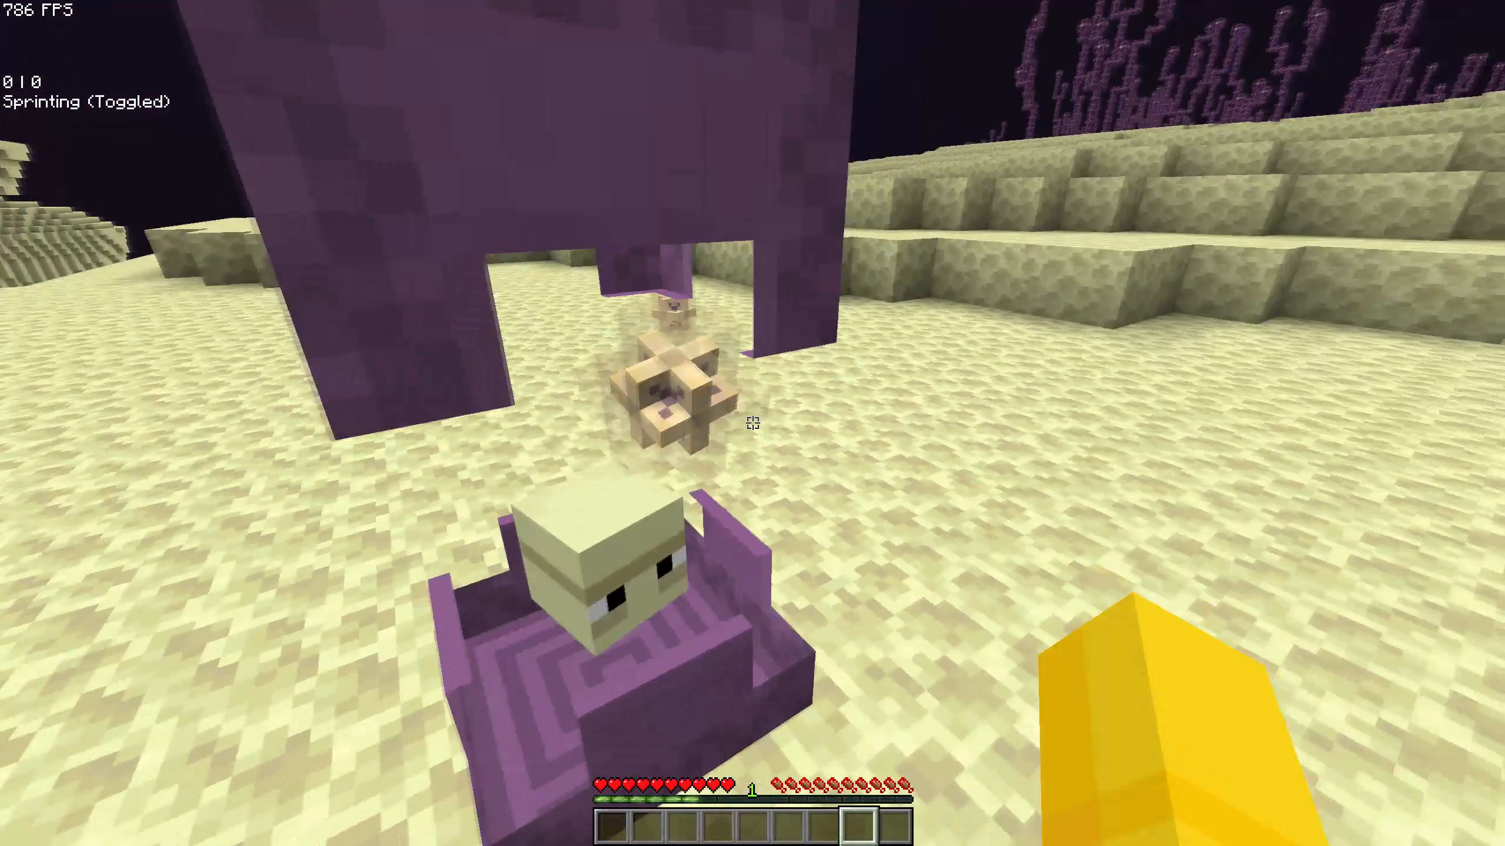
pyautogui.press('Up')
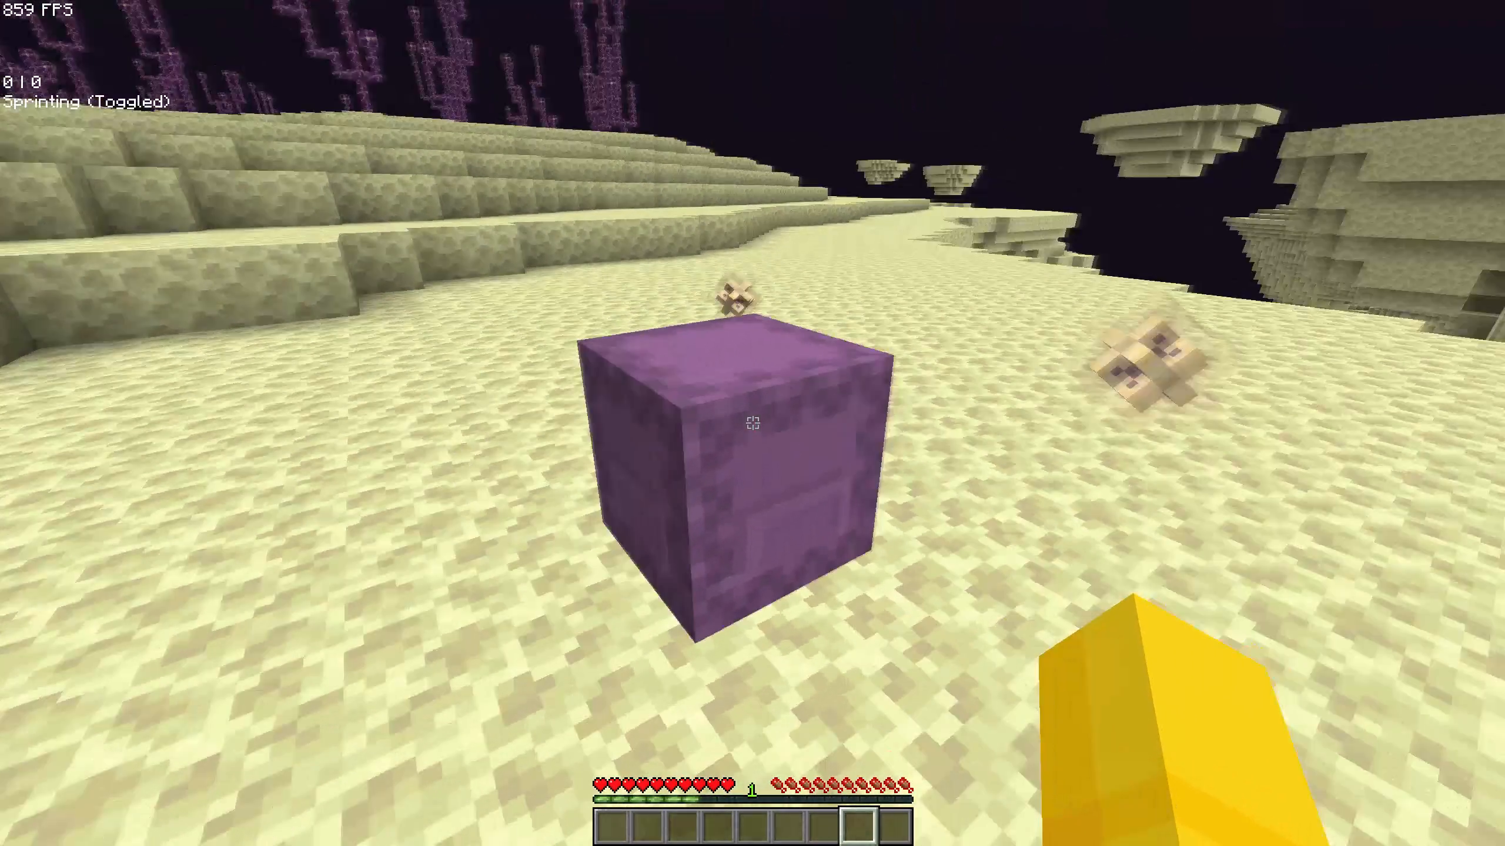
pyautogui.press('Right')
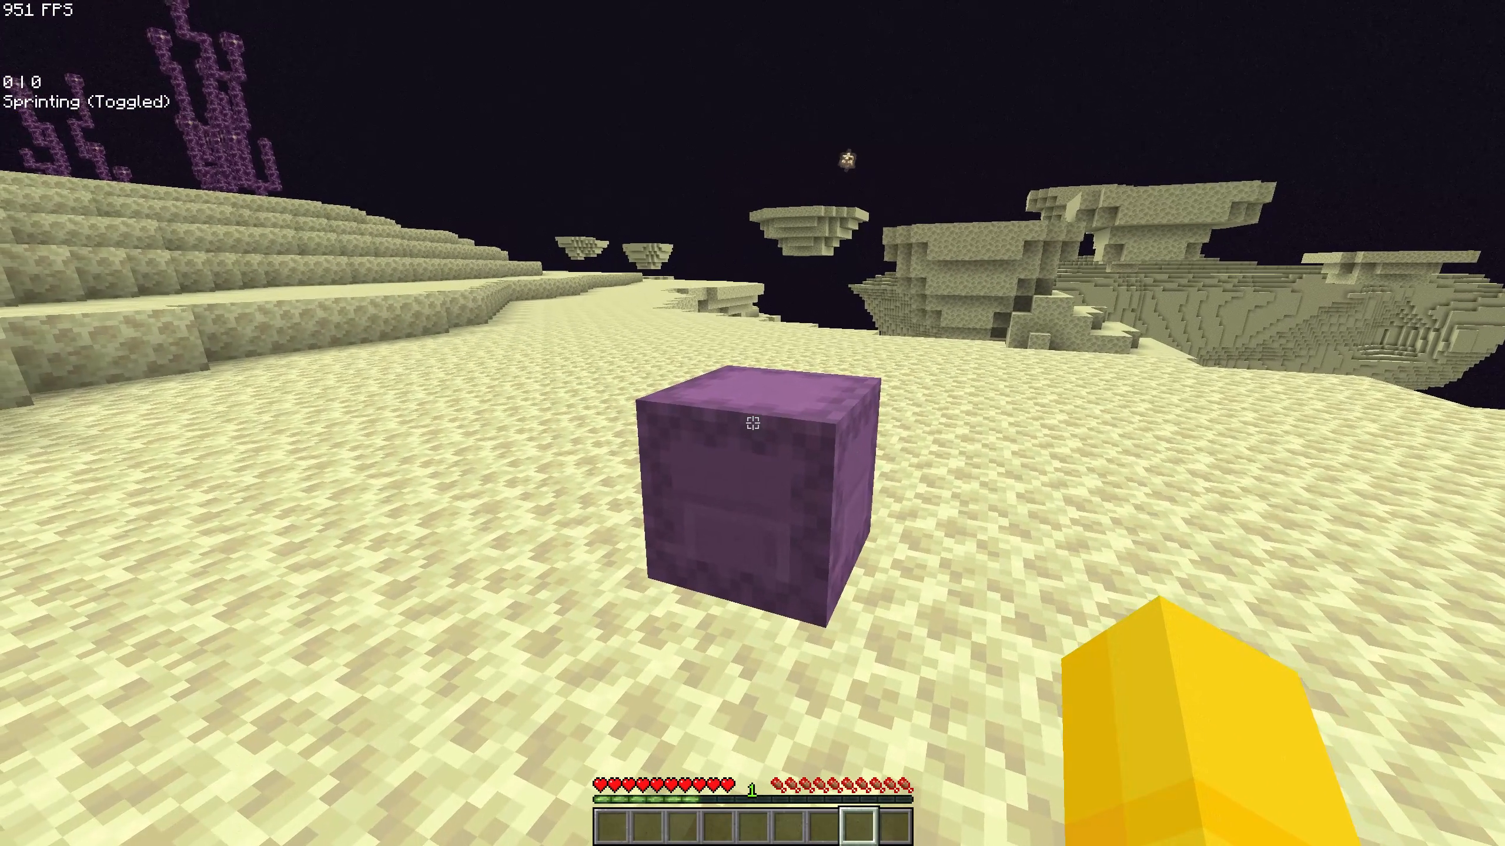
pyautogui.press('Right')
pyautogui.press('Right')
pyautogui.press('Right')
pyautogui.press('Right')
pyautogui.press('Right')
pyautogui.press('Right')
pyautogui.press('Right')
pyautogui.press('Right')
pyautogui.press('Right')
pyautogui.press('Right')
pyautogui.press('Right')
pyautogui.press('Right')
pyautogui.press('Right')
pyautogui.press('Right')
pyautogui.press('Right')
pyautogui.press('Right')
pyautogui.press('Right')
pyautogui.press('Right')
pyautogui.press('Right')
pyautogui.press('Right')
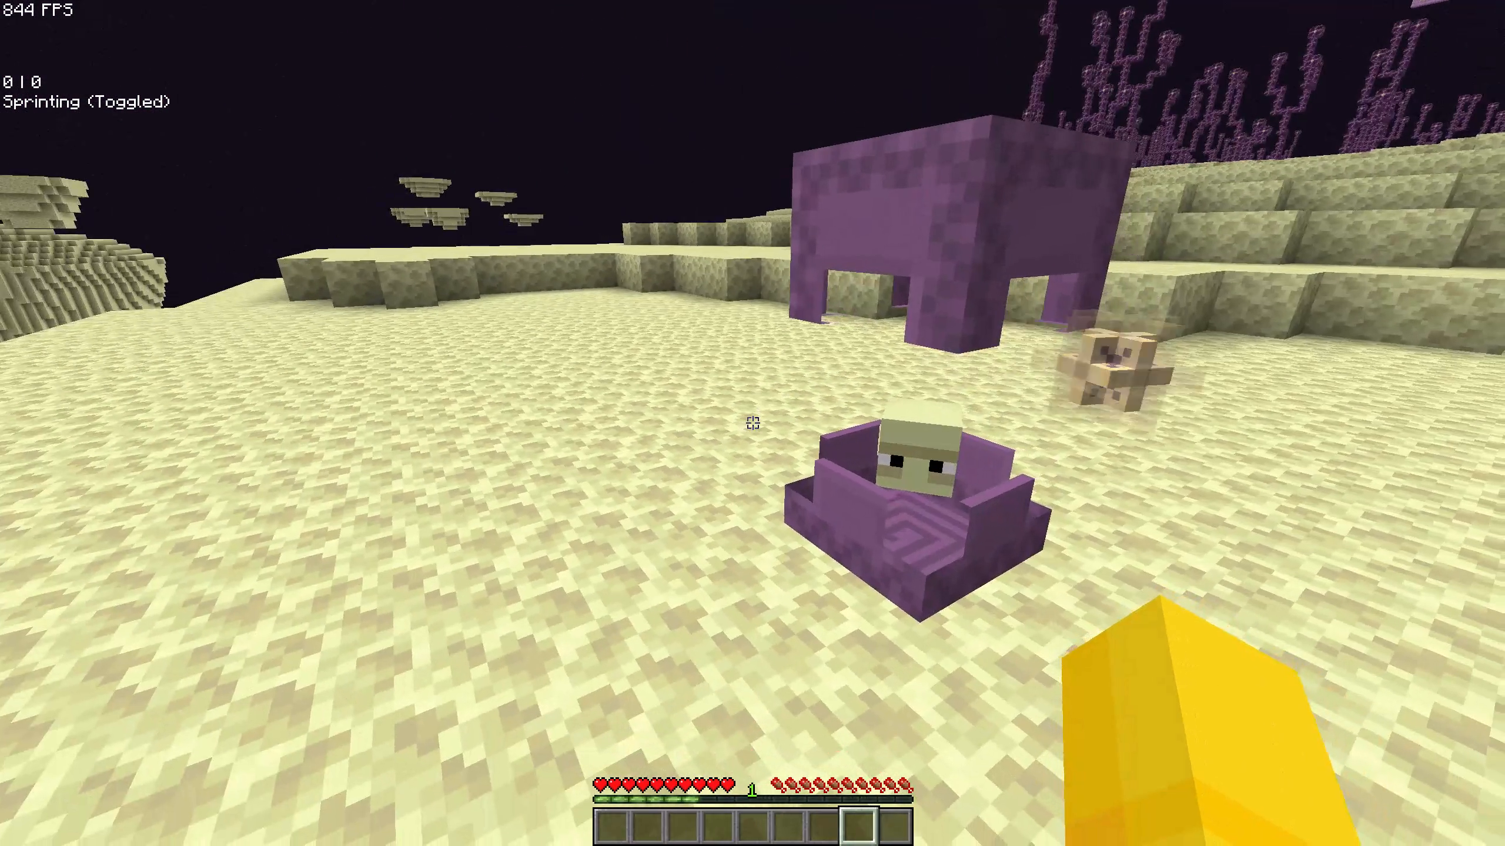
pyautogui.press('Right')
pyautogui.press('Right')
pyautogui.press('Right')
pyautogui.press('Right')
pyautogui.press('Right')
pyautogui.press('Right')
pyautogui.press('Right')
pyautogui.press('Right')
pyautogui.press('Right')
pyautogui.press('Right')
pyautogui.press('Right')
pyautogui.press('Right')
pyautogui.press('Right')
pyautogui.press('Right')
pyautogui.press('Right')
pyautogui.press('Right')
pyautogui.press('Right')
pyautogui.press('Right')
pyautogui.press('Right')
pyautogui.press('Right')
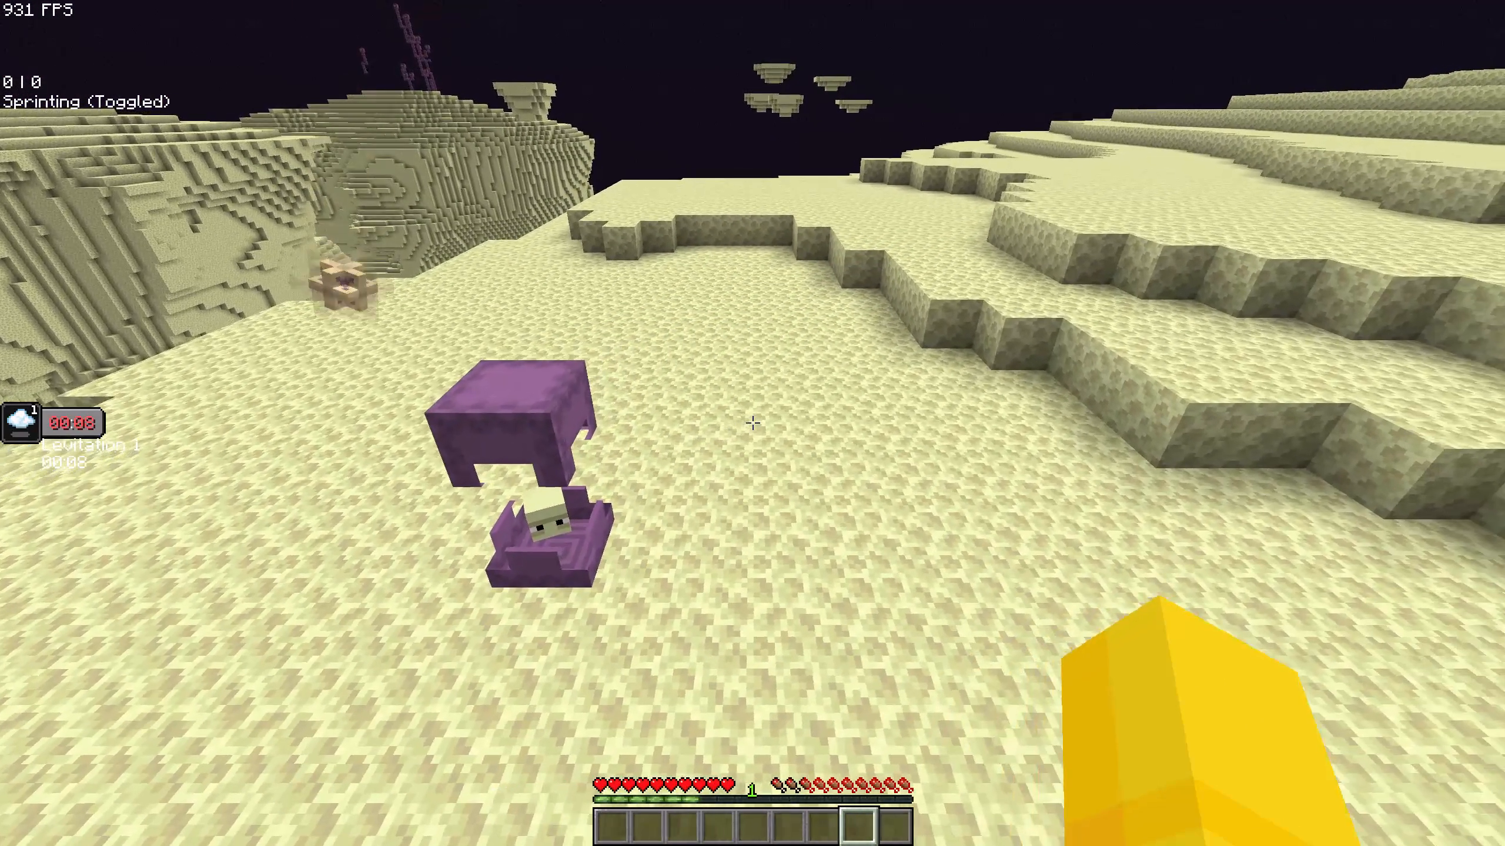
# Switch the game mode to Creative.
pyautogui.press('F3')
pyautogui.press('F4')
pyautogui.press('F3')
pyautogui.press('F3')
pyautogui.press('F3')
pyautogui.press('F3')
pyautogui.press('d')
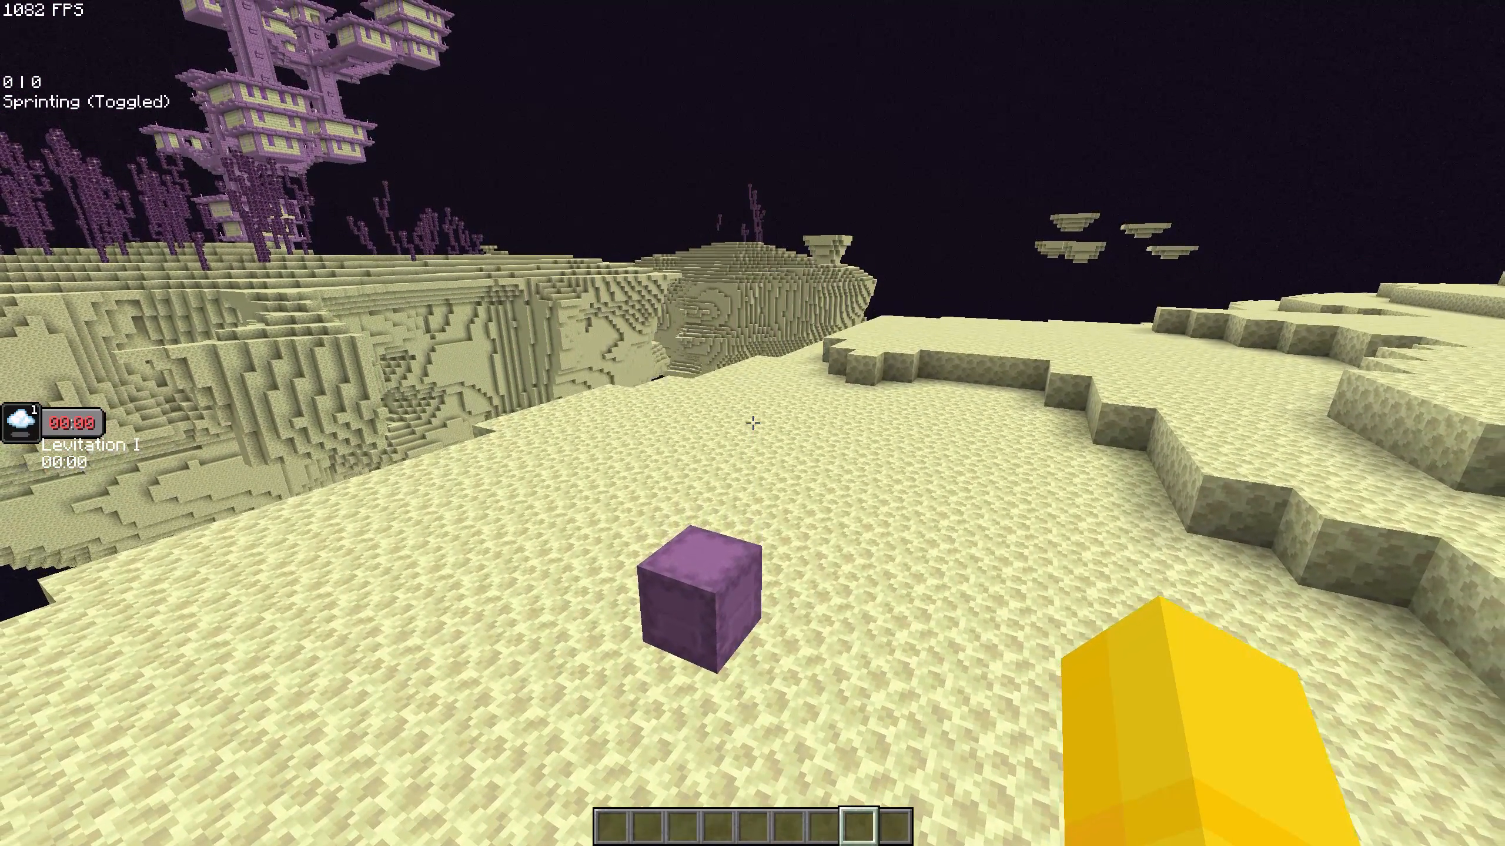
# Switch to OBS Studio to check the ongoing recording and return to the game.
pyautogui.press('Escape')
pyautogui.press('Escape')
pyautogui.hotkey('alt', 'Tab')
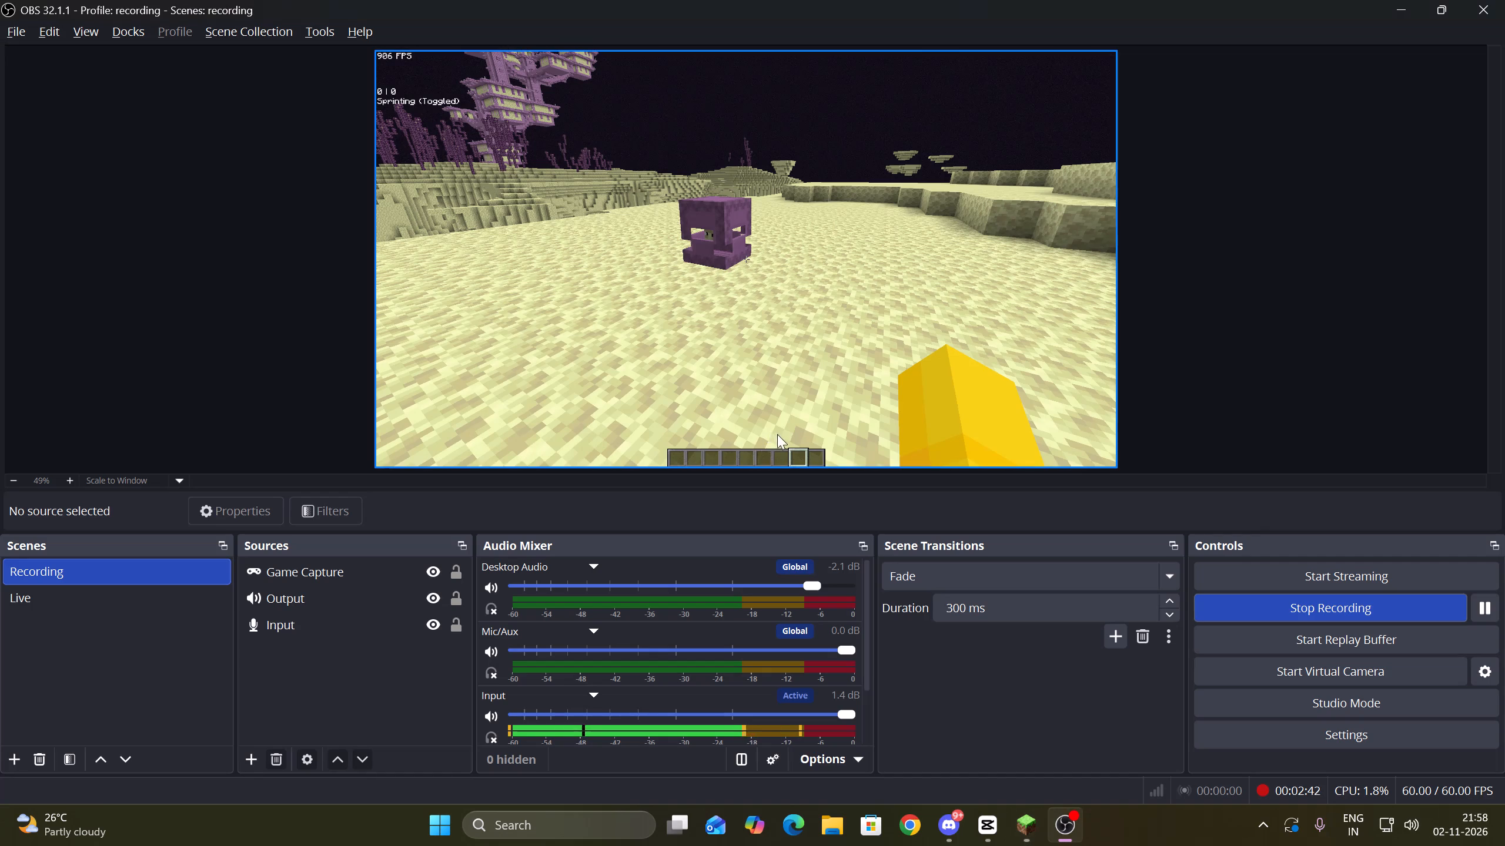
pyautogui.hotkey('alt', 'Tab')
pyautogui.moveTo(750, 221); pyautogui.dragTo(752, 423)
# Move the Shulker Spawn Egg from the inventory into the eighth hotbar slot.
pyautogui.press('Return')
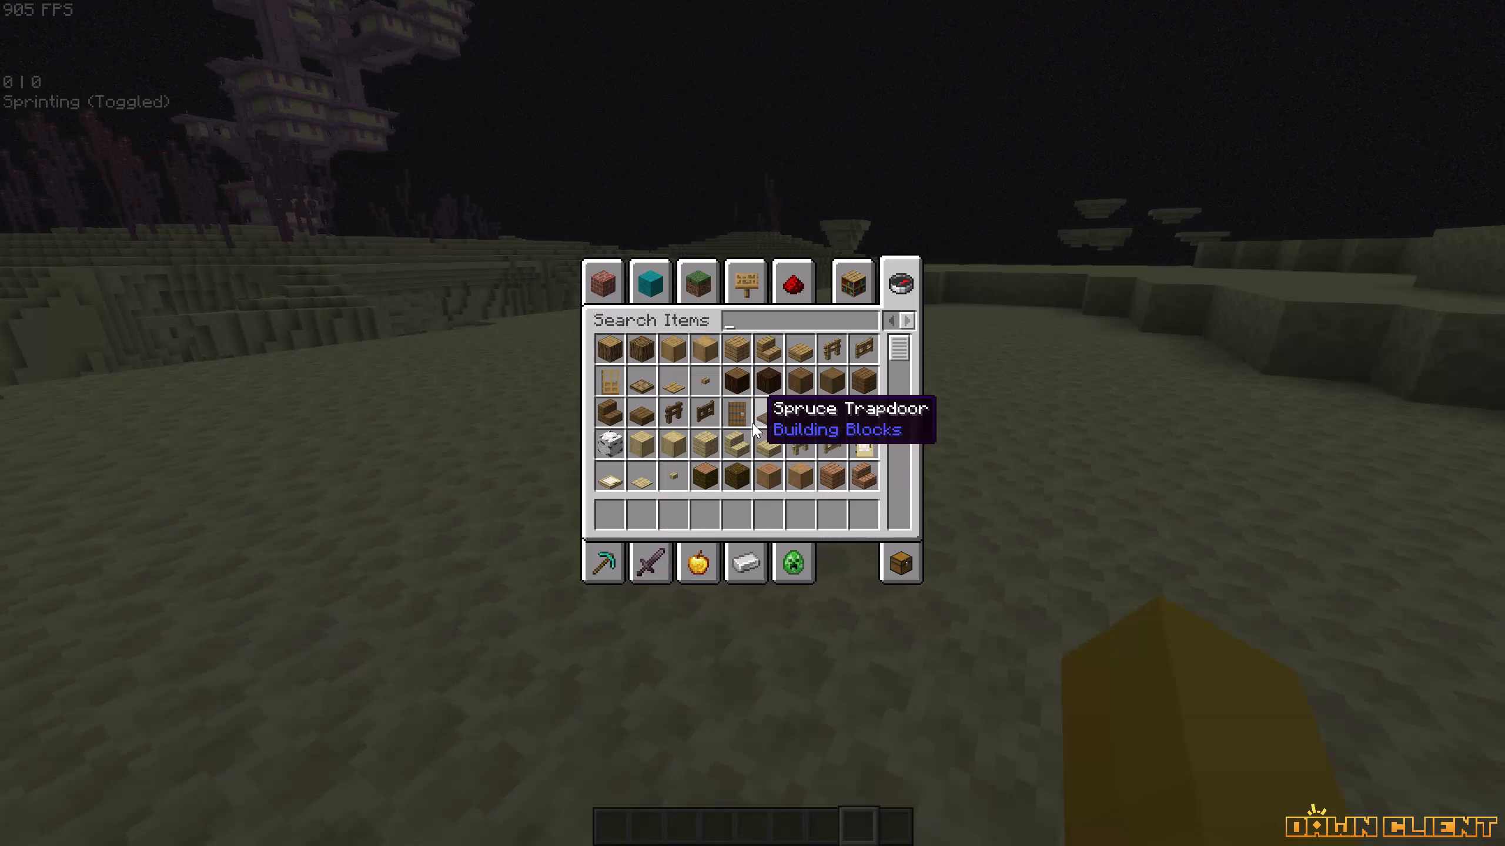
pyautogui.moveTo(899, 556); pyautogui.dragTo(900, 550)
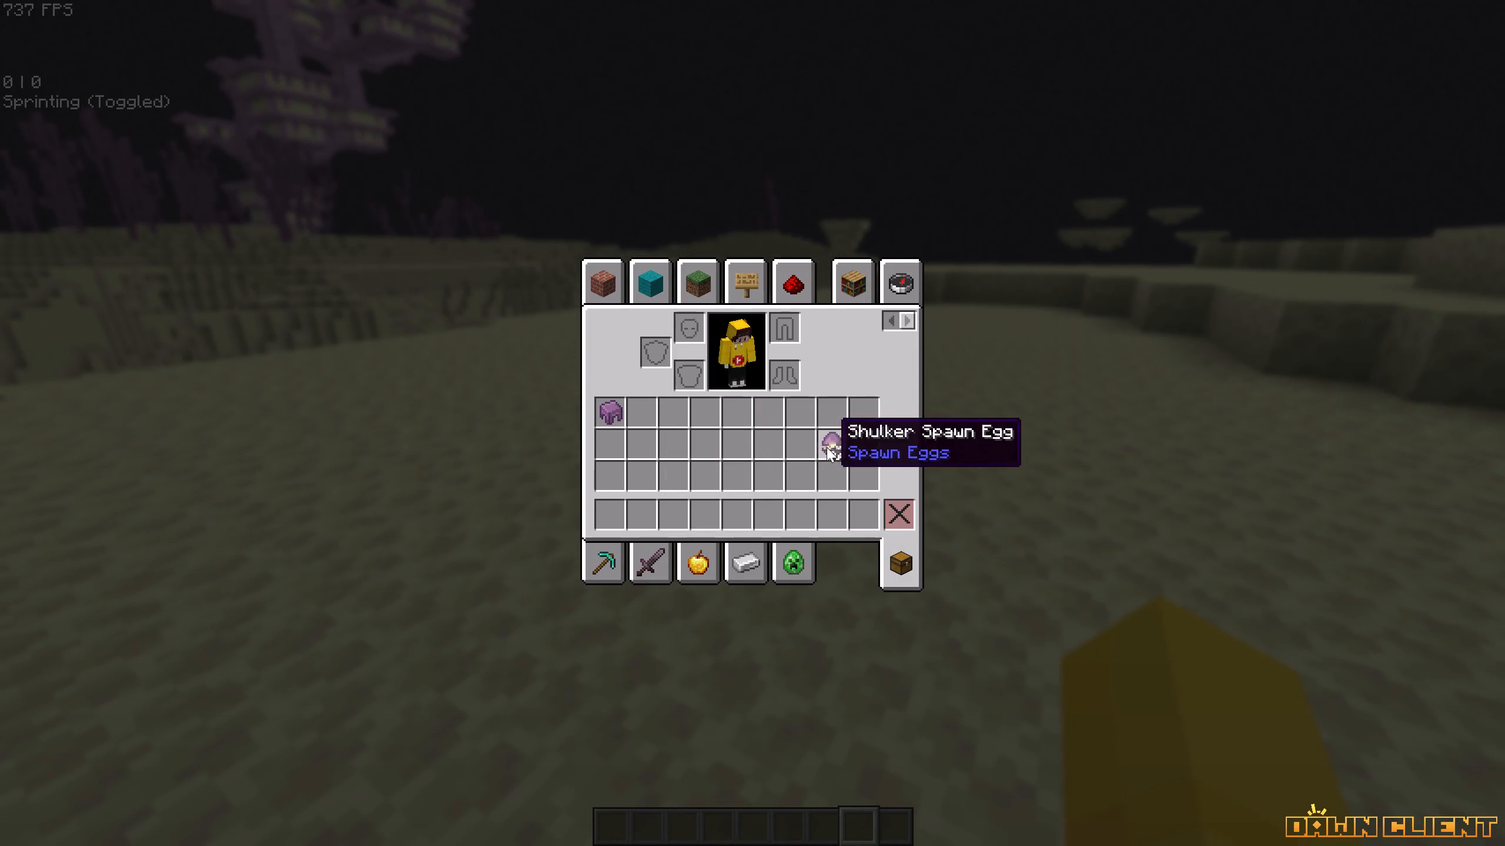
pyautogui.rightClick(827, 447)
pyautogui.rightClick(835, 501)
pyautogui.click(775, 440)
pyautogui.press('Escape')
pyautogui.scroll(1, 752, 423)
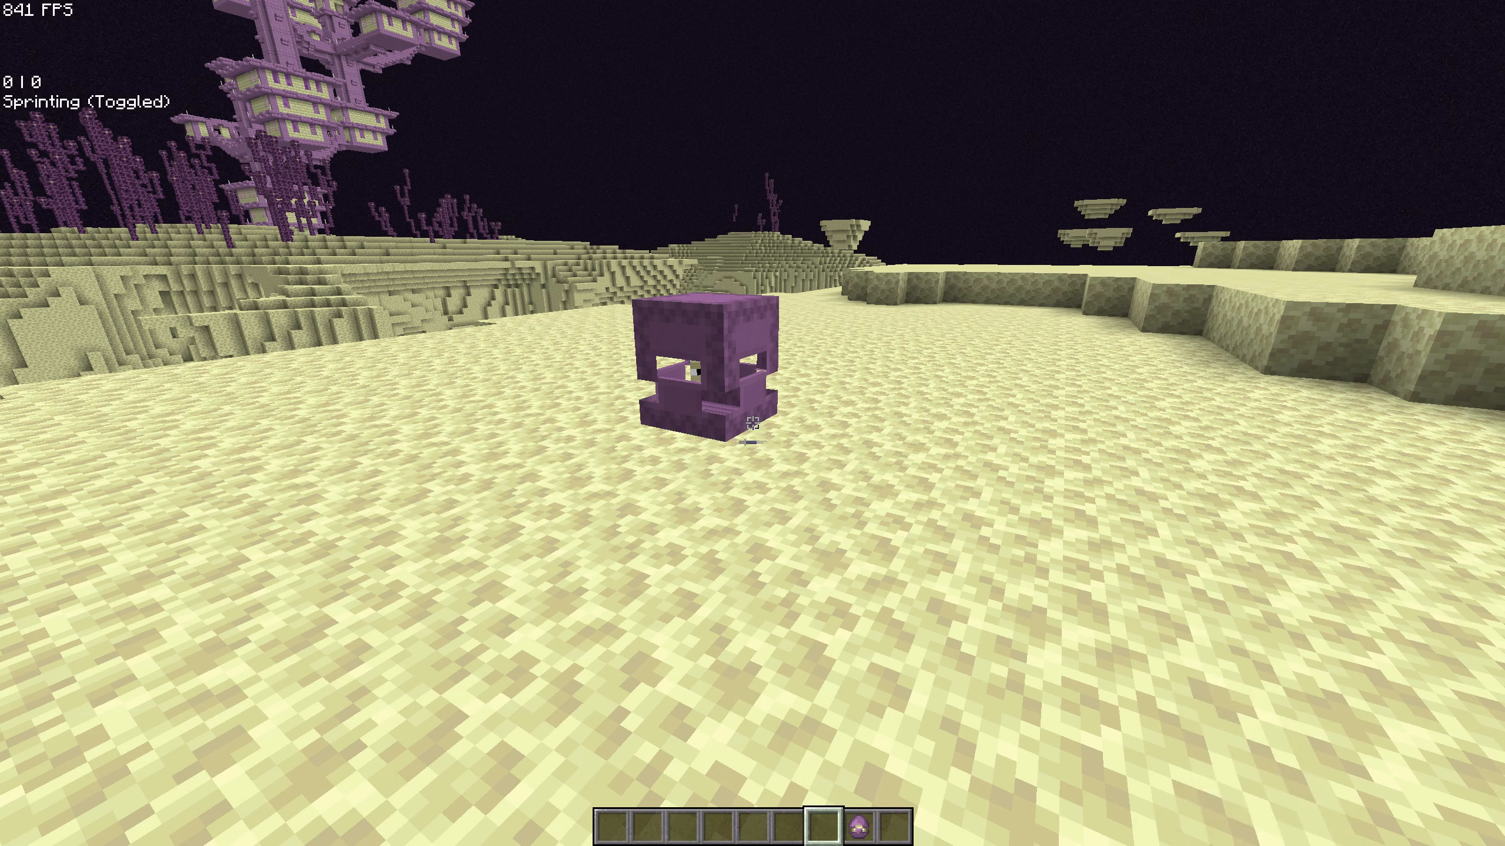
# Start a Flashback replay recording of the scene.
pyautogui.press('Escape')
pyautogui.moveTo(955, 271); pyautogui.dragTo(752, 423)
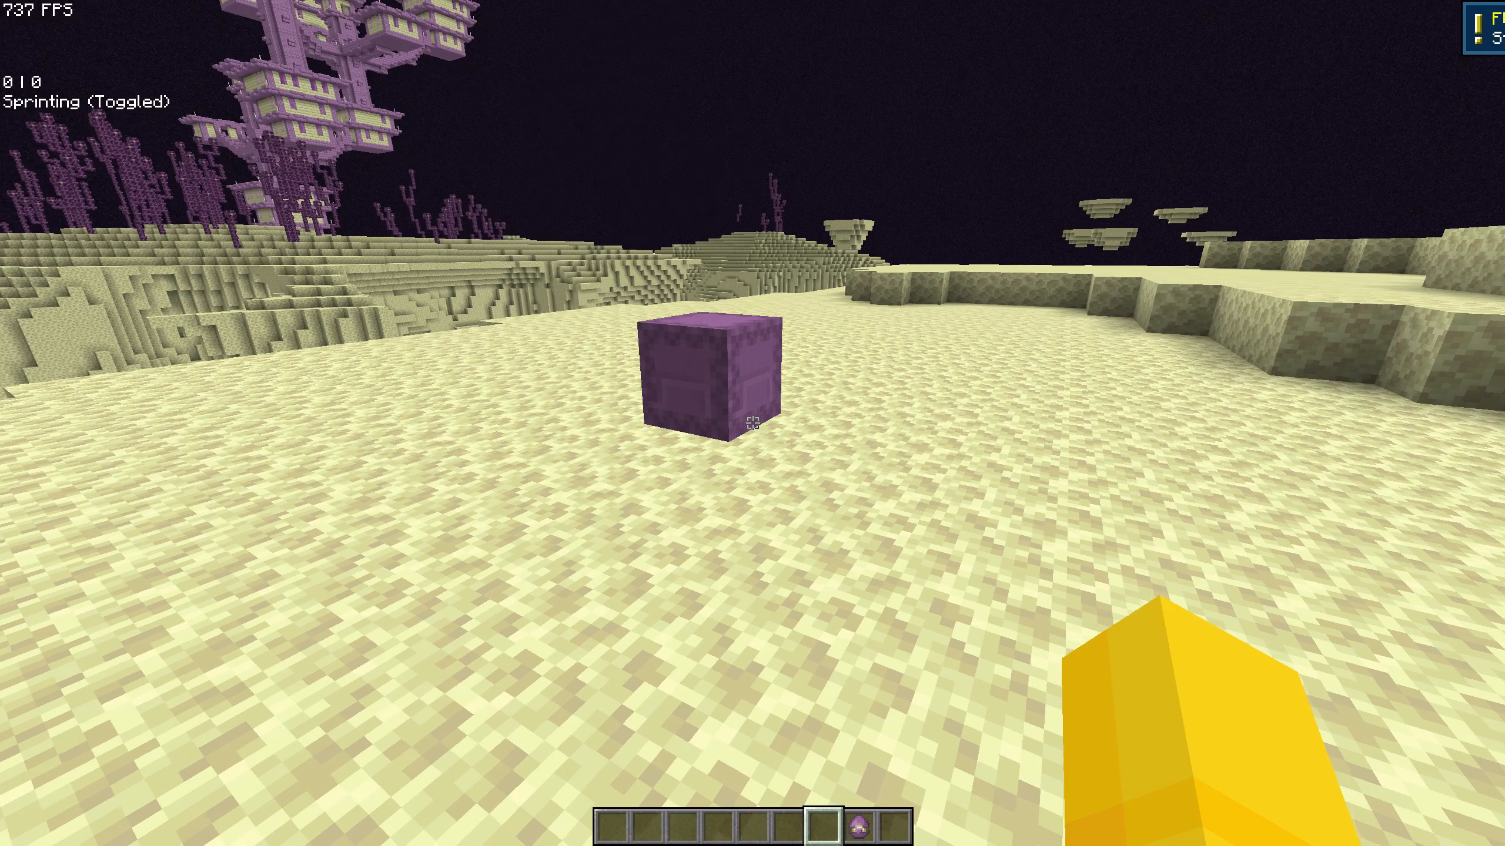
# Switch the game mode to Survival.
pyautogui.press('F3')
pyautogui.press('F4')
pyautogui.press('F3')
# Move in on the shulker and film it and its homing bullets at close range in Survival.
pyautogui.press('d')
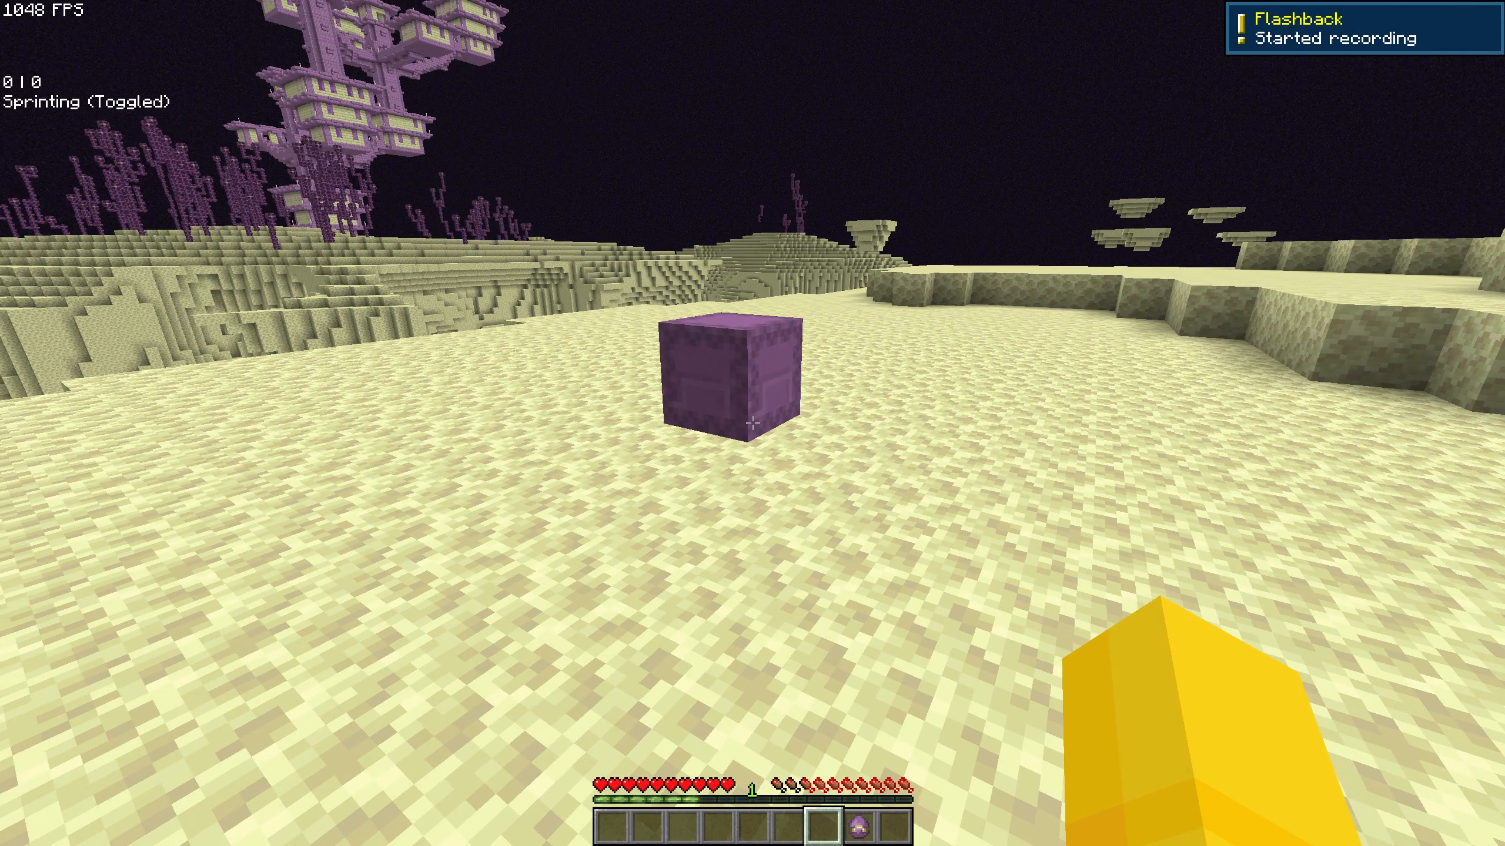
pyautogui.press('Left')
pyautogui.press('Up')
pyautogui.press('Right')
pyautogui.press('Right')
pyautogui.press('Right')
pyautogui.press('Right')
pyautogui.press('Right')
pyautogui.press('Right')
pyautogui.press('Right')
pyautogui.press('Right')
pyautogui.press('Right')
pyautogui.press('Right')
pyautogui.press('Right')
pyautogui.press('Right')
pyautogui.press('Right')
pyautogui.press('Right')
pyautogui.press('Right')
pyautogui.press('Right')
pyautogui.press('Right')
pyautogui.press('Right')
pyautogui.press('Right')
pyautogui.press('Right')
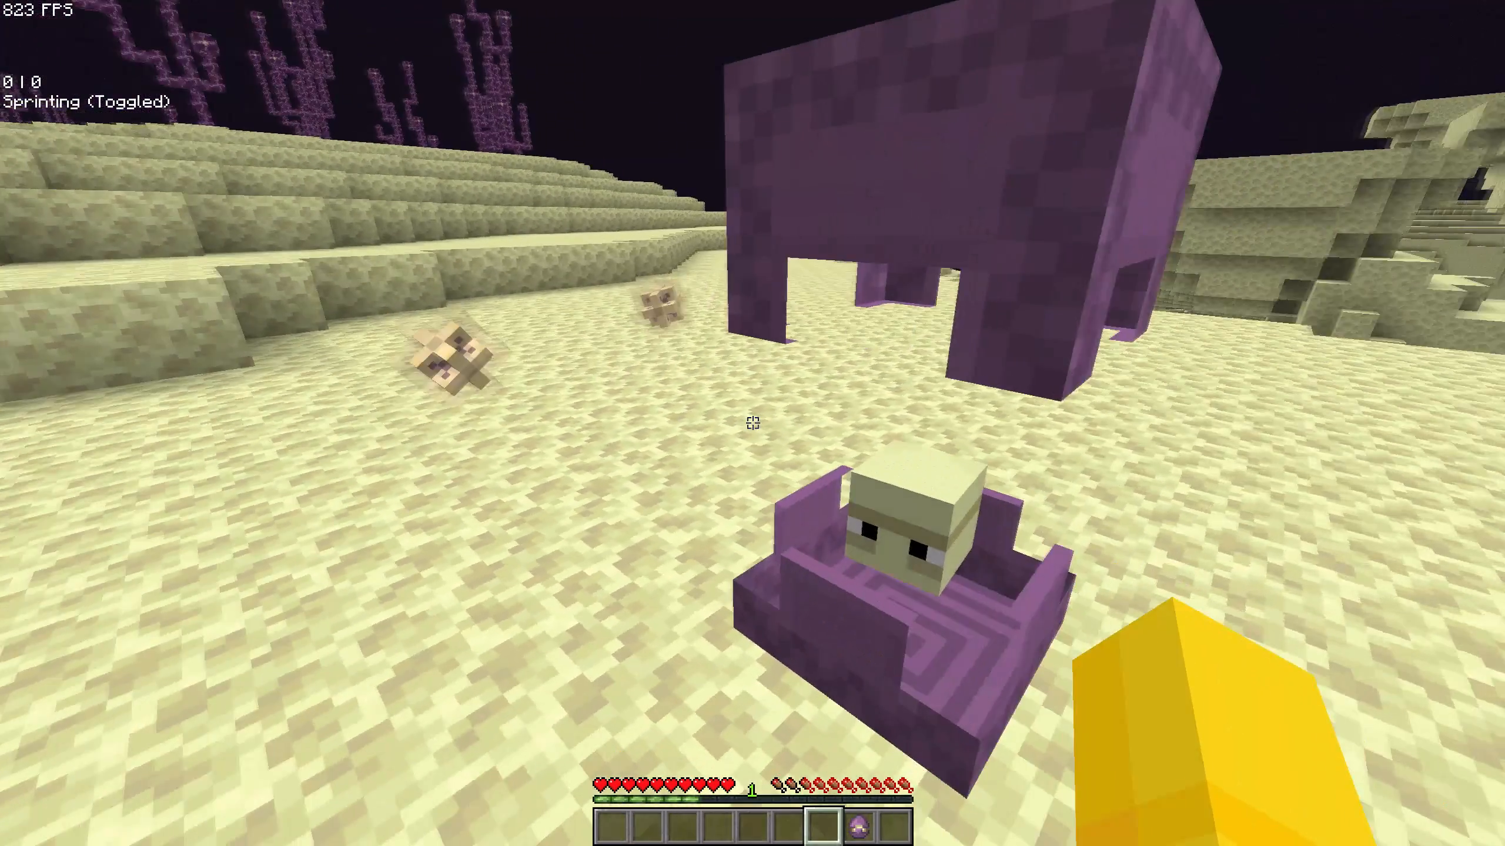
pyautogui.press('Down')
pyautogui.press('Left')
# Strike out near the shulker, back away, and film it from all sides while evading its bullets.
pyautogui.click(752, 423)
pyautogui.rightClick(752, 423)
pyautogui.scroll(2, 753, 423)
pyautogui.press('Left')
pyautogui.press('Left')
pyautogui.press('Left')
pyautogui.press('Left')
pyautogui.press('Left')
pyautogui.press('Left')
pyautogui.press('Left')
pyautogui.press('Left')
pyautogui.press('Left')
pyautogui.press('Left')
pyautogui.press('Left')
pyautogui.press('Left')
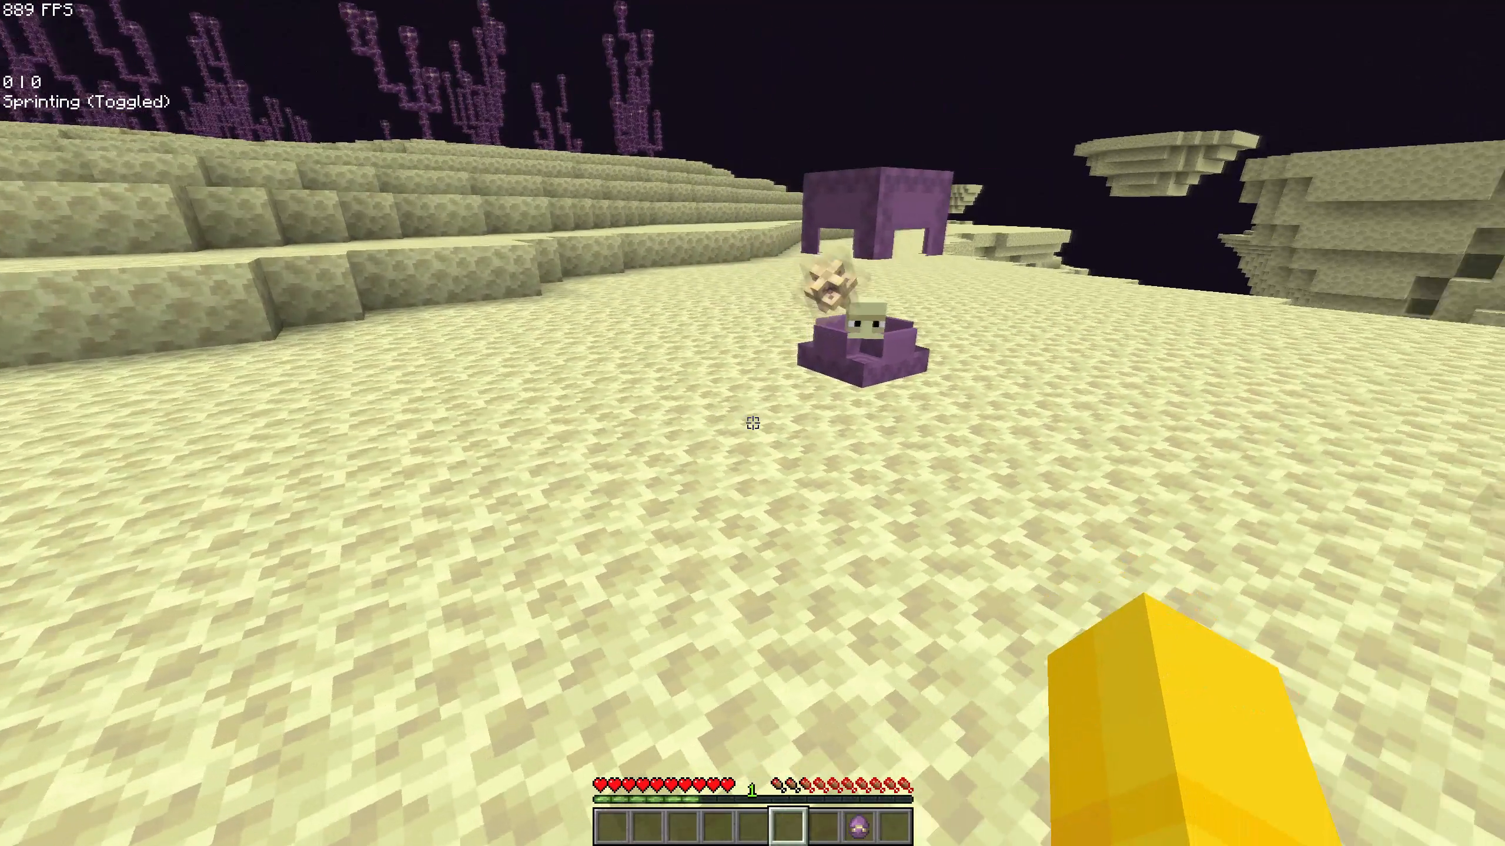
pyautogui.press('Up')
pyautogui.press('Down')
pyautogui.press('Down')
pyautogui.press('Down')
pyautogui.press('Down')
pyautogui.press('Down')
pyautogui.press('Down')
pyautogui.press('Down')
pyautogui.press('Down')
pyautogui.press('Down')
pyautogui.press('Down')
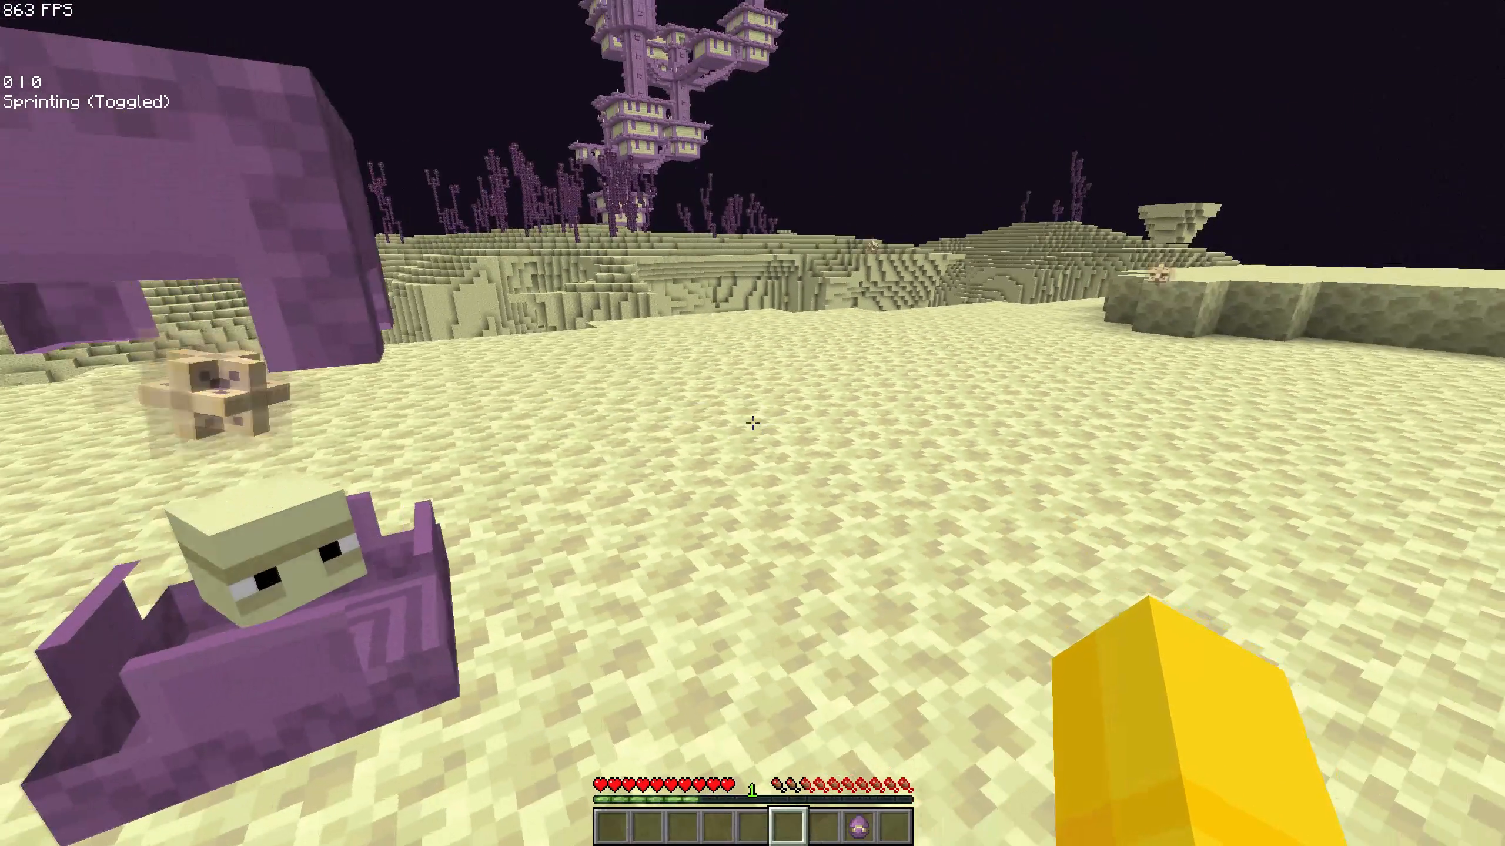
pyautogui.press('Down')
pyautogui.press('Down')
pyautogui.press('Down')
pyautogui.press('Down')
pyautogui.press('Down')
pyautogui.press('Down')
pyautogui.press('Down')
pyautogui.press('Down')
pyautogui.press('Down')
pyautogui.press('Down')
pyautogui.press('Down')
pyautogui.press('Down')
pyautogui.press('Down')
pyautogui.press('Down')
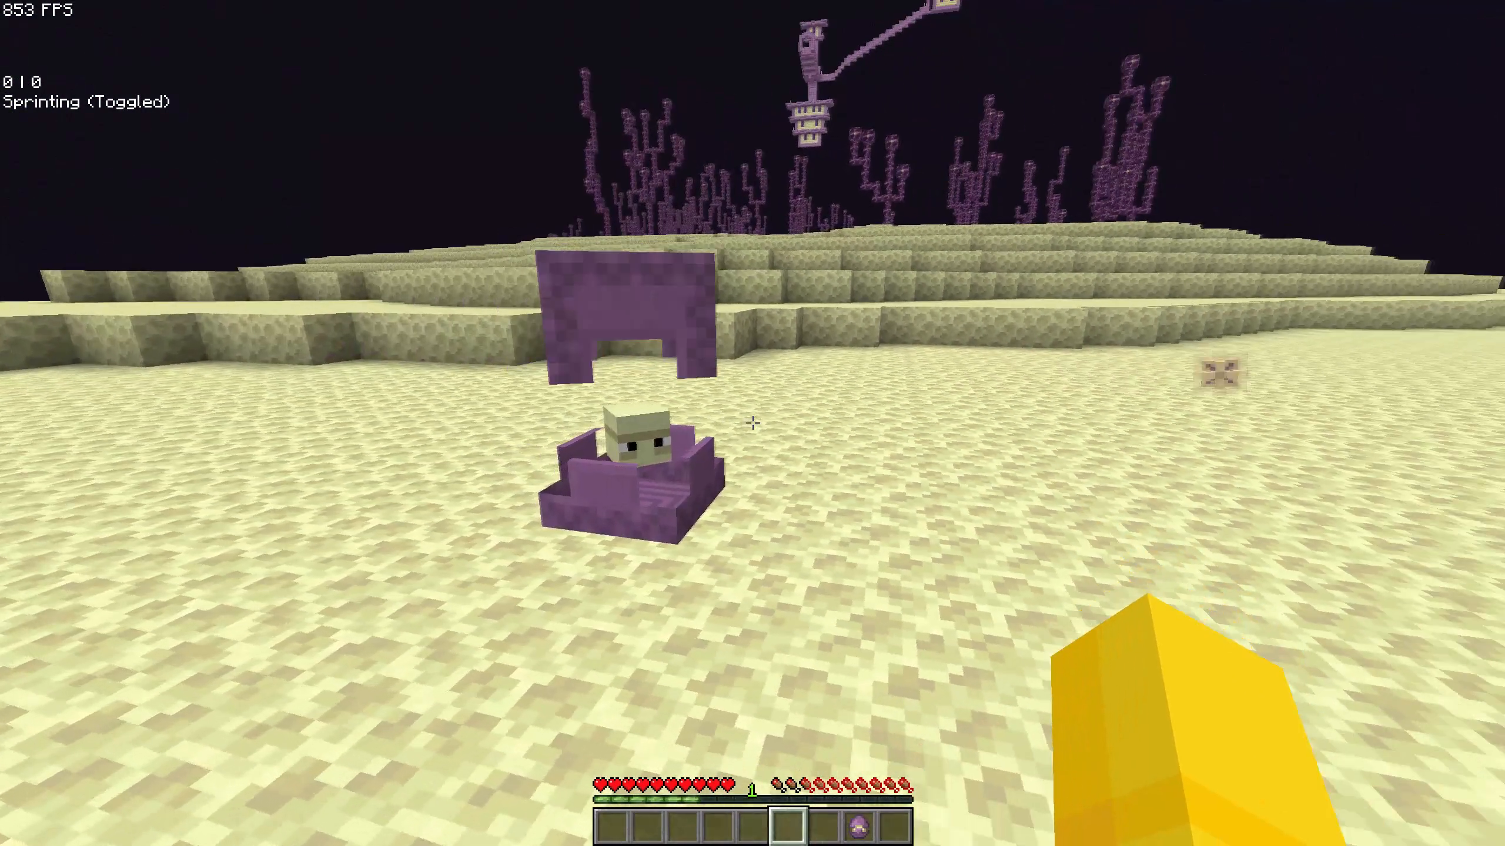
pyautogui.press('Down')
# Keep circling the shulker among its bullets and strike out again at close range.
pyautogui.press('Right')
pyautogui.press('Right')
pyautogui.press('Right')
pyautogui.press('Right')
pyautogui.press('Right')
pyautogui.press('Right')
pyautogui.press('Right')
pyautogui.press('Right')
pyautogui.press('Right')
pyautogui.press('Right')
pyautogui.press('Right')
pyautogui.press('Right')
pyautogui.press('Right')
pyautogui.press('Right')
pyautogui.press('Right')
pyautogui.press('Right')
pyautogui.press('Right')
pyautogui.press('Right')
pyautogui.press('Right')
pyautogui.press('Right')
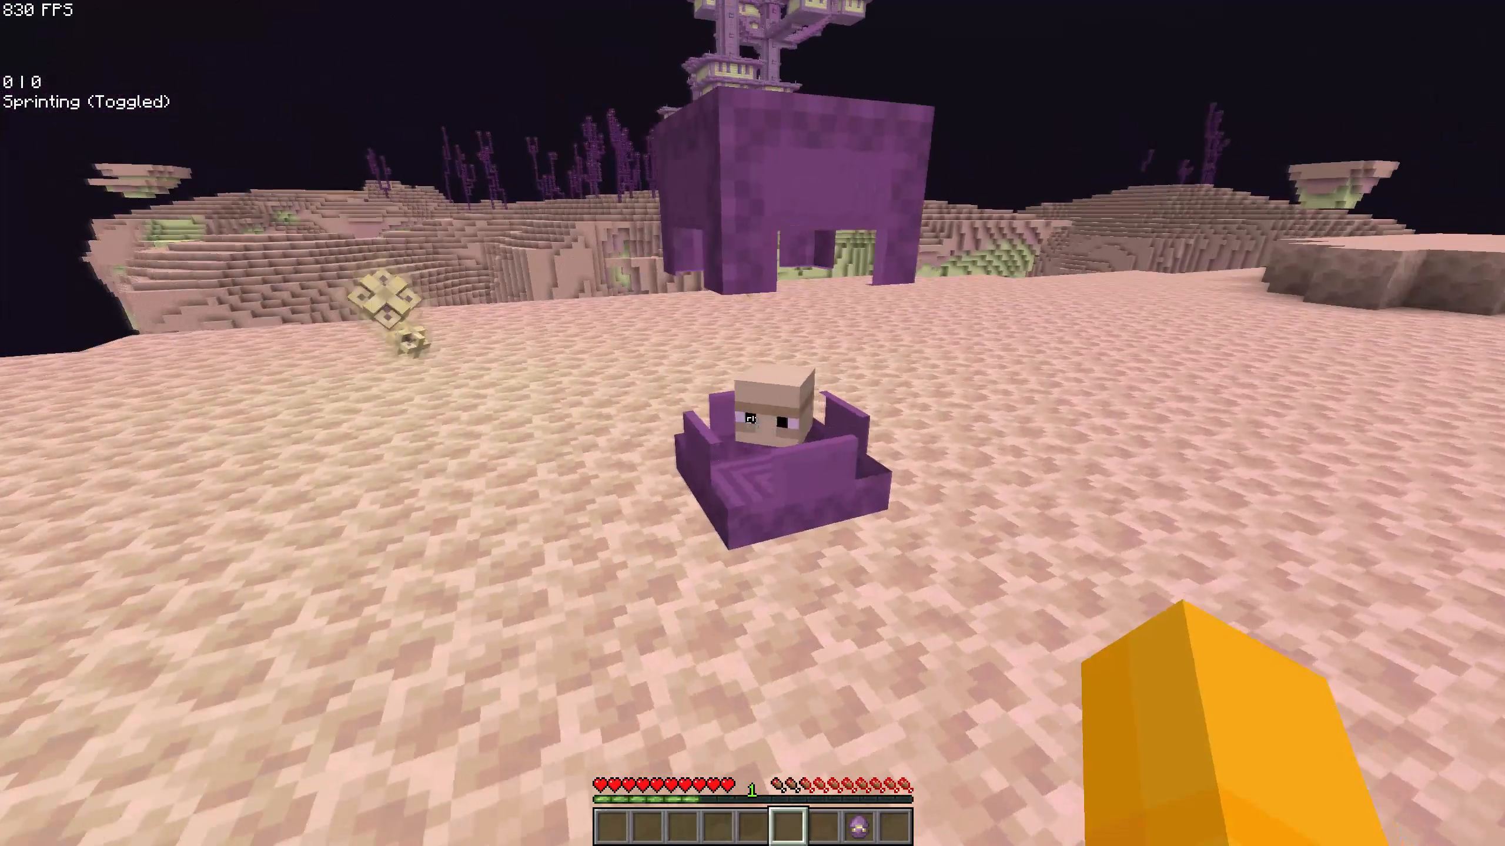
pyautogui.click(751, 425)
pyautogui.rightClick(751, 423)
pyautogui.scroll(2, 750, 424)
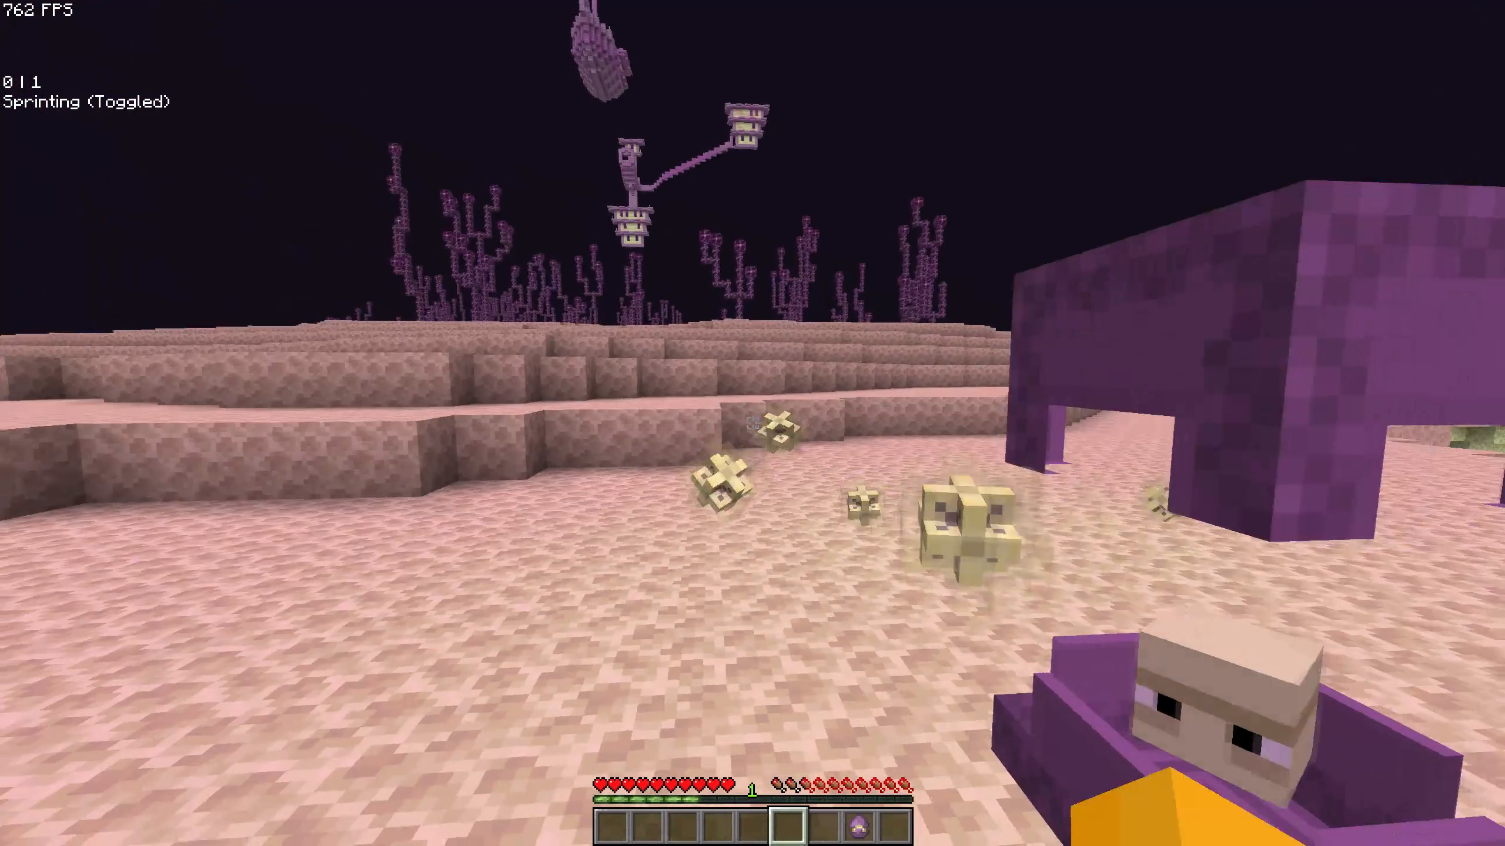
# Lead the homing bullets around the shulker while filming it from near and far.
pyautogui.press('Down')
pyautogui.press('Right')
pyautogui.press('Right')
pyautogui.press('Right')
pyautogui.press('Right')
pyautogui.press('Right')
pyautogui.press('Right')
pyautogui.press('Right')
pyautogui.press('Right')
pyautogui.press('Right')
pyautogui.press('Right')
pyautogui.press('Right')
pyautogui.press('Right')
pyautogui.press('Right')
pyautogui.press('Right')
pyautogui.press('Right')
pyautogui.press('Right')
pyautogui.press('Right')
pyautogui.press('Right')
pyautogui.press('Right')
pyautogui.press('Right')
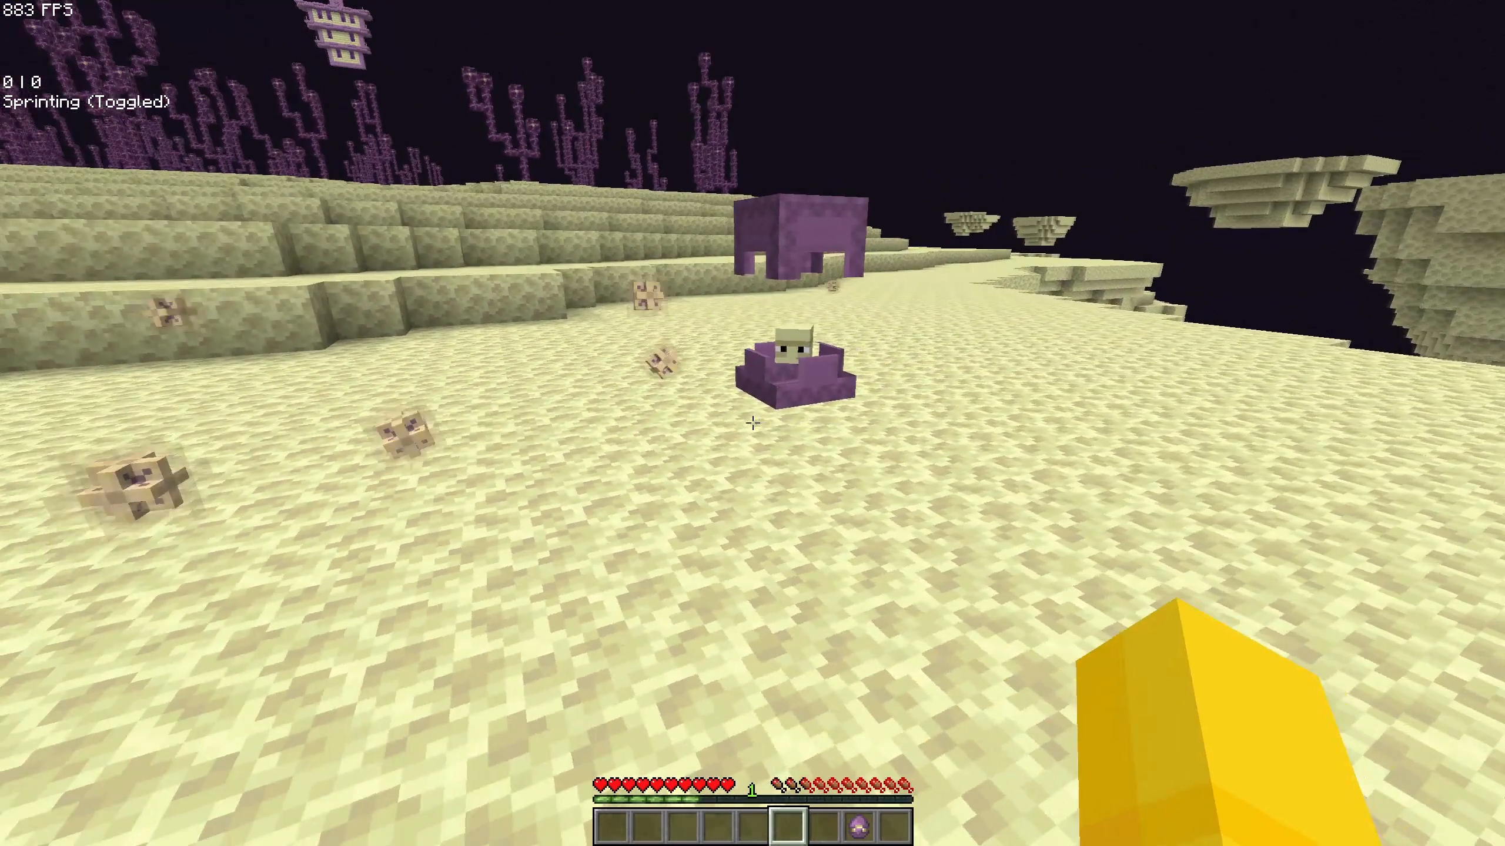
pyautogui.press('Up')
pyautogui.press('Up')
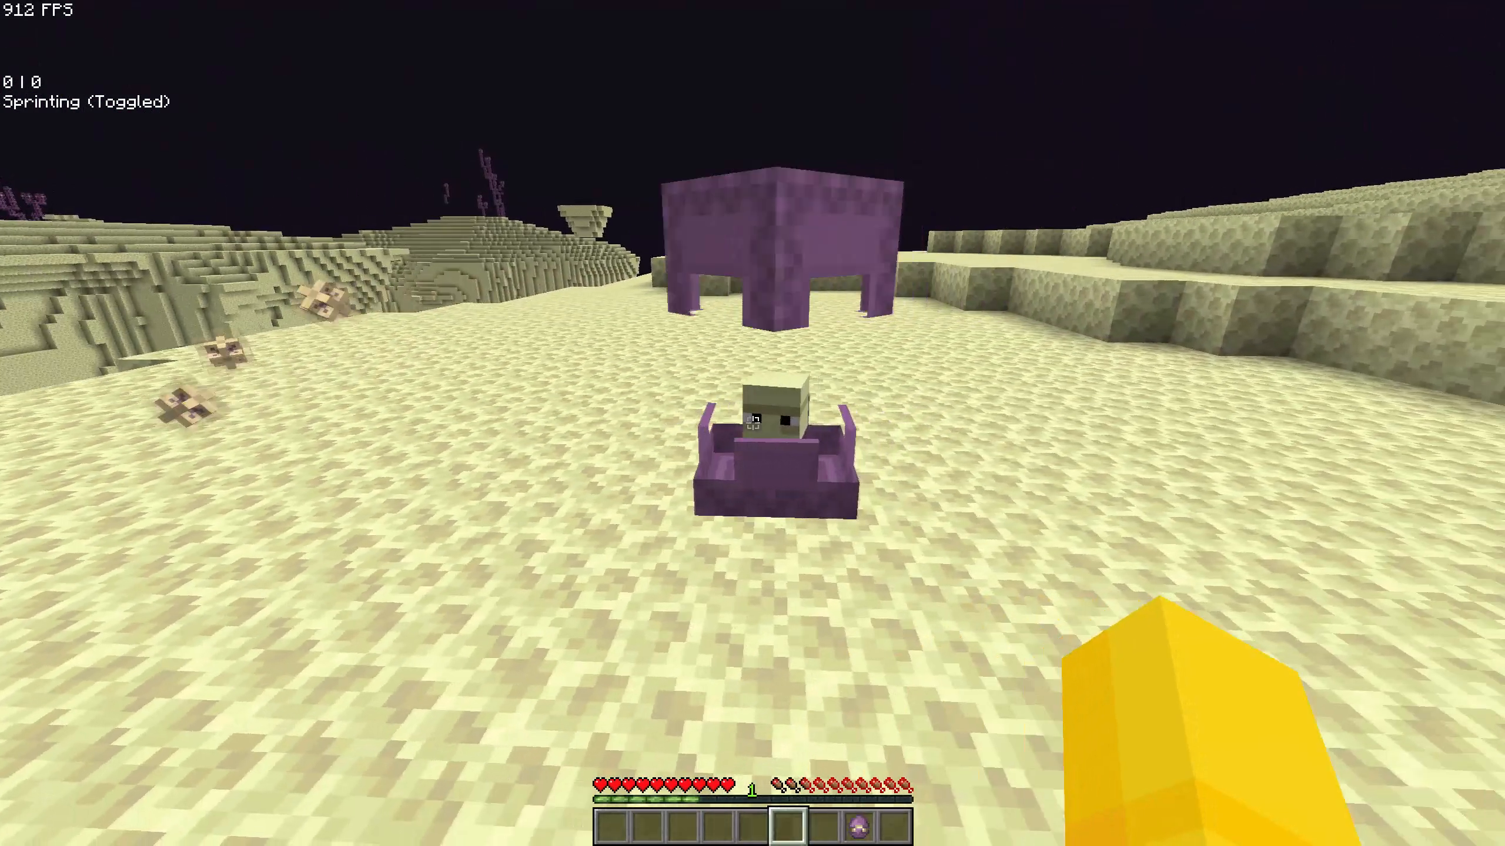
# Spawn another shulker beside the first with the spawn egg and film the group while evading bullets.
pyautogui.click(751, 424)
pyautogui.rightClick(749, 424)
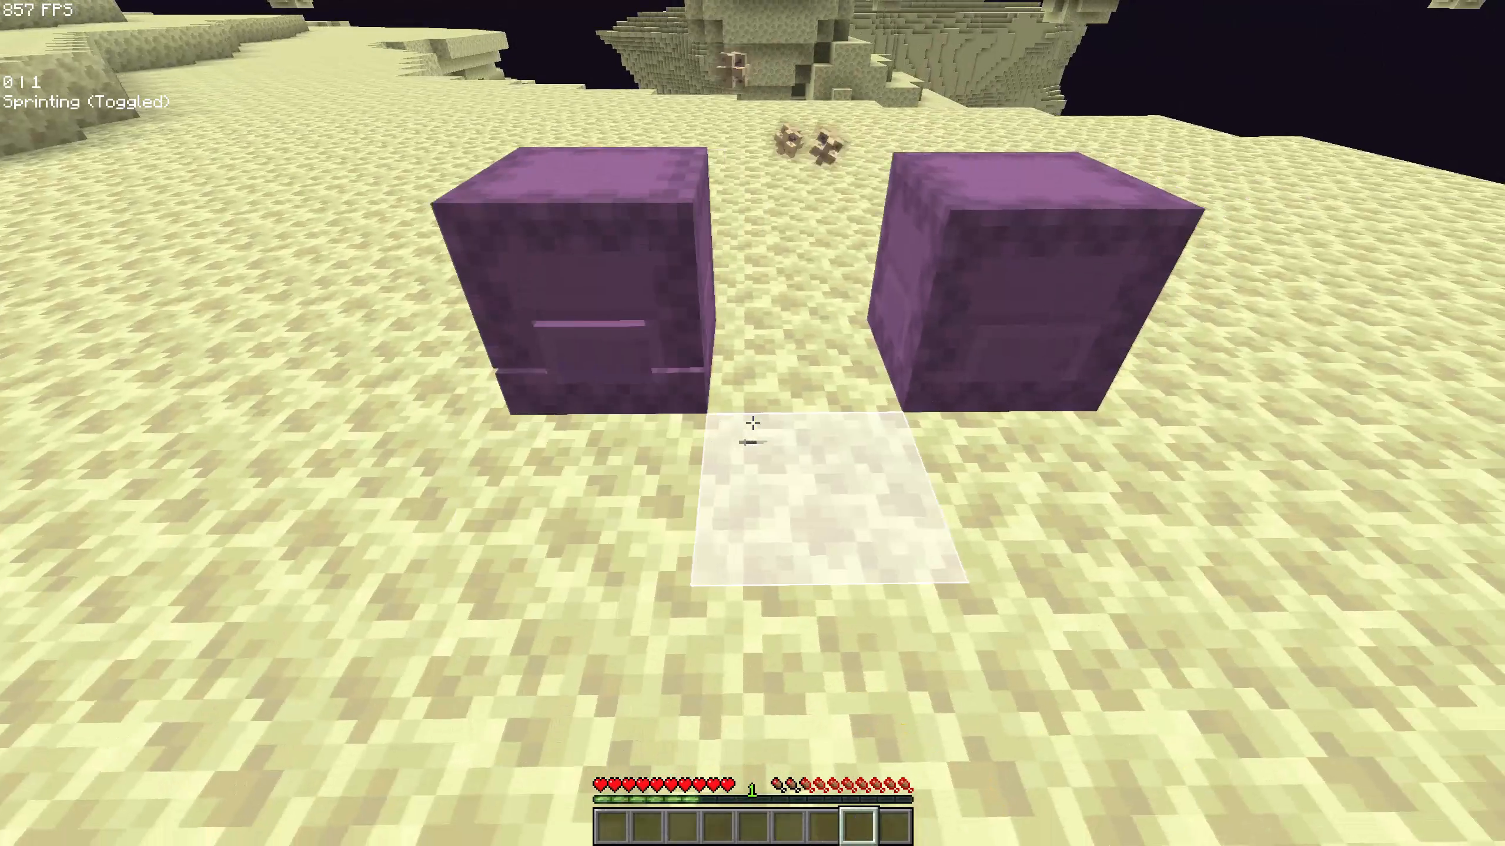
pyautogui.scroll(2, 752, 423)
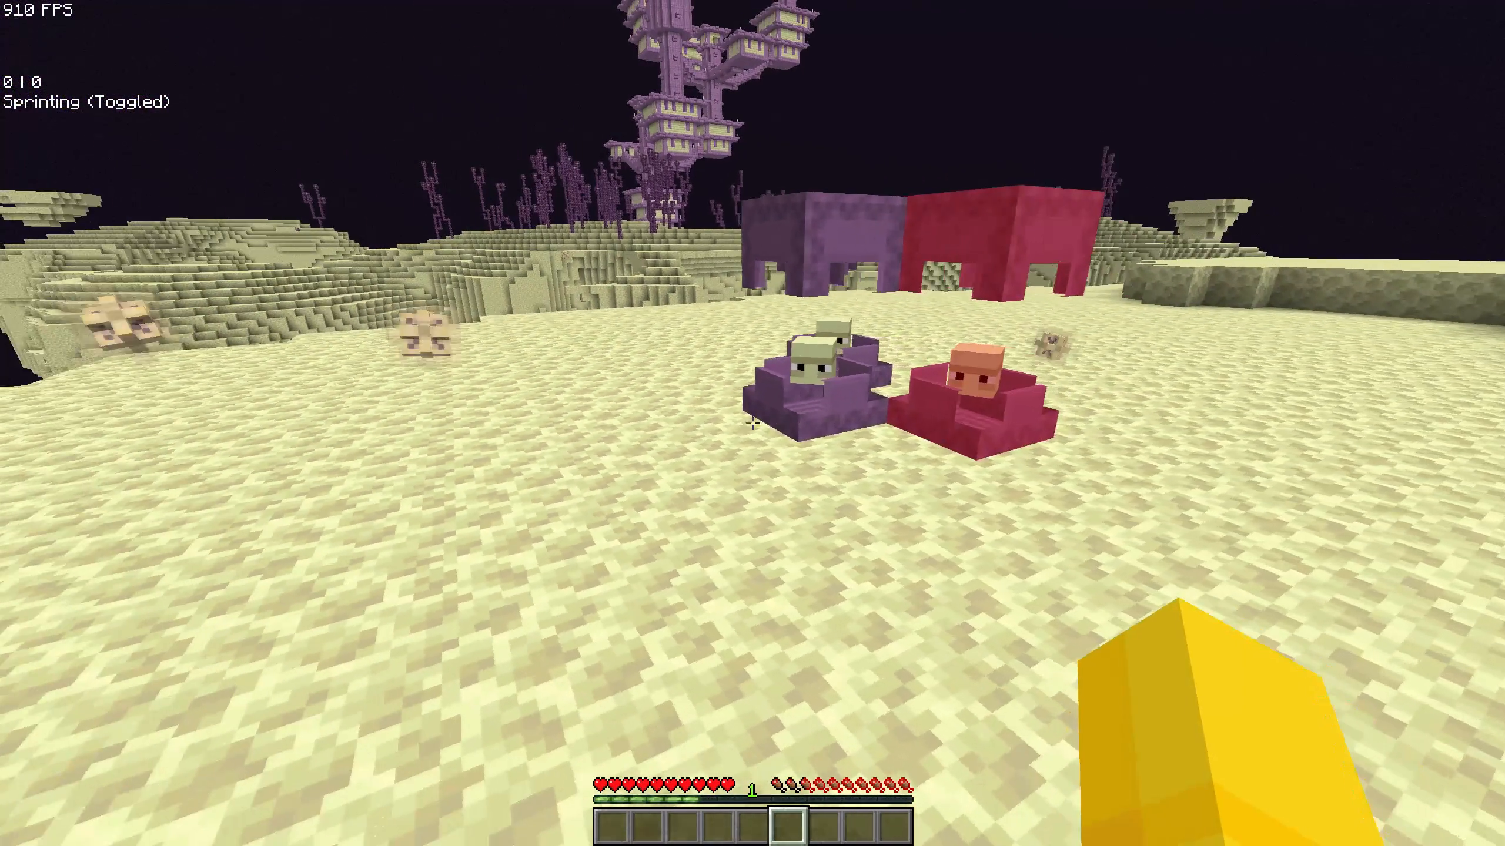
pyautogui.press('Up')
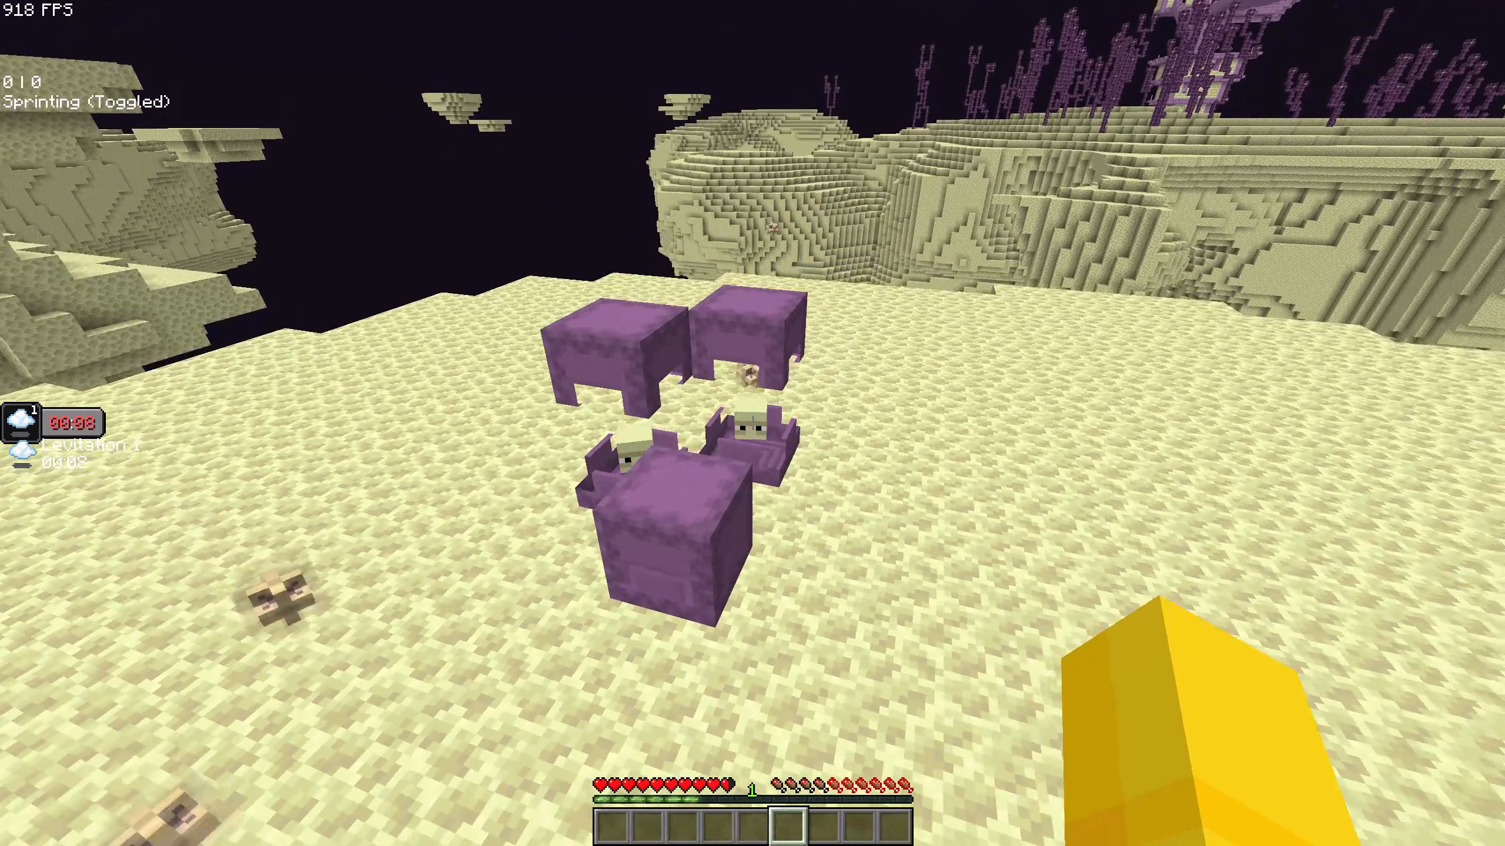
# Finish the Flashback replay recording.
pyautogui.press('Escape')
pyautogui.moveTo(953, 254); pyautogui.dragTo(752, 423)
pyautogui.moveTo(665, 531); pyautogui.dragTo(752, 423)
# Switch to OBS Studio and stop the video recording.
pyautogui.hotkey('alt', 'Tab')
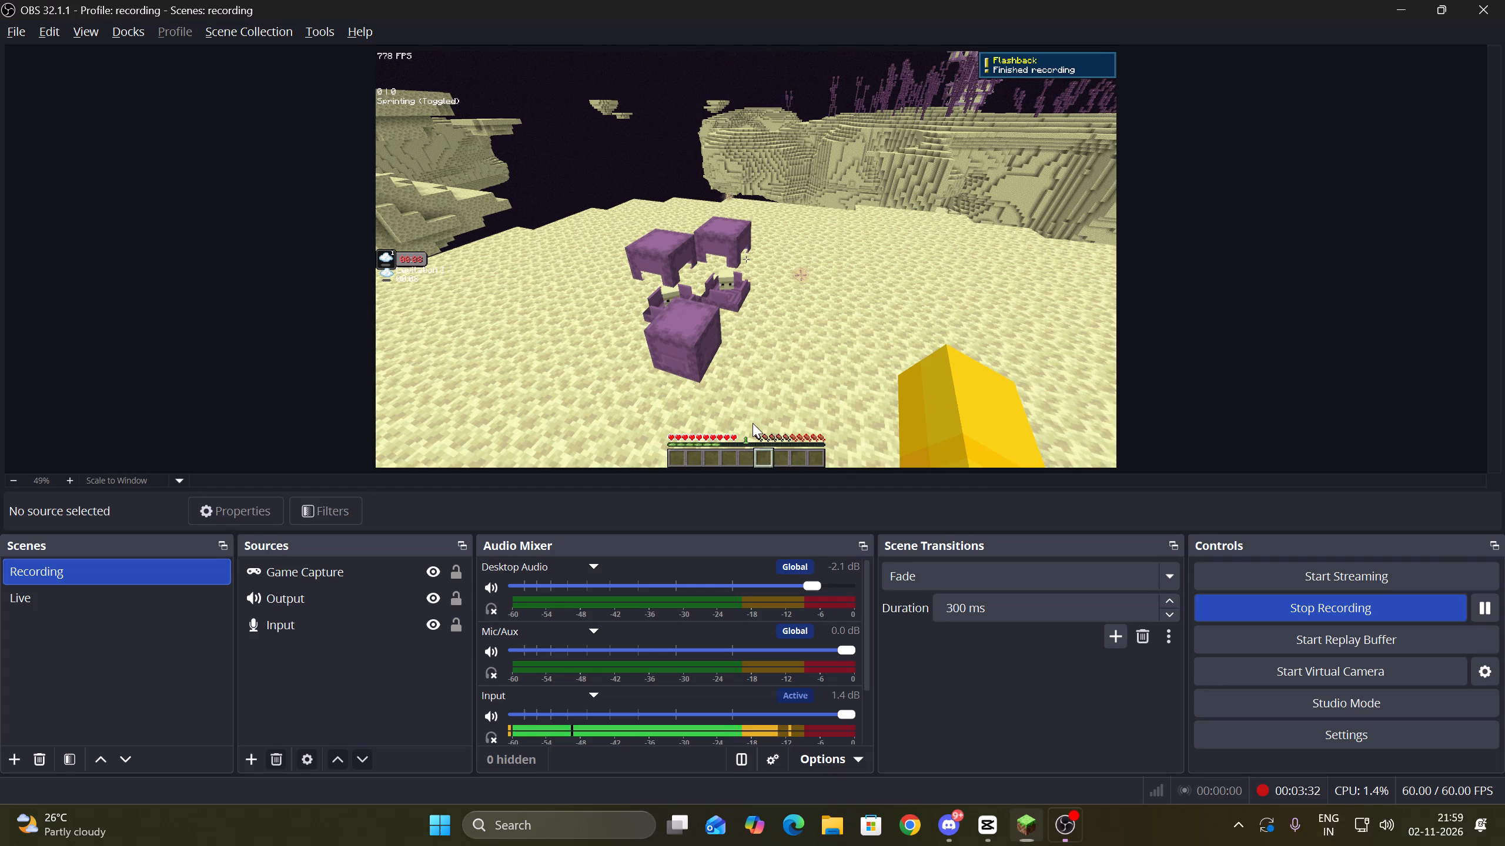
pyautogui.click(1252, 600)
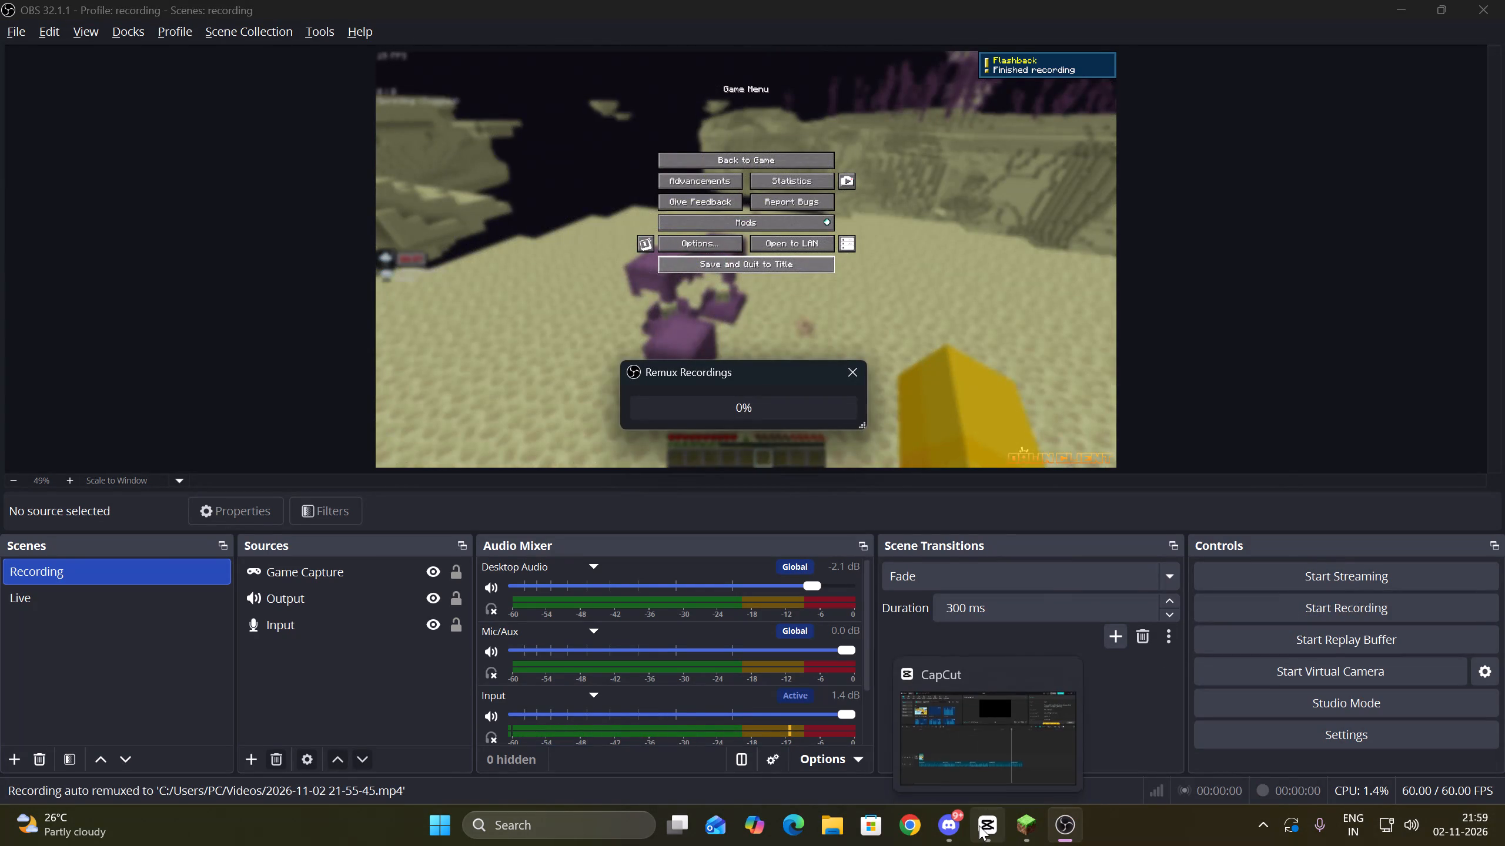
# Return to Minecraft and save and quit the world to the title screen.
pyautogui.click(980, 825)
pyautogui.click(1018, 808)
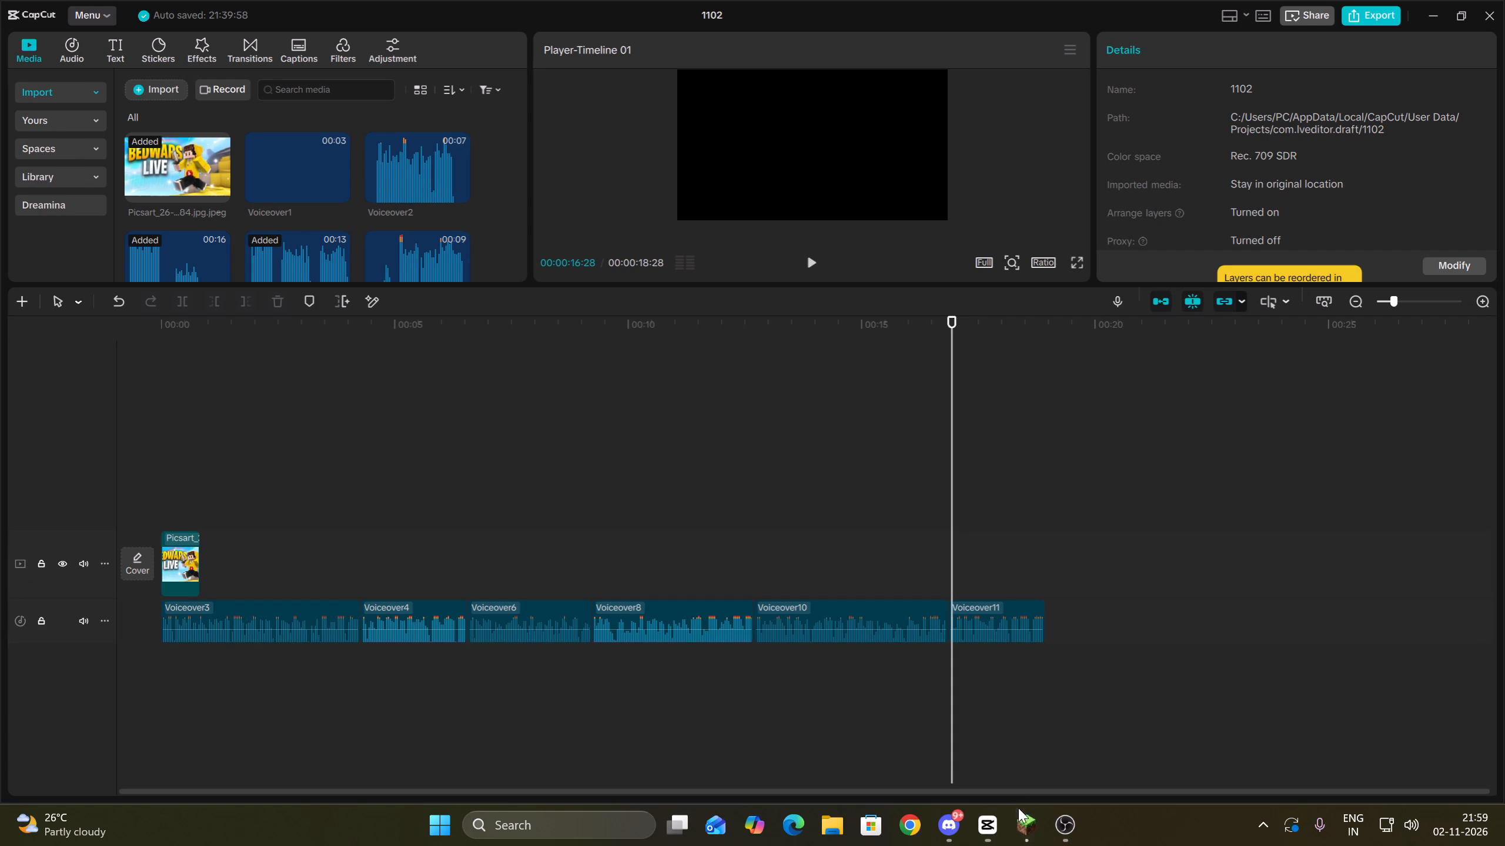
pyautogui.click(1024, 837)
pyautogui.click(836, 444)
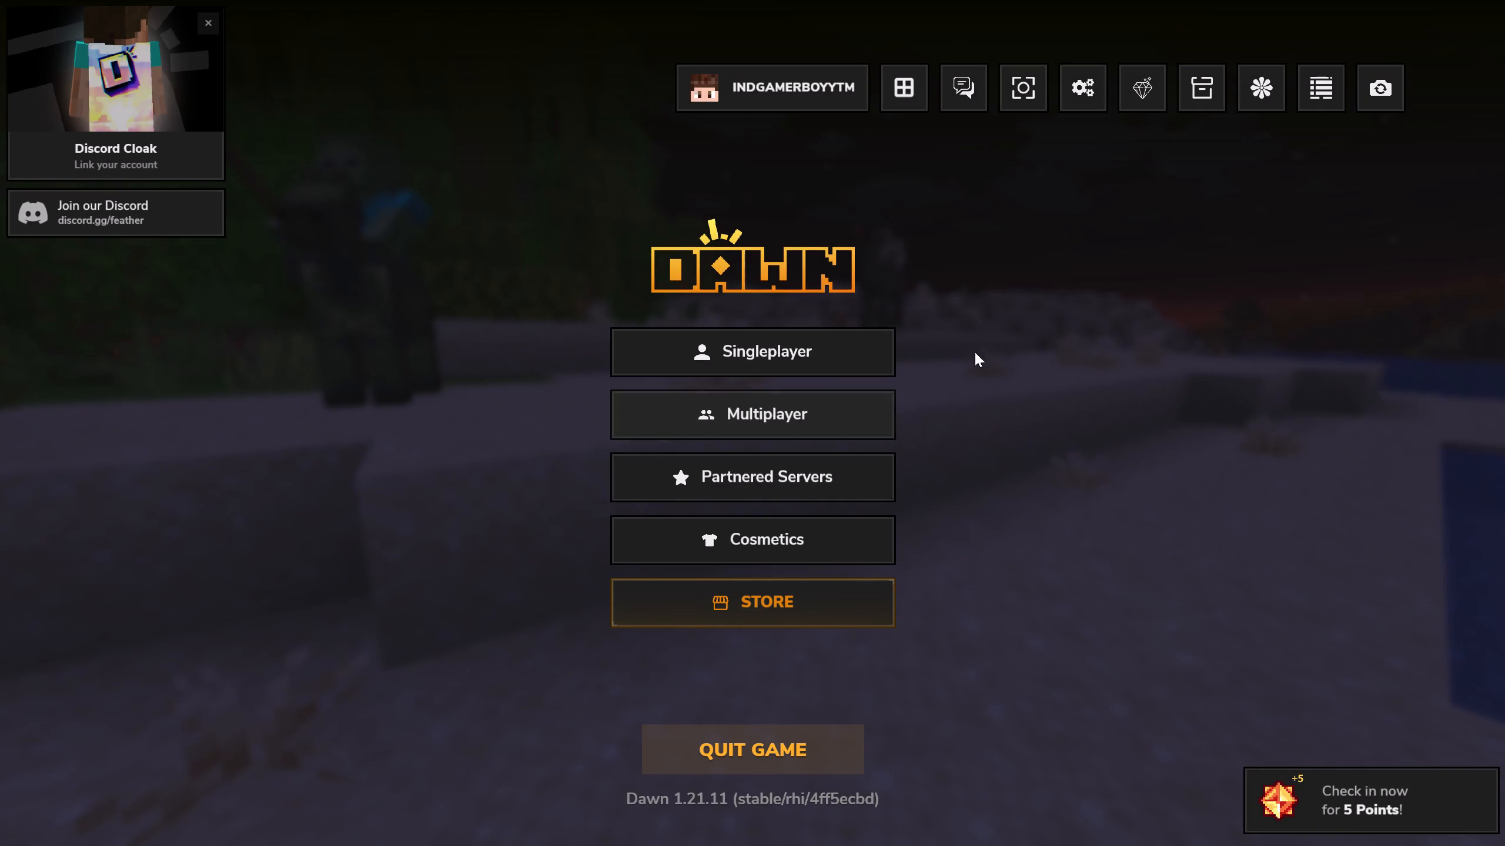
# Open the Flashback replay 2026-11-02T21:42:05 from the saved replays.
pyautogui.click(1380, 83)
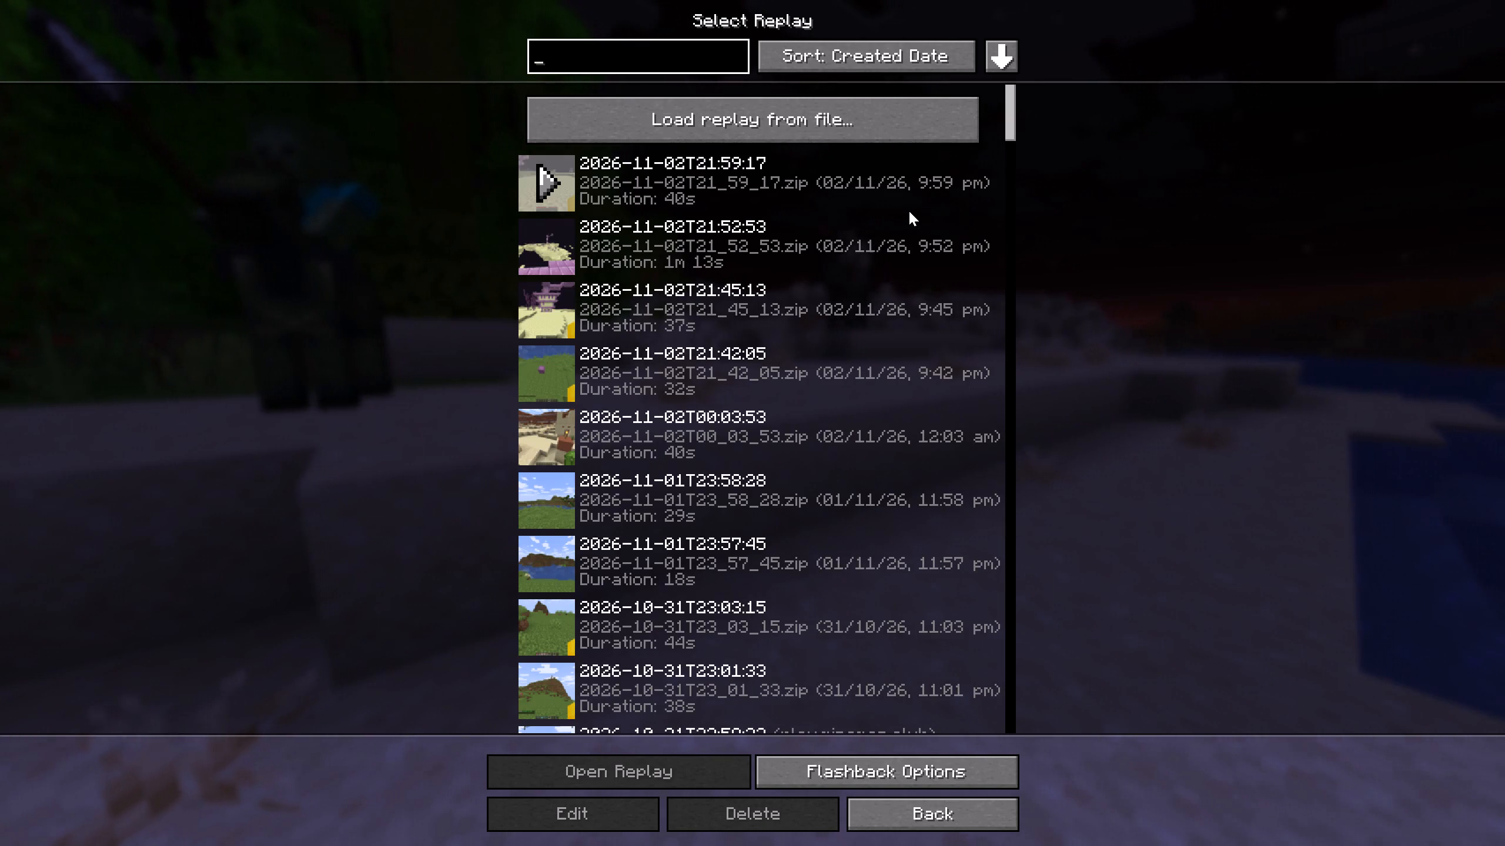
pyautogui.scroll(6, 933, 421)
pyautogui.scroll(-1, 932, 421)
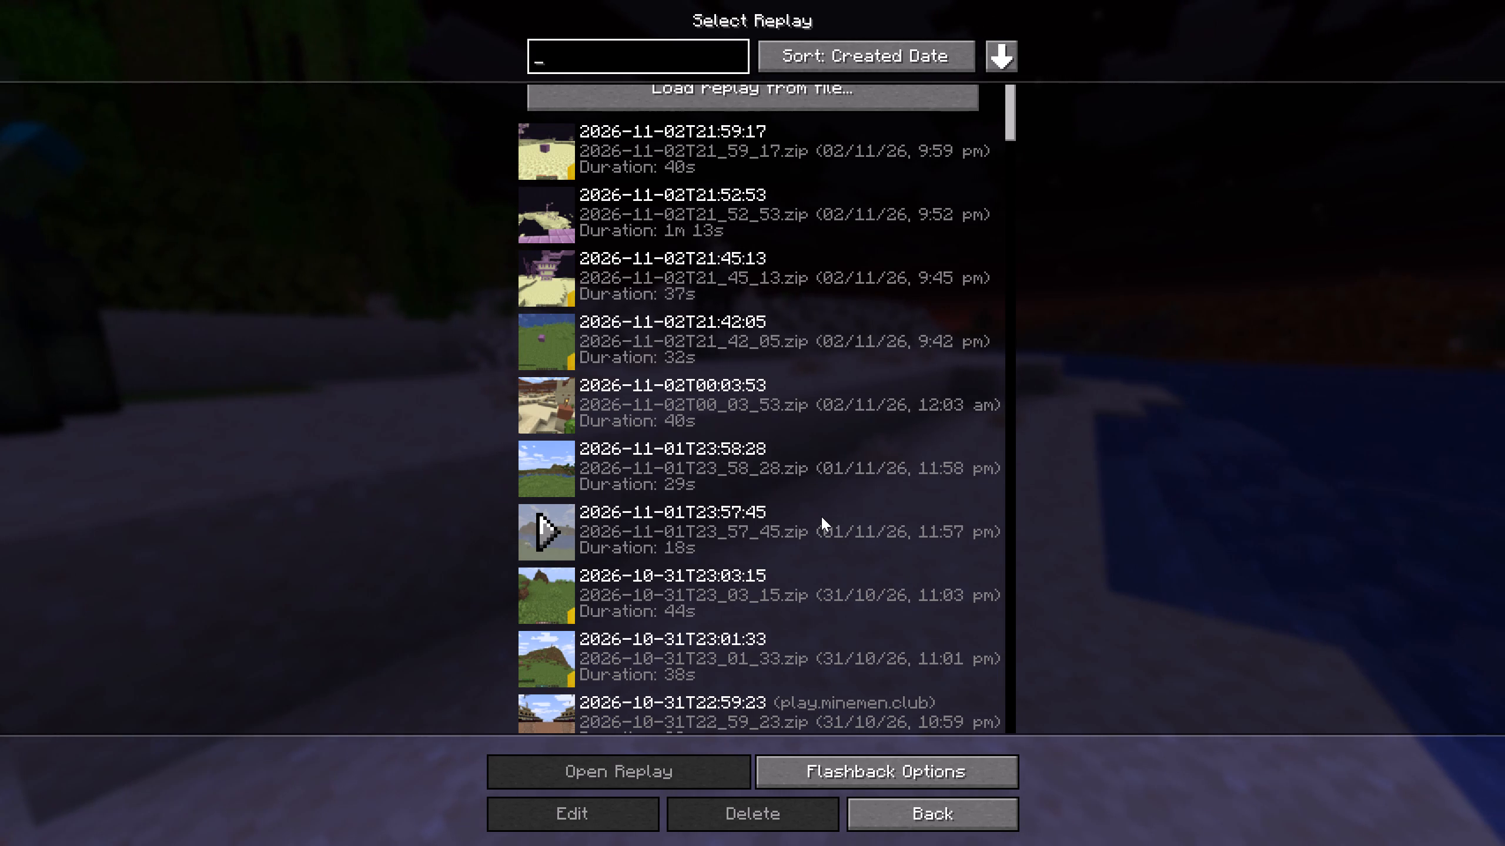
pyautogui.doubleClick(801, 345)
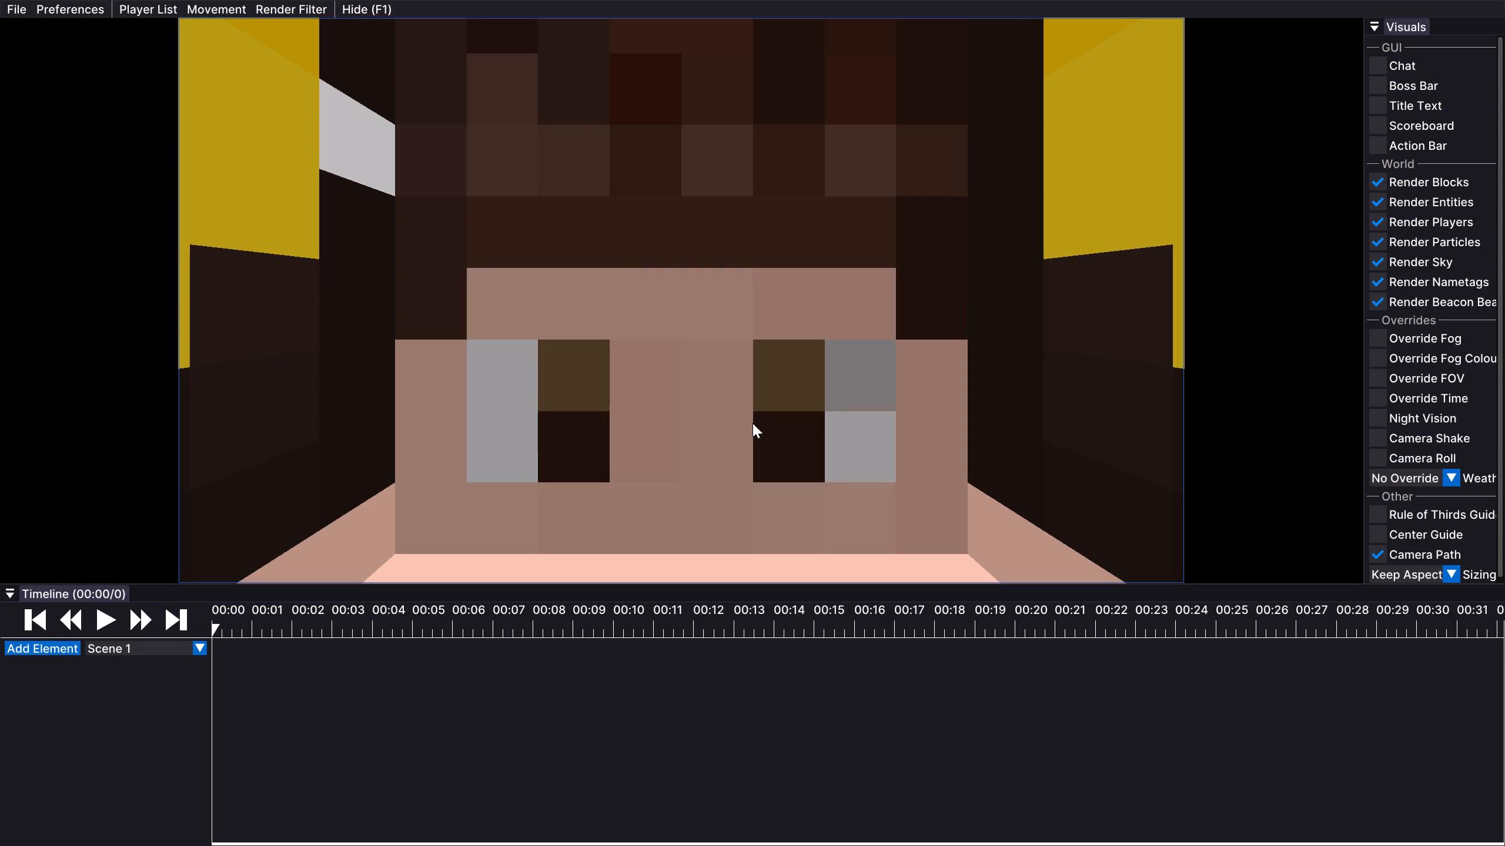
# Enable the Center Guide and the Rule of Thirds Guide overlays for the replay view.
pyautogui.click(1439, 525)
pyautogui.click(1431, 522)
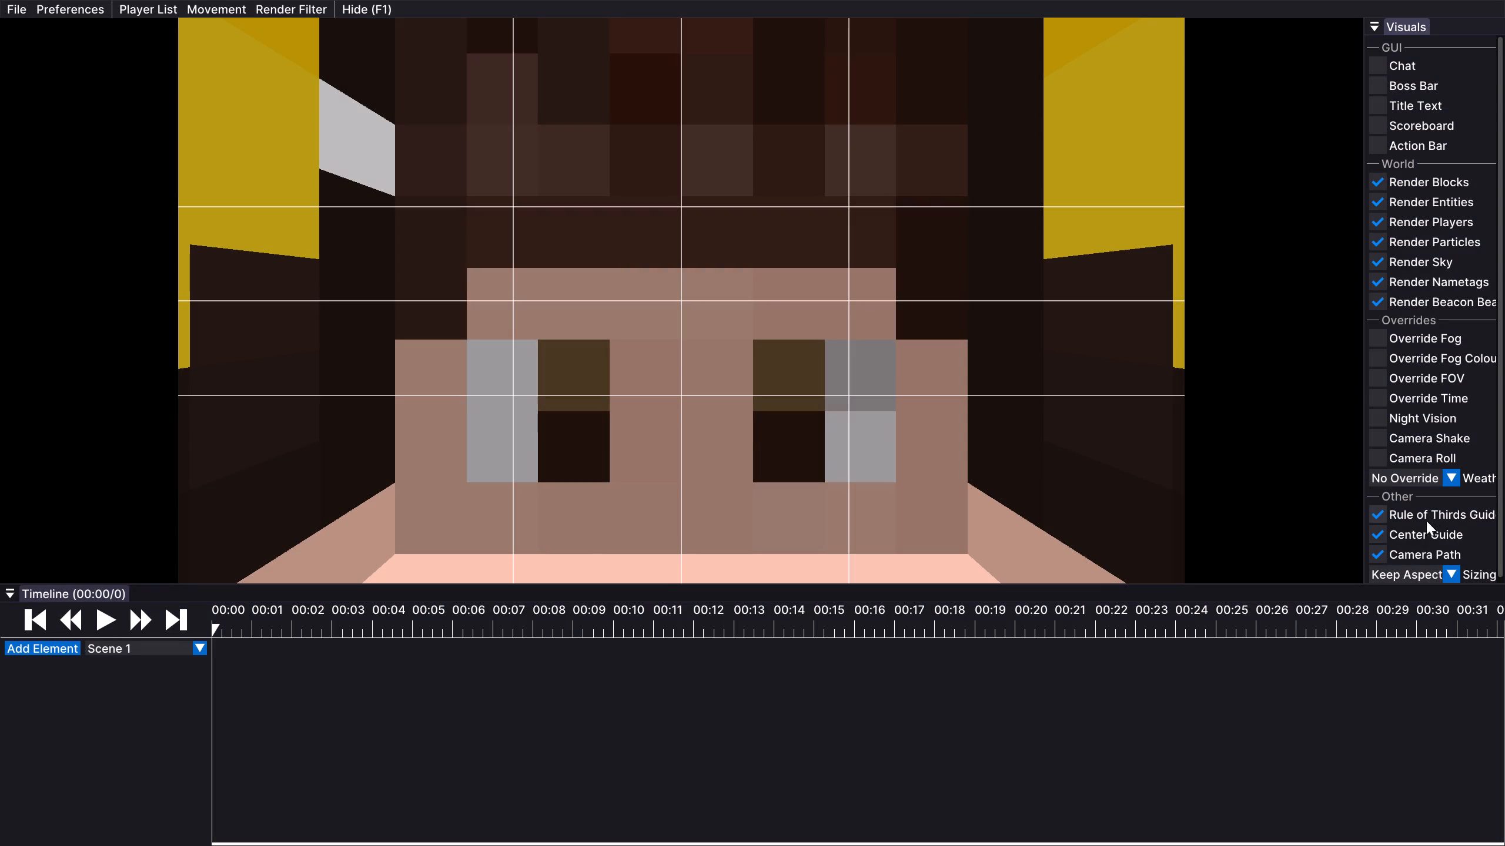
# Add a Camera element to the Scene 1 timeline.
pyautogui.press('Down')
pyautogui.click(25, 645)
pyautogui.click(66, 653)
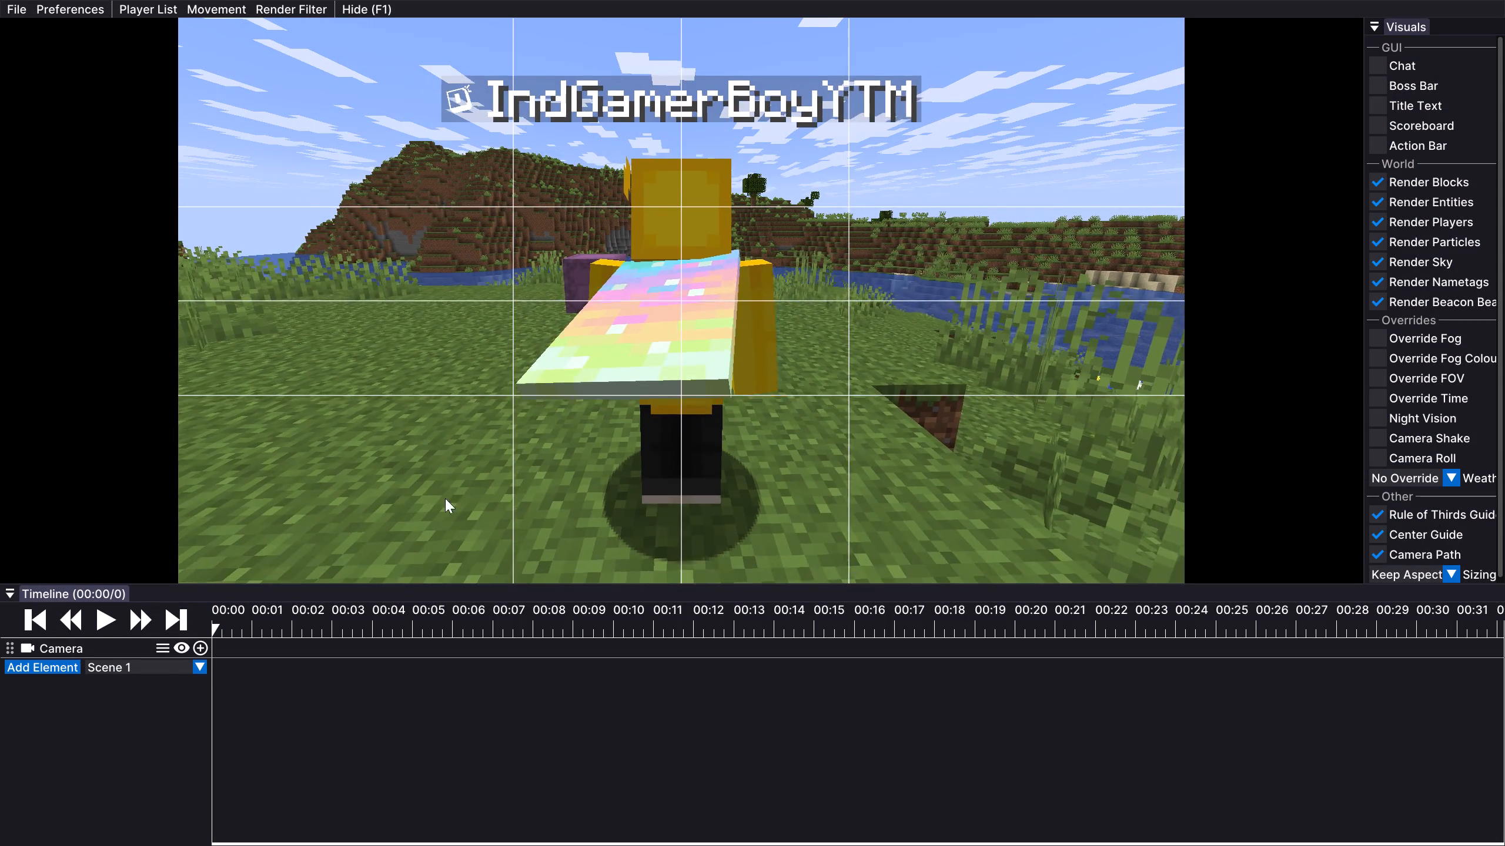
# Fly the replay camera around the player so the shulker sits centred on the vertical centre guide.
pyautogui.rightClick(683, 350)
pyautogui.click(924, 221)
pyautogui.press('Left')
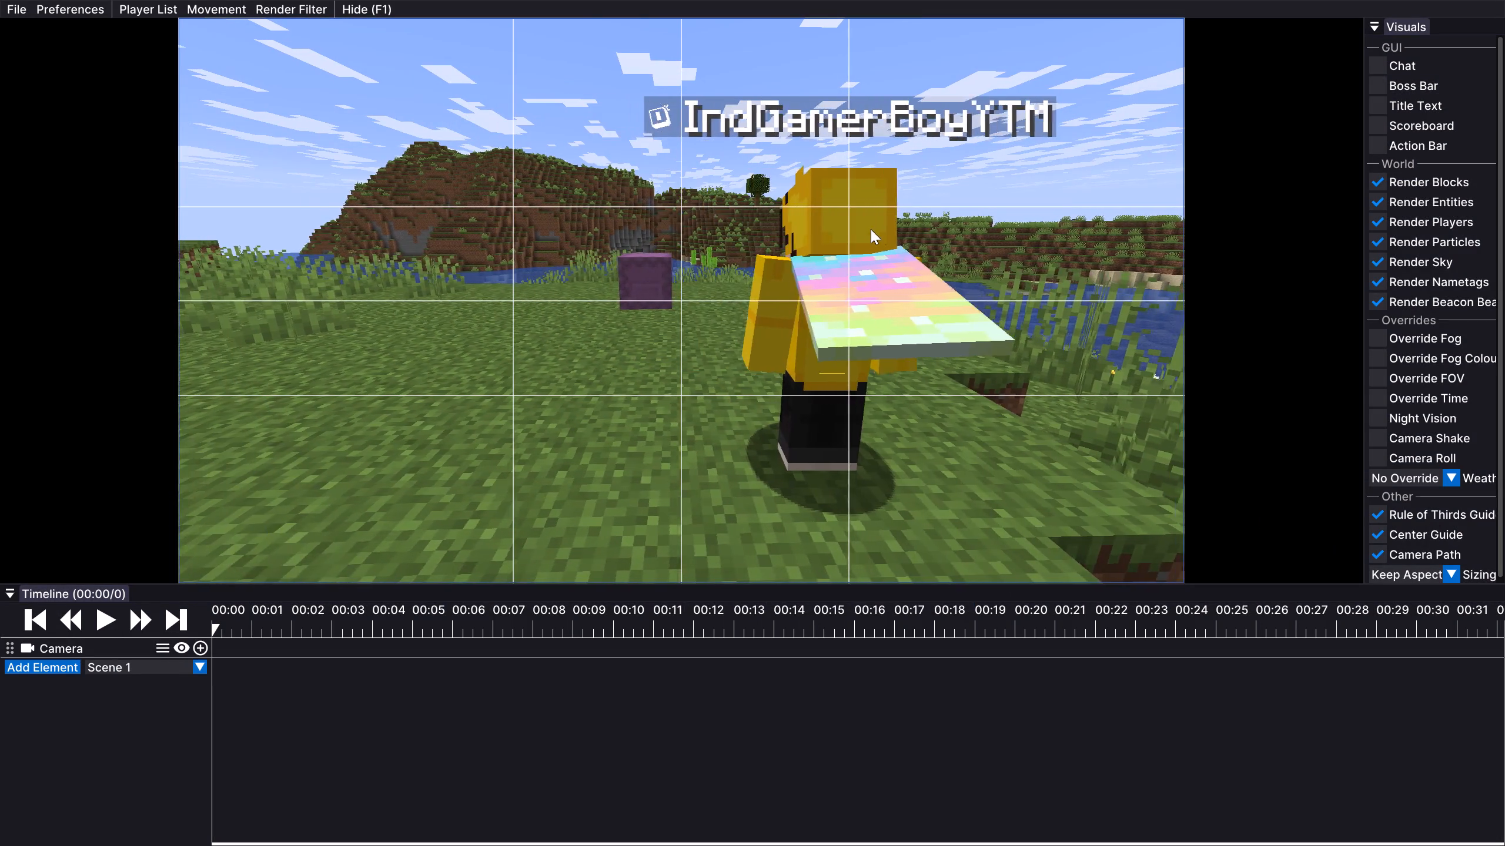
pyautogui.moveTo(870, 229); pyautogui.dragTo(752, 423)
pyautogui.press('Right')
pyautogui.press('Left')
pyautogui.press('Right')
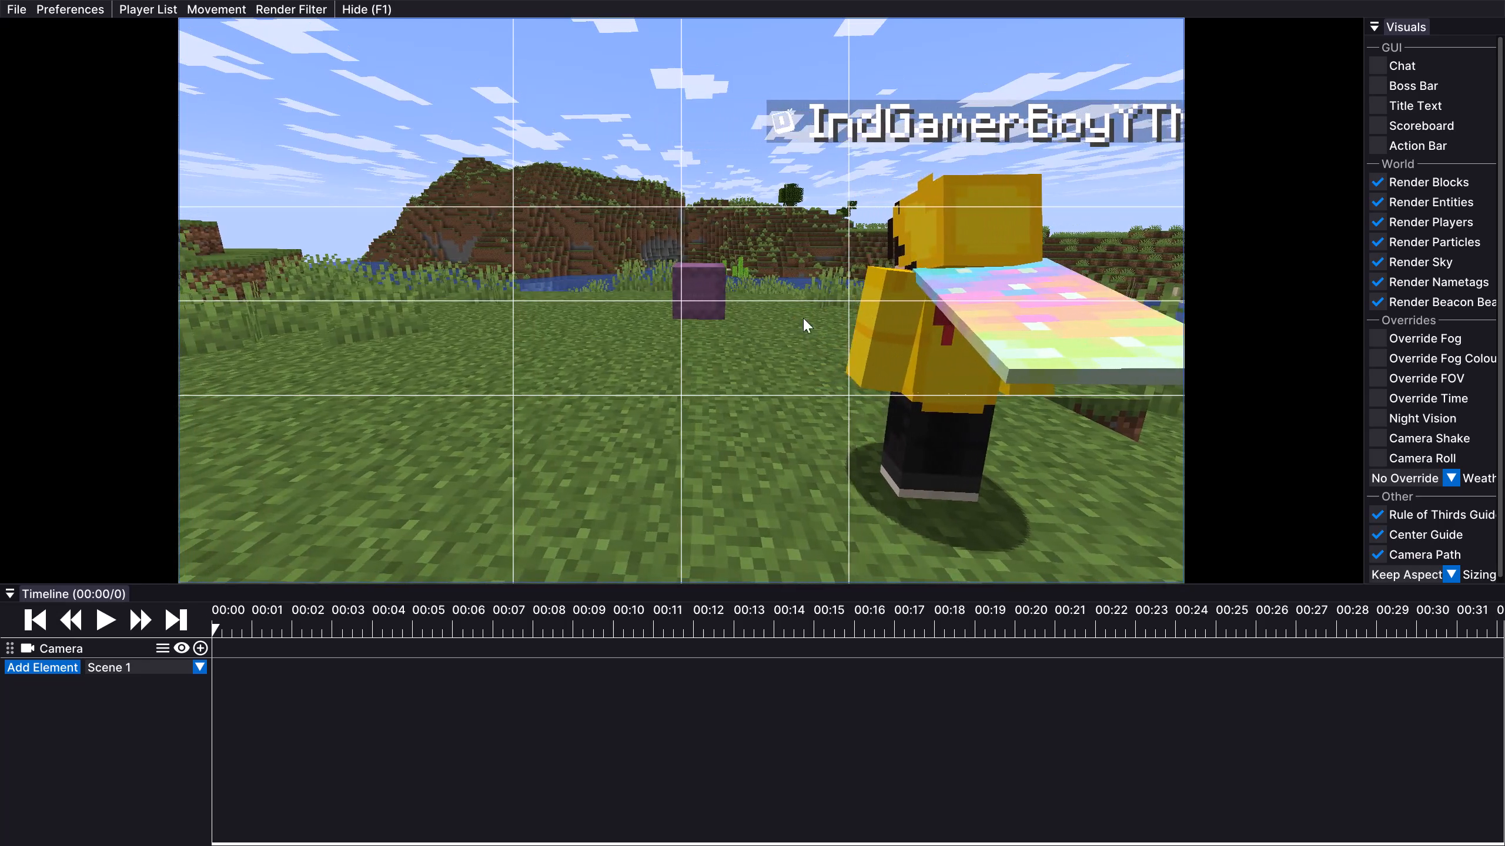
pyautogui.rightClick(860, 325)
pyautogui.click(696, 252)
pyautogui.moveTo(696, 252); pyautogui.dragTo(752, 423)
pyautogui.press('Left')
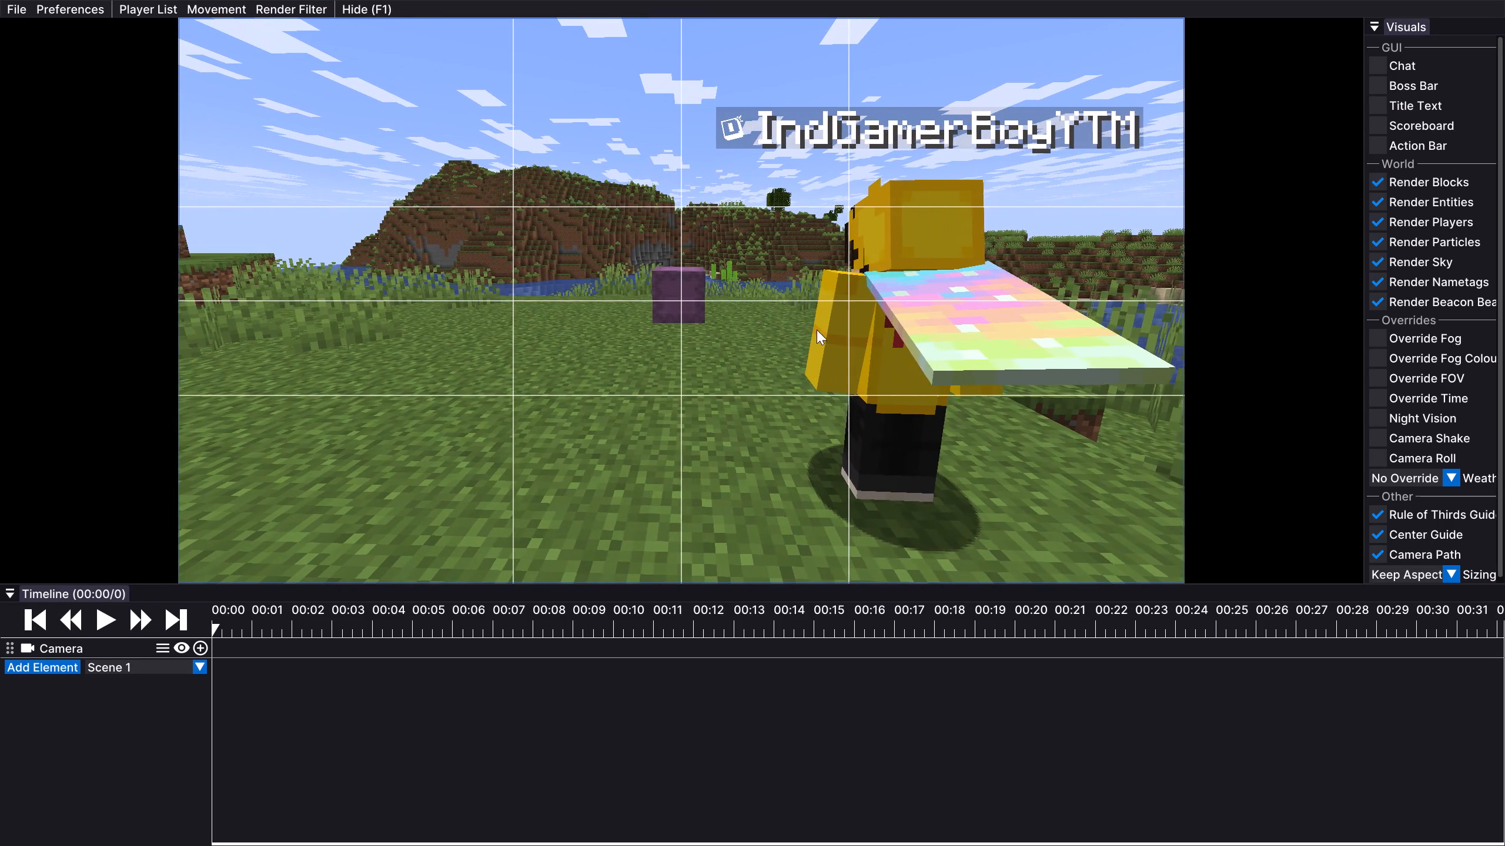
pyautogui.rightClick(885, 340)
pyautogui.click(810, 277)
pyautogui.moveTo(810, 277); pyautogui.dragTo(752, 422)
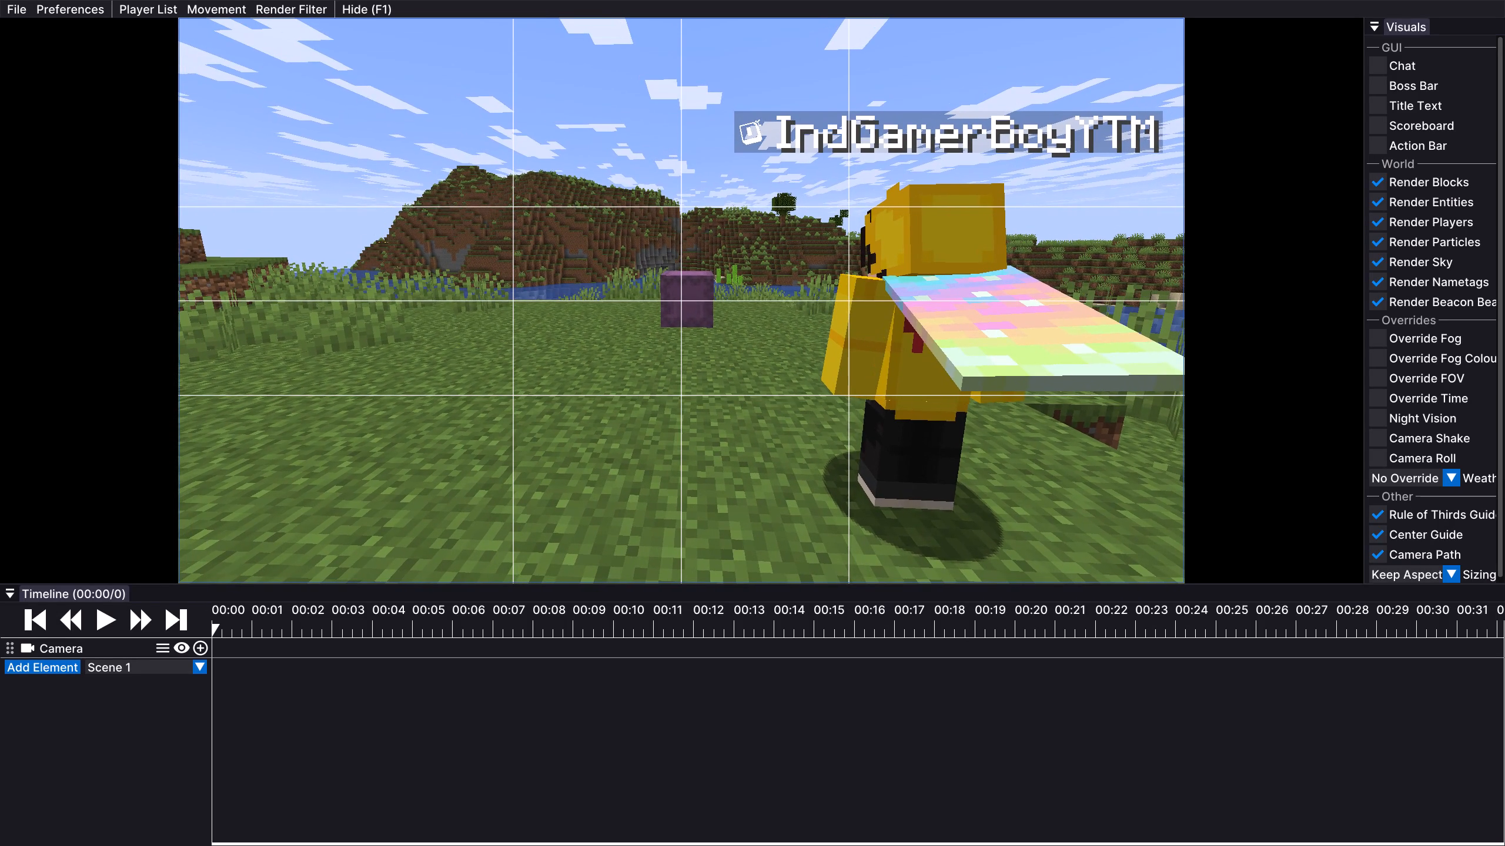
pyautogui.moveTo(752, 422); pyautogui.dragTo(752, 423)
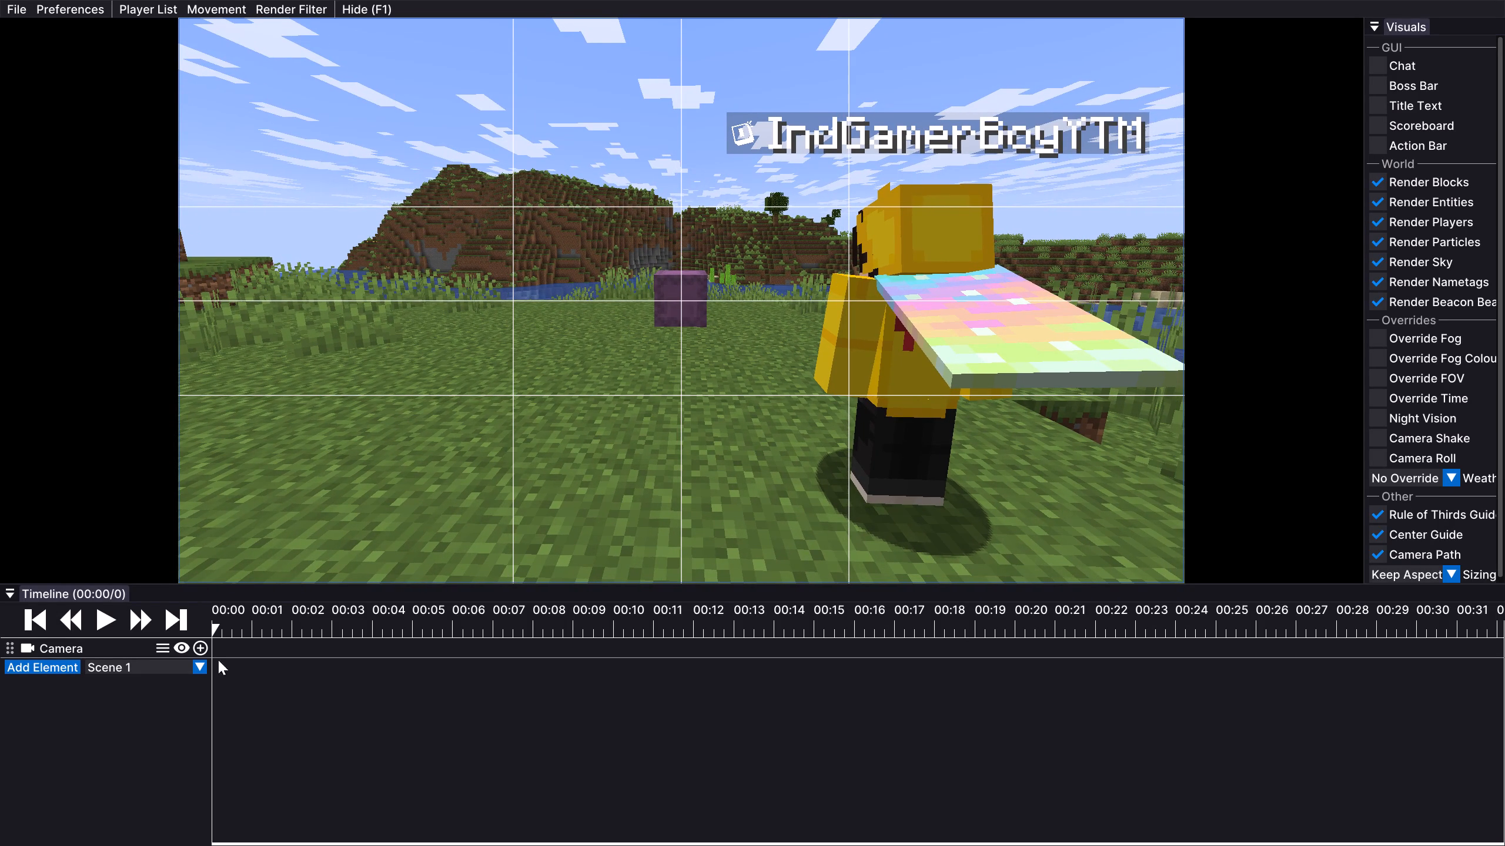
# Scrub the replay to find the shulker's action and add a Camera keyframe at 00:13 (tick 271).
pyautogui.click(96, 613)
pyautogui.moveTo(263, 622); pyautogui.dragTo(607, 613)
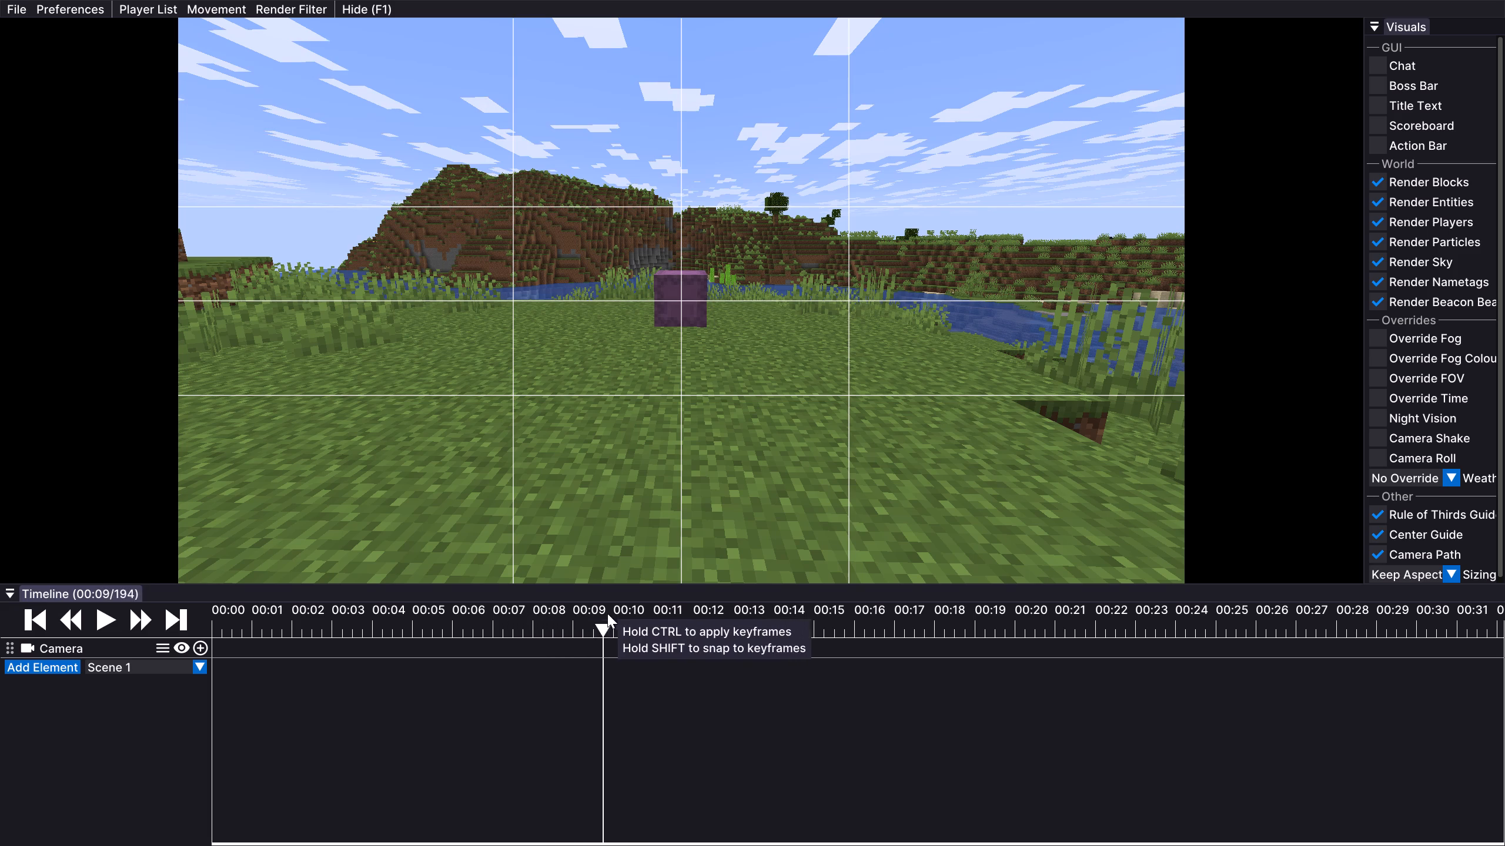
pyautogui.moveTo(607, 613); pyautogui.dragTo(778, 625)
pyautogui.moveTo(787, 627); pyautogui.dragTo(919, 626)
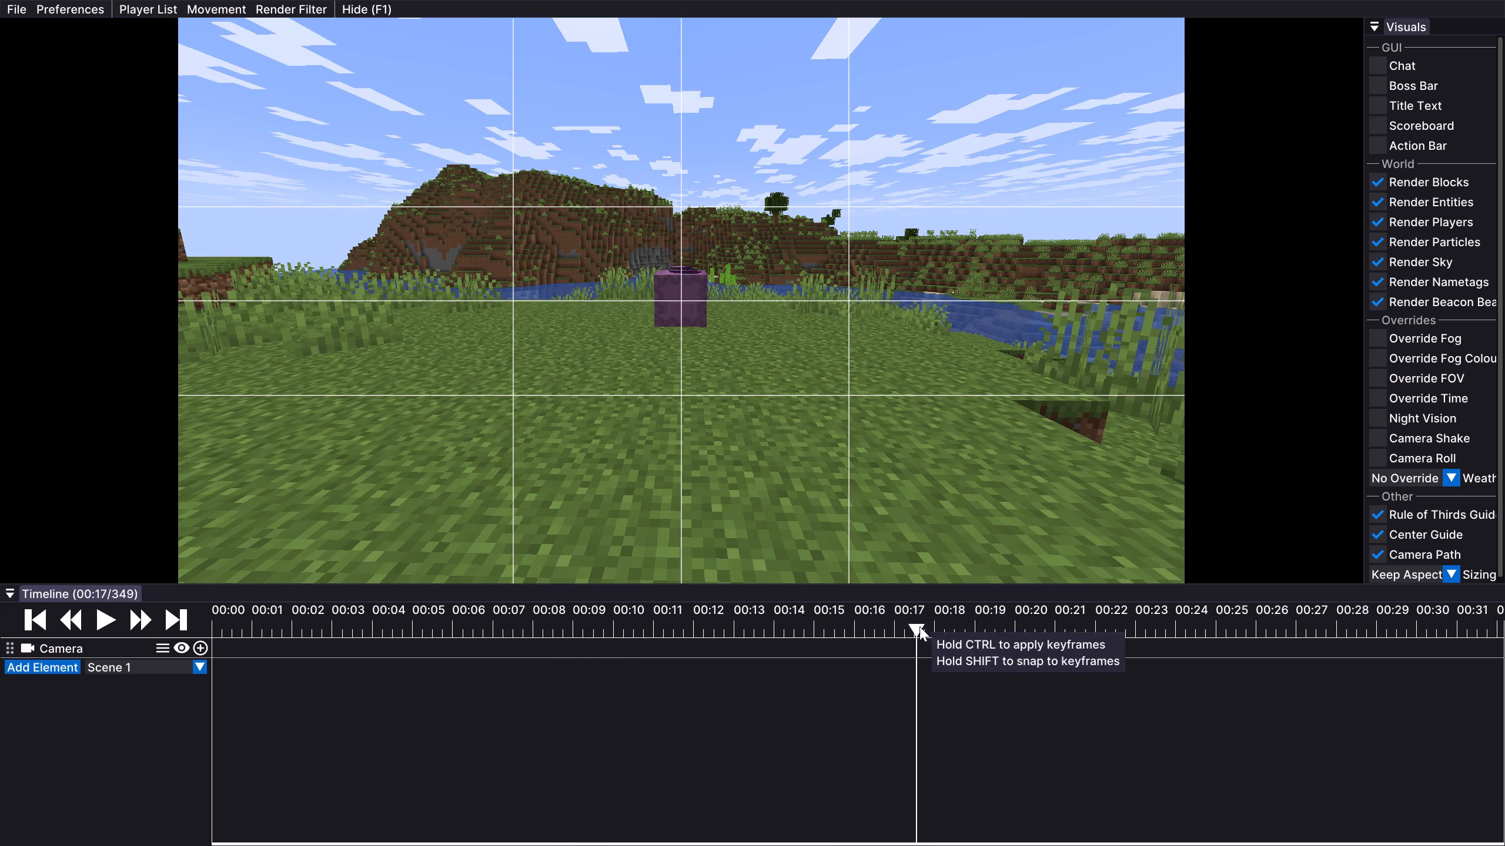
pyautogui.moveTo(919, 626); pyautogui.dragTo(956, 626)
pyautogui.moveTo(950, 625); pyautogui.dragTo(756, 626)
pyautogui.click(203, 644)
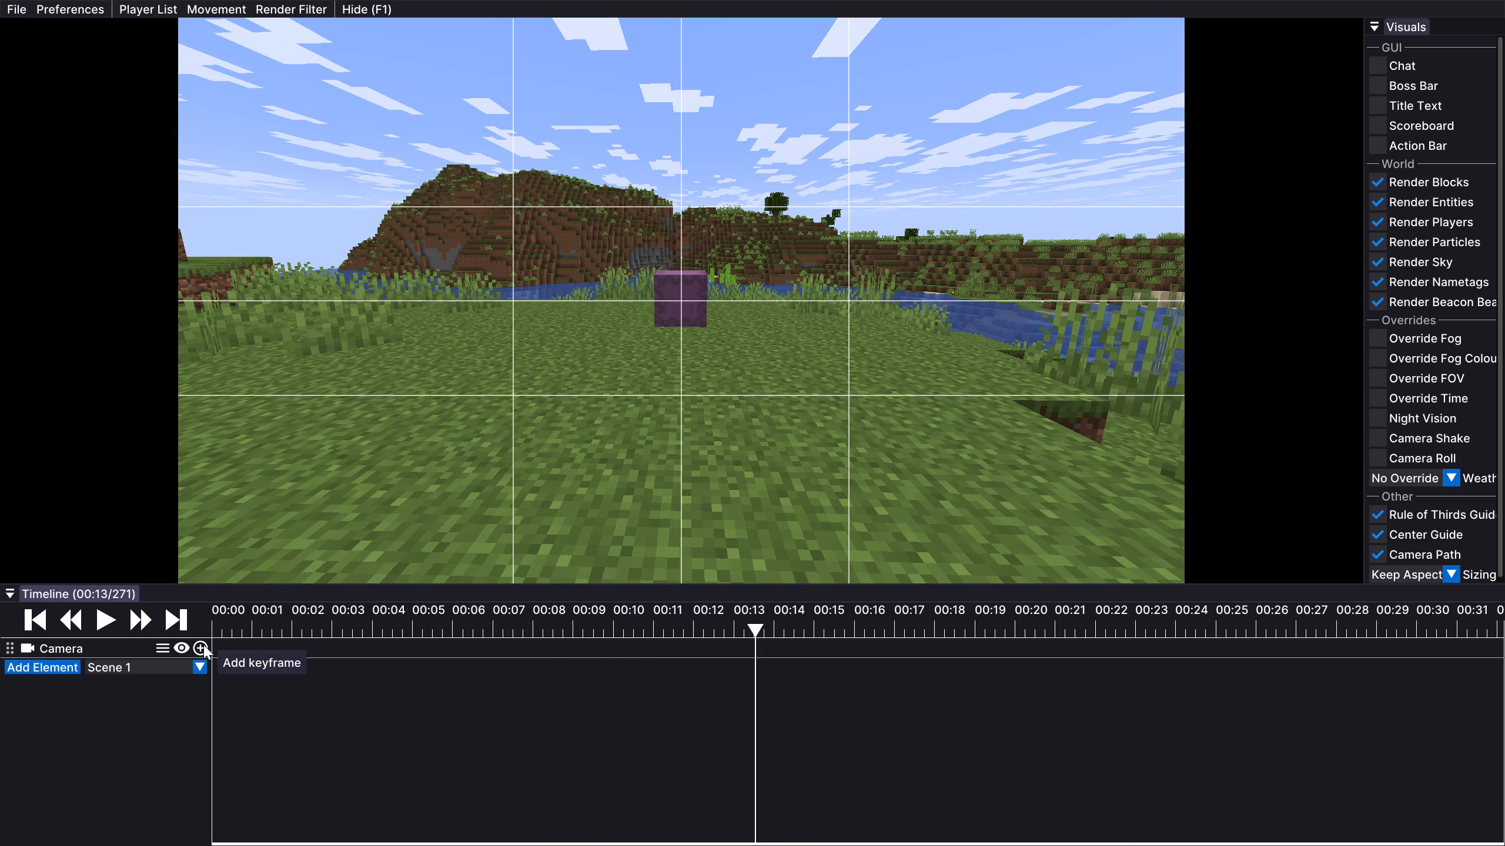
# Play the replay from about 00:12 past the first keyframe and add a second Camera keyframe at 00:15 (tick 304).
pyautogui.click(99, 619)
pyautogui.click(99, 619)
pyautogui.click(99, 619)
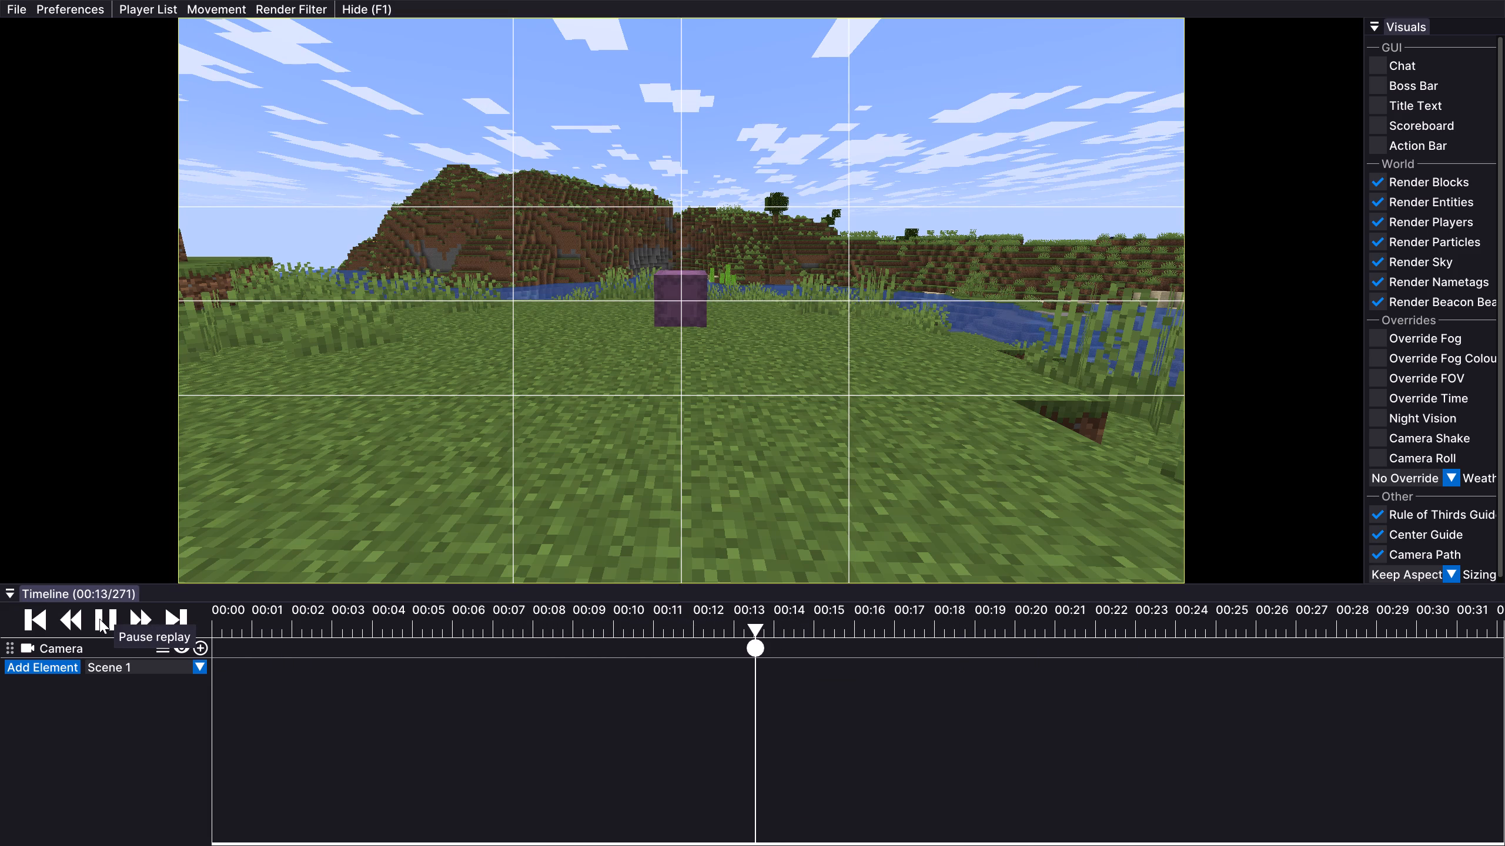
pyautogui.doubleClick(99, 619)
pyautogui.click(704, 629)
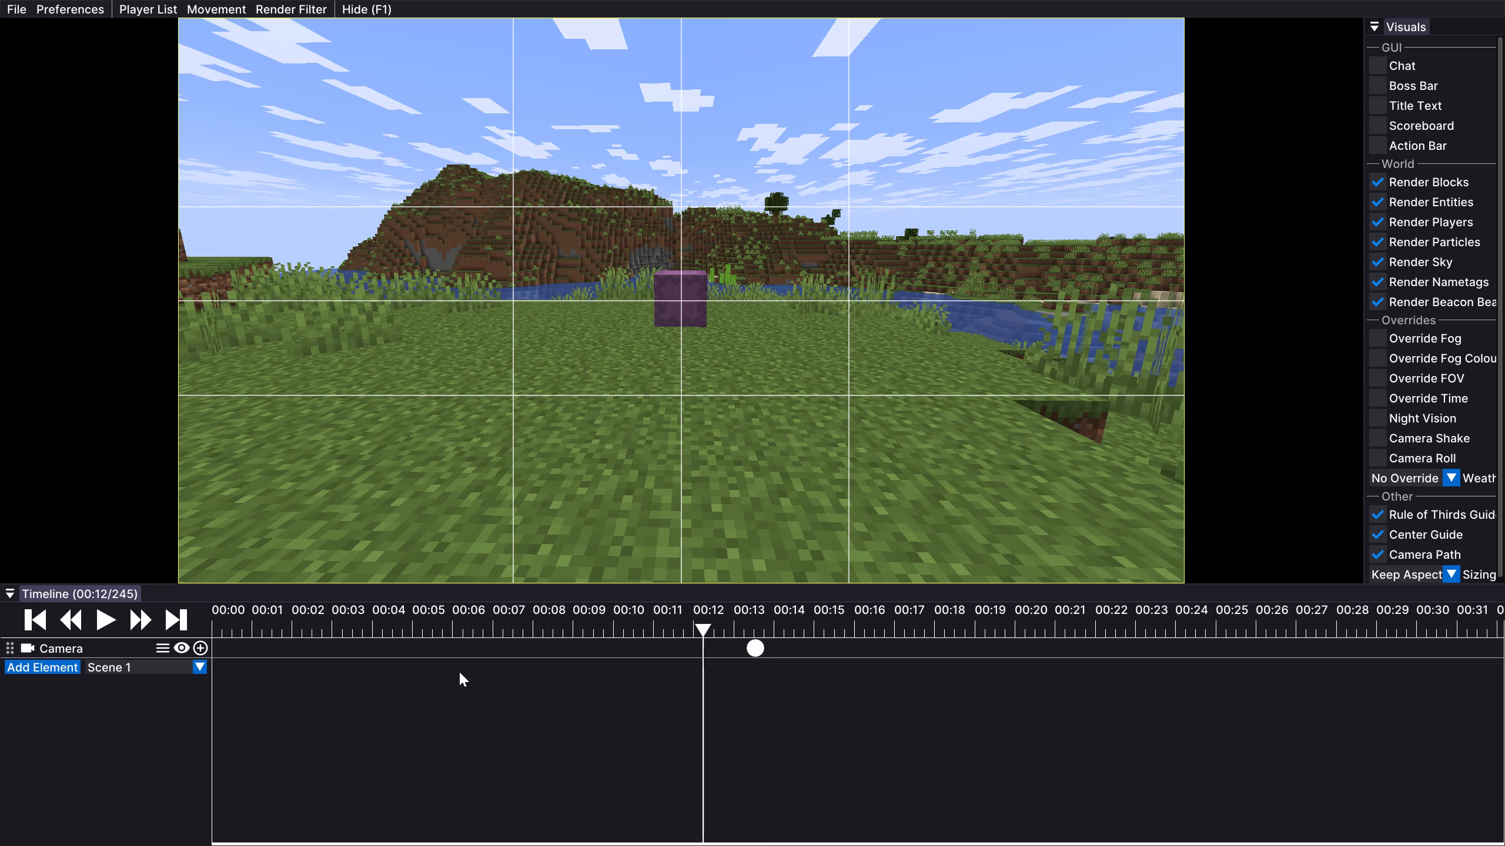
pyautogui.click(93, 617)
pyautogui.click(102, 620)
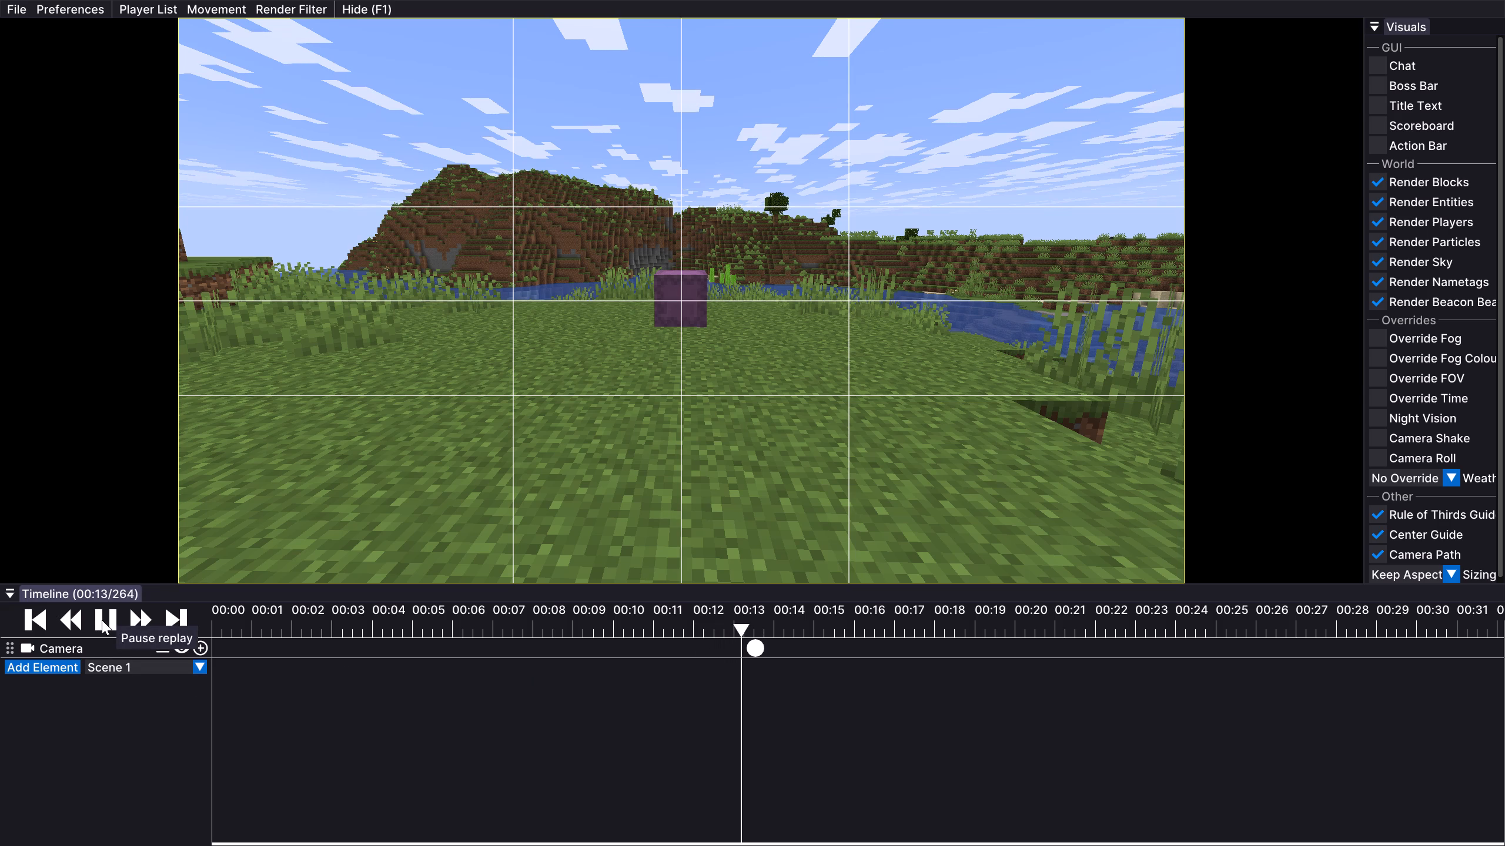
pyautogui.click(102, 620)
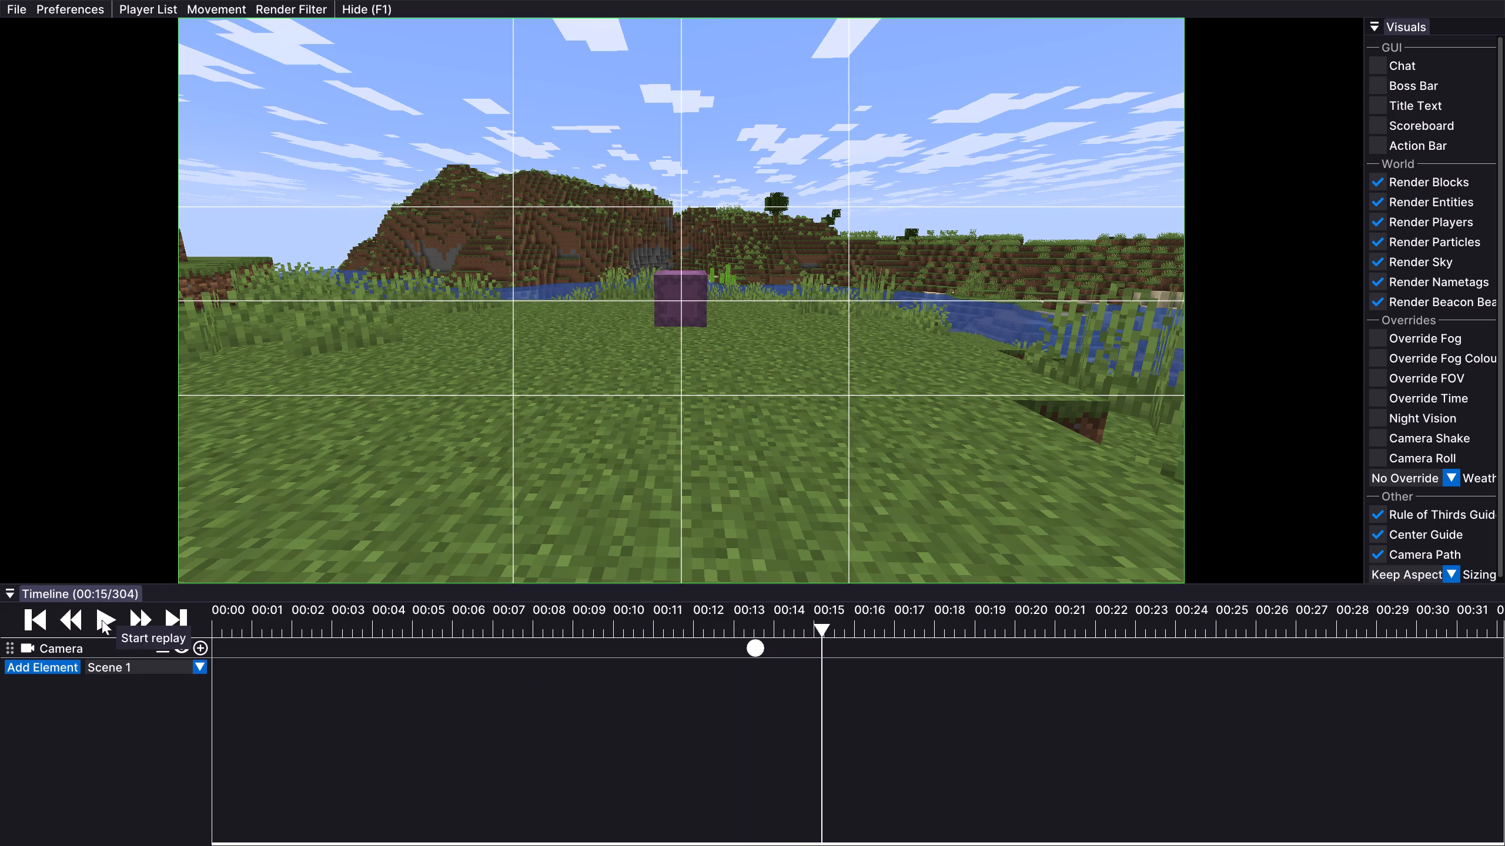
pyautogui.click(200, 647)
# Select both Camera keyframes and shift them earlier together, to about 00:12 and just before 00:14.
pyautogui.moveTo(901, 673); pyautogui.dragTo(665, 622)
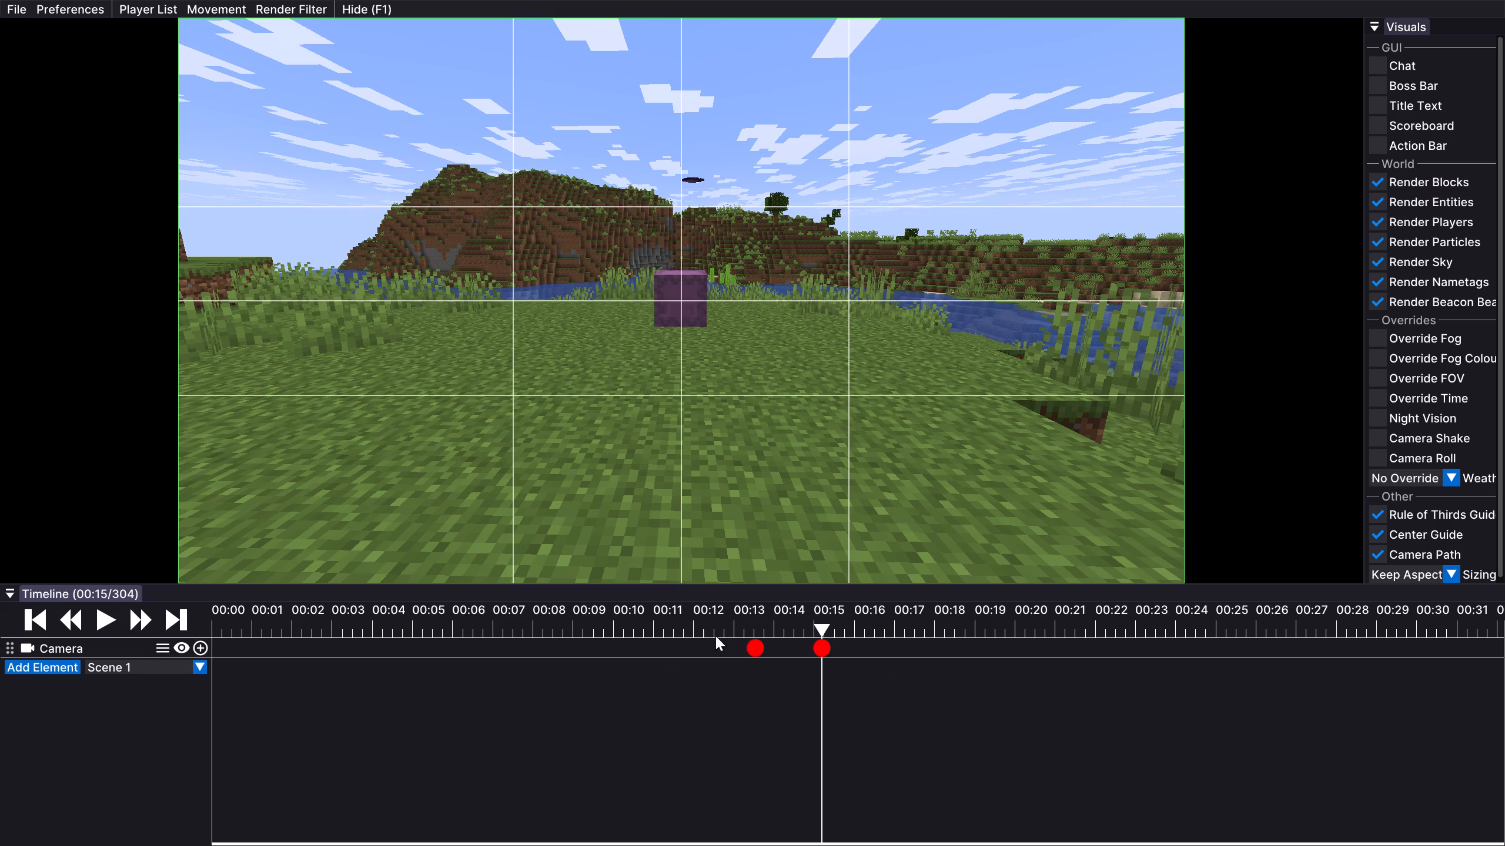
pyautogui.moveTo(824, 649); pyautogui.dragTo(768, 649)
# Add a third Camera keyframe at 00:14 (tick 295) with the camera moved close in on the shulker and tilted down slightly.
pyautogui.click(782, 629)
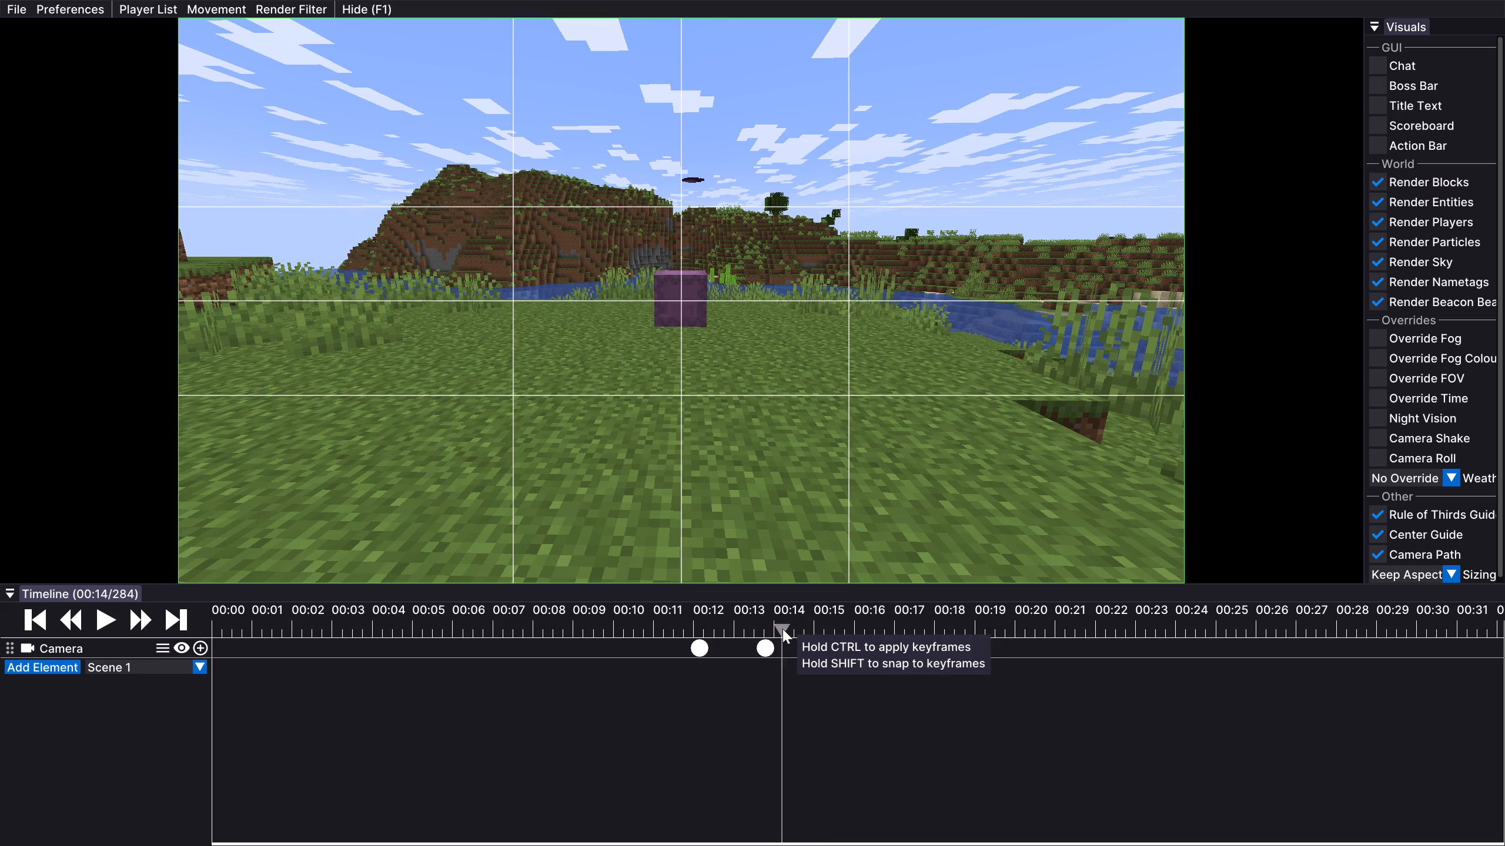
pyautogui.moveTo(782, 629); pyautogui.dragTo(804, 635)
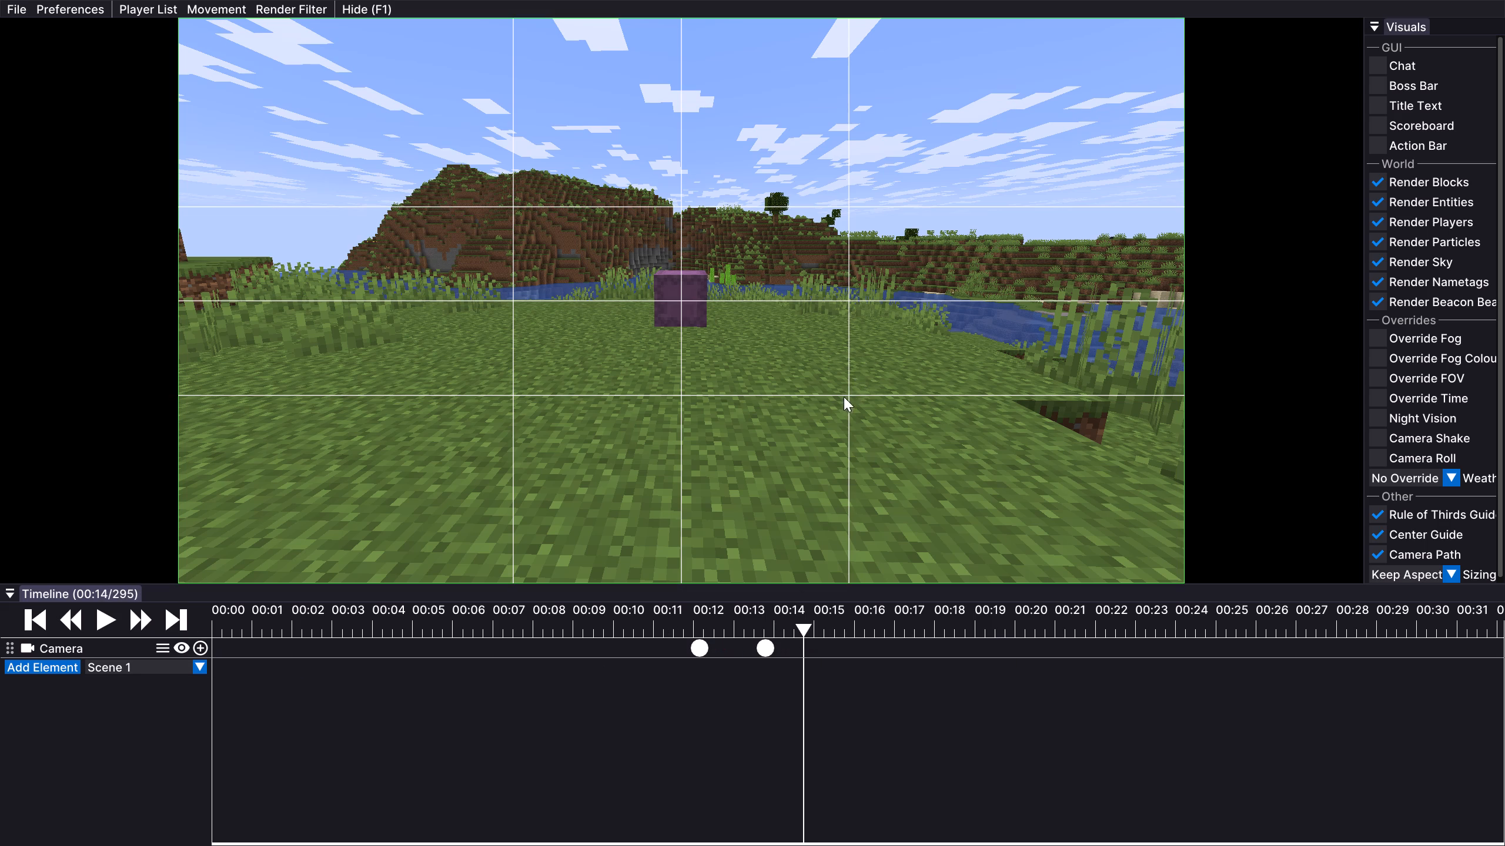
pyautogui.press('Up')
pyautogui.press('Up')
pyautogui.moveTo(867, 404); pyautogui.dragTo(752, 424)
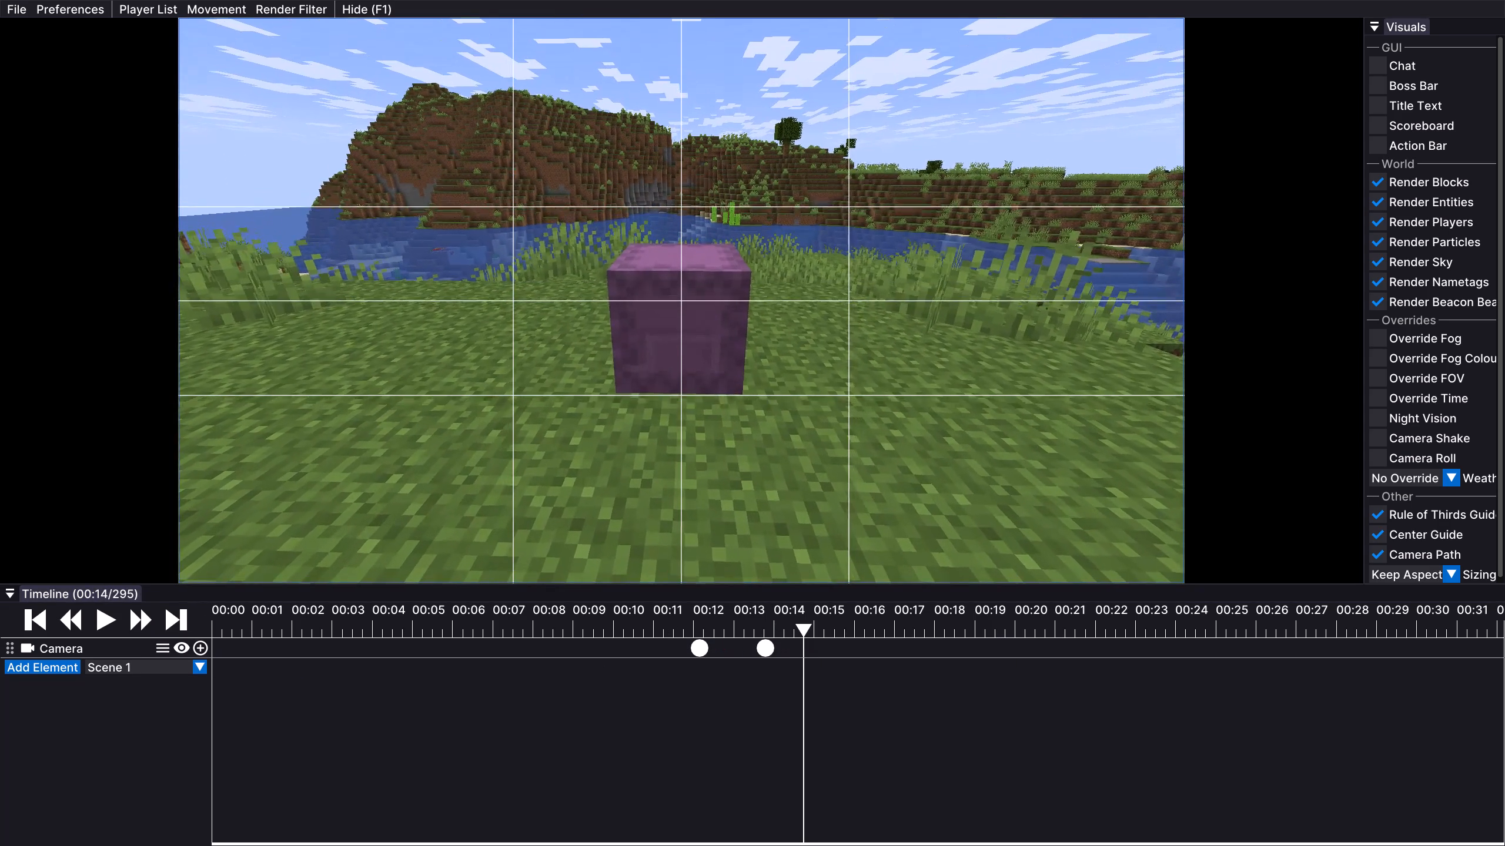
pyautogui.moveTo(752, 424); pyautogui.dragTo(752, 423)
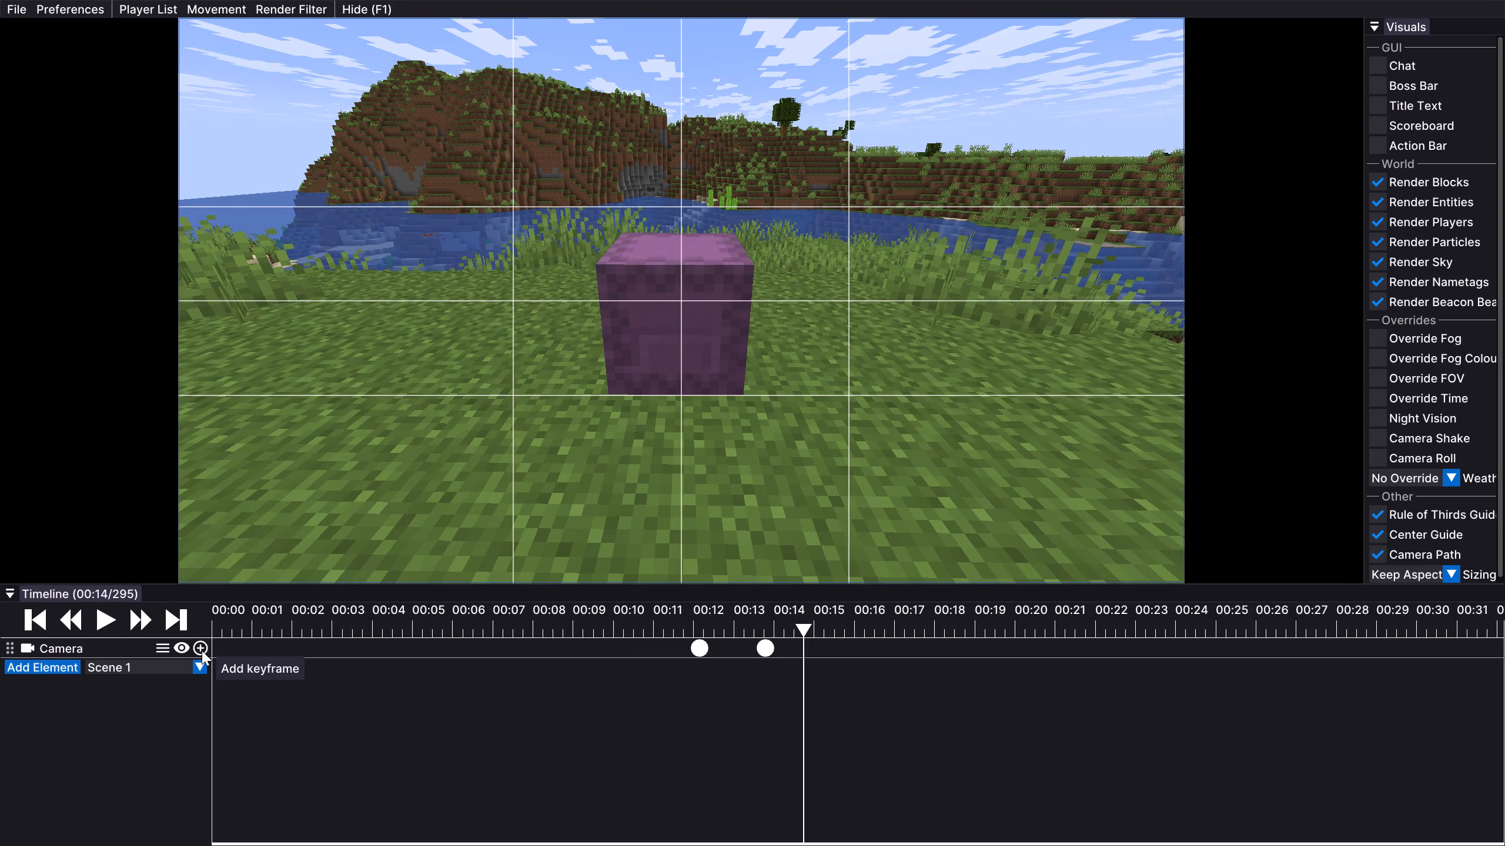
pyautogui.click(202, 650)
# Play the replay on from the close-up keyframe and pause at 00:19 (tick 391).
pyautogui.click(107, 620)
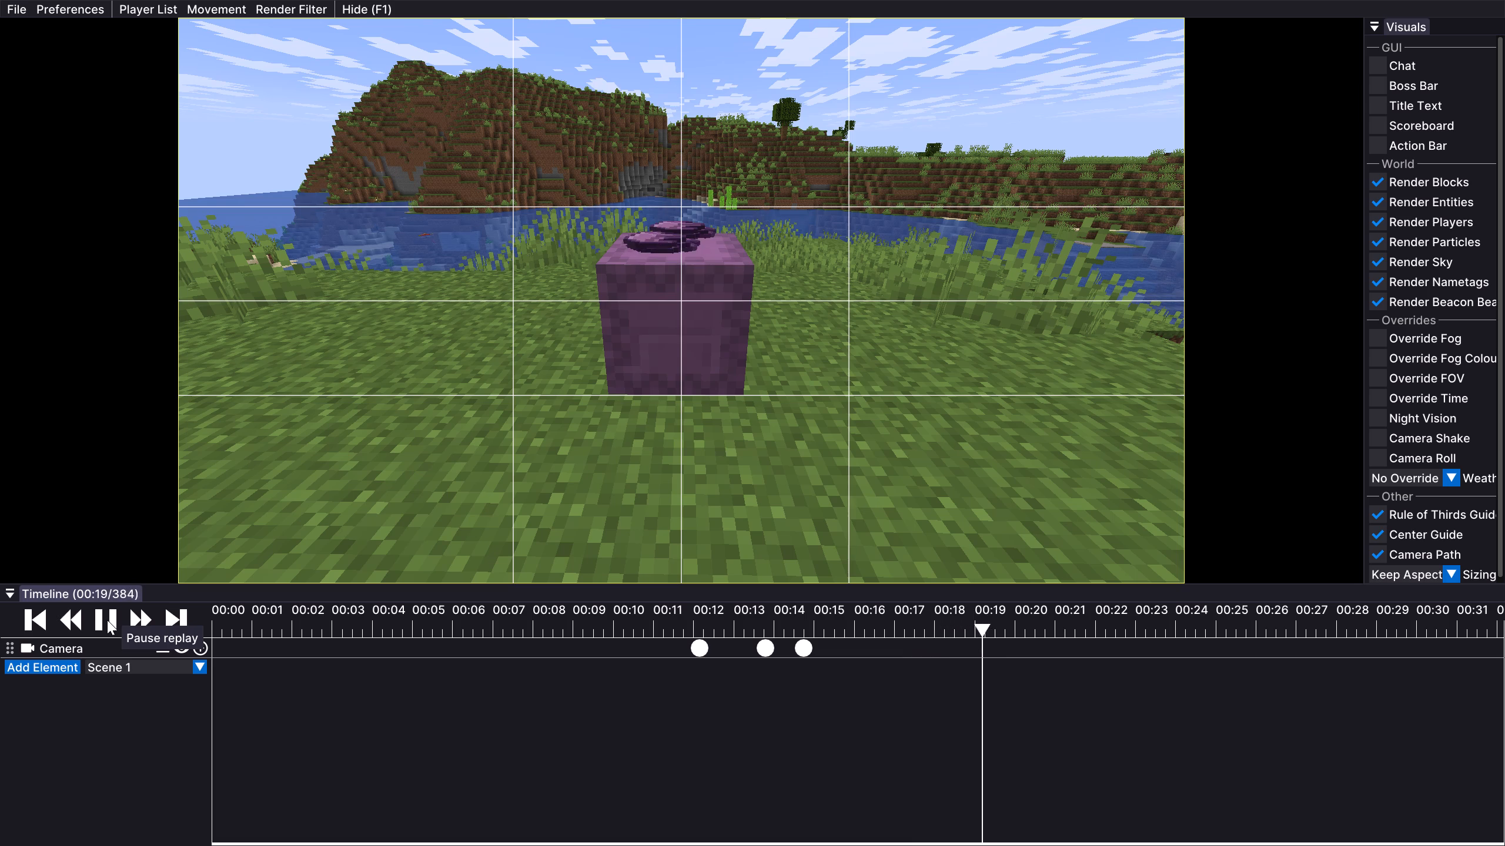
pyautogui.click(107, 620)
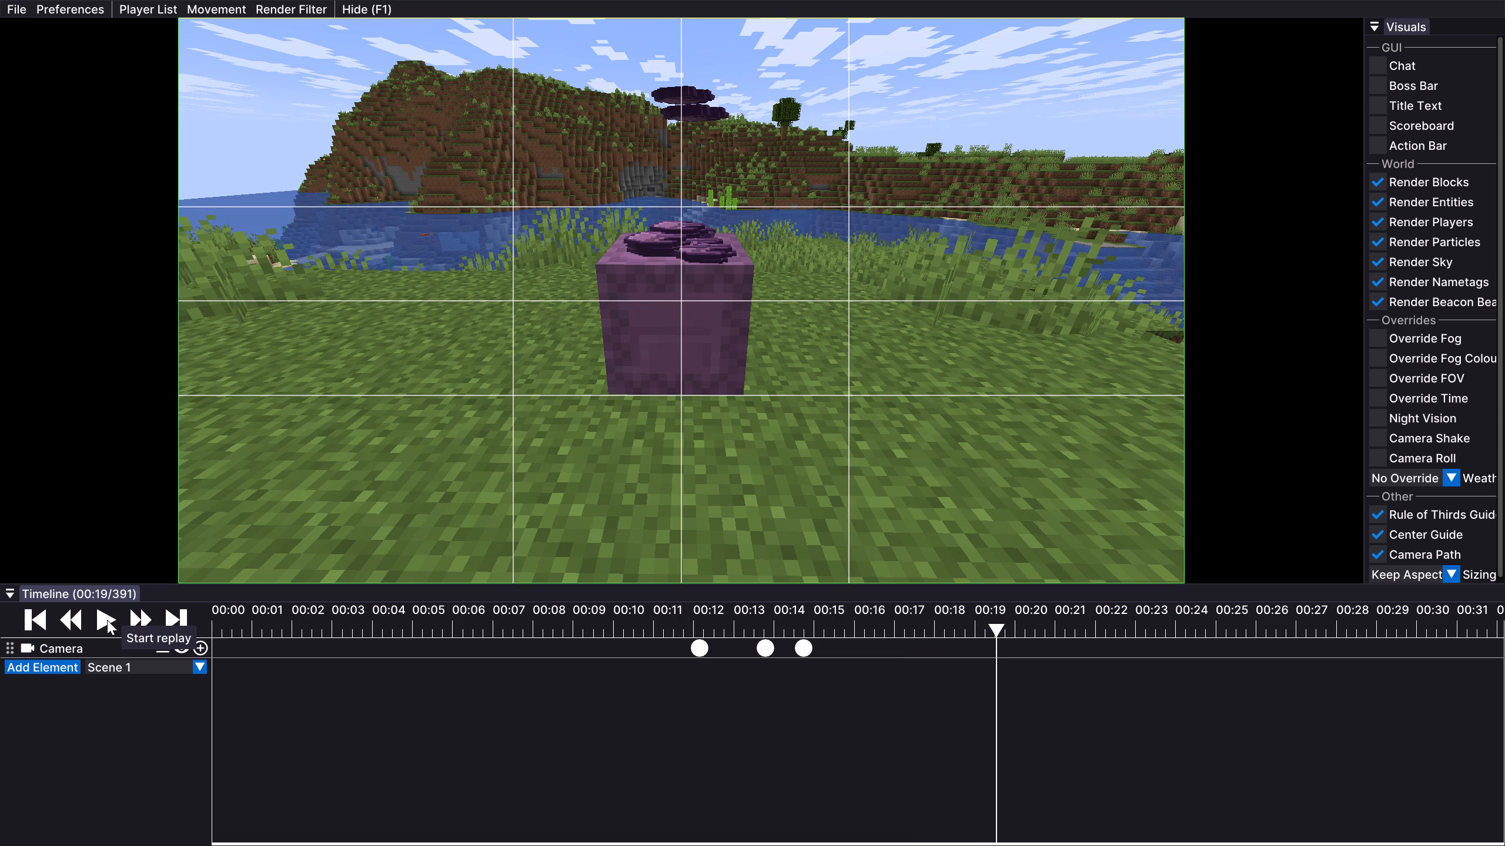
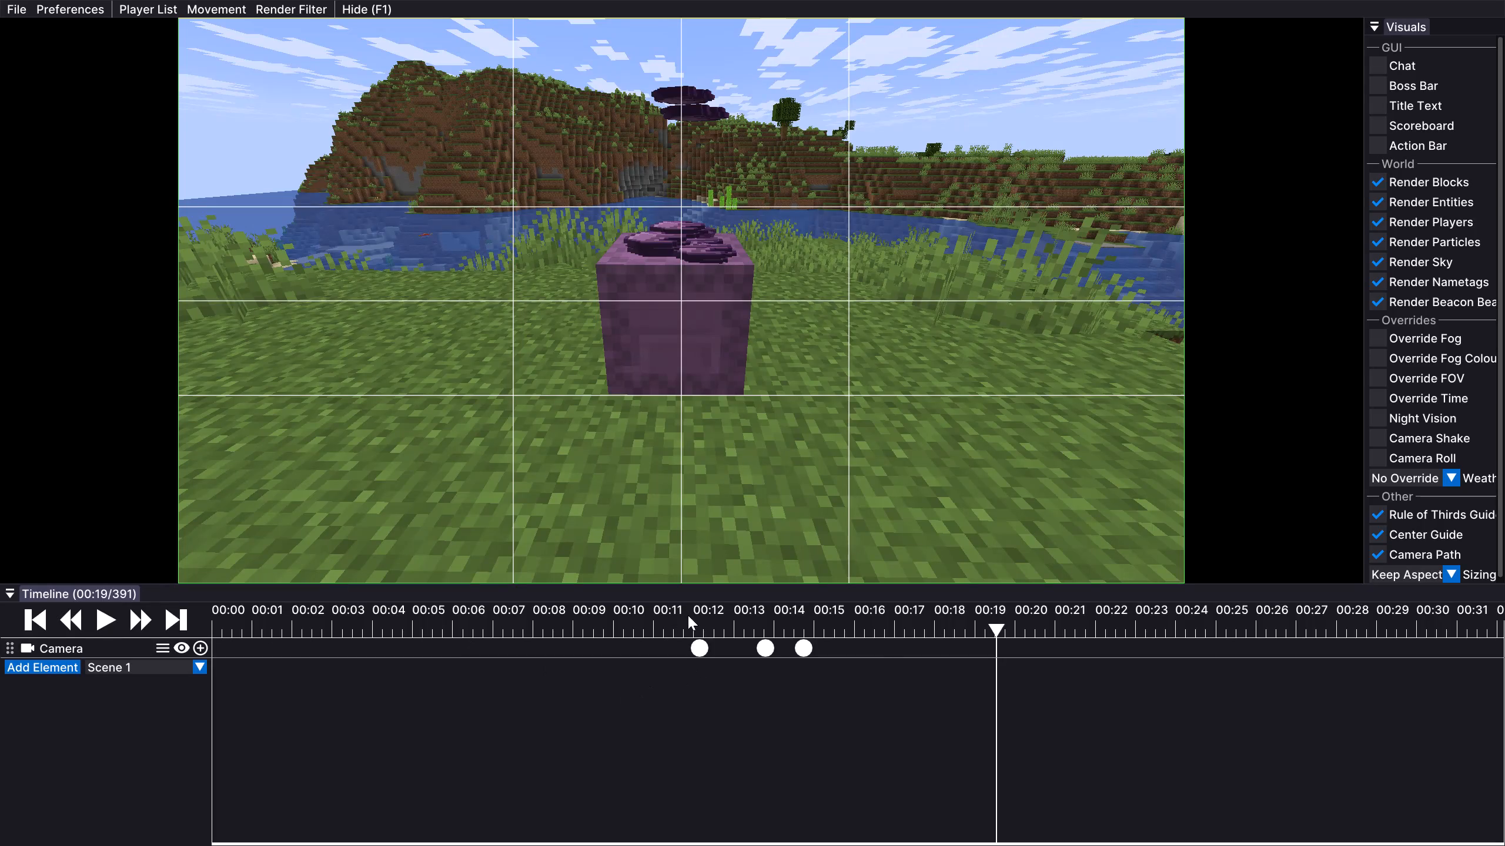
# Select the second and third Camera keyframes and shift them later together, to about 00:14 and 00:15.
pyautogui.click(688, 615)
pyautogui.click(100, 617)
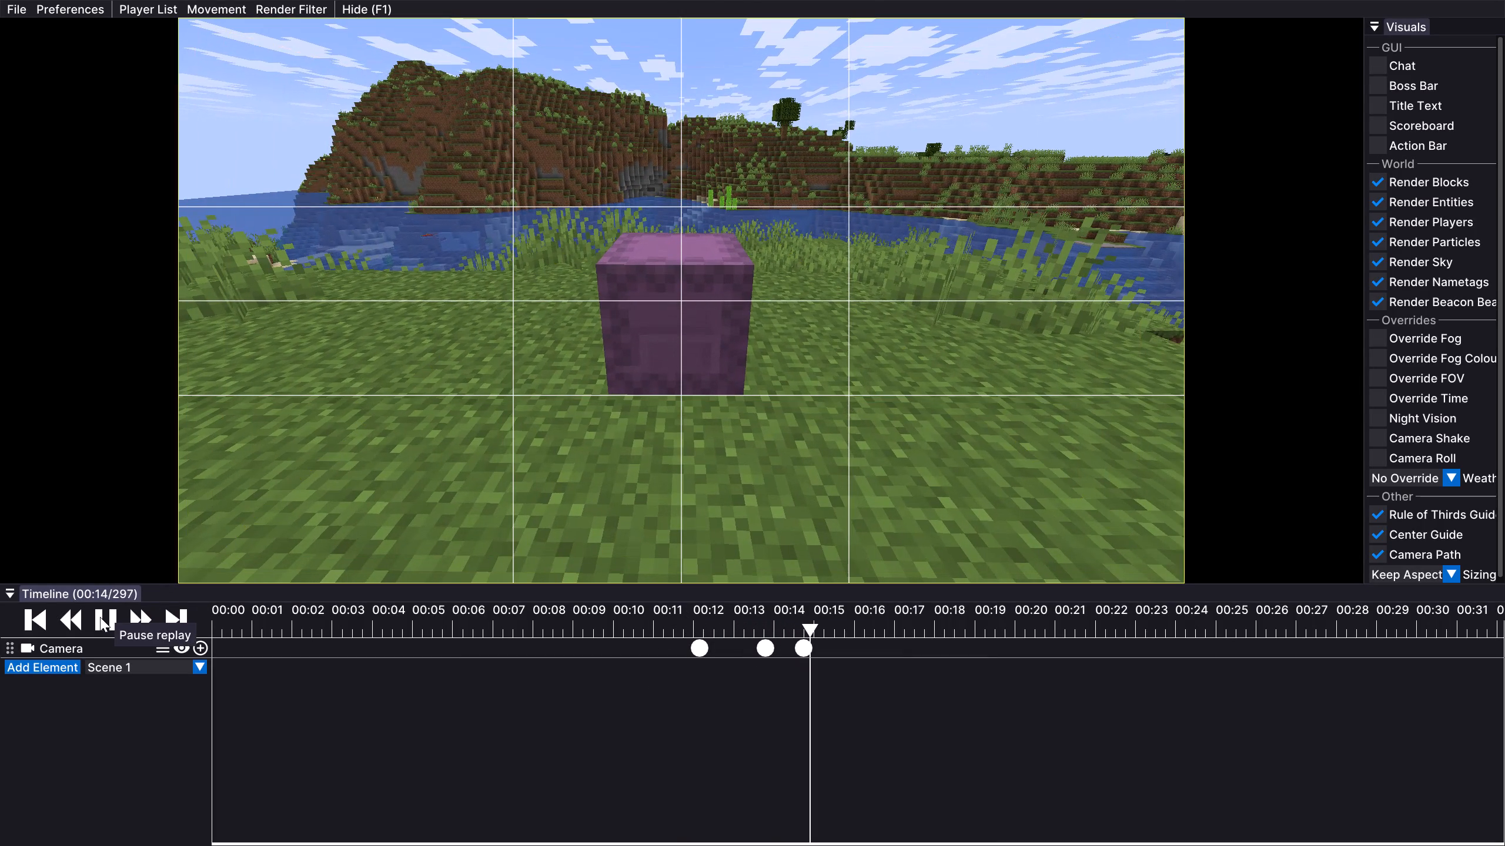
pyautogui.click(100, 617)
pyautogui.moveTo(833, 677); pyautogui.dragTo(764, 645)
pyautogui.moveTo(765, 642); pyautogui.dragTo(784, 647)
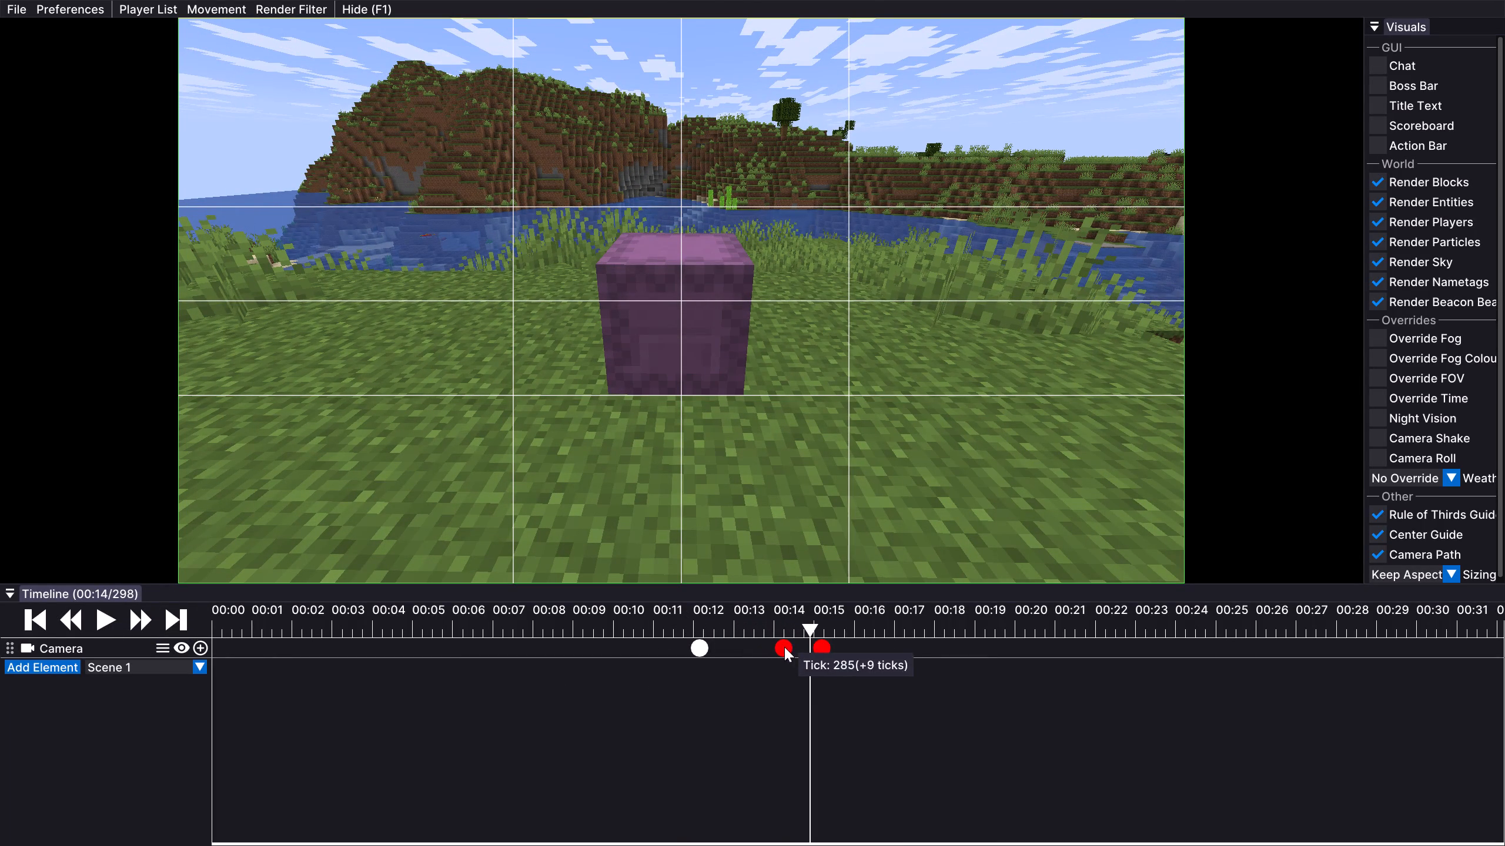
pyautogui.moveTo(784, 647); pyautogui.dragTo(792, 647)
# Add a fourth Camera keyframe at 00:19 (tick 384) with the camera raised closer to the shulker and tilted down.
pyautogui.click(105, 617)
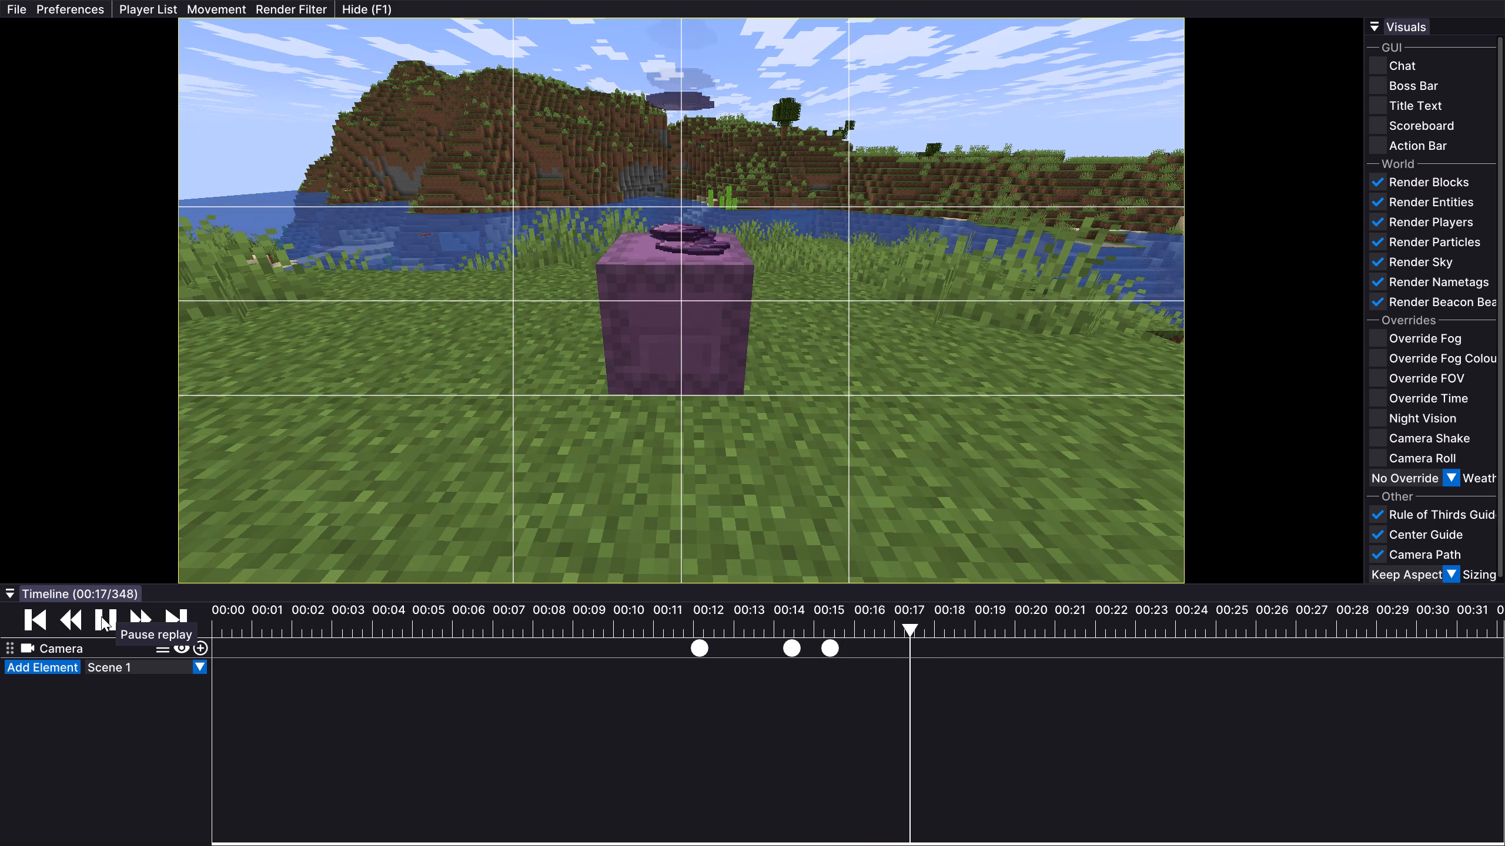
pyautogui.click(101, 616)
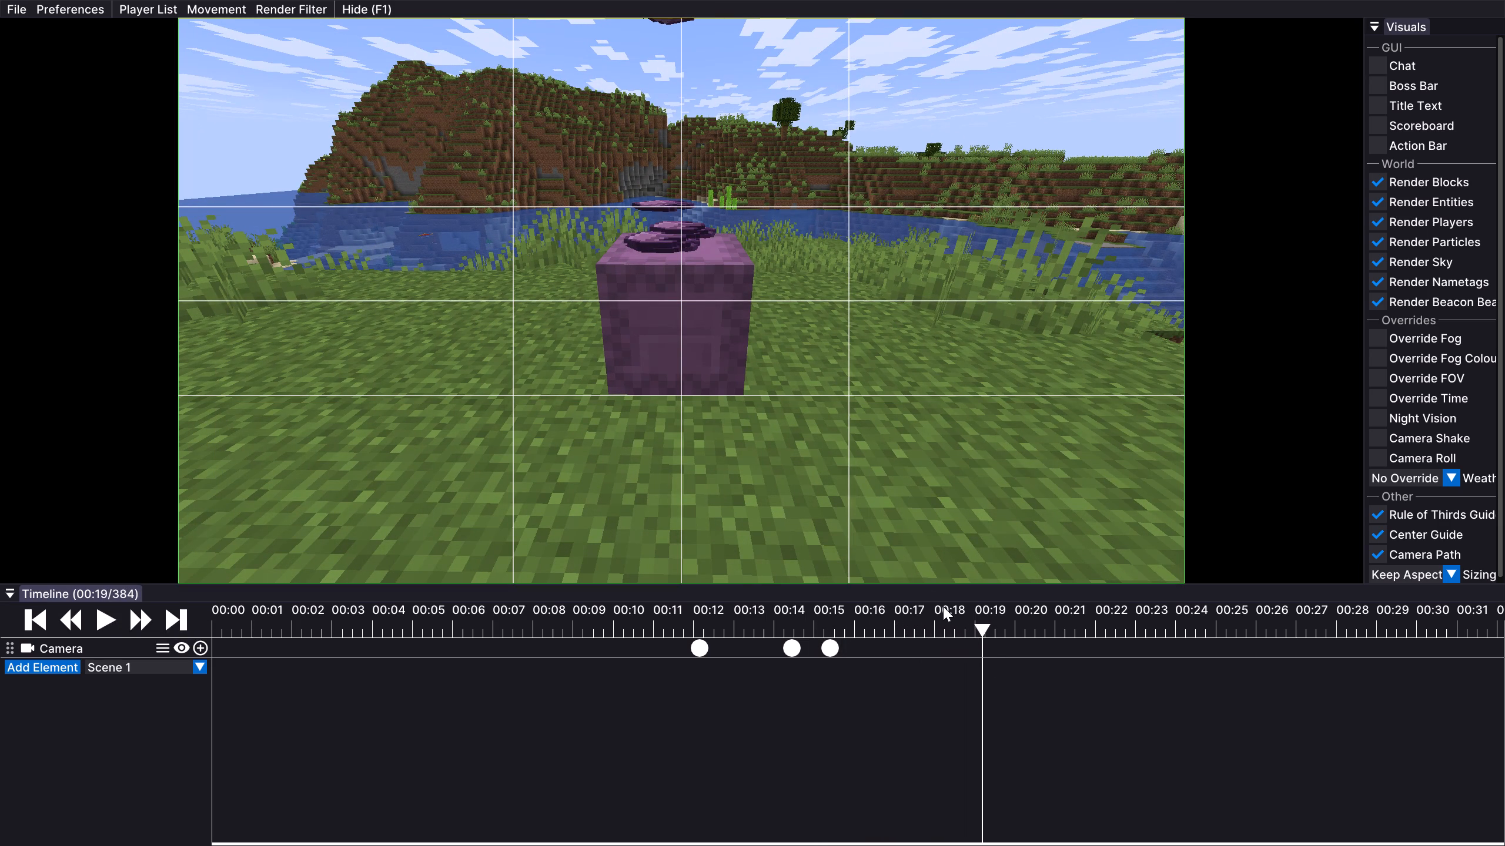
pyautogui.press('Up')
pyautogui.press('Down')
pyautogui.press('Down')
pyautogui.moveTo(961, 425); pyautogui.dragTo(752, 423)
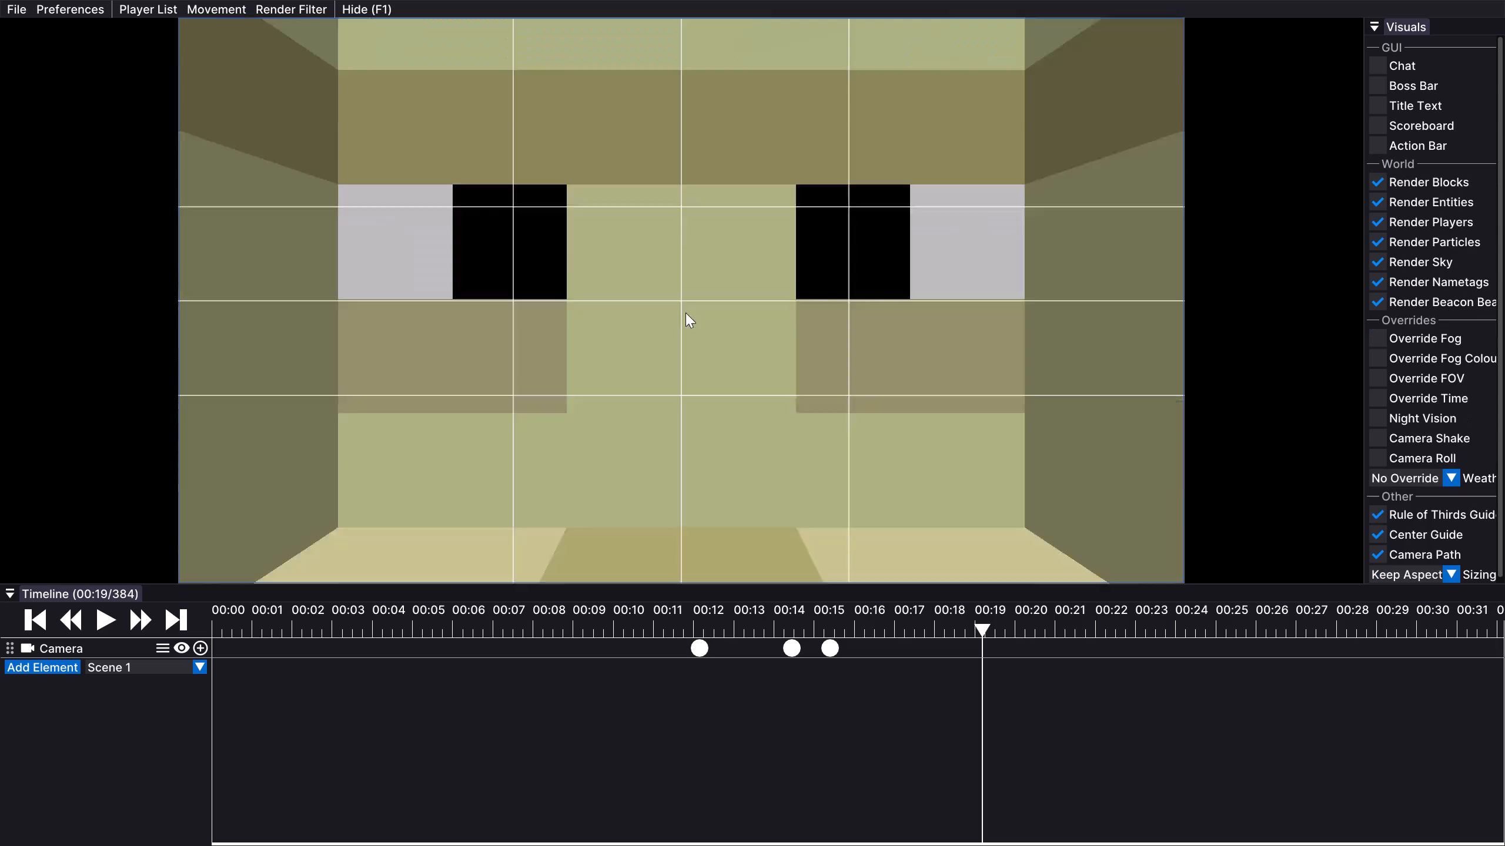
pyautogui.press('Down')
pyautogui.press('Left')
pyautogui.press('Up')
pyautogui.moveTo(591, 357); pyautogui.dragTo(752, 423)
pyautogui.press('Up')
pyautogui.press('Right')
pyautogui.press('Down')
pyautogui.press('Up')
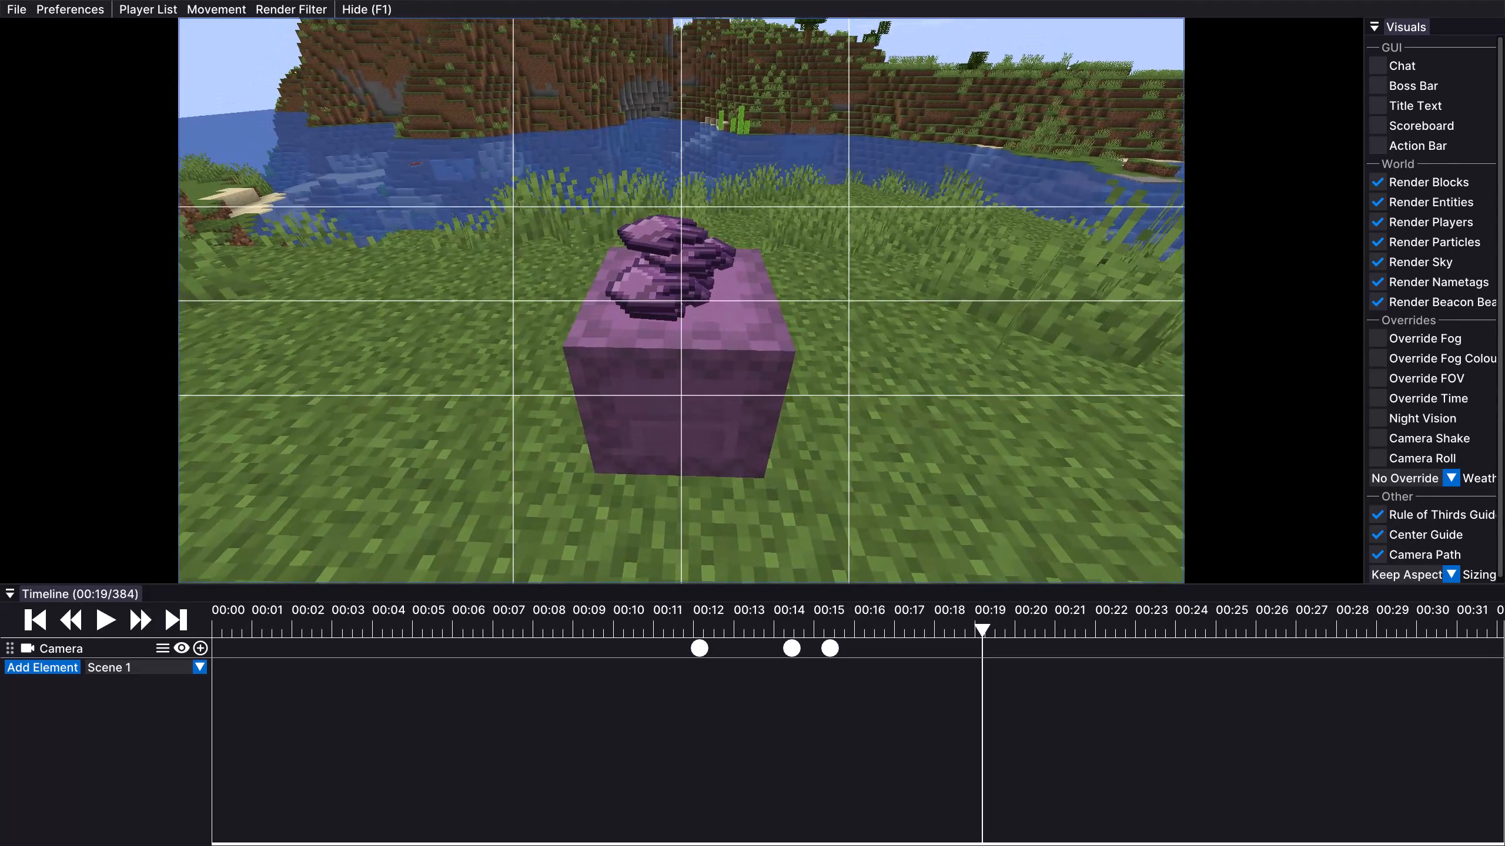
pyautogui.moveTo(752, 423); pyautogui.dragTo(752, 423)
pyautogui.click(202, 647)
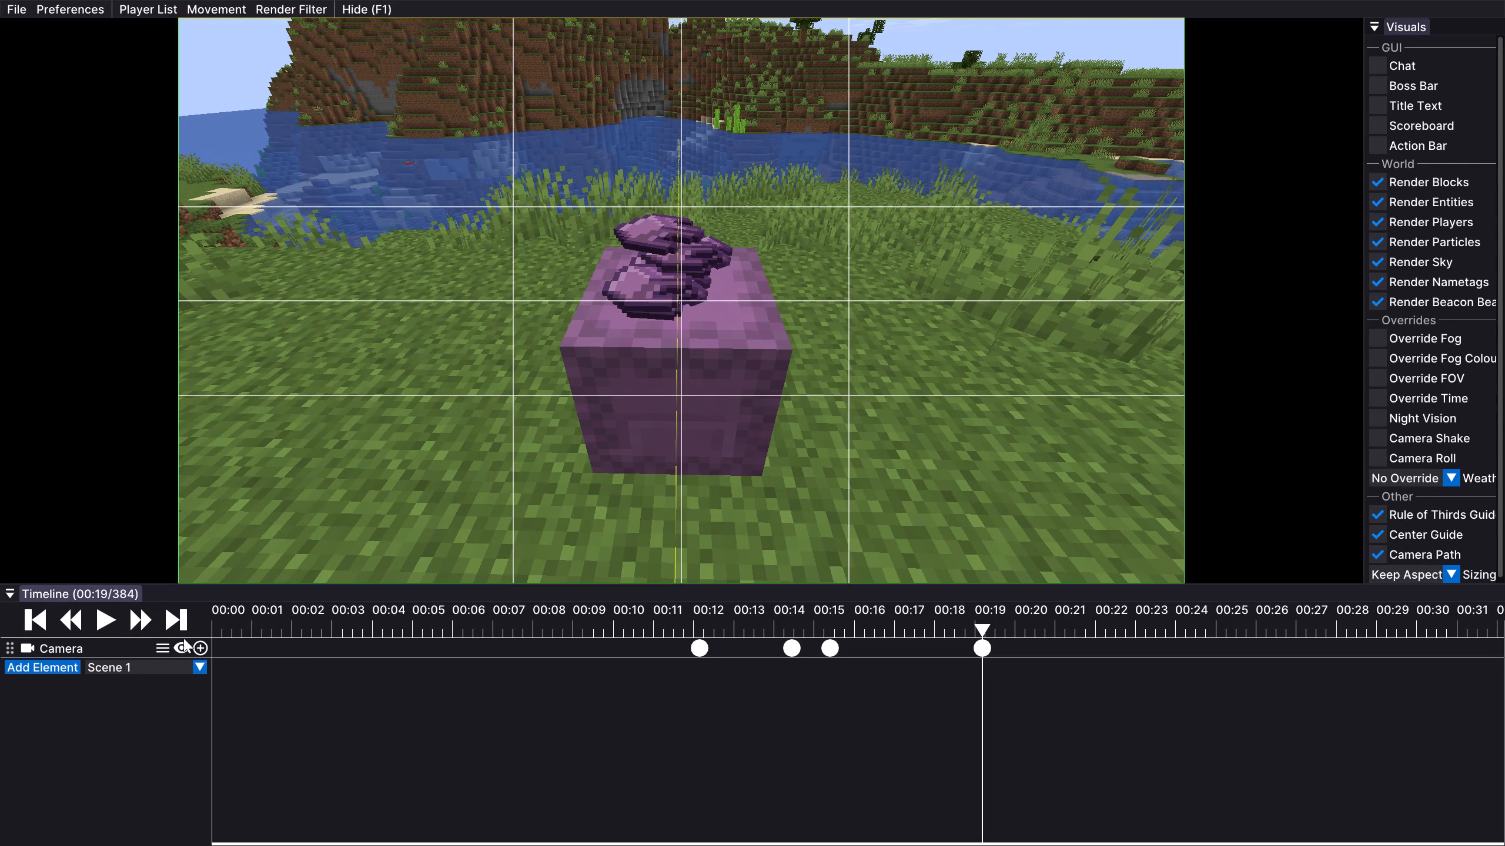
# Play the replay from 00:13 (tick 271) and add a fifth Camera keyframe at 00:21 (tick 422).
pyautogui.click(755, 634)
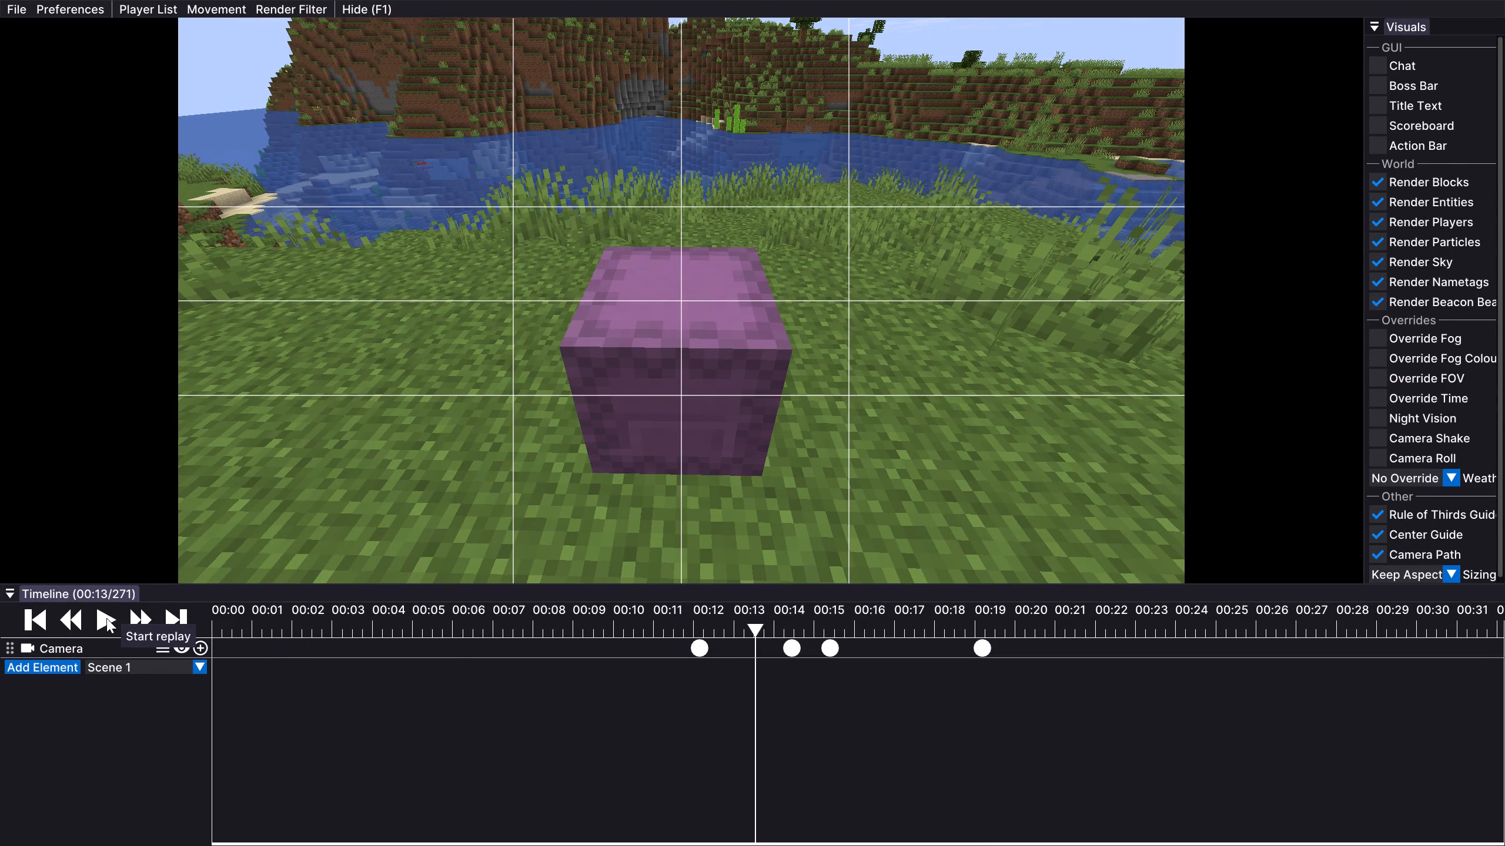
pyautogui.click(106, 618)
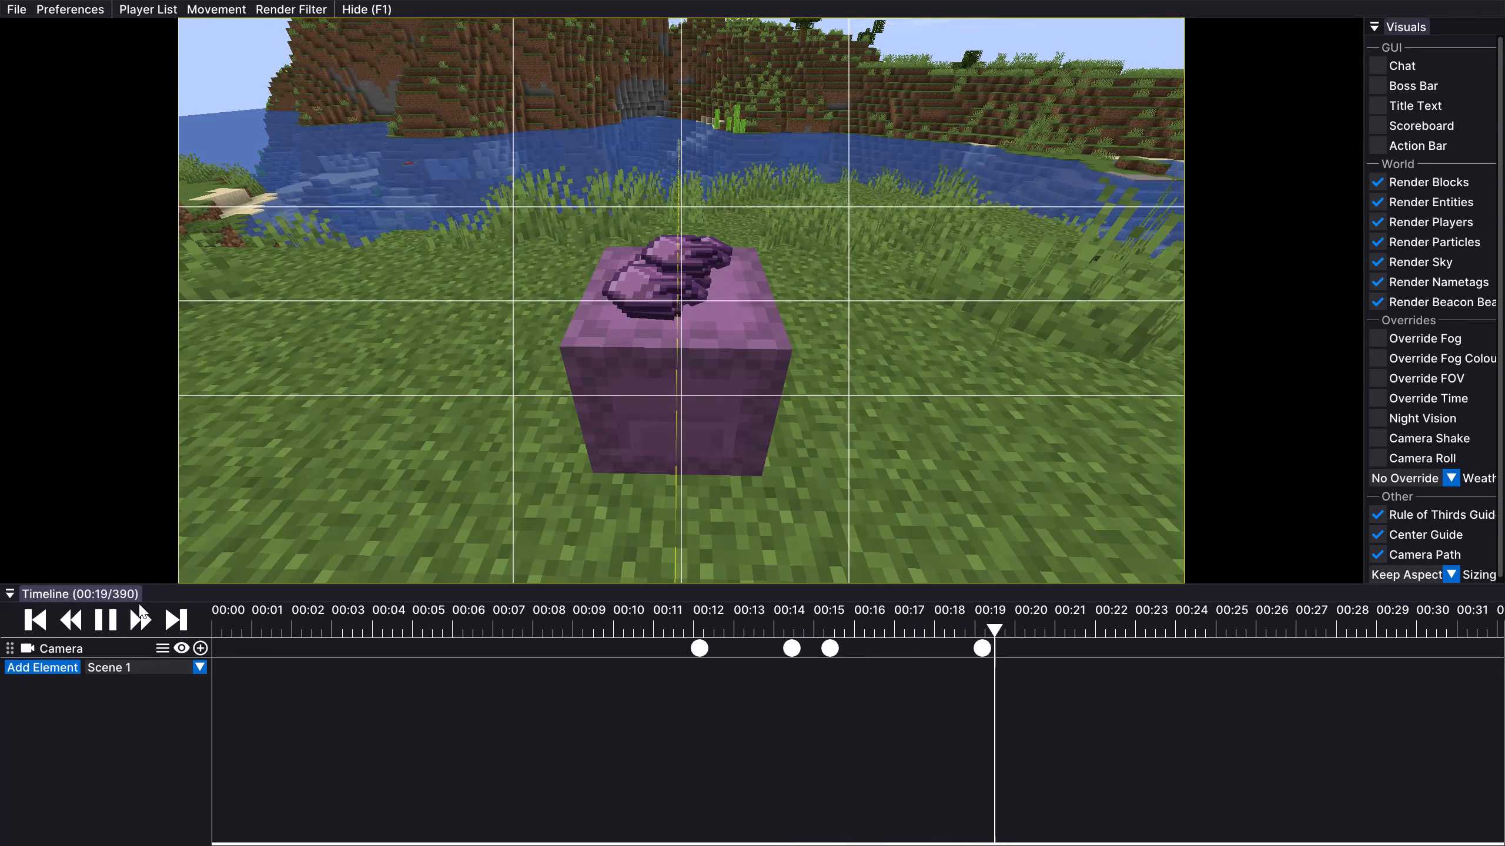
pyautogui.click(111, 622)
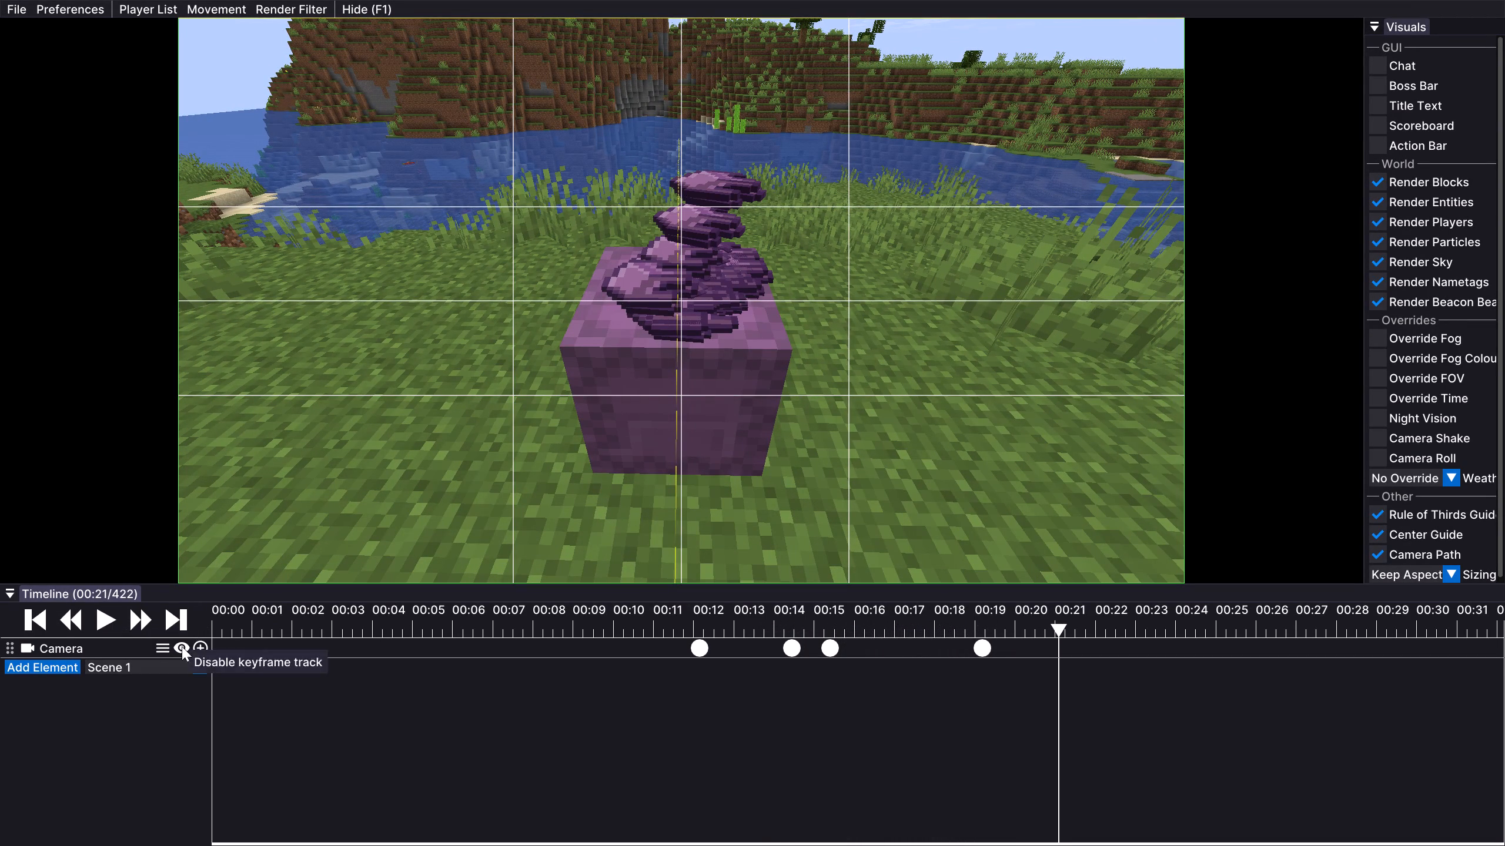
pyautogui.click(199, 652)
# Export the shulker shot as an MP4 video to the Videos folder under the suggested file name.
pyautogui.click(21, 12)
pyautogui.click(58, 28)
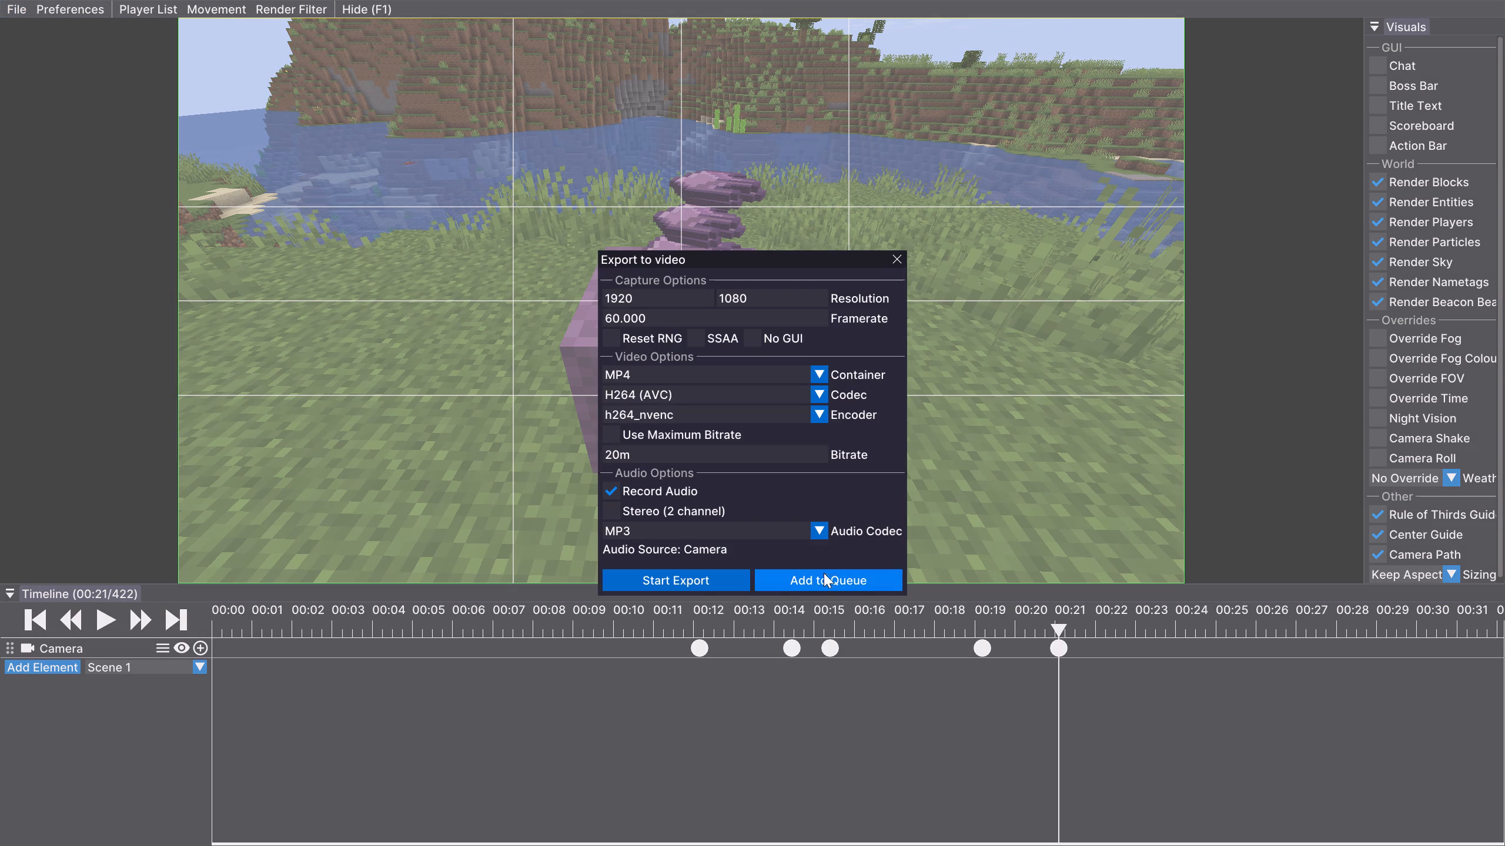
pyautogui.click(696, 580)
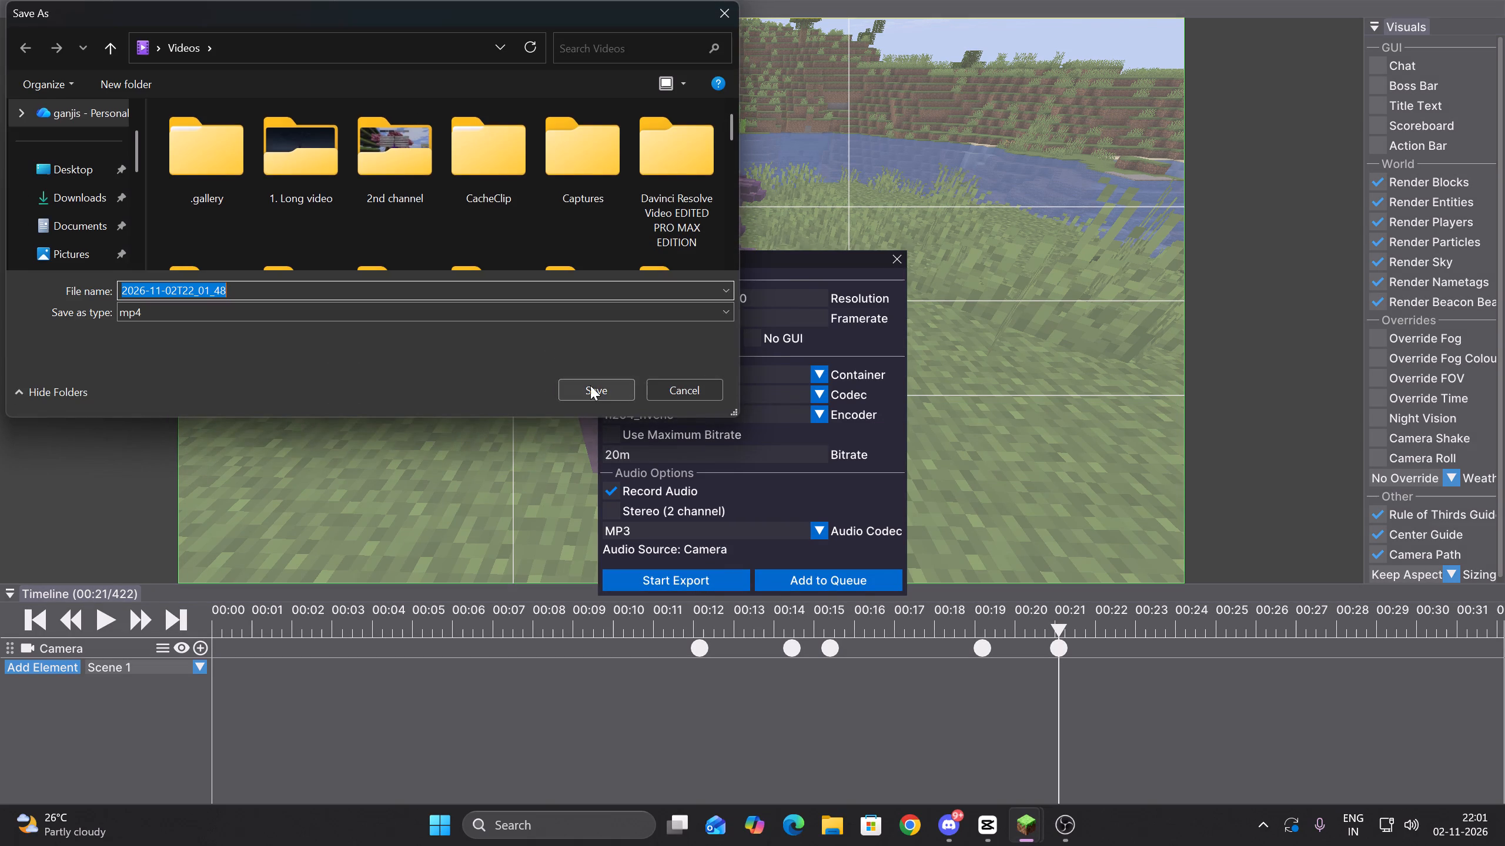
pyautogui.click(590, 385)
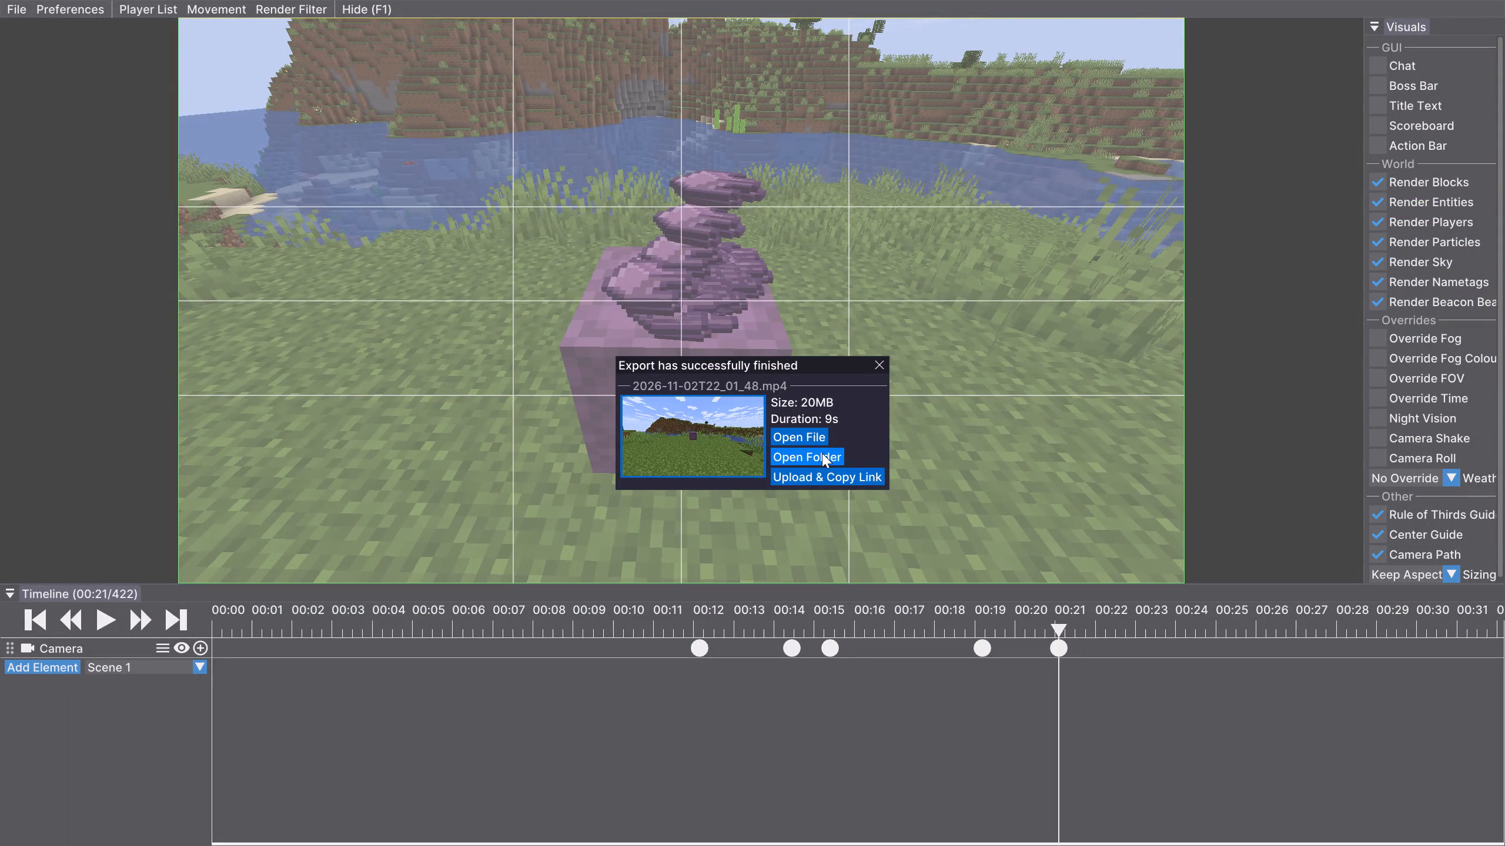
pyautogui.click(879, 362)
# Leave this replay and open the saved replay 2026-11-02T21:45:13.
pyautogui.press('Escape')
pyautogui.click(833, 391)
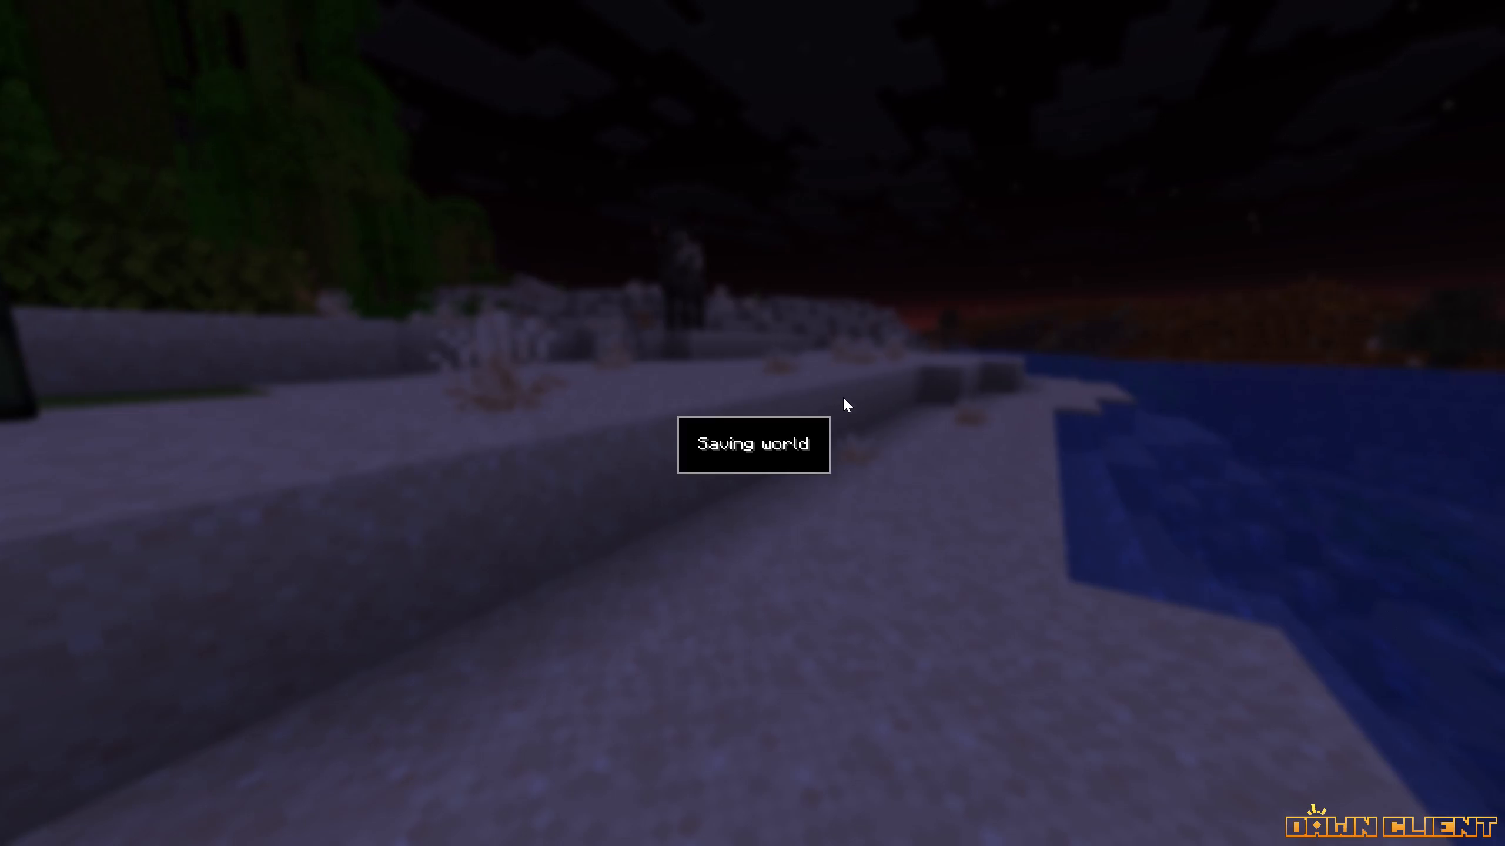
pyautogui.click(1399, 100)
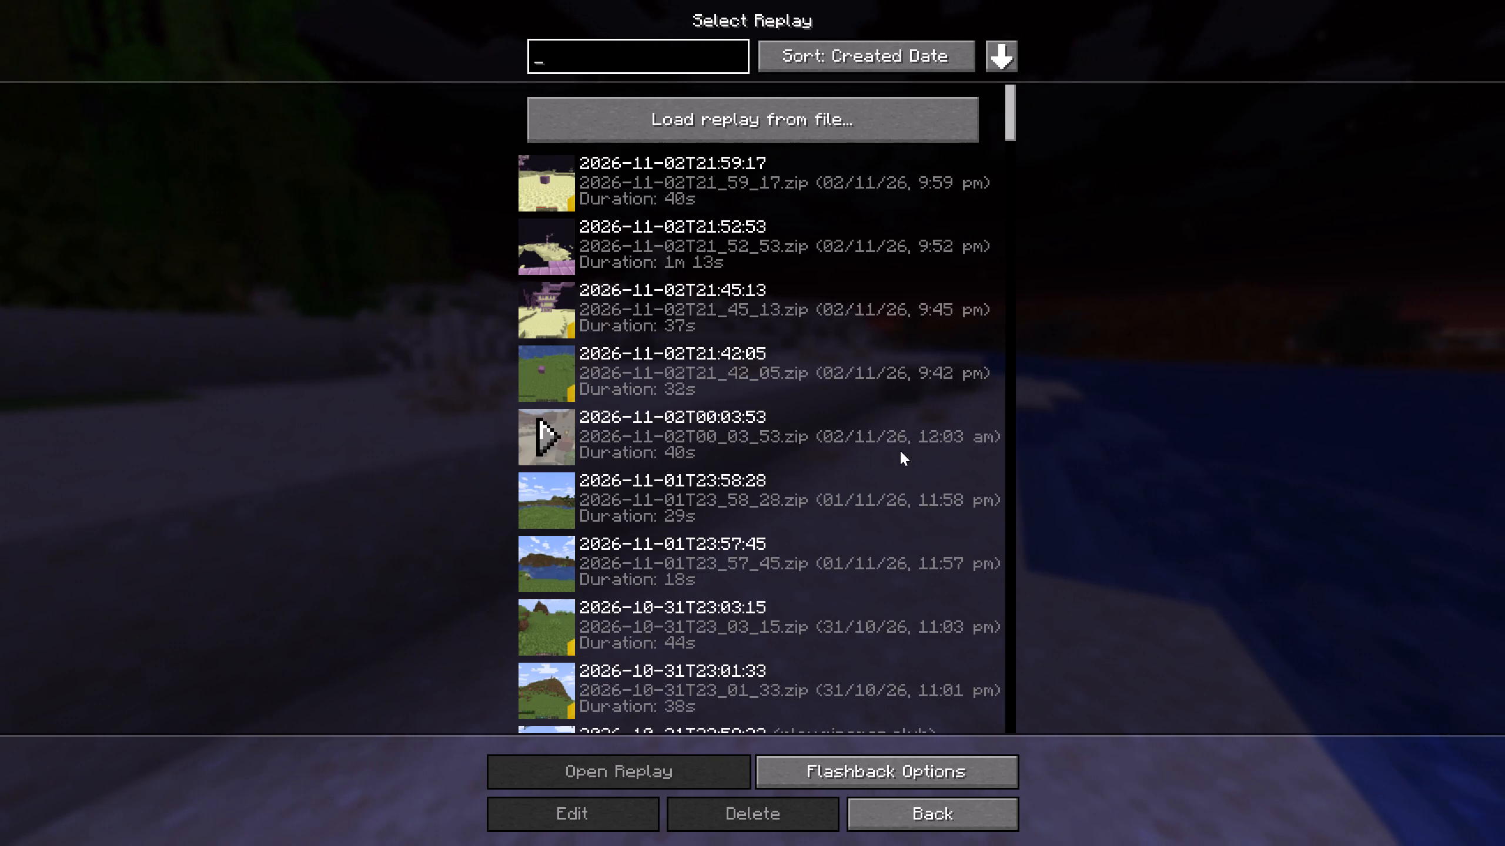
pyautogui.doubleClick(923, 311)
pyautogui.doubleClick(923, 311)
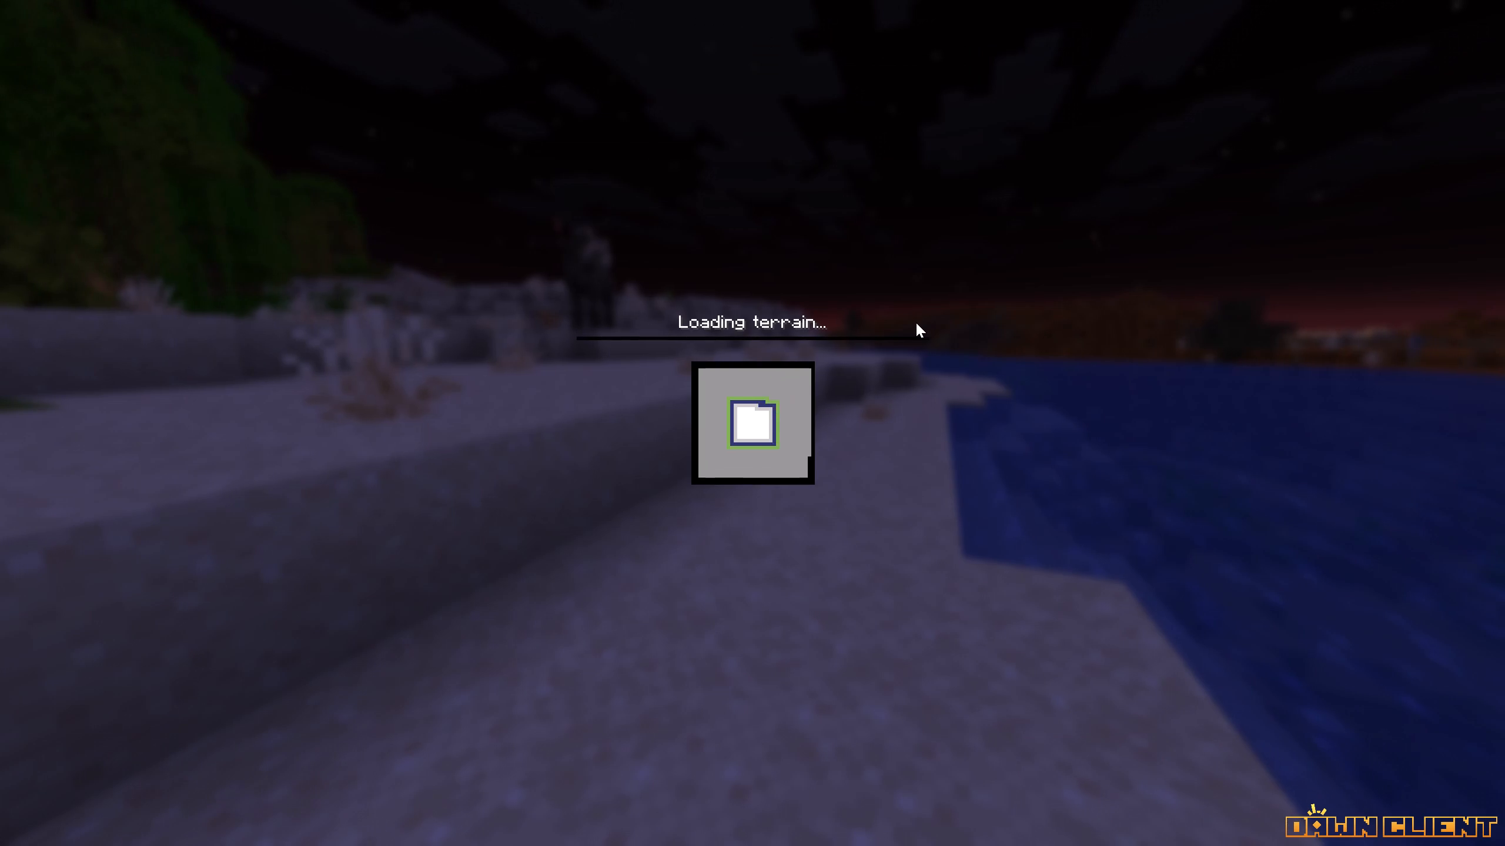
# Turn on the center guide and the rule of thirds guide for the viewport.
pyautogui.click(1412, 535)
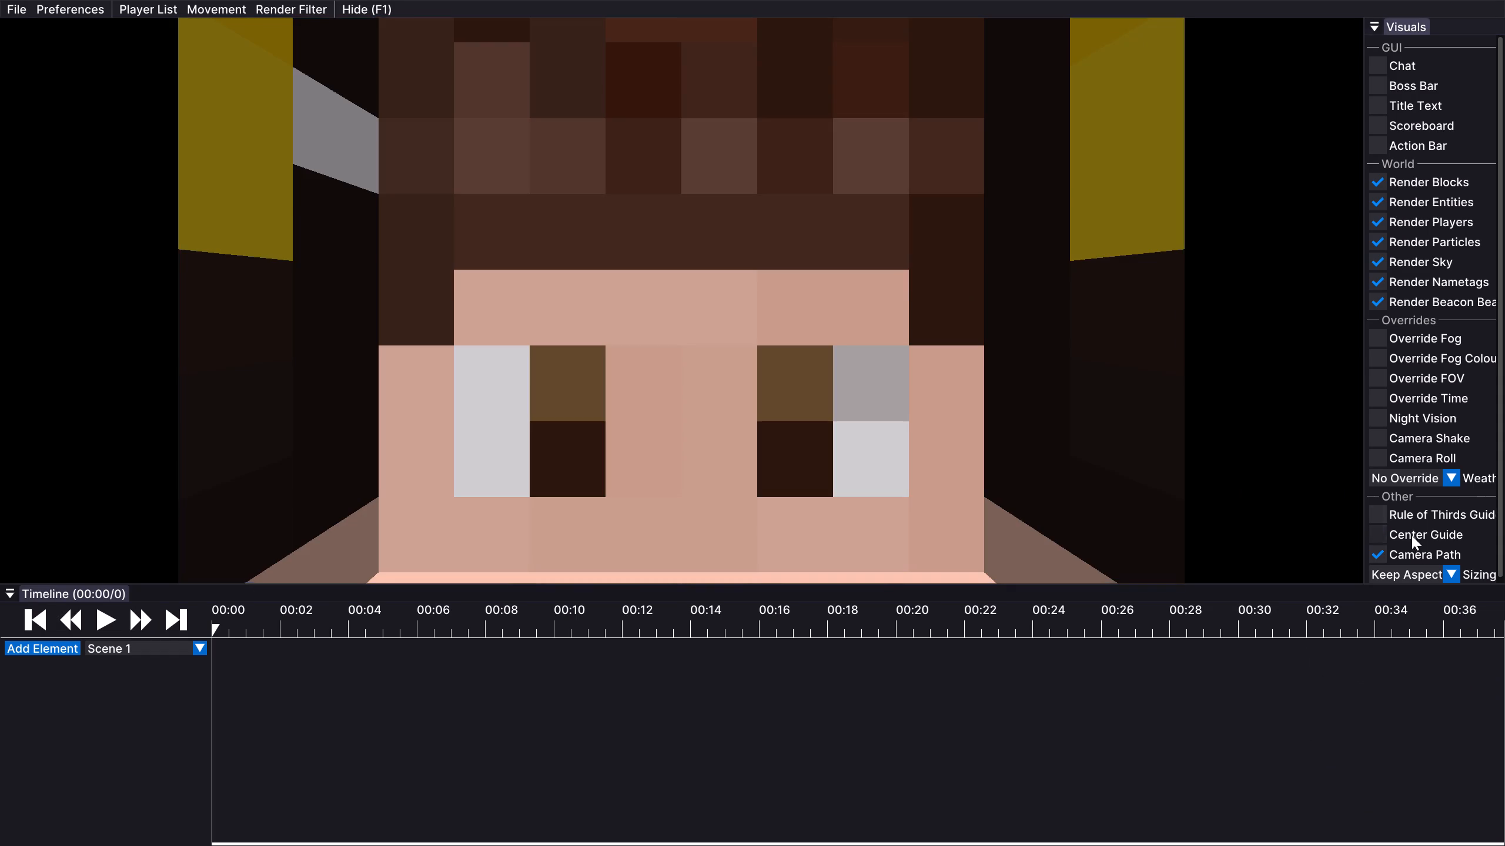
pyautogui.click(1416, 511)
# Position the camera for a distant head-on view of the End city tower, centered on its entrance.
pyautogui.press('Up')
pyautogui.moveTo(983, 444); pyautogui.dragTo(752, 424)
pyautogui.press('Right')
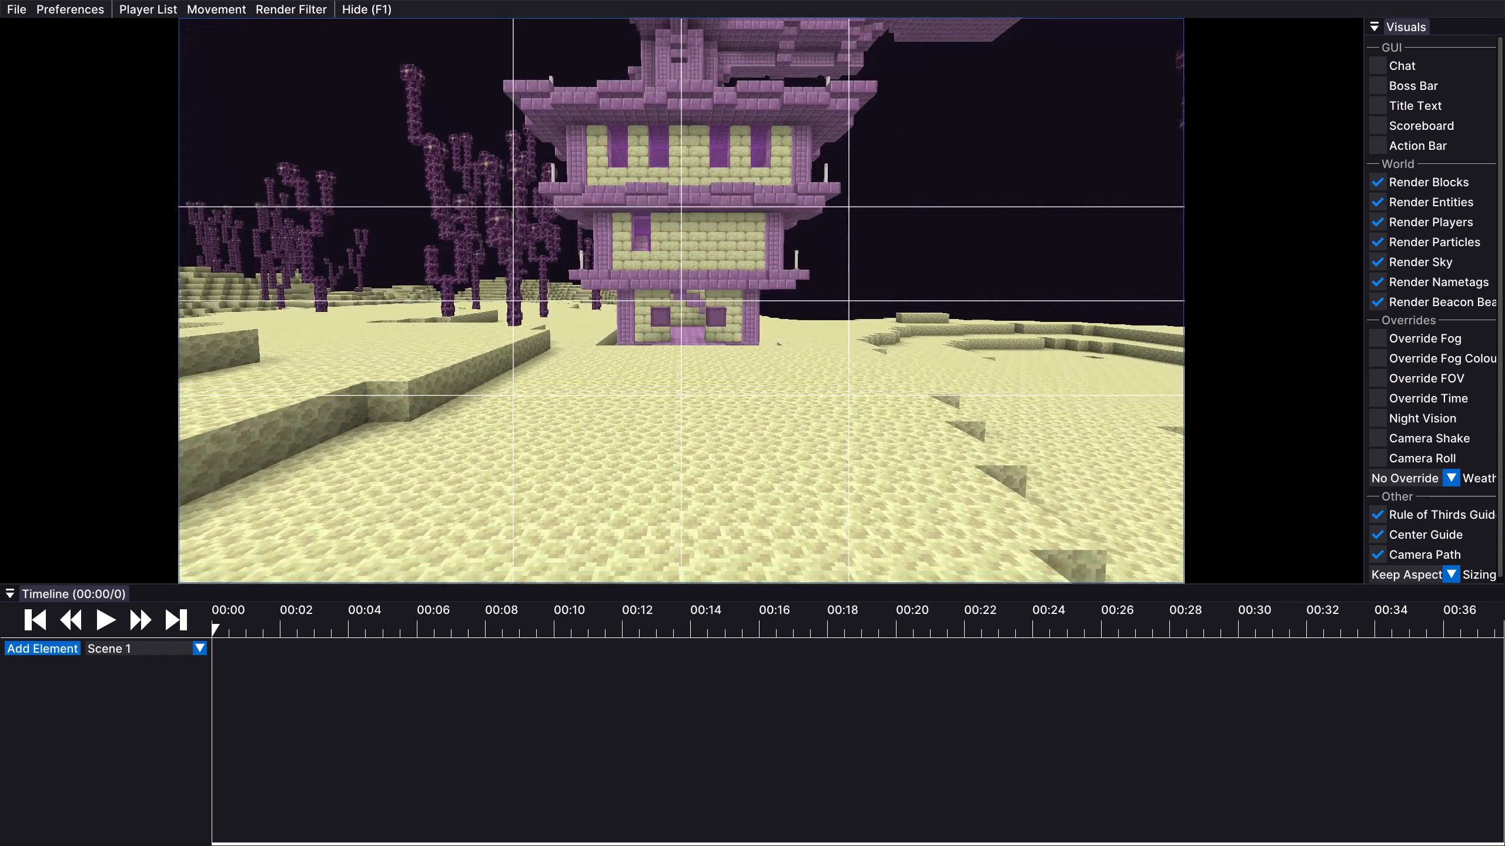
pyautogui.moveTo(752, 424); pyautogui.dragTo(752, 422)
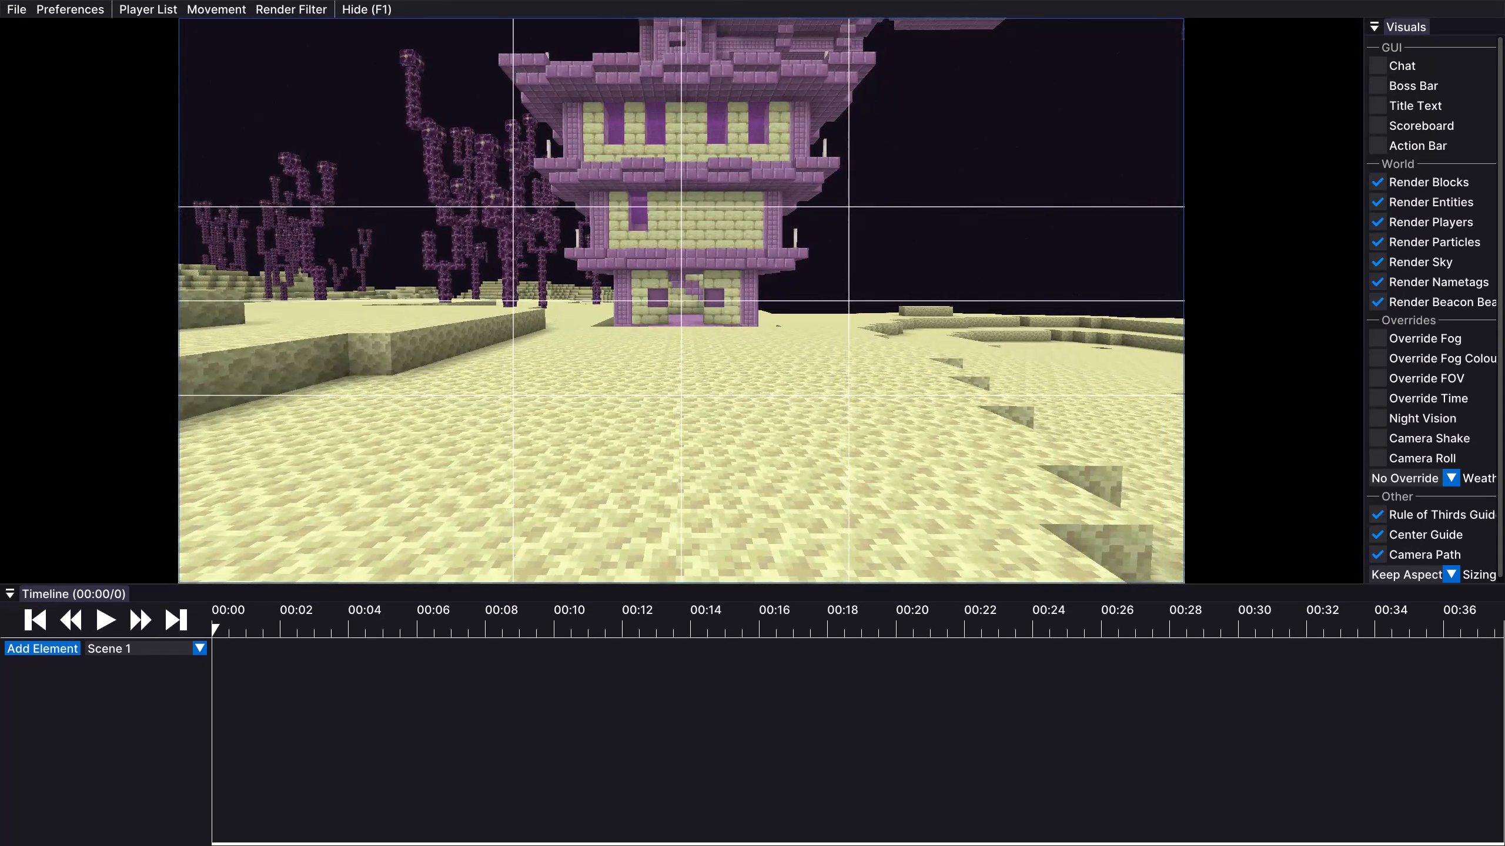
pyautogui.moveTo(752, 422); pyautogui.dragTo(752, 423)
pyautogui.press('Right')
pyautogui.rightClick(707, 293)
pyautogui.click(744, 254)
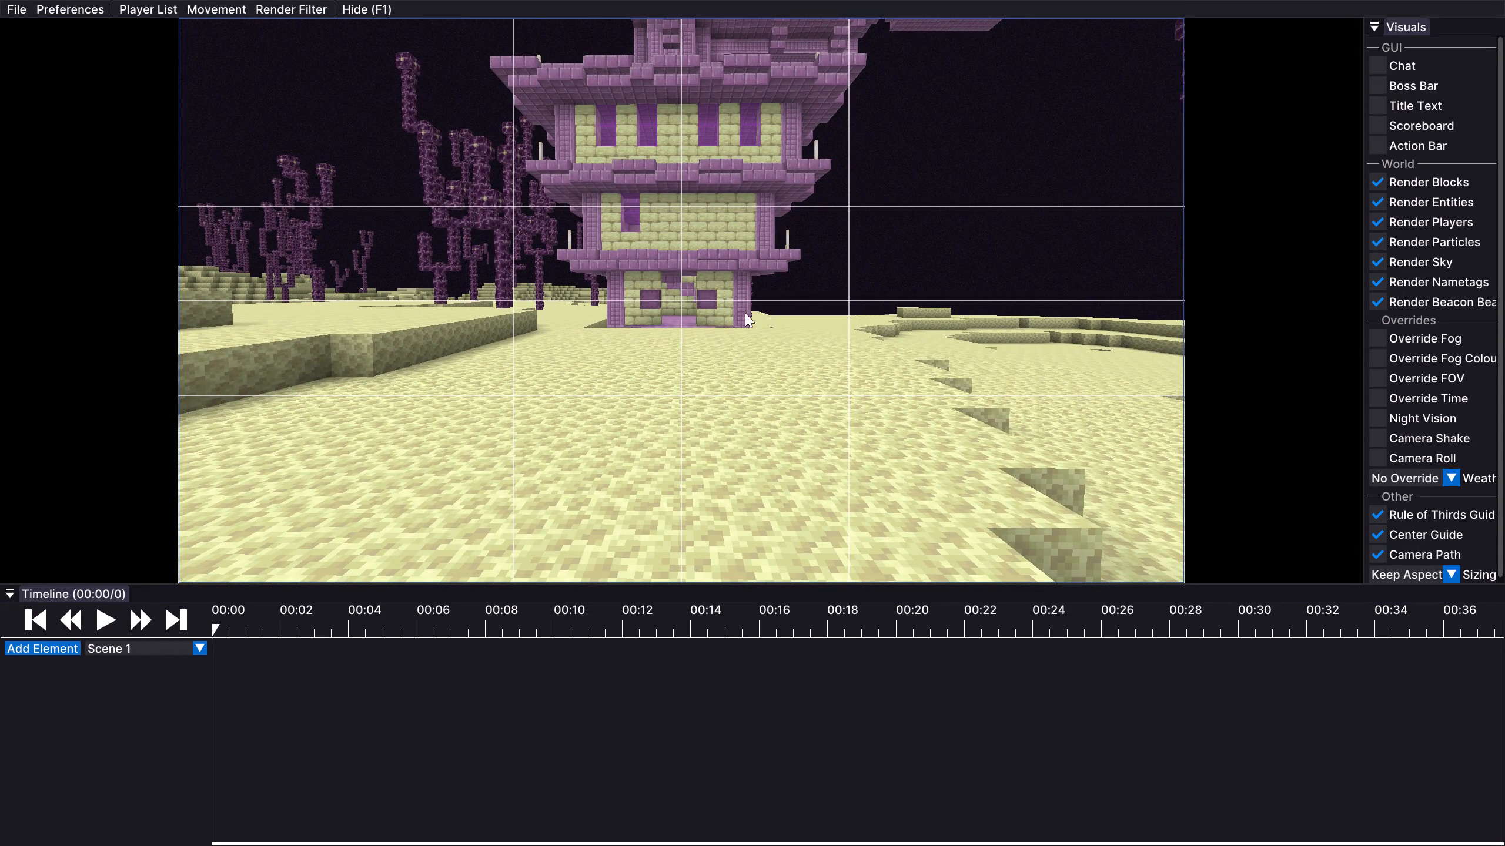
pyautogui.moveTo(759, 320); pyautogui.dragTo(752, 423)
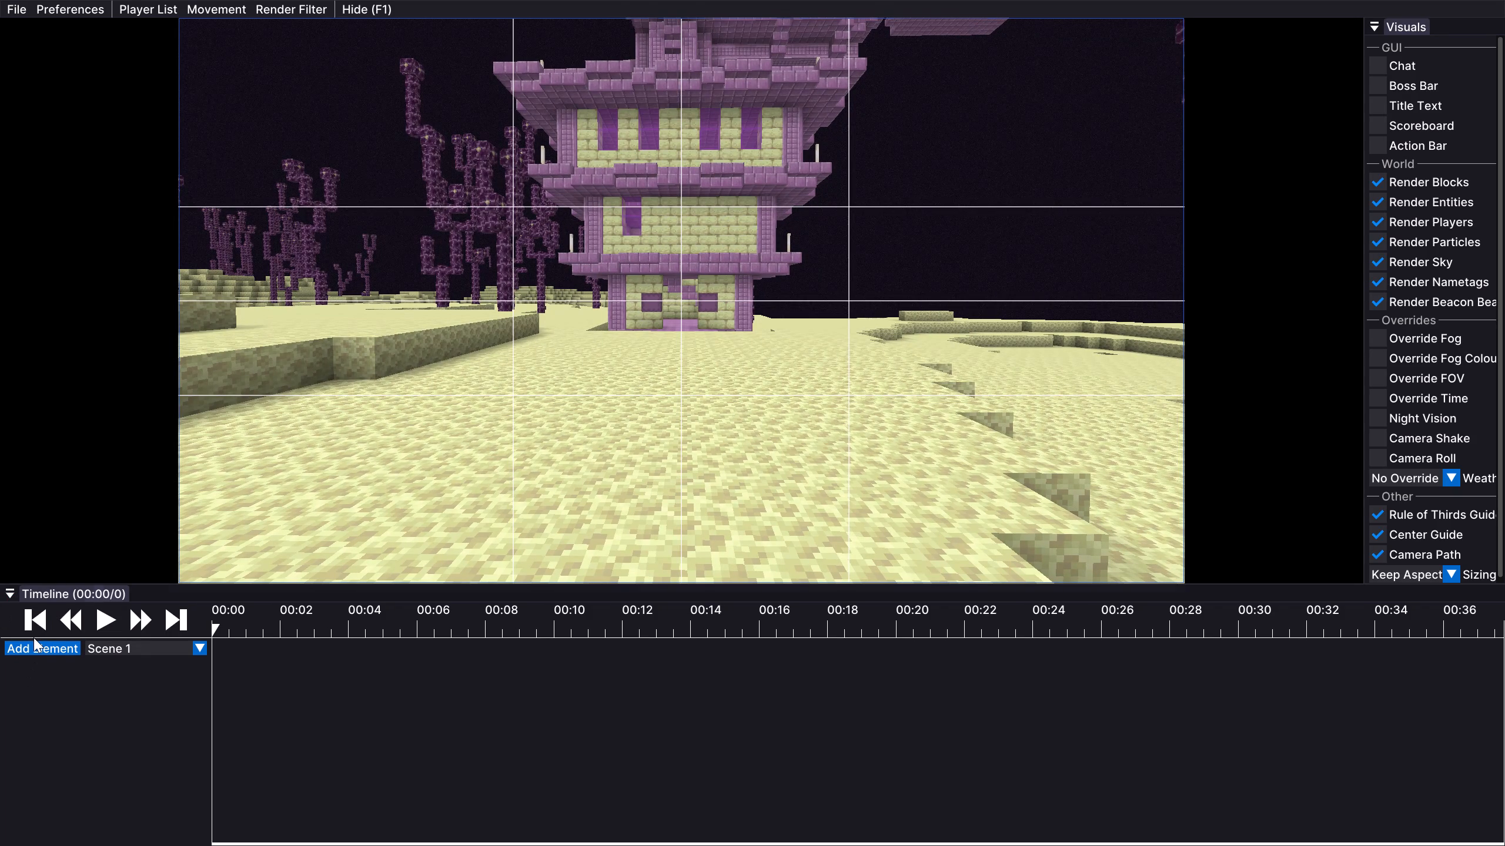
# Add a Camera track and place its first keyframe at 00:03 (tick 79) with the wide tower view.
pyautogui.doubleClick(34, 637)
pyautogui.click(40, 642)
pyautogui.click(61, 661)
pyautogui.click(93, 613)
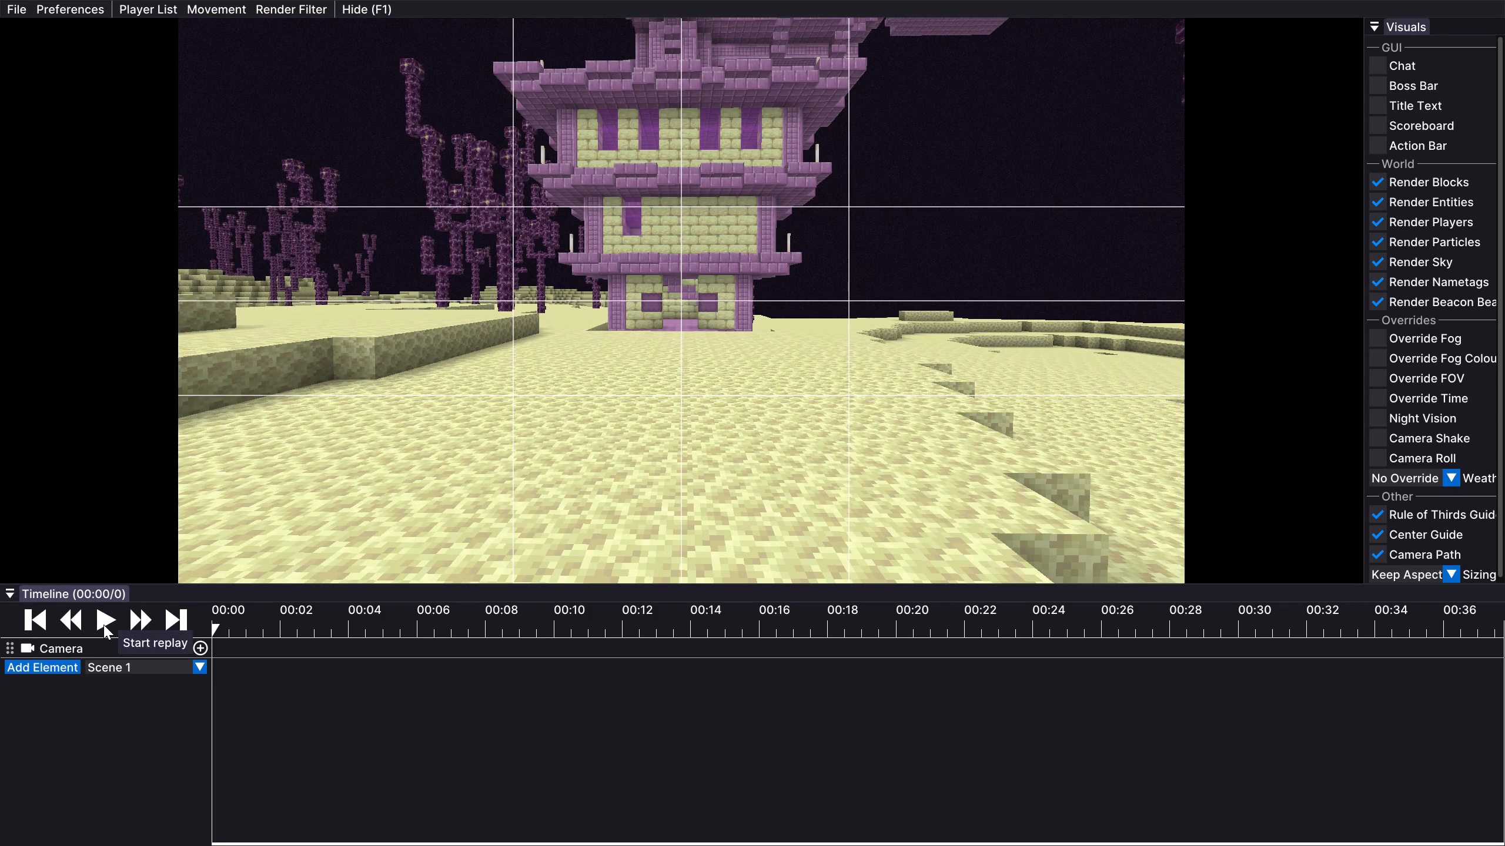
pyautogui.click(103, 625)
pyautogui.doubleClick(92, 620)
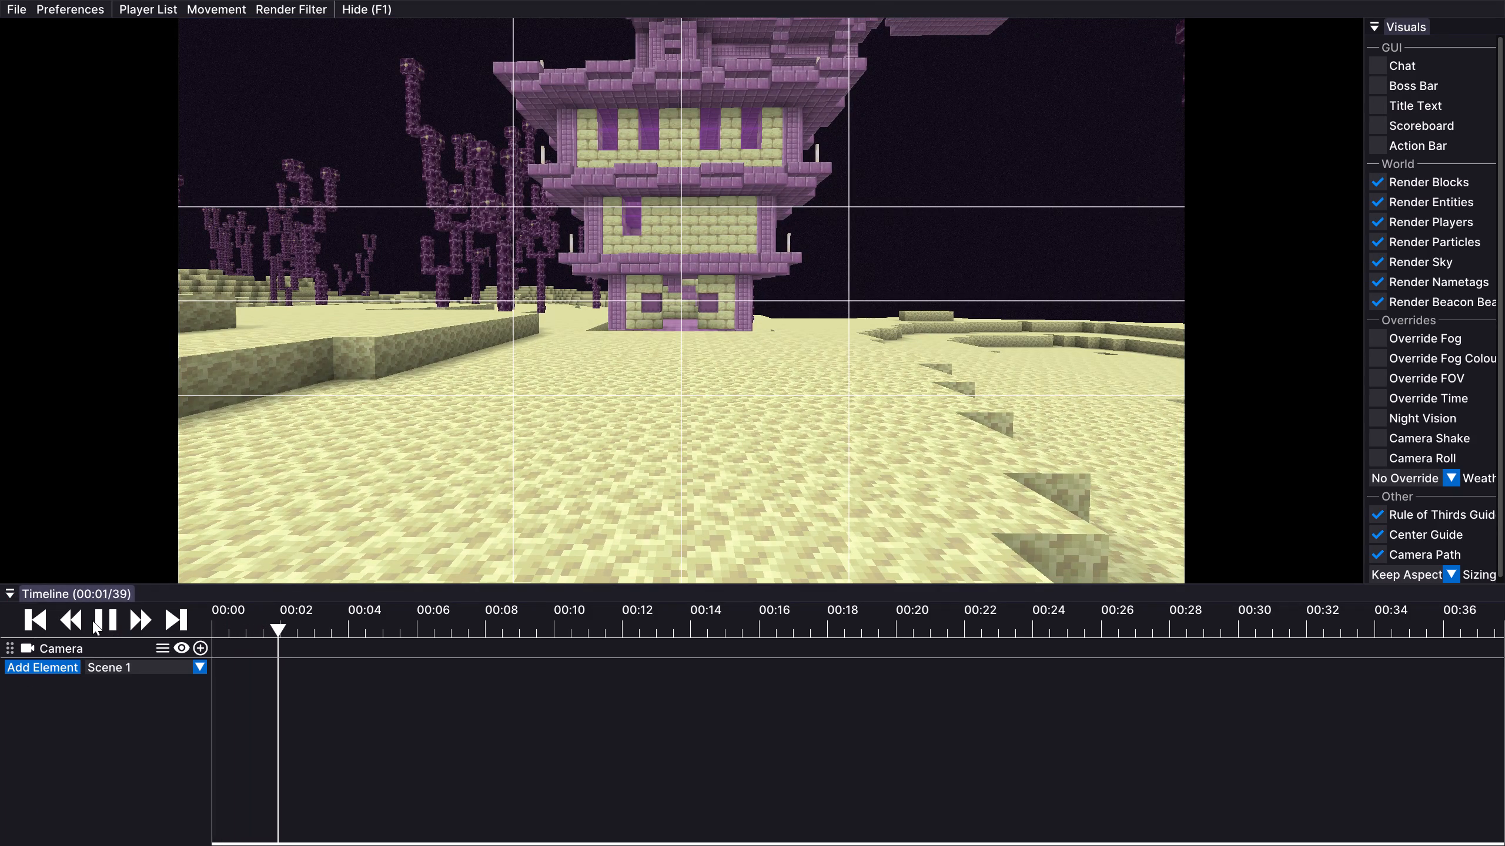
pyautogui.click(111, 615)
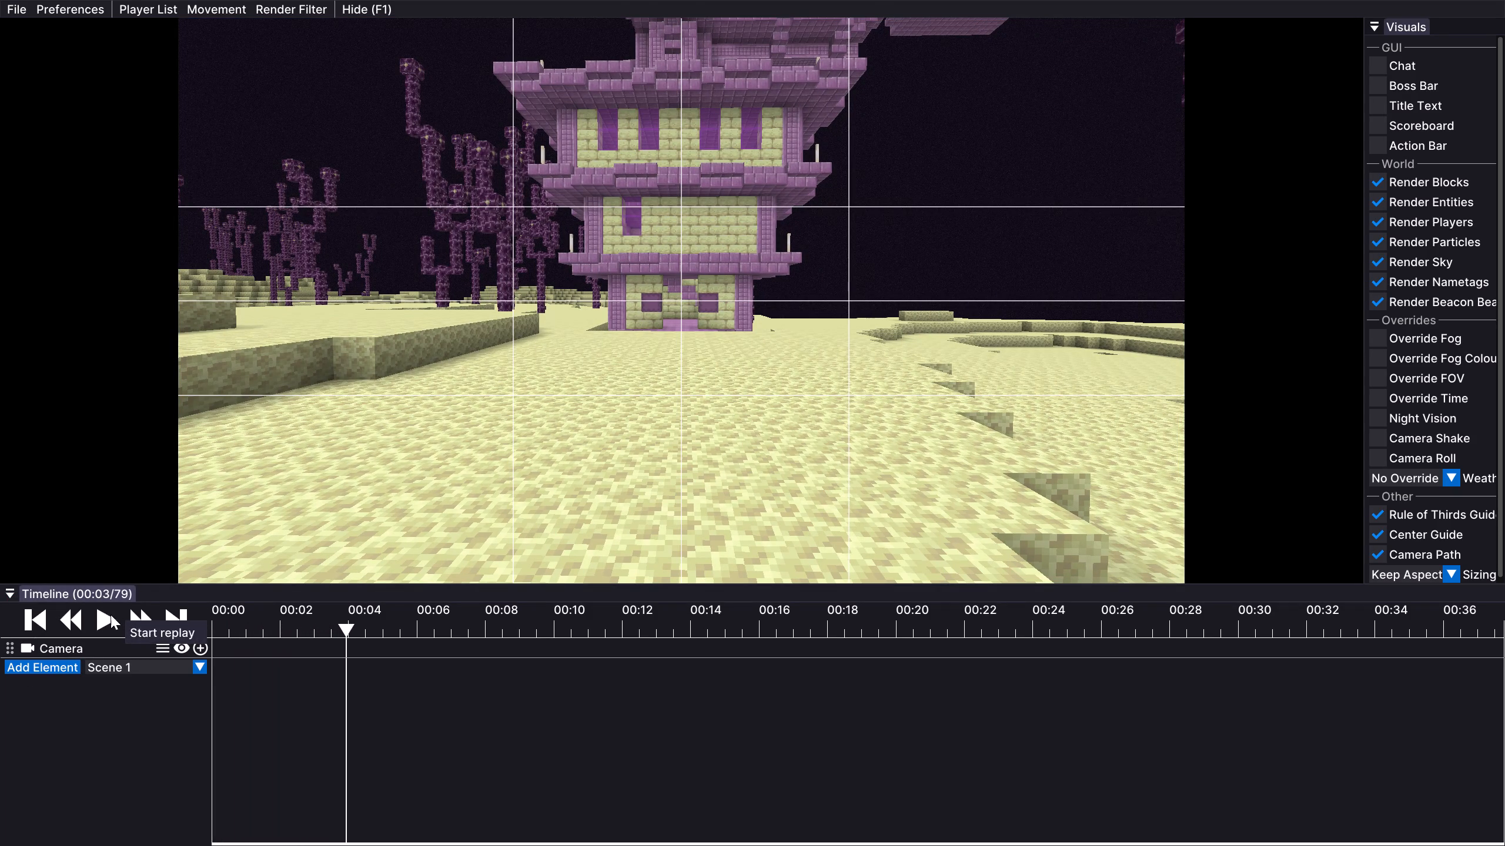
pyautogui.click(197, 648)
# Play the replay on and add a second Camera keyframe at 00:06 (tick 125) with the same wide view.
pyautogui.click(106, 617)
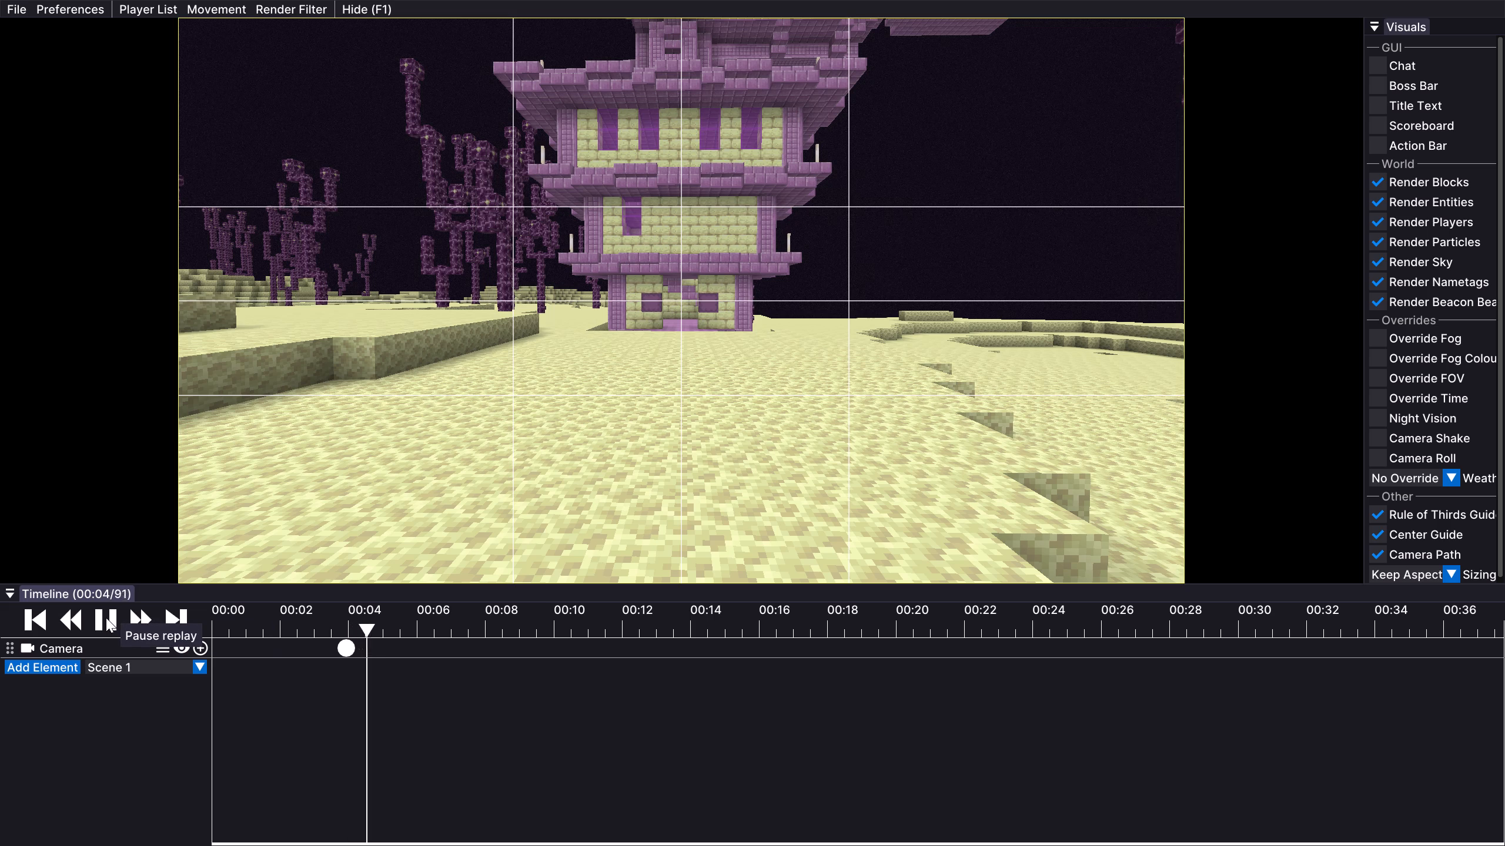
pyautogui.click(106, 617)
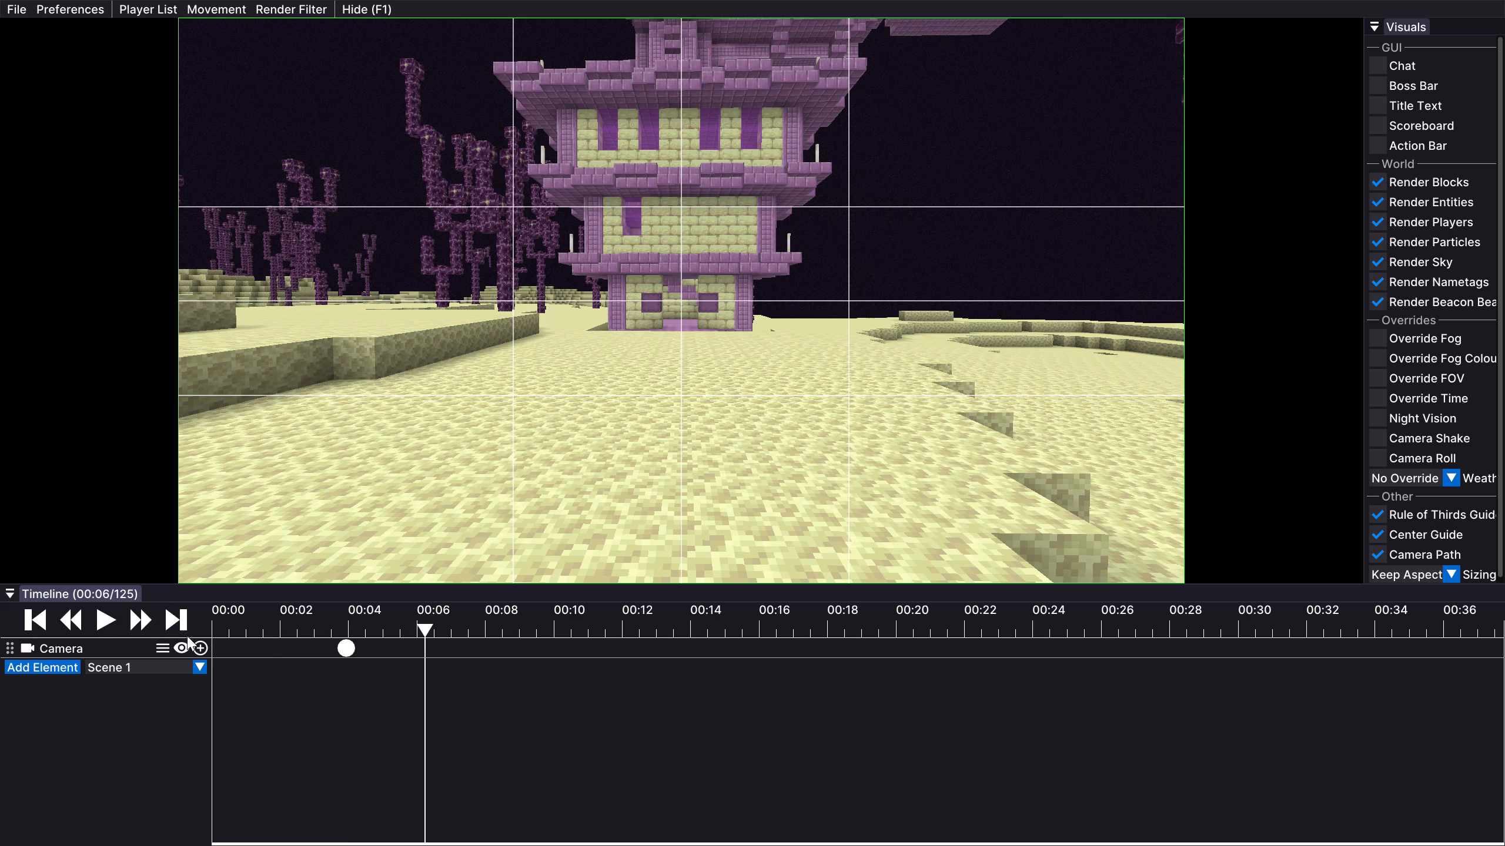
pyautogui.click(195, 643)
# Add a third Camera keyframe at 00:07 (tick 145) with the camera moved close to the two shulkers beside the tower entrance.
pyautogui.click(111, 615)
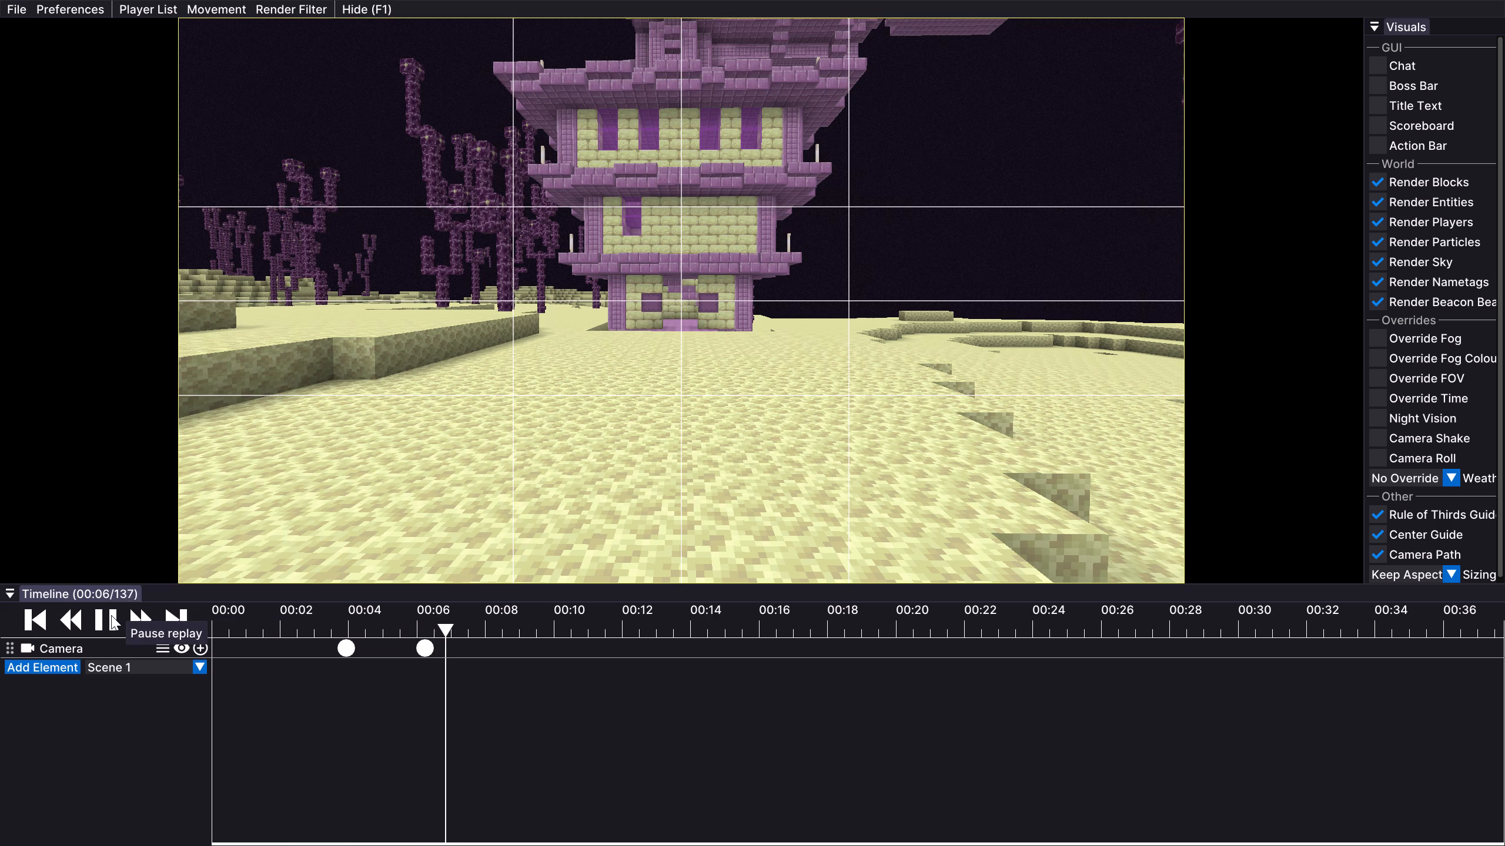
pyautogui.click(111, 615)
pyautogui.press('Up')
pyautogui.press('Up')
pyautogui.press('Up')
pyautogui.press('Up')
pyautogui.press('Up')
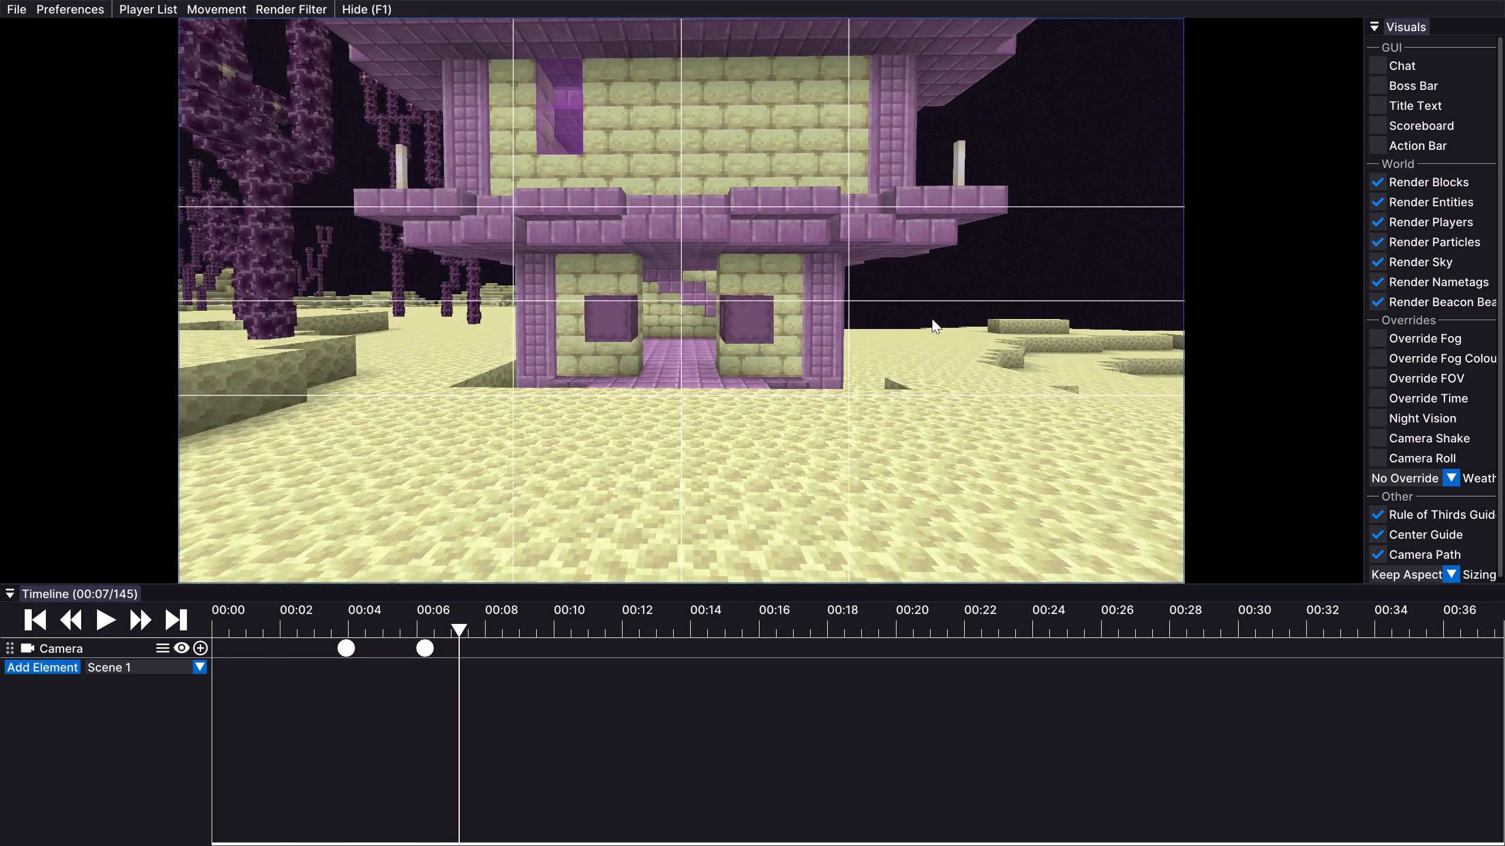
pyautogui.moveTo(932, 318); pyautogui.dragTo(752, 423)
pyautogui.press('Up')
pyautogui.press('Down')
pyautogui.rightClick(777, 294)
pyautogui.click(603, 279)
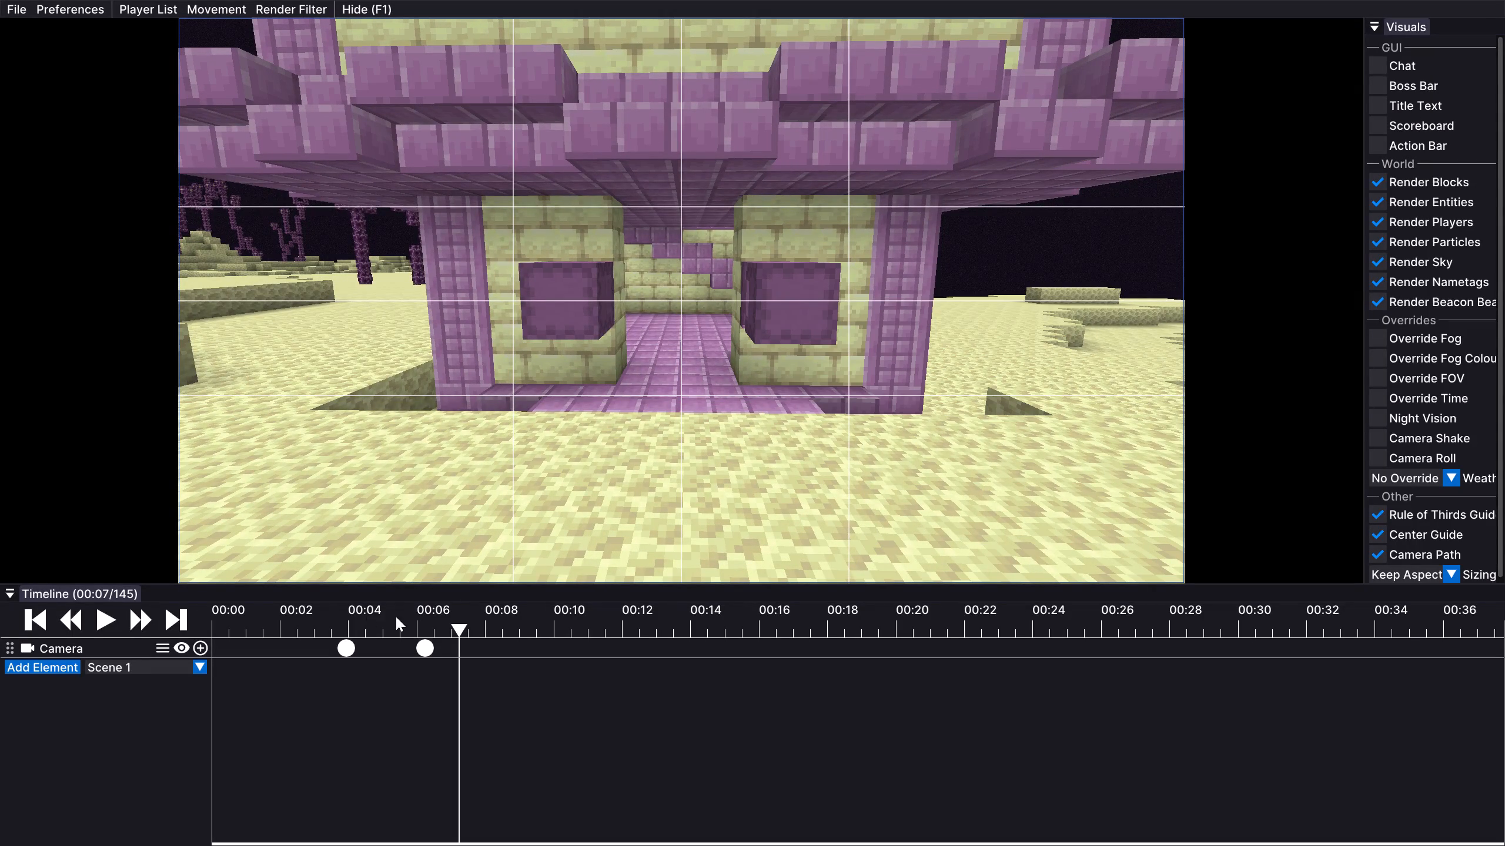
pyautogui.click(199, 645)
# Play the replay on and add a fourth Camera keyframe at 00:10 (tick 201) with the same close-up view.
pyautogui.click(110, 614)
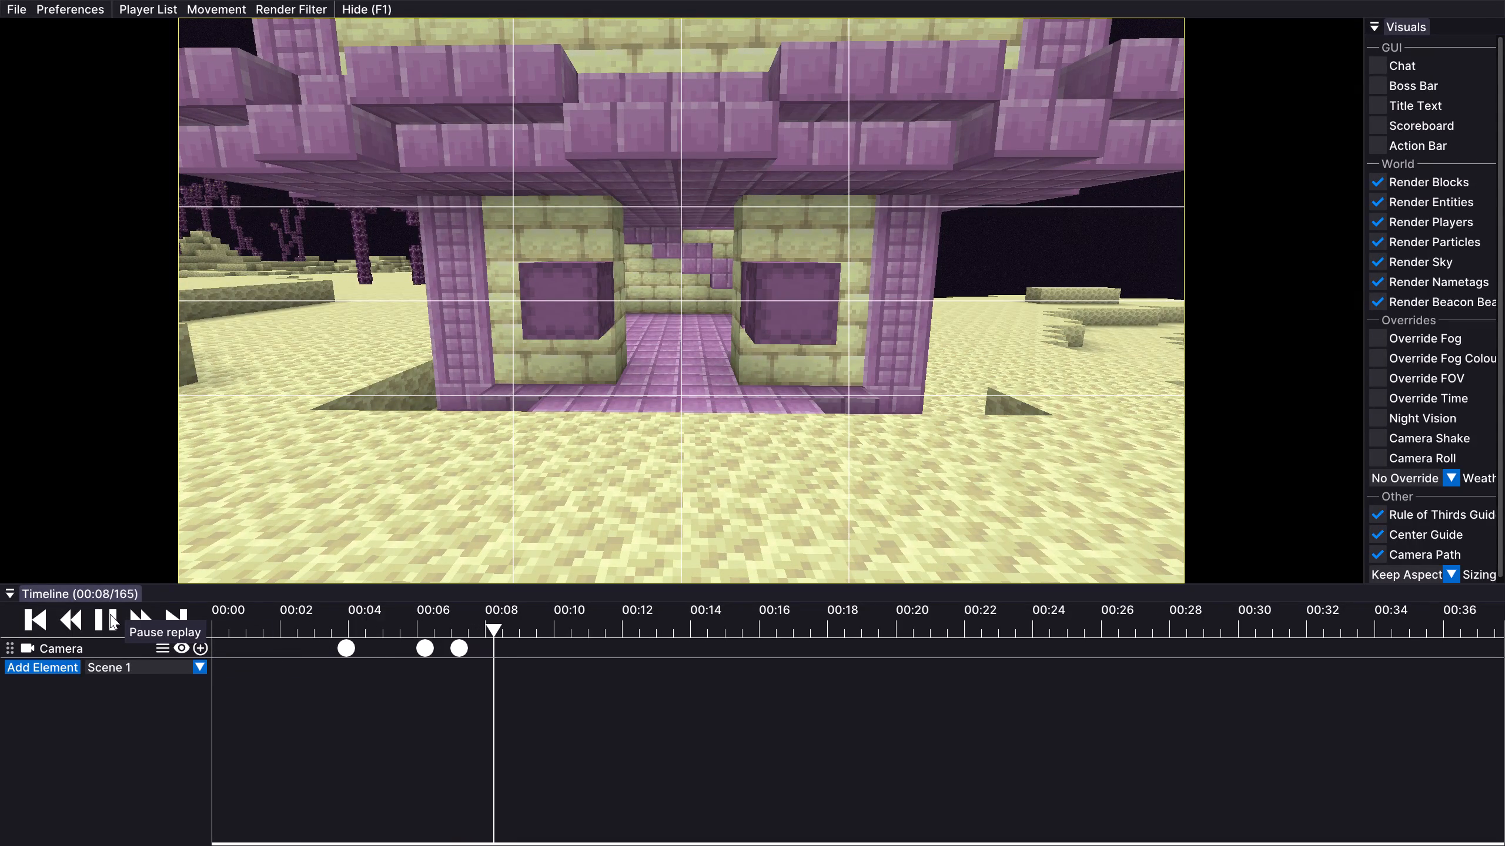
pyautogui.click(110, 614)
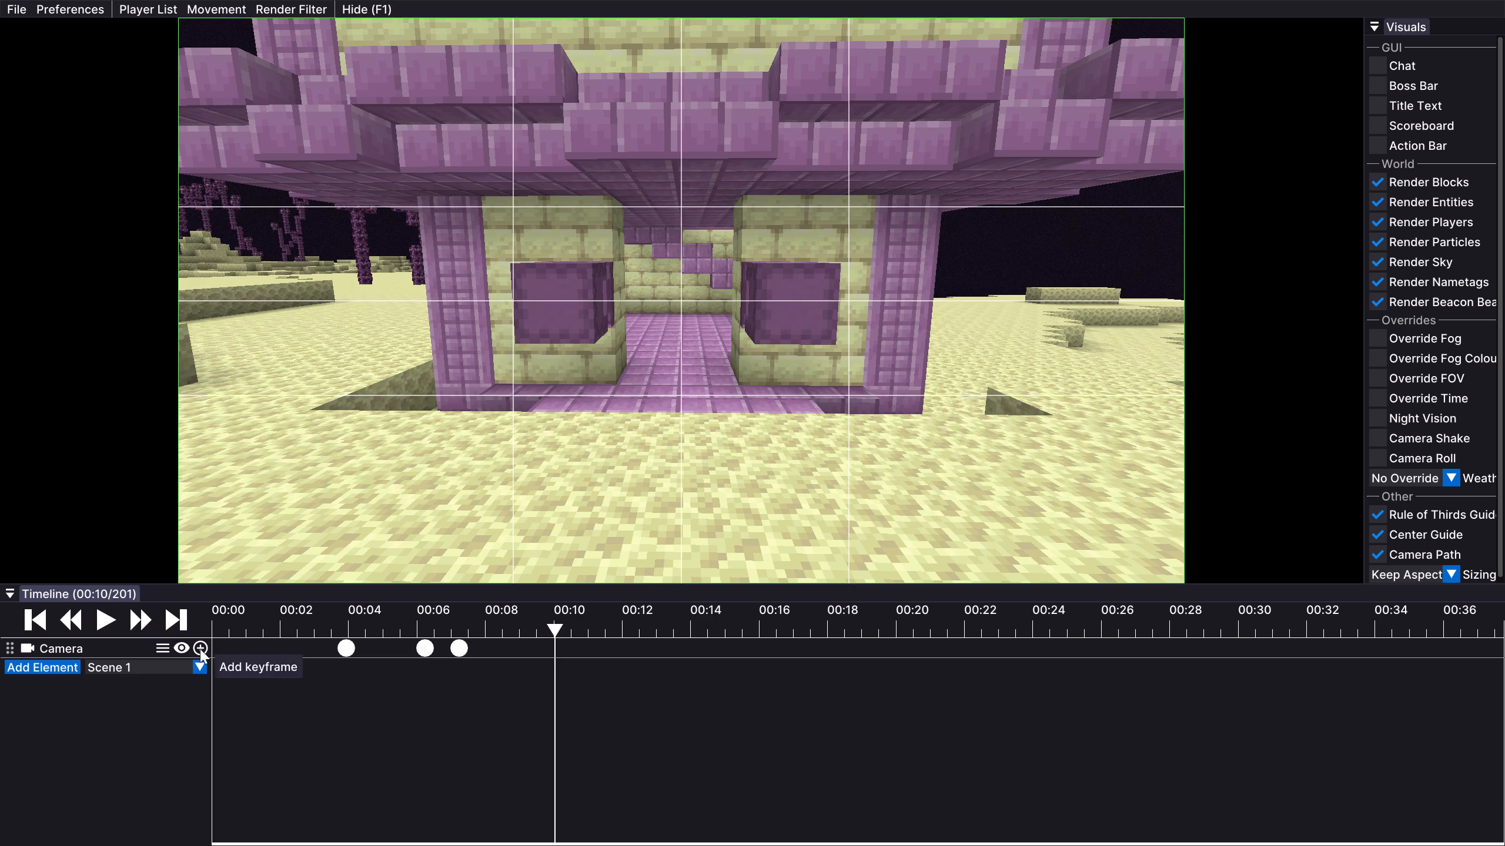
pyautogui.click(198, 649)
# Play the replay back from the first keyframe at about 00:03 and pause at 00:11 (tick 223) to review the shot.
pyautogui.click(343, 618)
pyautogui.click(108, 618)
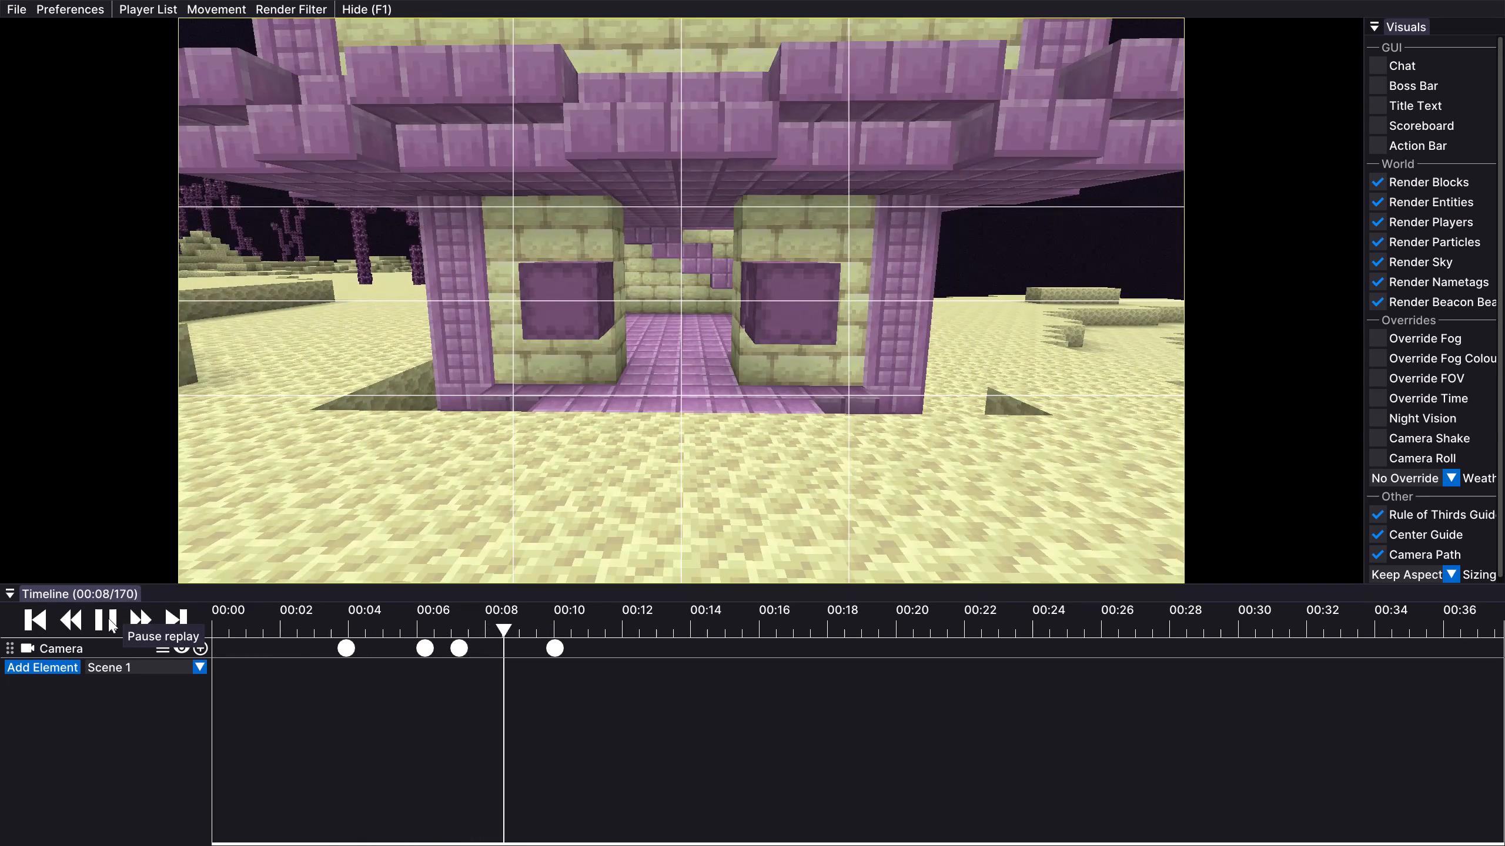
pyautogui.tripleClick(108, 618)
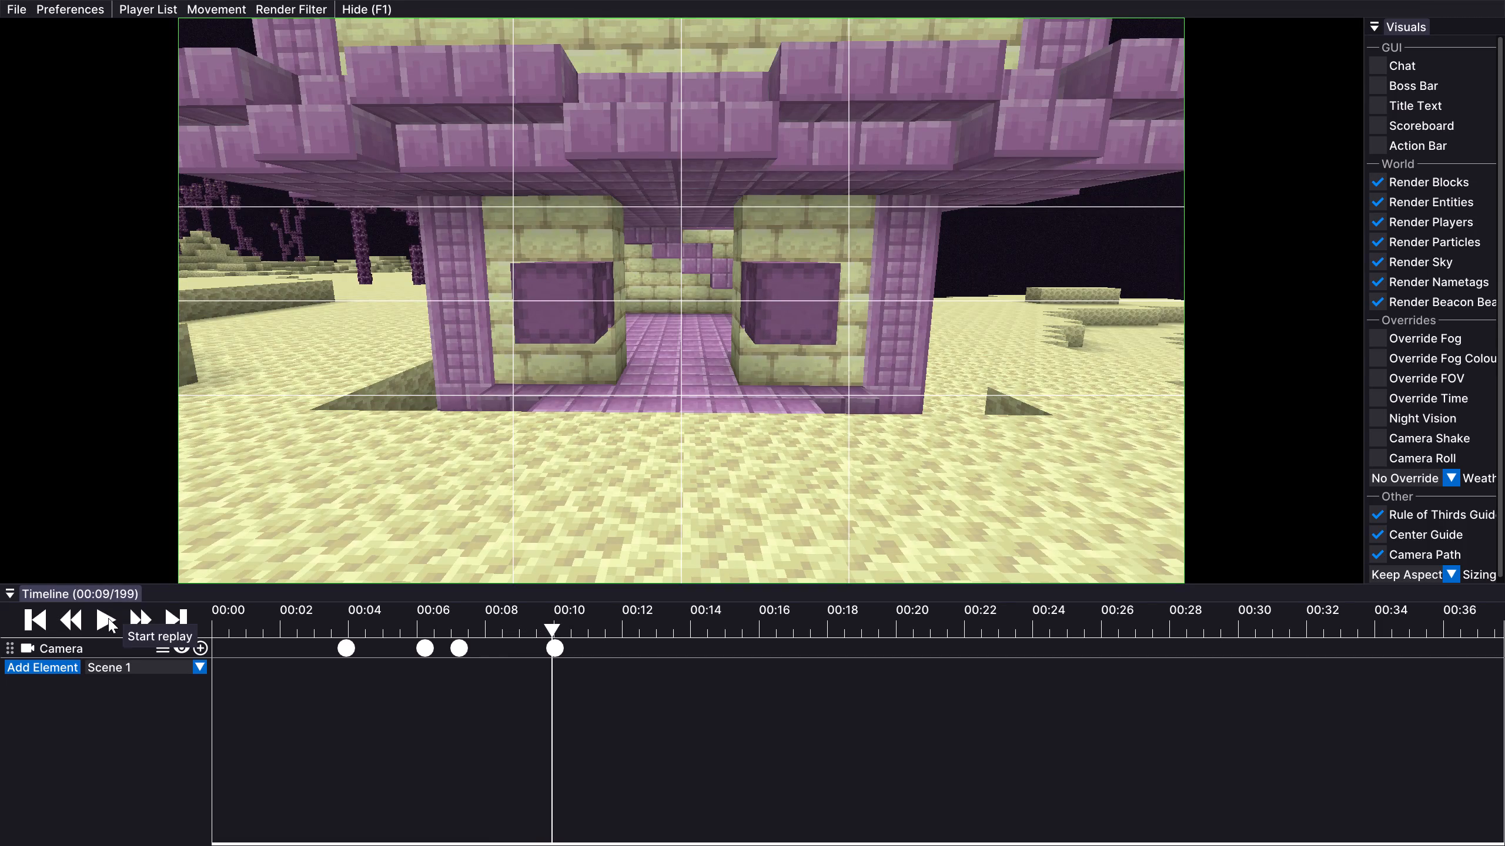
pyautogui.doubleClick(108, 618)
pyautogui.click(108, 618)
pyautogui.click(108, 618)
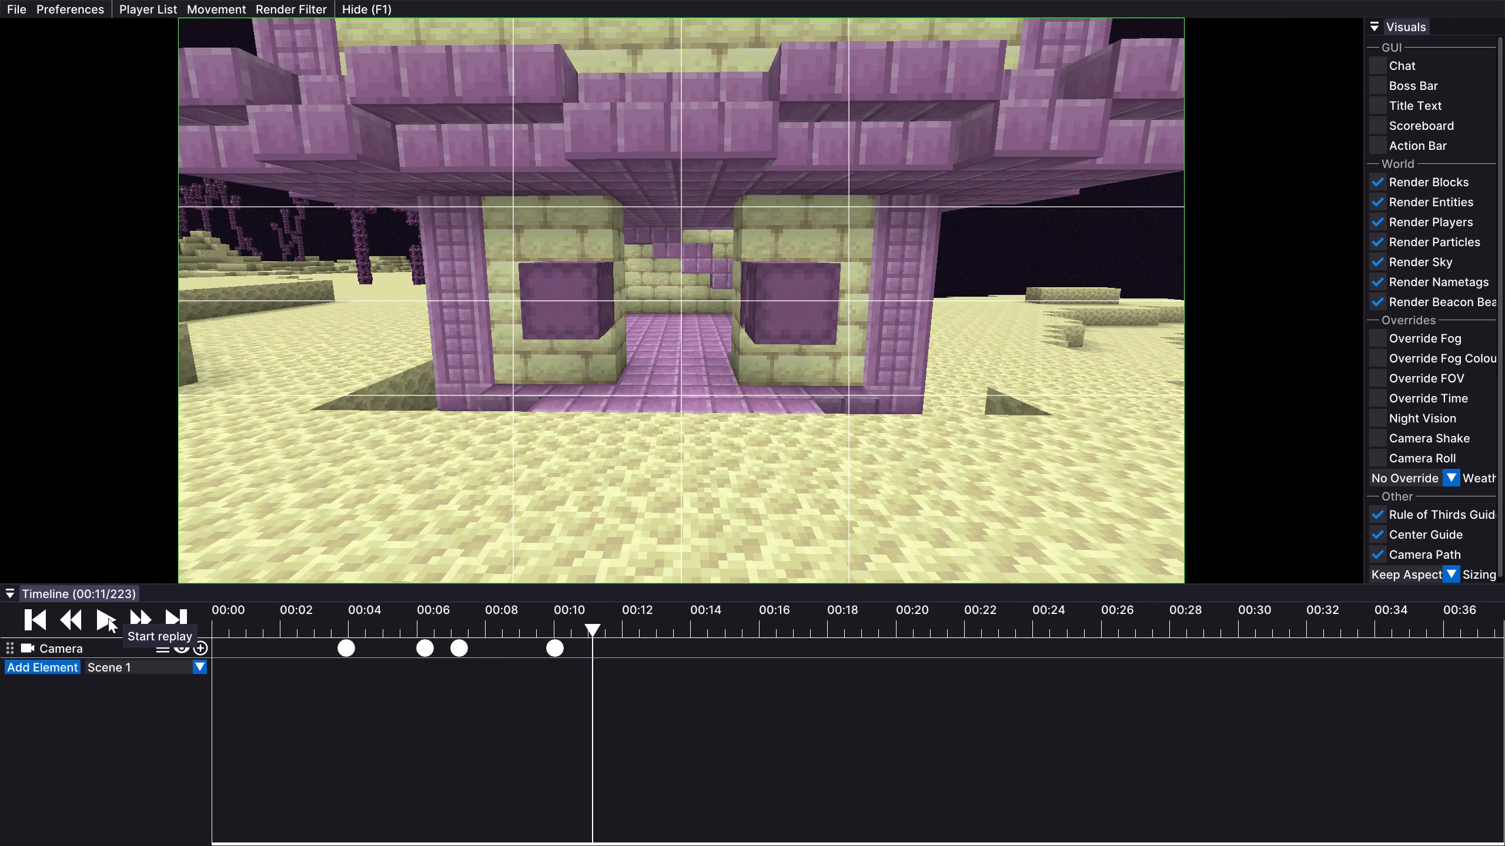
# Export the shulker shot as a 1920 x 1080, 60 fps MP4 video with audio.
pyautogui.click(5, 0)
pyautogui.click(16, 5)
pyautogui.click(66, 31)
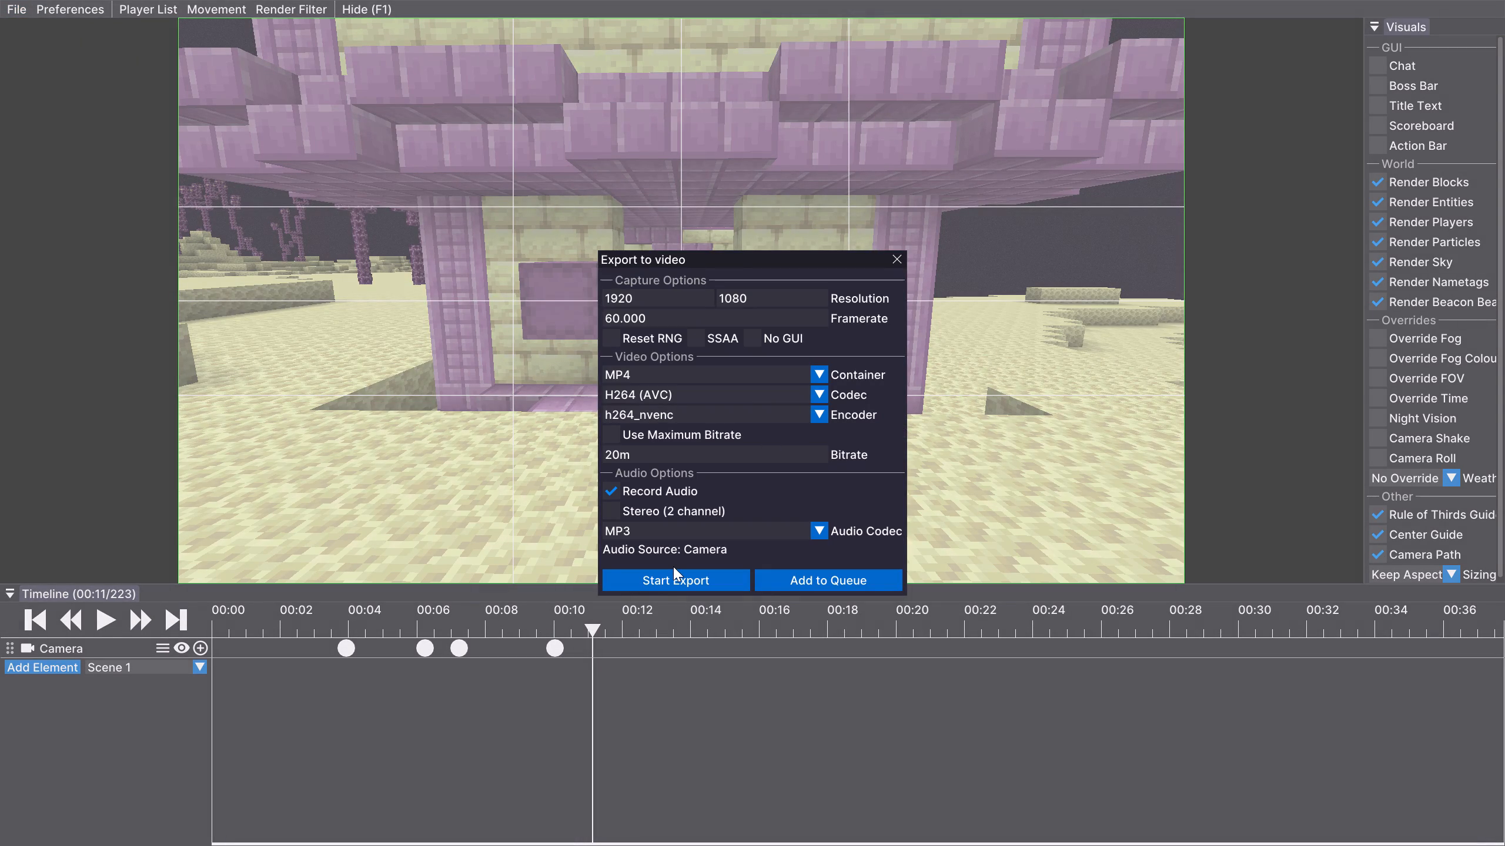
pyautogui.click(667, 580)
pyautogui.click(597, 381)
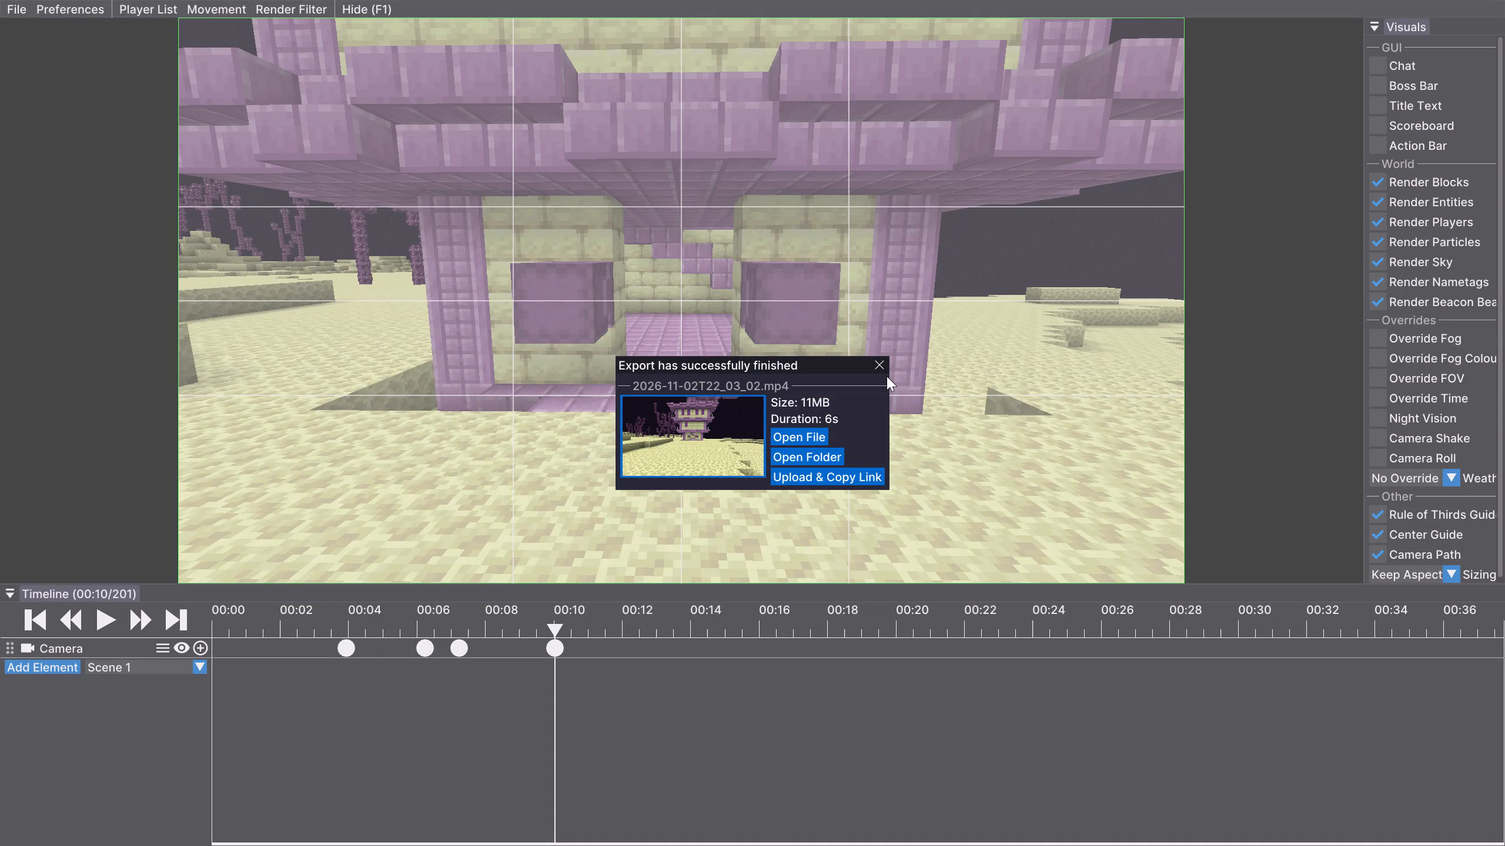
pyautogui.click(872, 369)
# Set both shulkers beside the tower entrance to be hidden during export.
pyautogui.rightClick(814, 327)
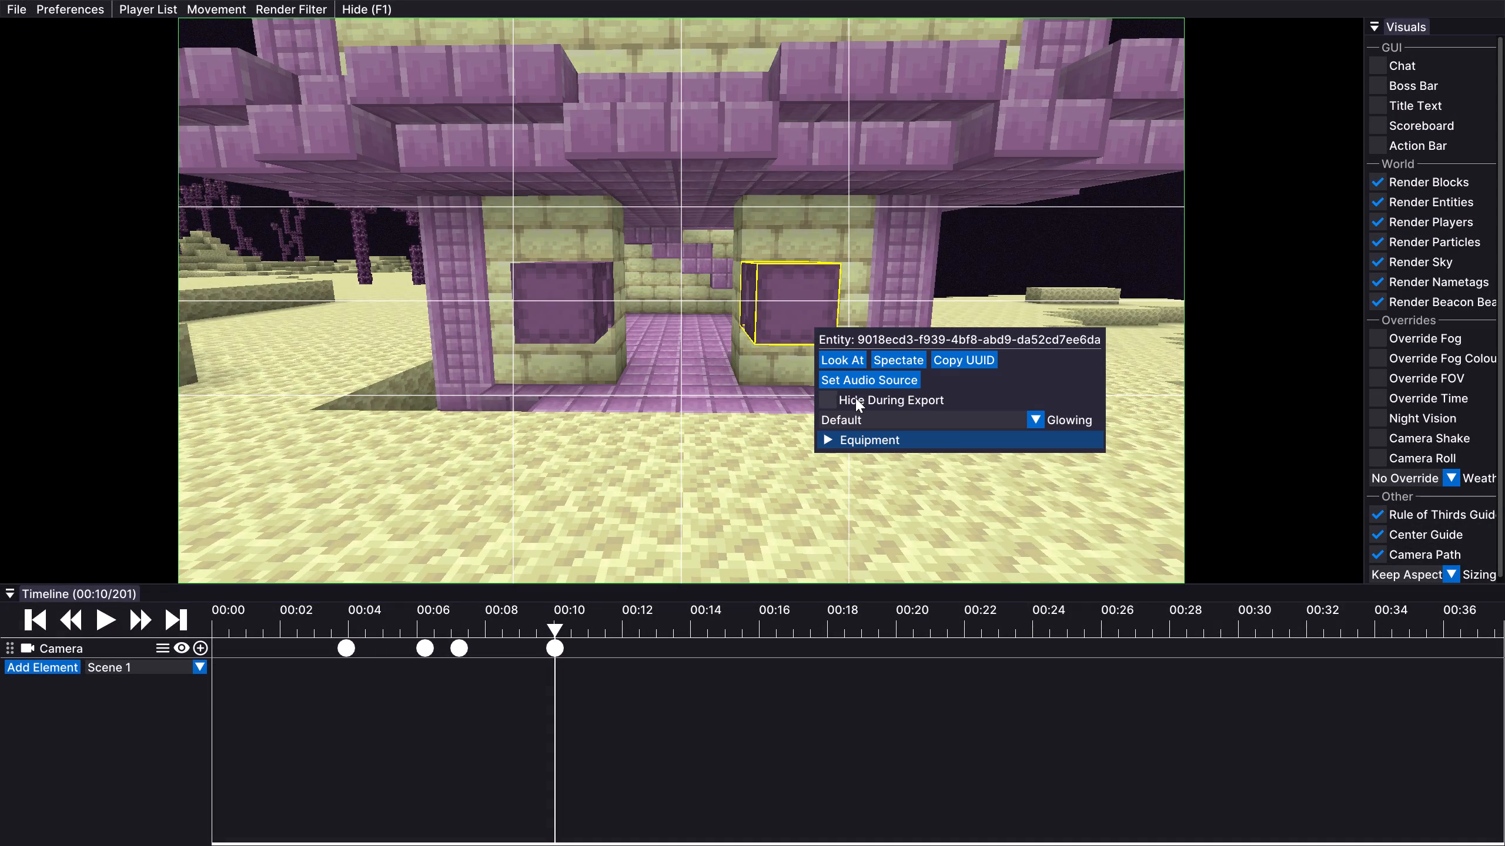
pyautogui.click(855, 399)
pyautogui.click(614, 357)
pyautogui.rightClick(577, 307)
pyautogui.click(656, 382)
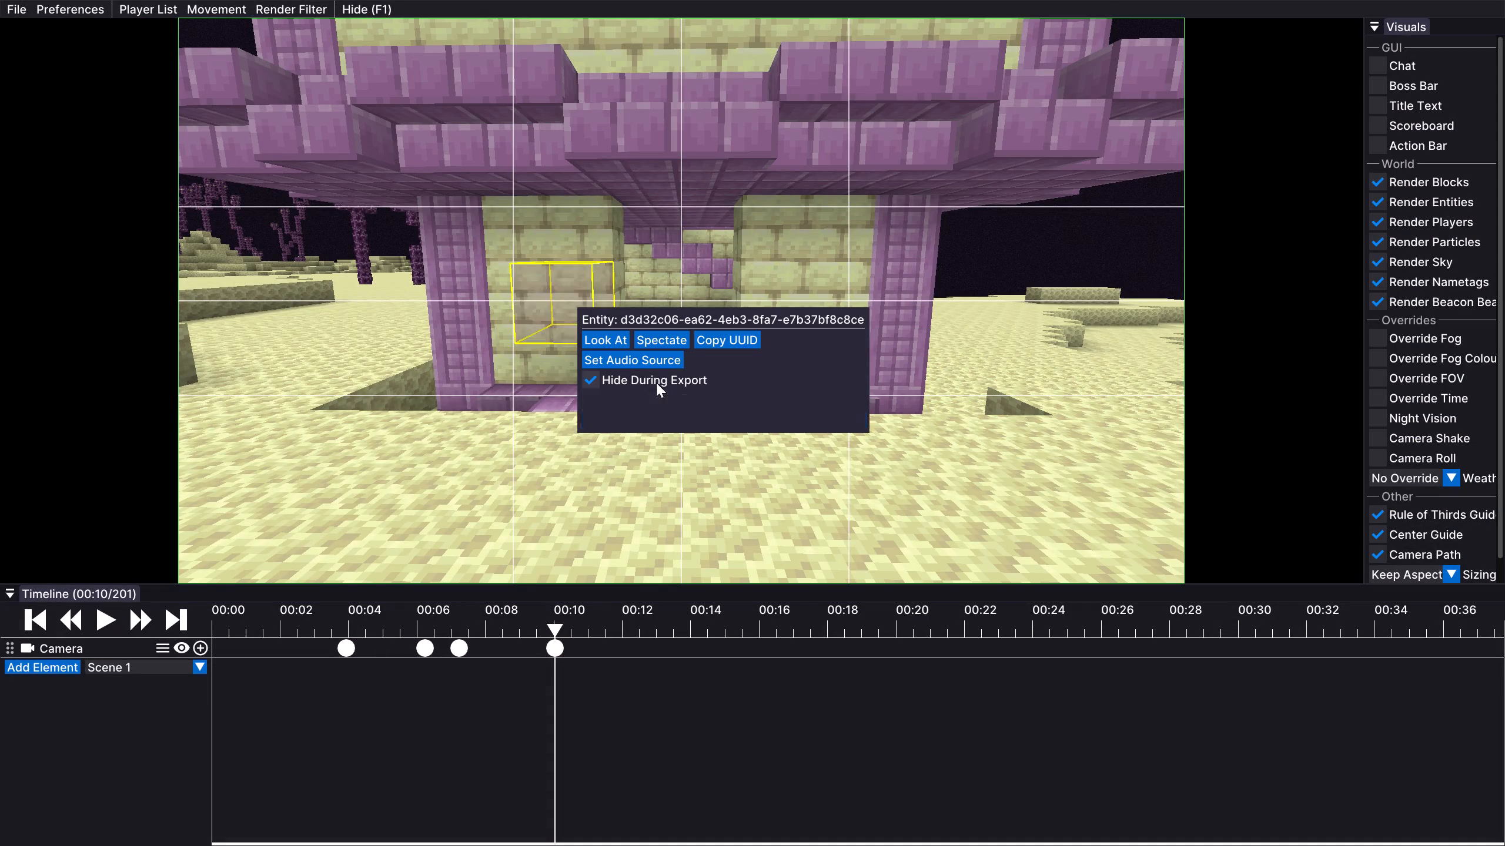
pyautogui.click(584, 611)
# Export the same camera shot again as a 1920 x 1080 MP4, this time without the two shulkers.
pyautogui.click(23, 12)
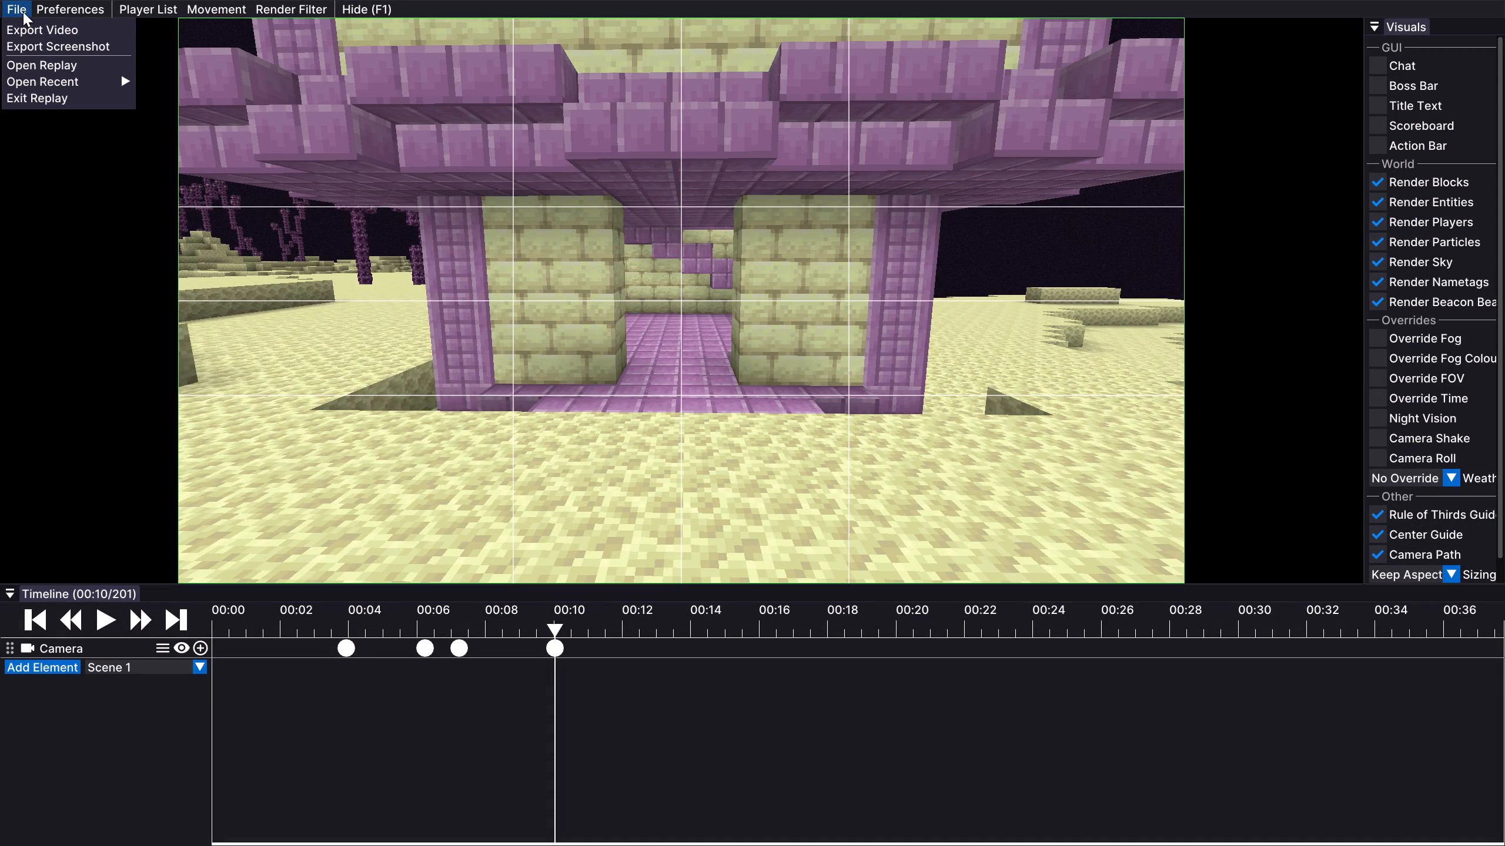
pyautogui.click(44, 26)
pyautogui.click(705, 569)
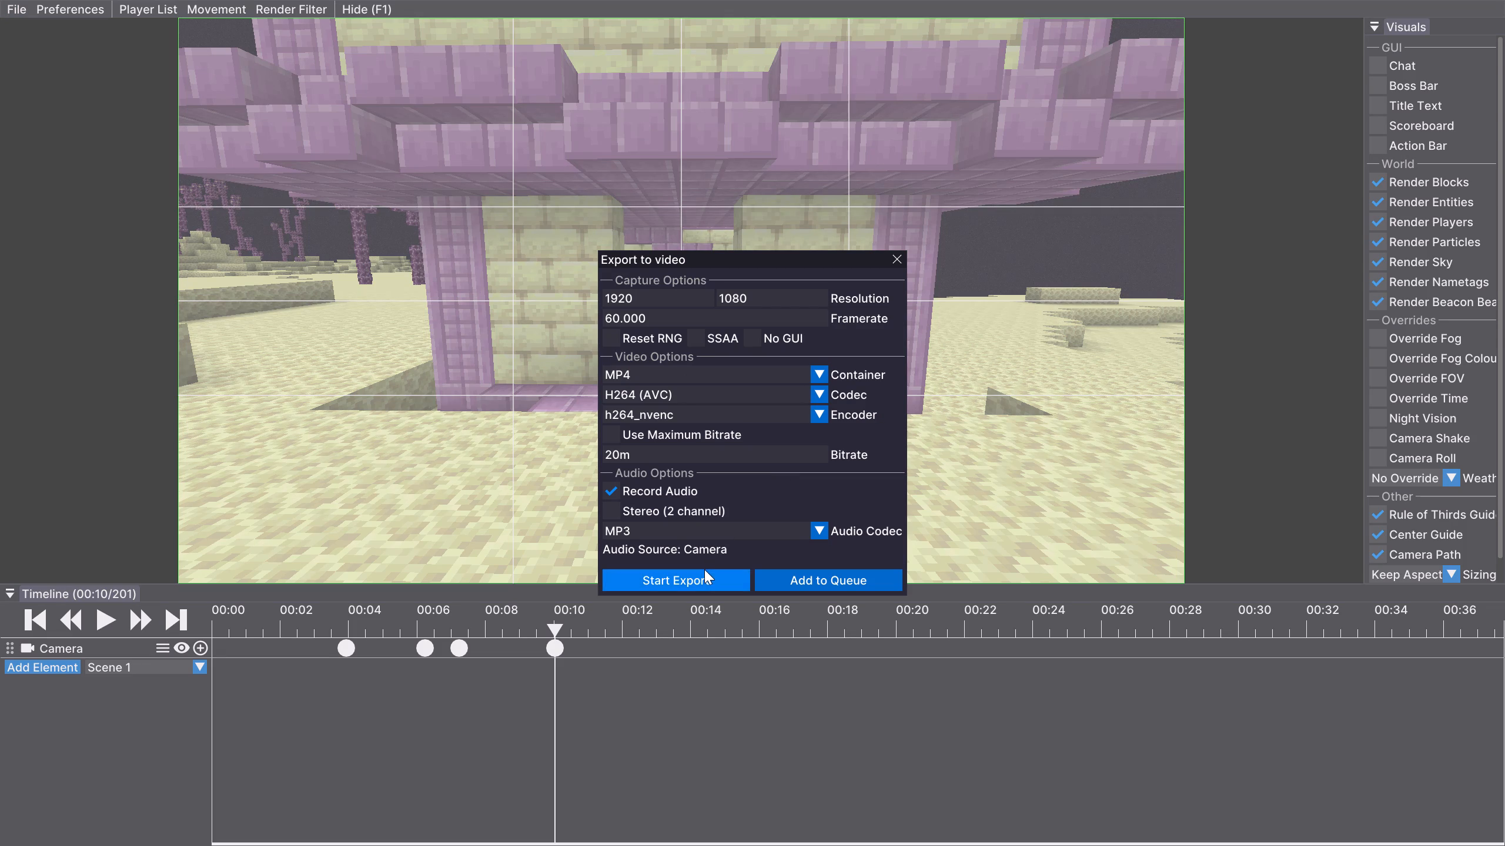
pyautogui.click(607, 390)
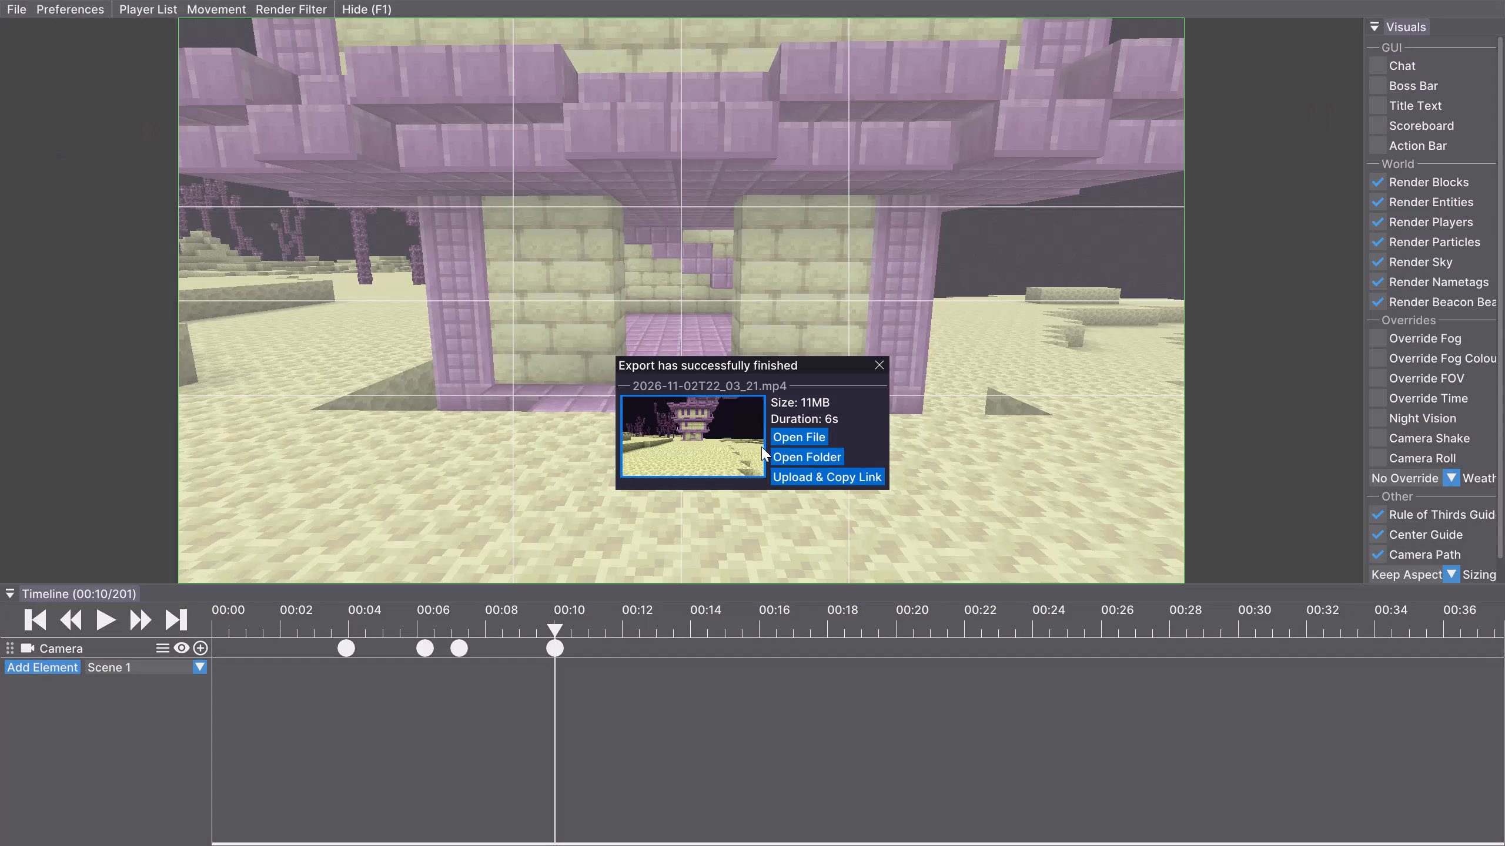
pyautogui.click(869, 362)
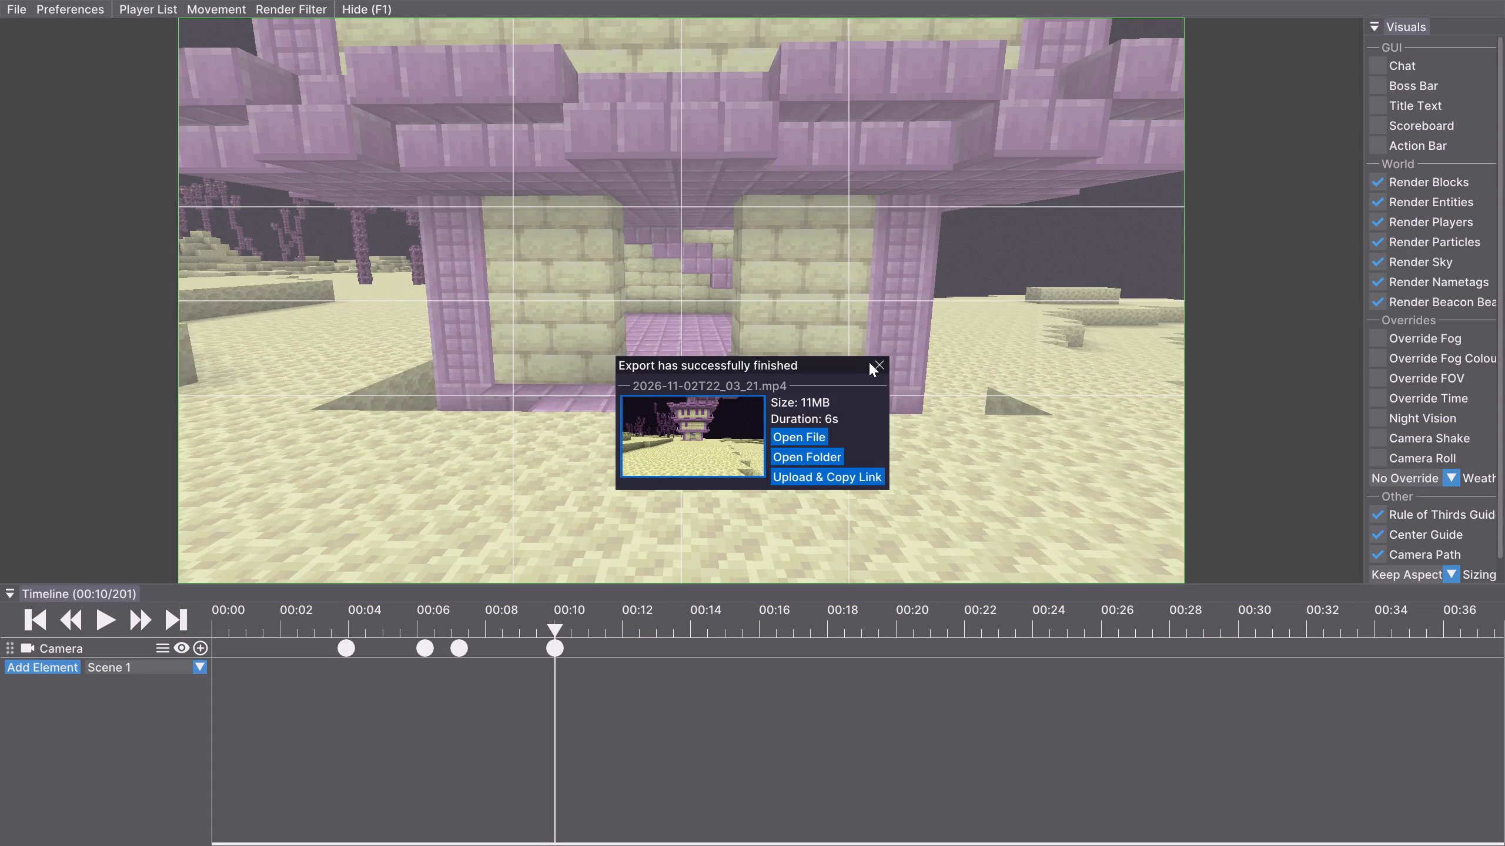
pyautogui.click(884, 364)
# Leave the current replay and open the saved replay 2026-11-02T21:52:53 from the replay list.
pyautogui.click(798, 627)
pyautogui.moveTo(805, 629); pyautogui.dragTo(1186, 670)
pyautogui.press('Escape')
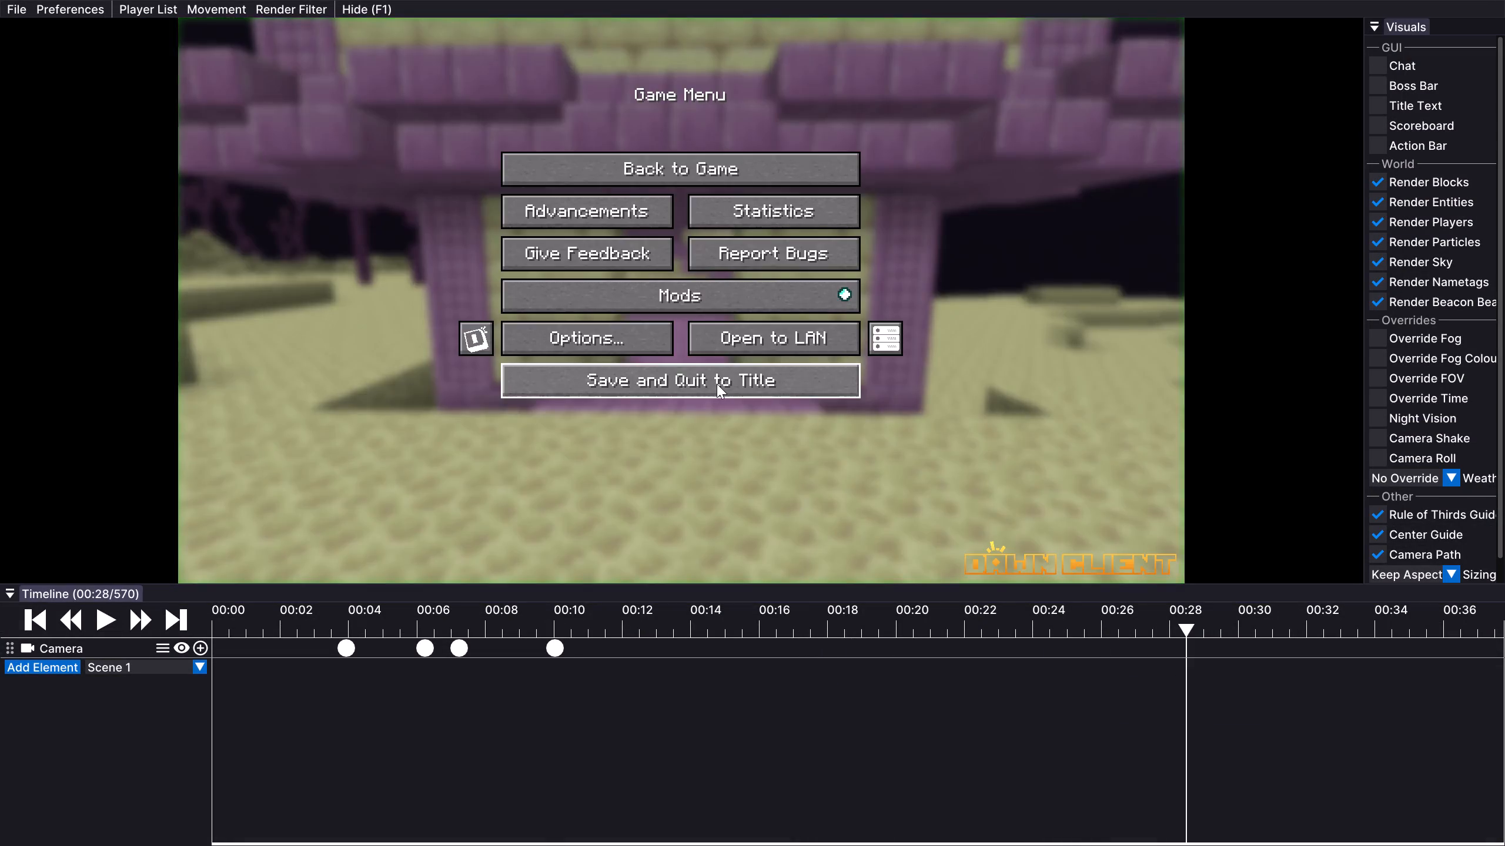
pyautogui.click(717, 384)
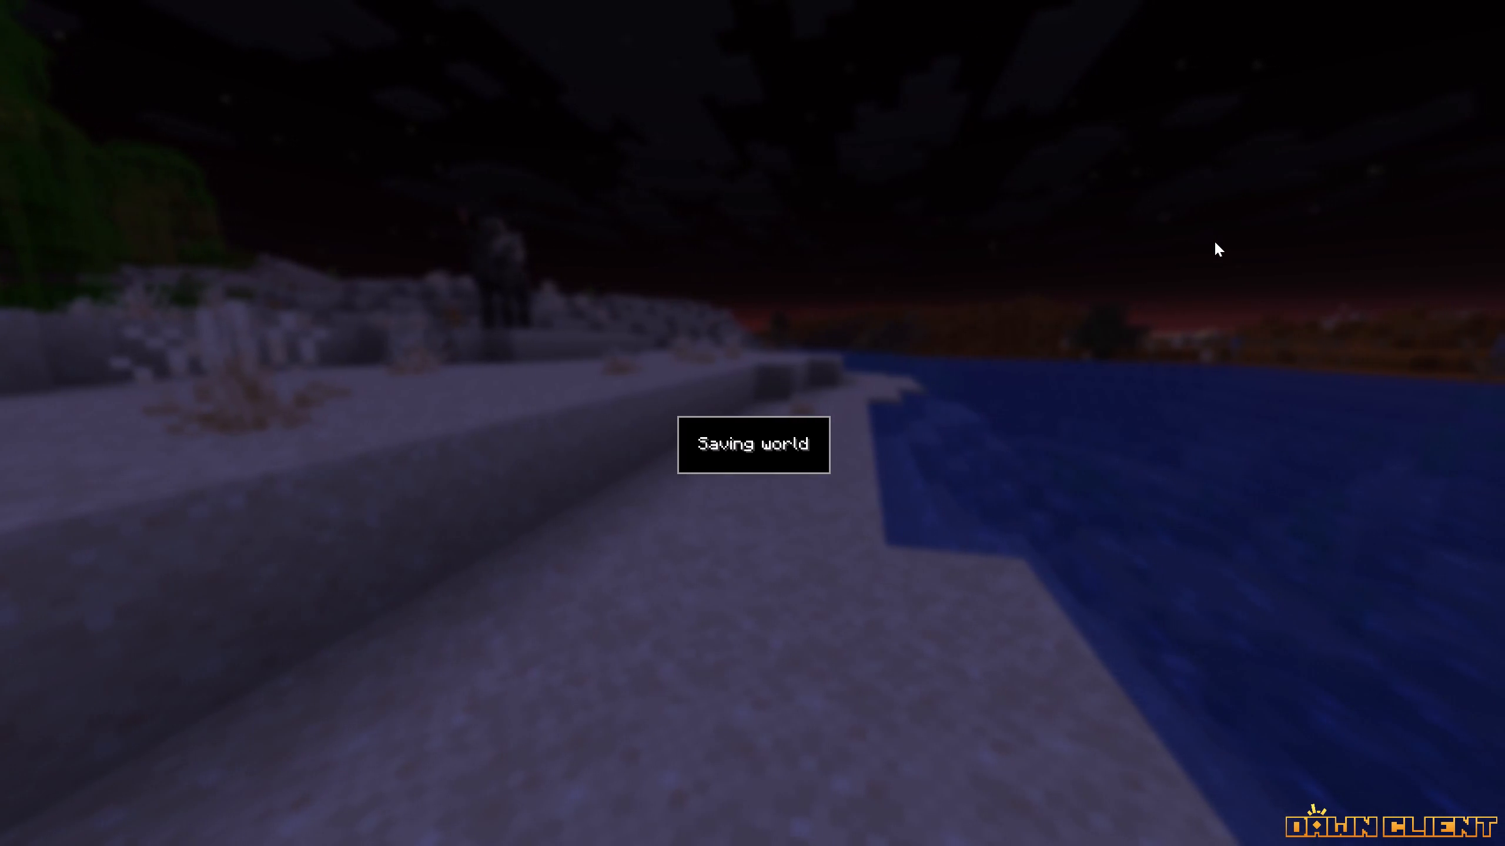
pyautogui.click(1396, 93)
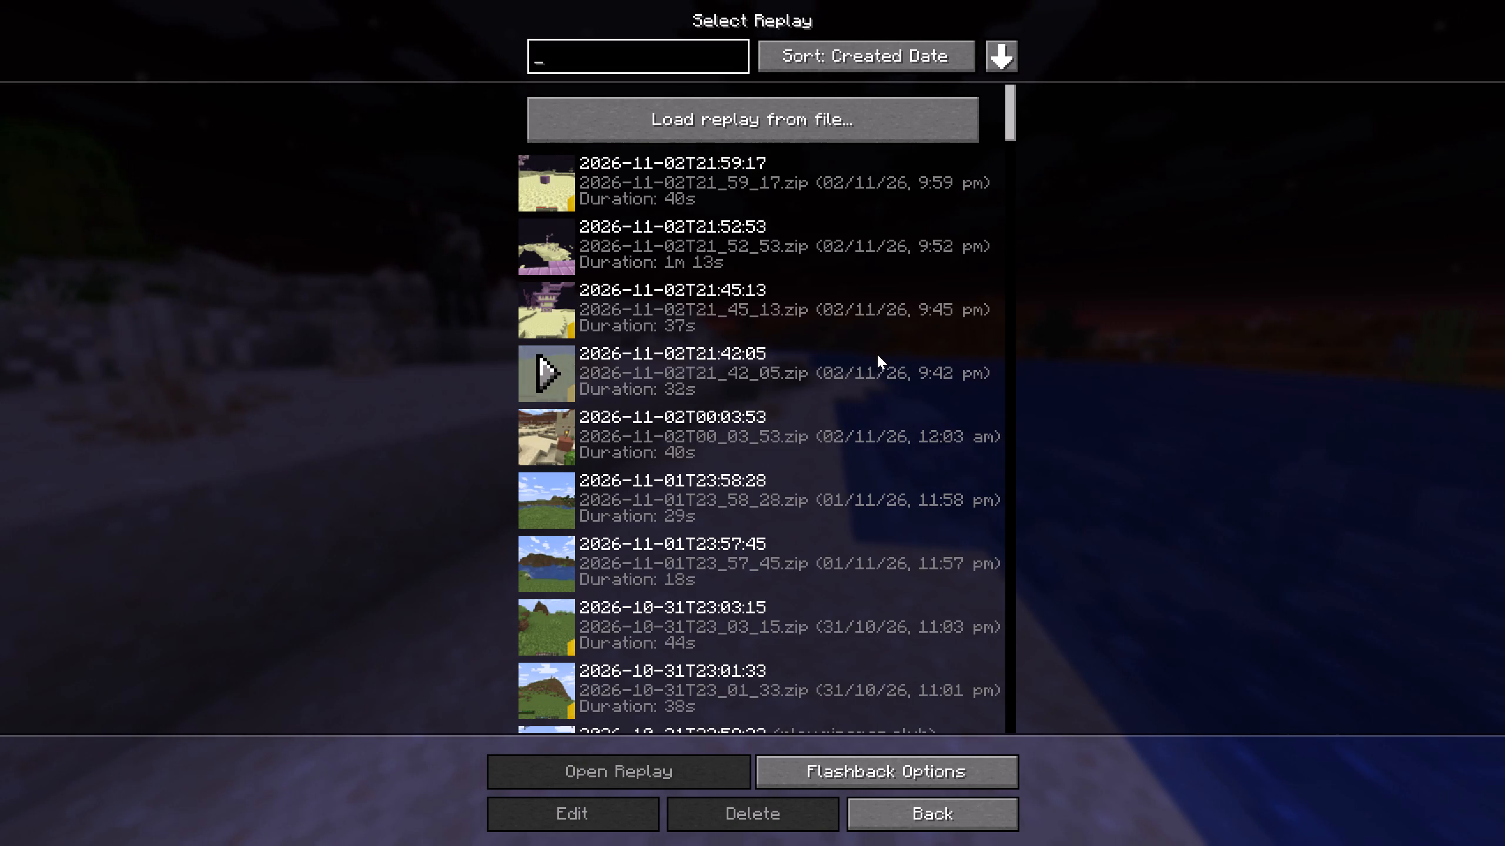
pyautogui.doubleClick(760, 250)
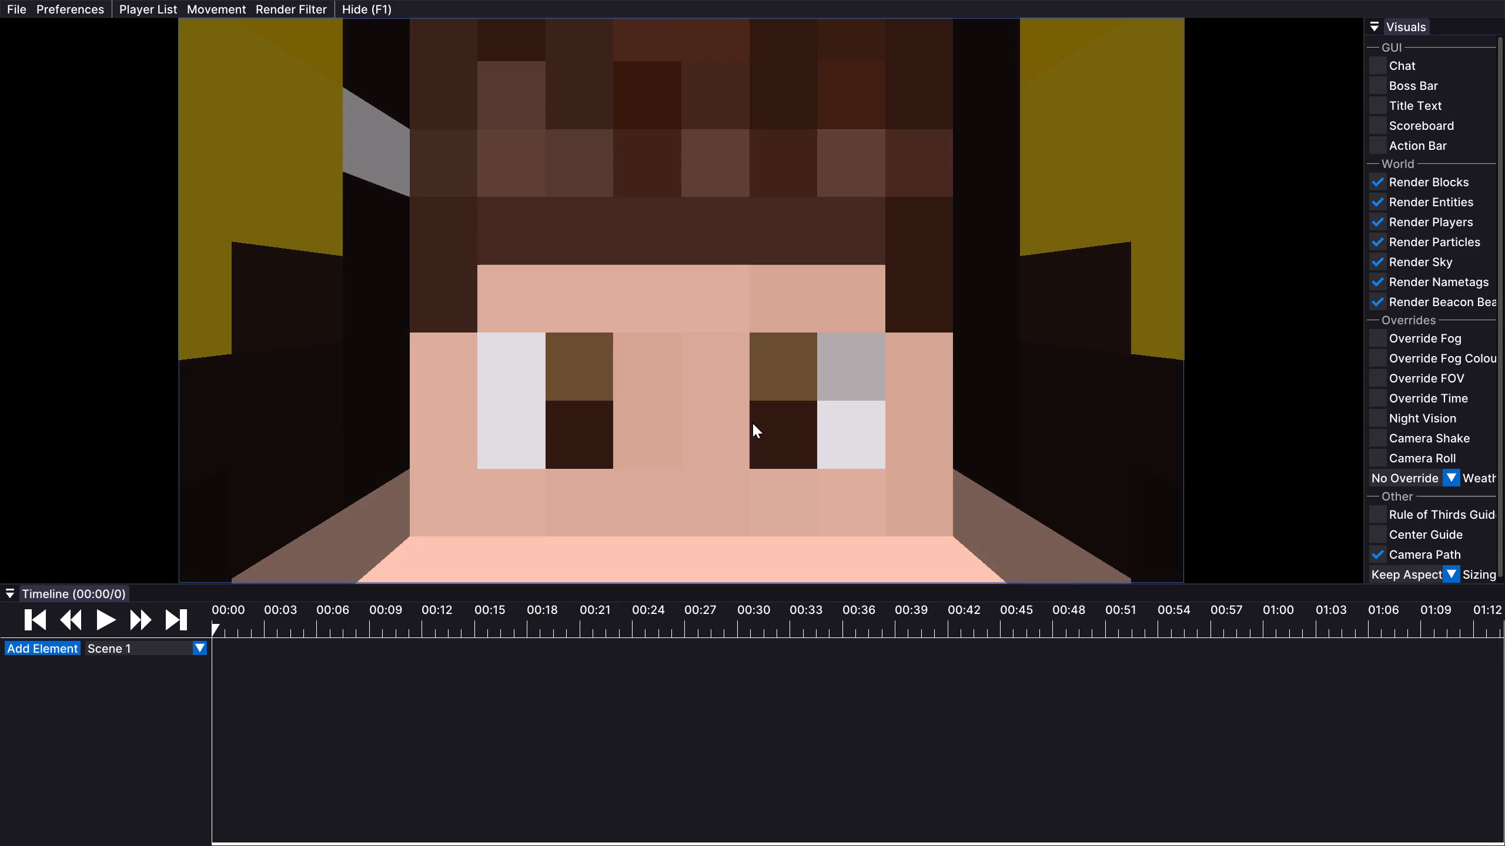
# Add a Camera track to the timeline and turn on the Center Guide and Rule of Thirds Guide.
pyautogui.click(36, 646)
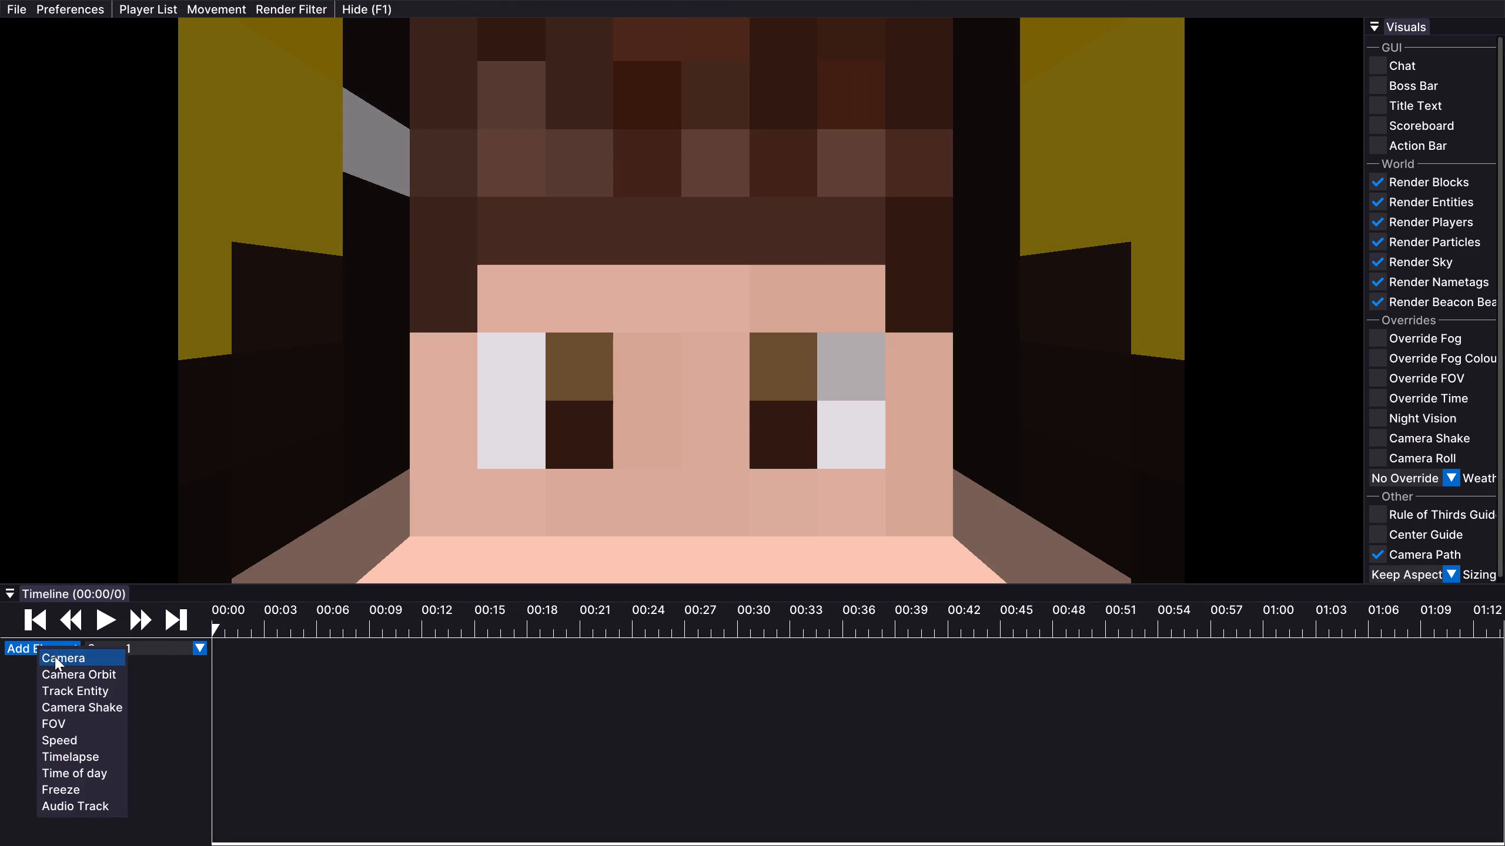
pyautogui.click(55, 656)
pyautogui.click(1459, 534)
pyautogui.click(1446, 519)
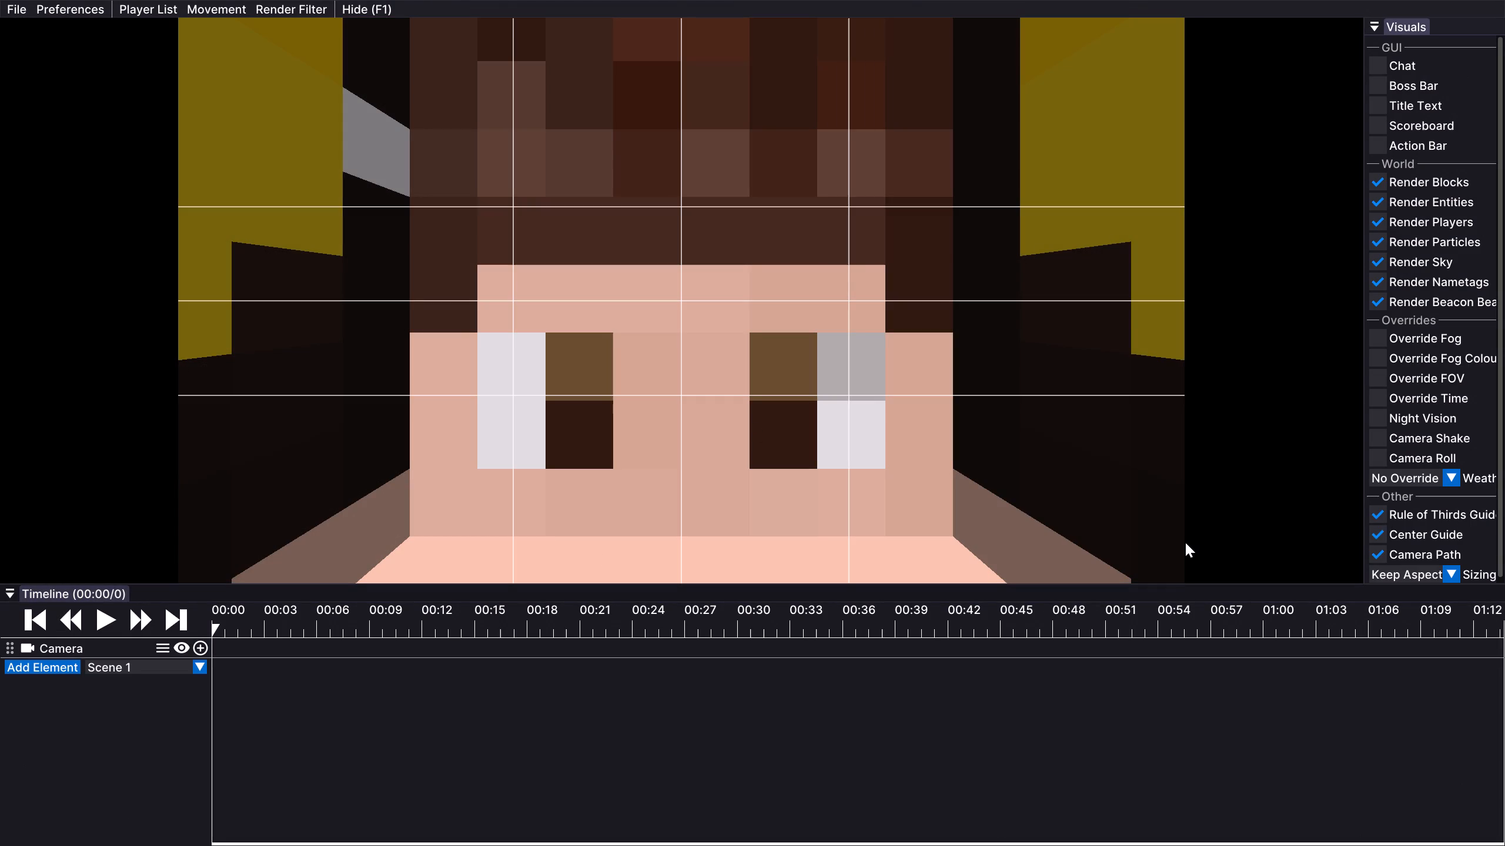
# Add the first Camera keyframe at 00:39 (tick 786) with a wide view of the End city tower rising above the chorus plants.
pyautogui.press('Up')
pyautogui.moveTo(794, 421); pyautogui.dragTo(752, 423)
pyautogui.press('Up')
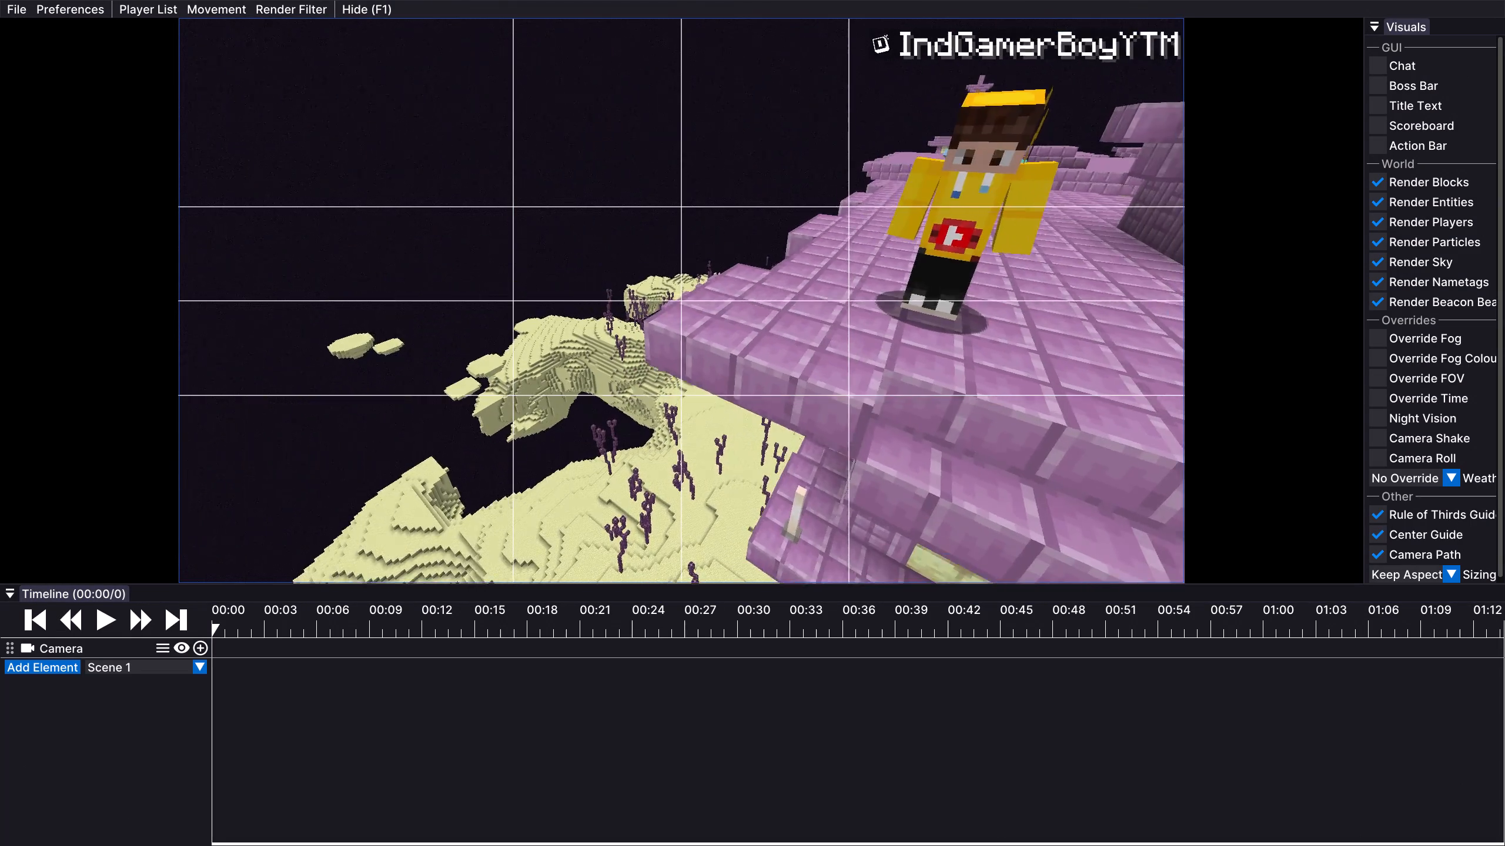
pyautogui.moveTo(752, 423); pyautogui.dragTo(755, 424)
pyautogui.press('Up')
pyautogui.press('Up')
pyautogui.press('Up')
pyautogui.press('Up')
pyautogui.press('Up')
pyautogui.press('Up')
pyautogui.press('Up')
pyautogui.press('Up')
pyautogui.press('Up')
pyautogui.press('Up')
pyautogui.press('Up')
pyautogui.press('Up')
pyautogui.press('Up')
pyautogui.press('Up')
pyautogui.press('Up')
pyautogui.press('Up')
pyautogui.press('Up')
pyautogui.press('Up')
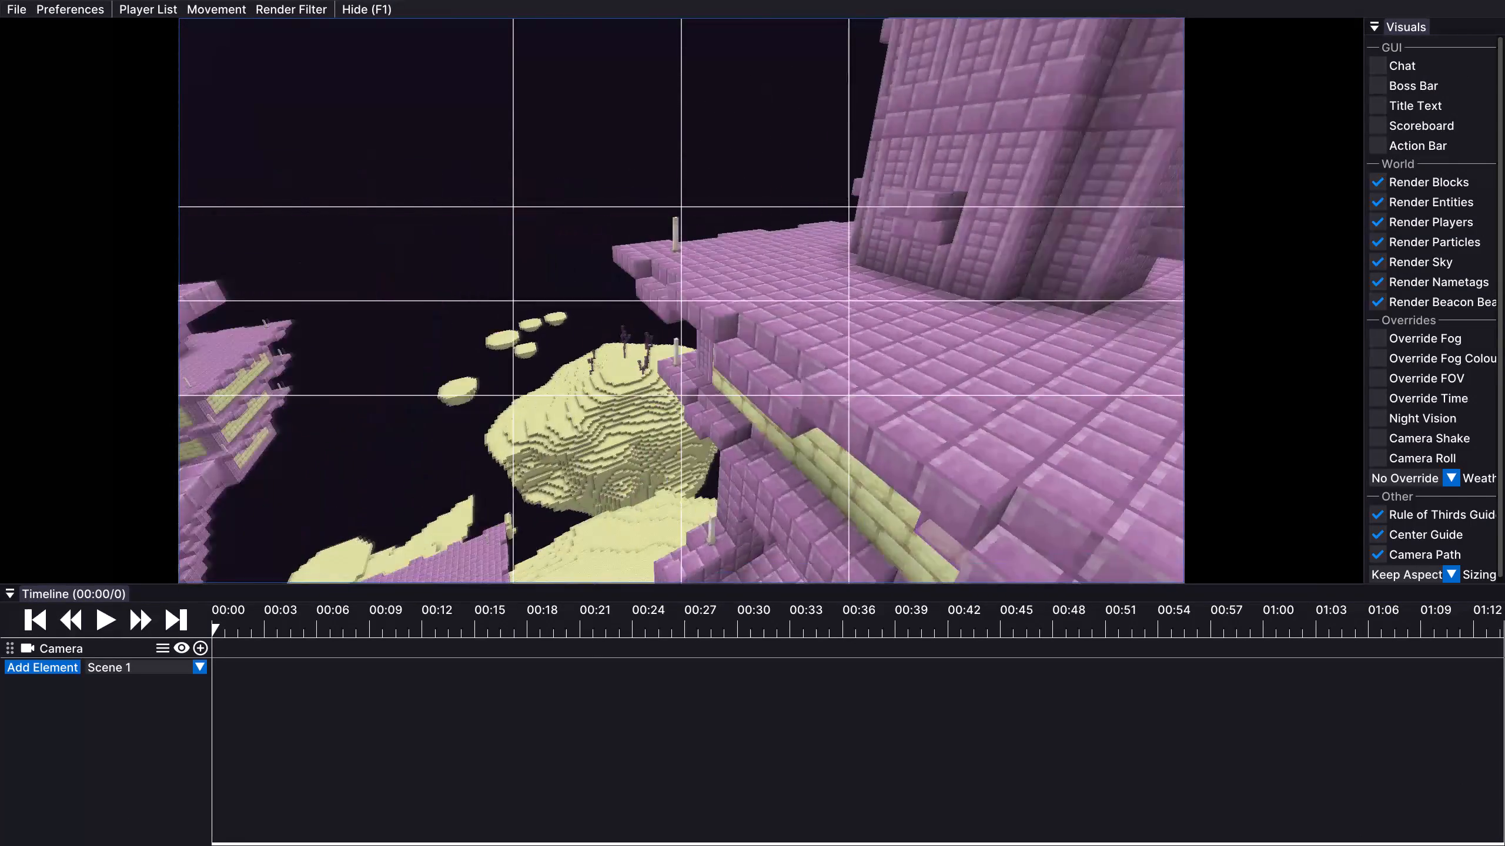
pyautogui.moveTo(755, 424); pyautogui.dragTo(753, 423)
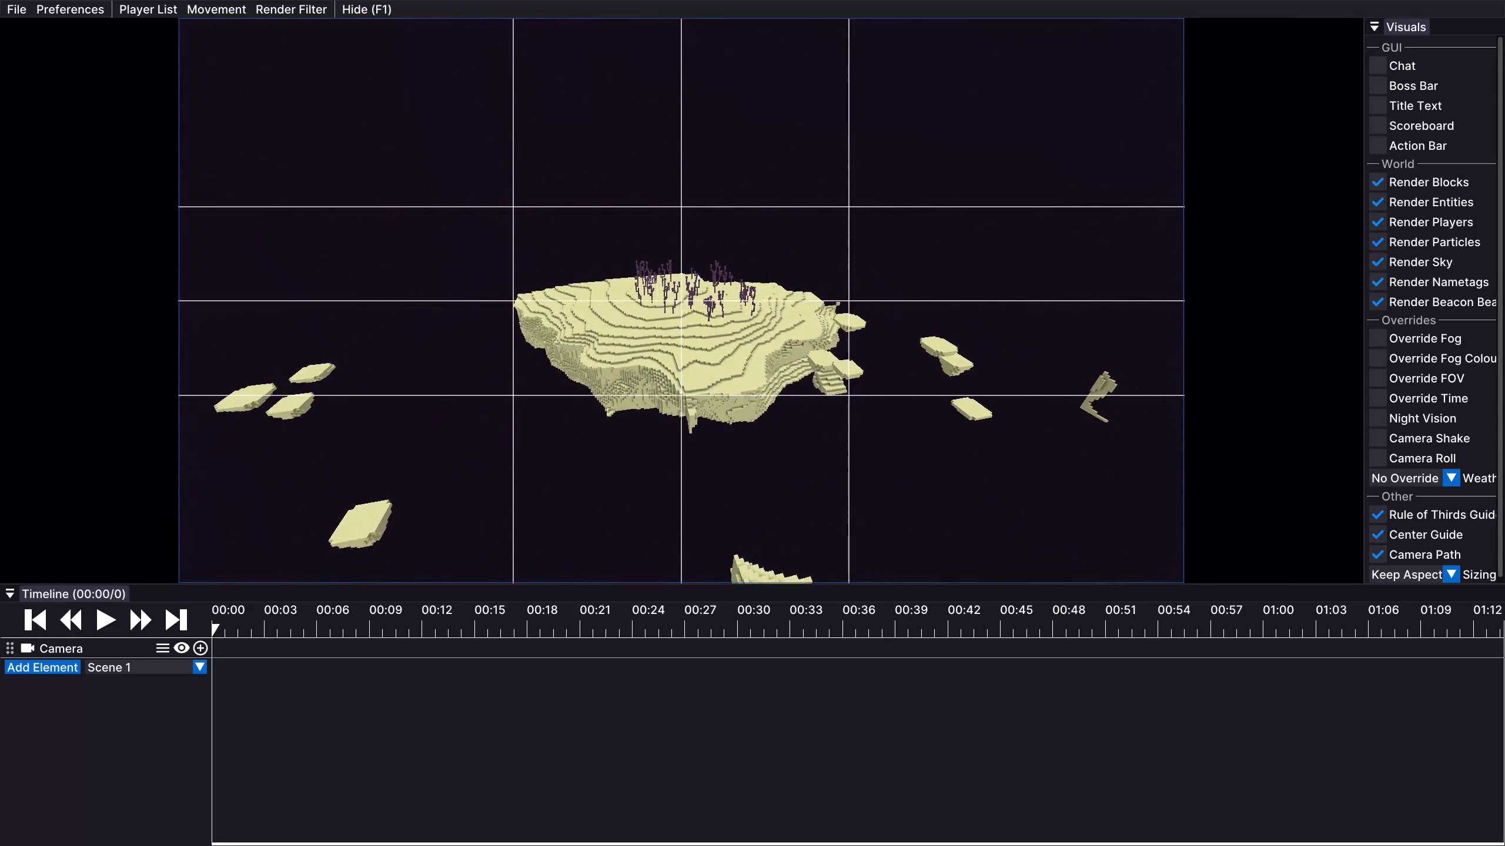
pyautogui.moveTo(753, 423); pyautogui.dragTo(752, 422)
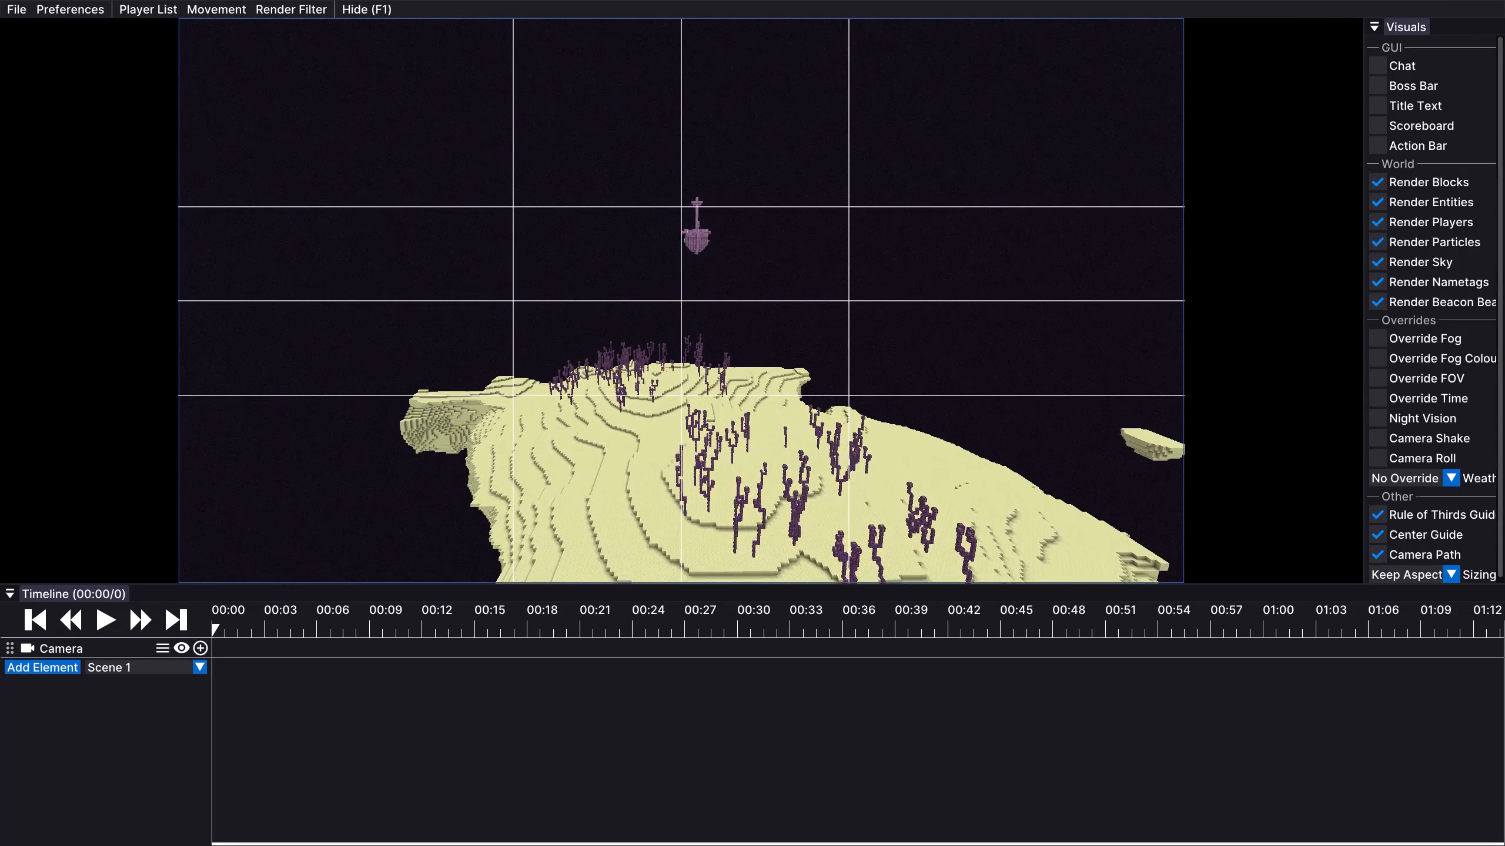
pyautogui.moveTo(752, 422); pyautogui.dragTo(752, 423)
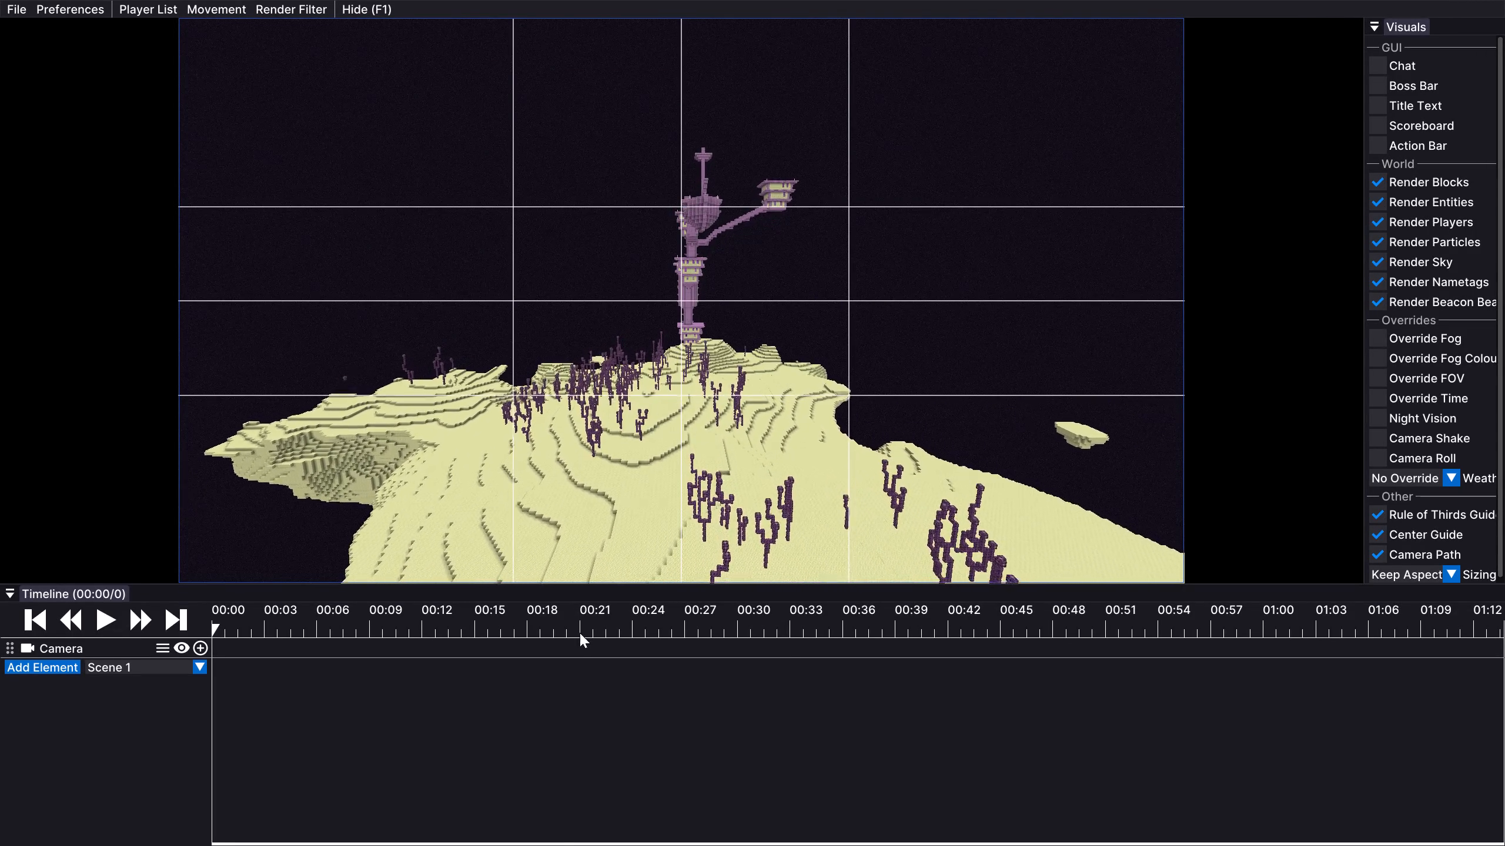
pyautogui.click(580, 631)
pyautogui.moveTo(580, 631); pyautogui.dragTo(917, 625)
pyautogui.moveTo(914, 623); pyautogui.dragTo(900, 622)
pyautogui.moveTo(859, 437); pyautogui.dragTo(752, 423)
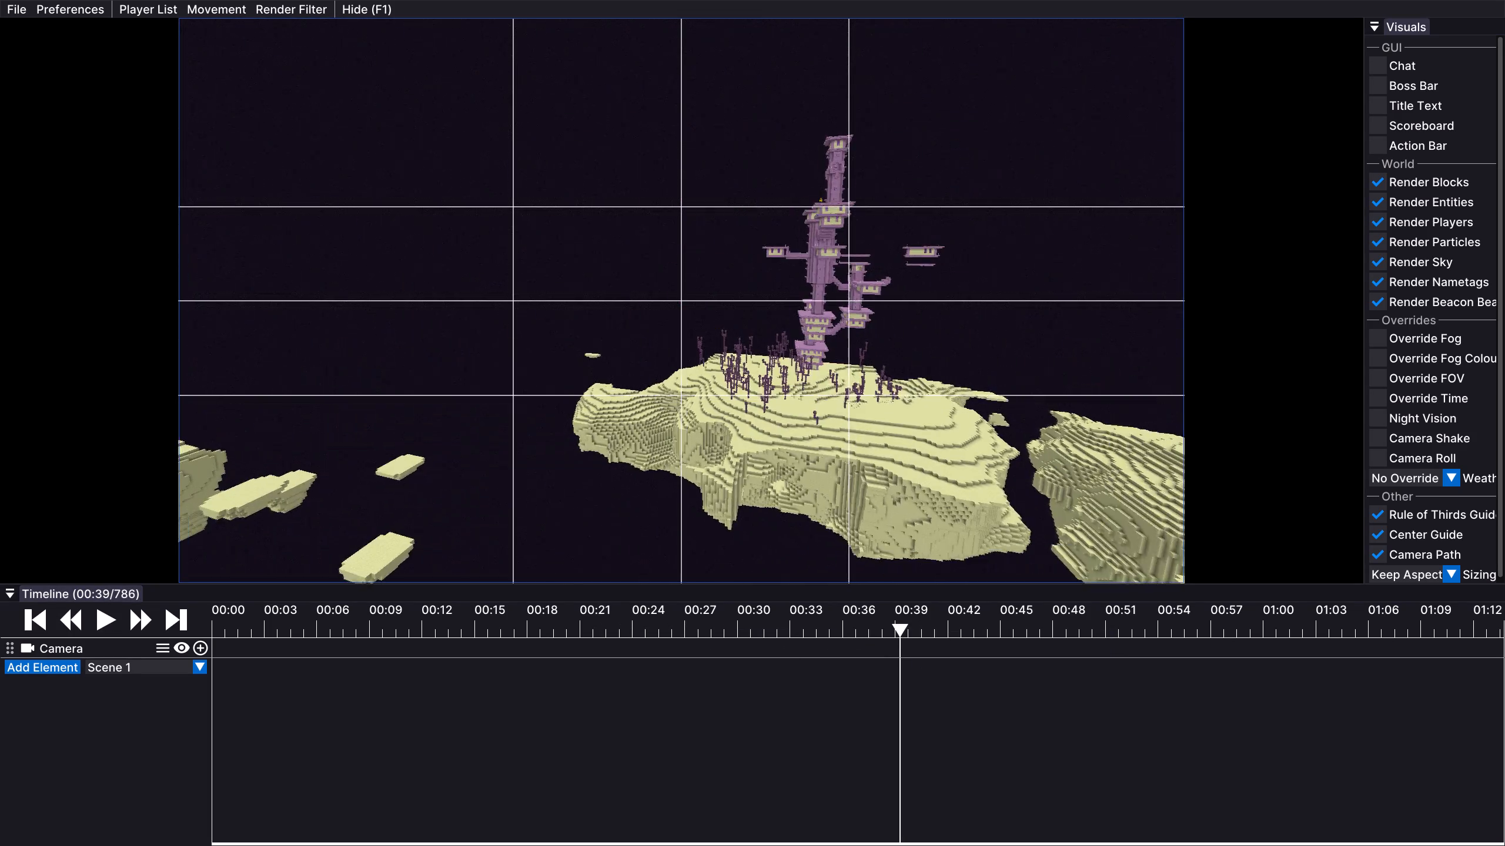
pyautogui.moveTo(752, 423); pyautogui.dragTo(752, 422)
pyautogui.press('Up')
pyautogui.press('0')
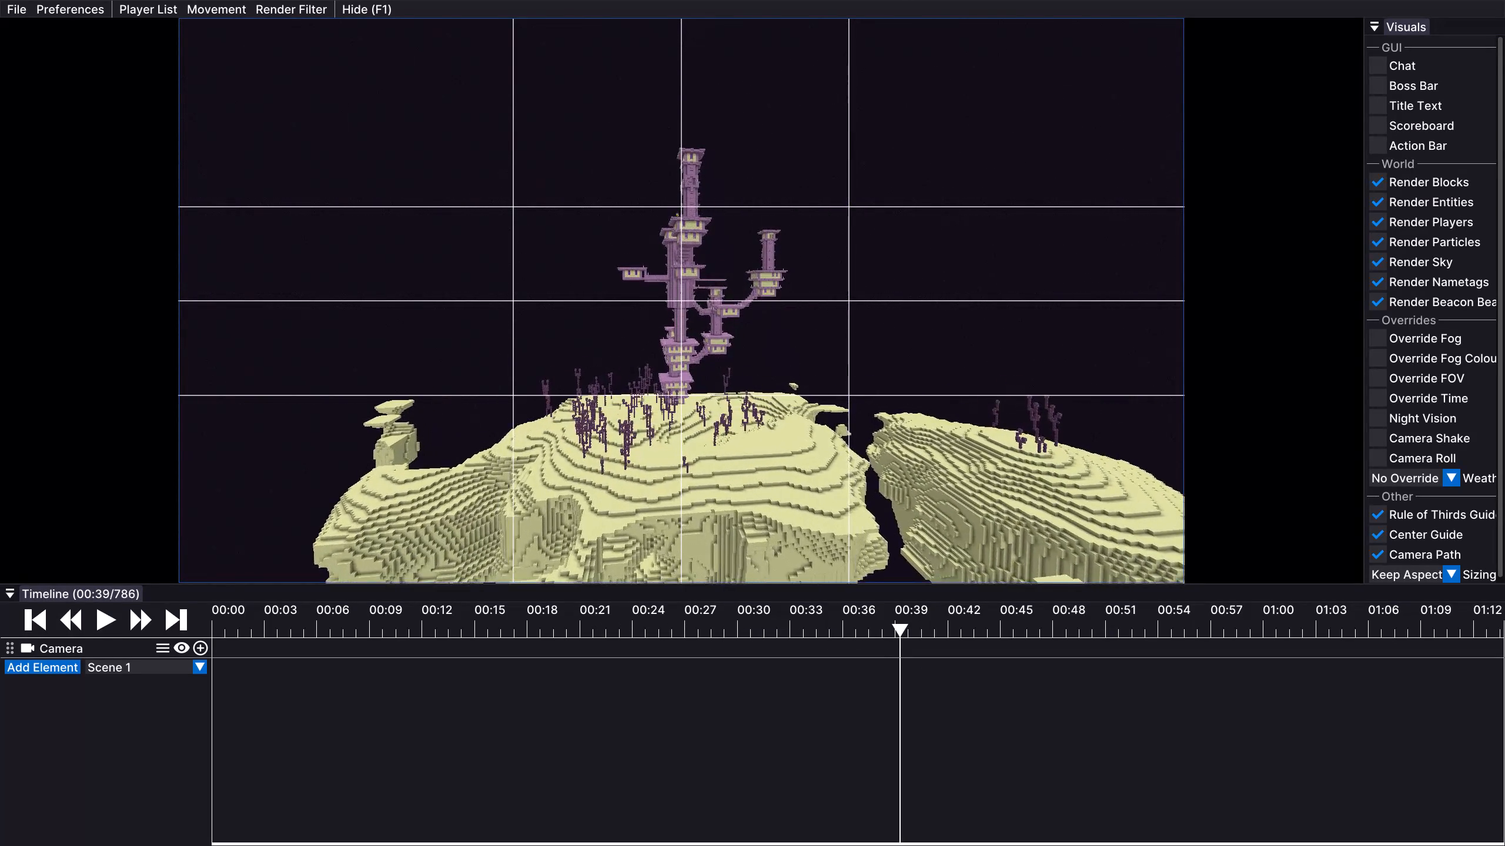
pyautogui.moveTo(752, 422); pyautogui.dragTo(753, 423)
pyautogui.press('Left')
pyautogui.press('Left')
pyautogui.press('Left')
pyautogui.press('Left')
pyautogui.press('Left')
pyautogui.press('Left')
pyautogui.press('Left')
pyautogui.press('Left')
pyautogui.press('Left')
pyautogui.press('Left')
pyautogui.press('Left')
pyautogui.press('Left')
pyautogui.press('Left')
pyautogui.press('Left')
pyautogui.press('Left')
pyautogui.press('Left')
pyautogui.press('Left')
pyautogui.press('Left')
pyautogui.press('Left')
pyautogui.press('Left')
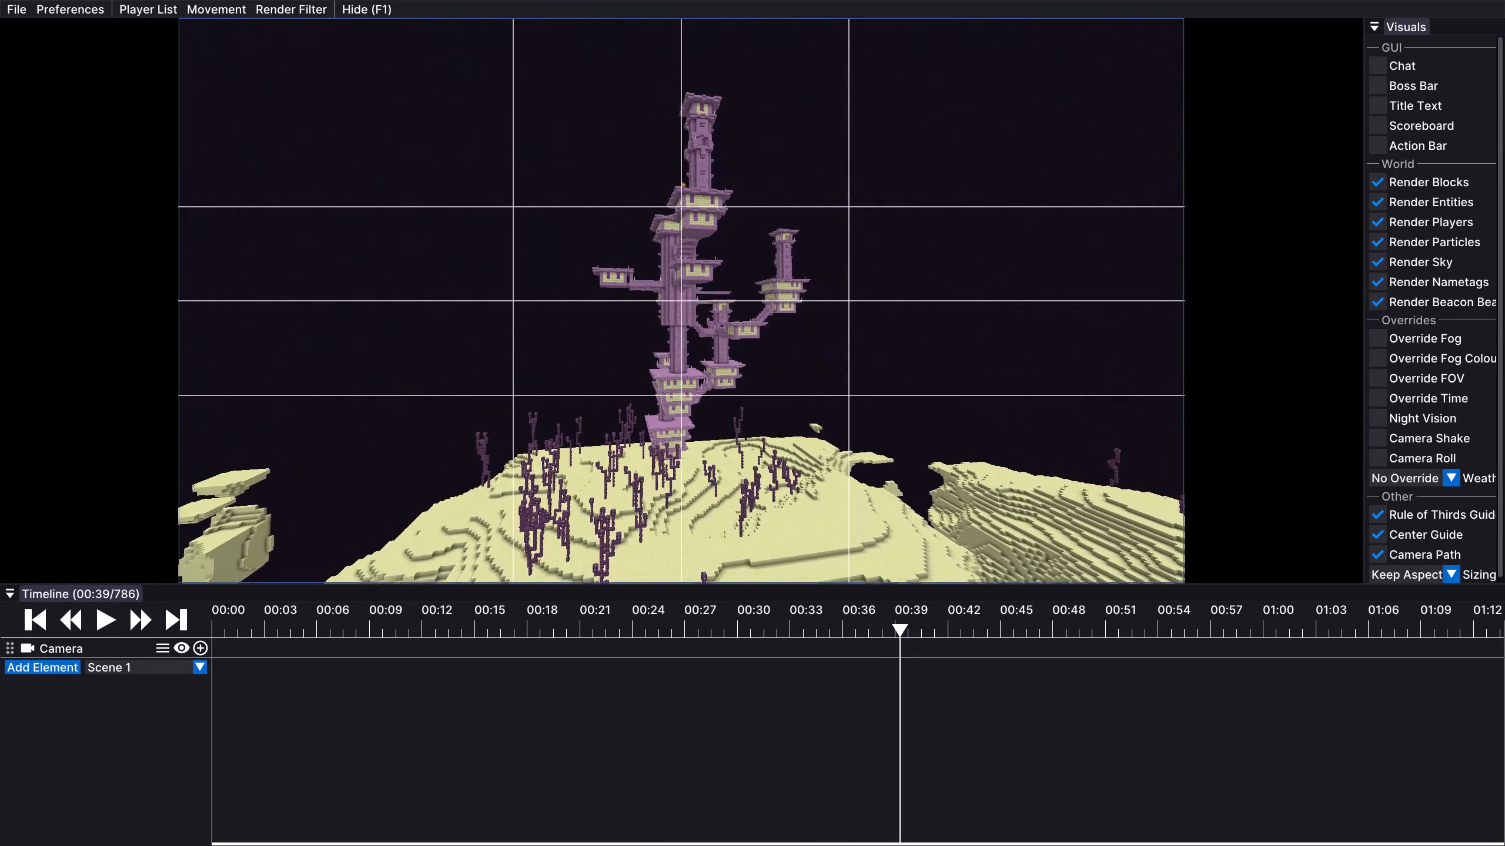
pyautogui.moveTo(753, 423); pyautogui.dragTo(753, 424)
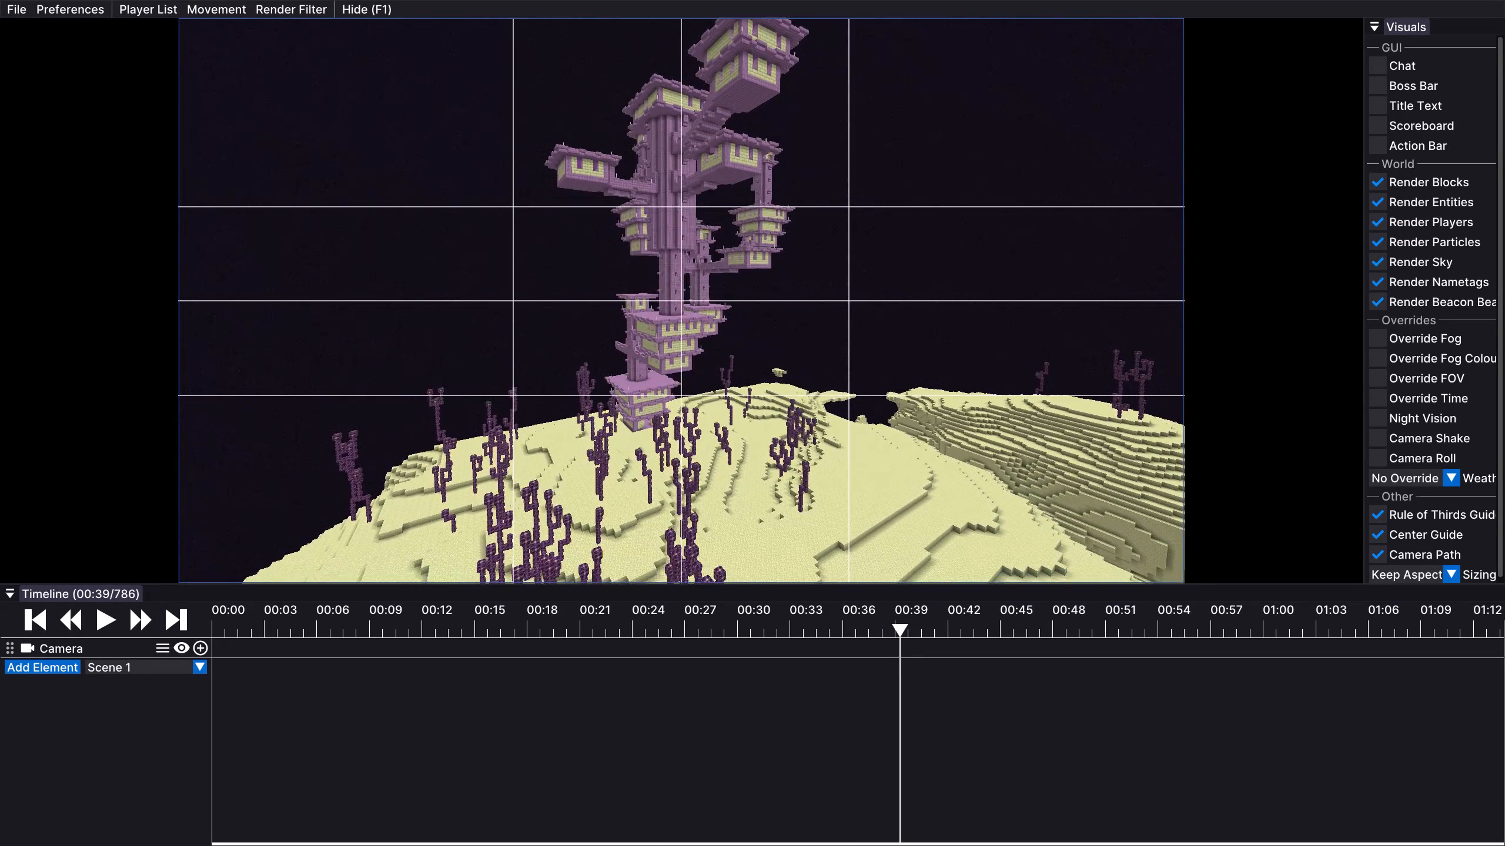
pyautogui.moveTo(753, 424); pyautogui.dragTo(753, 423)
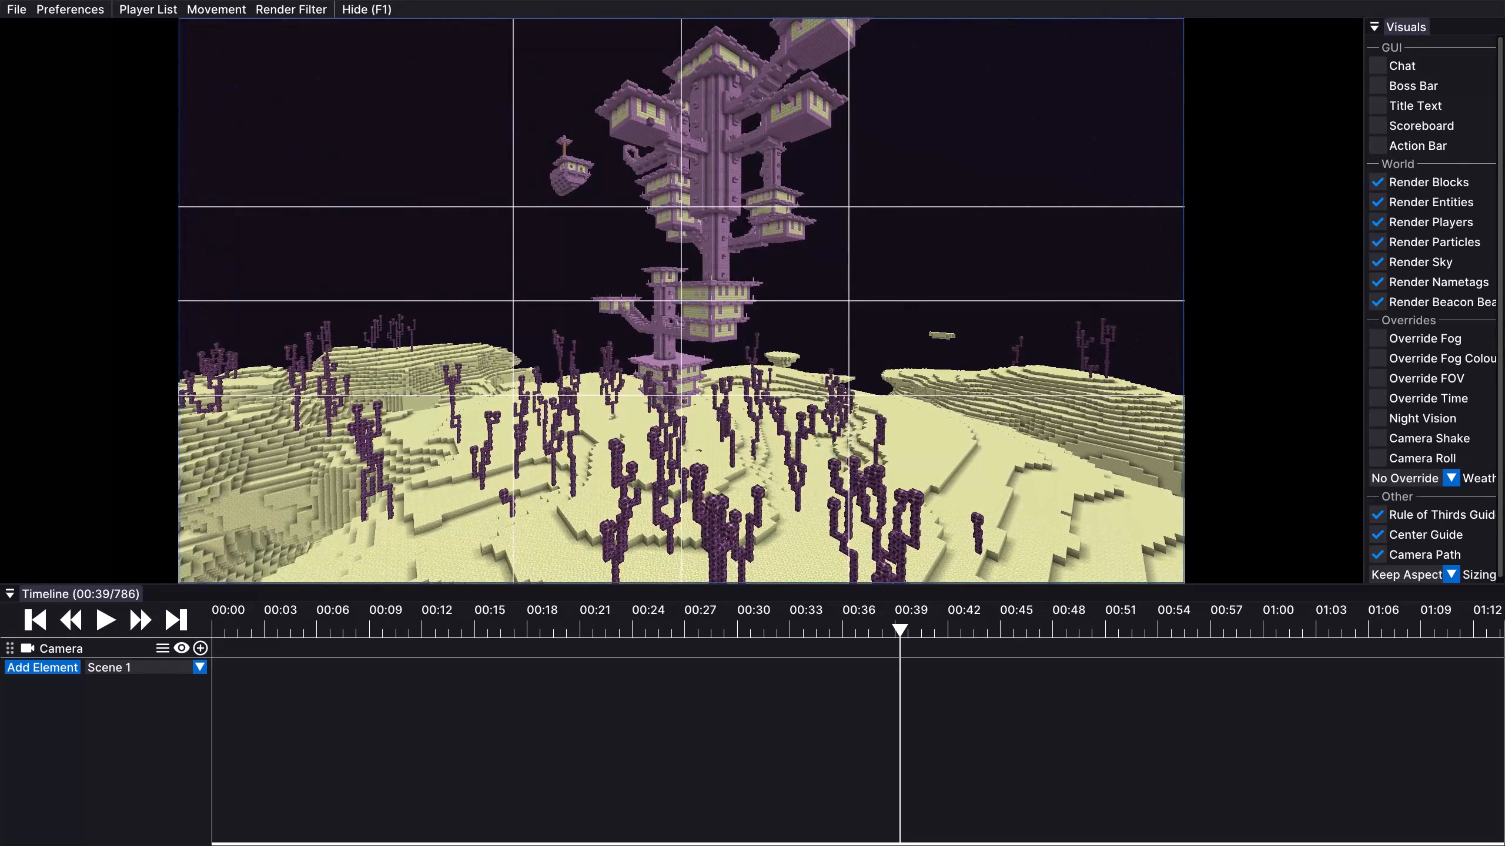
pyautogui.moveTo(753, 423); pyautogui.dragTo(752, 423)
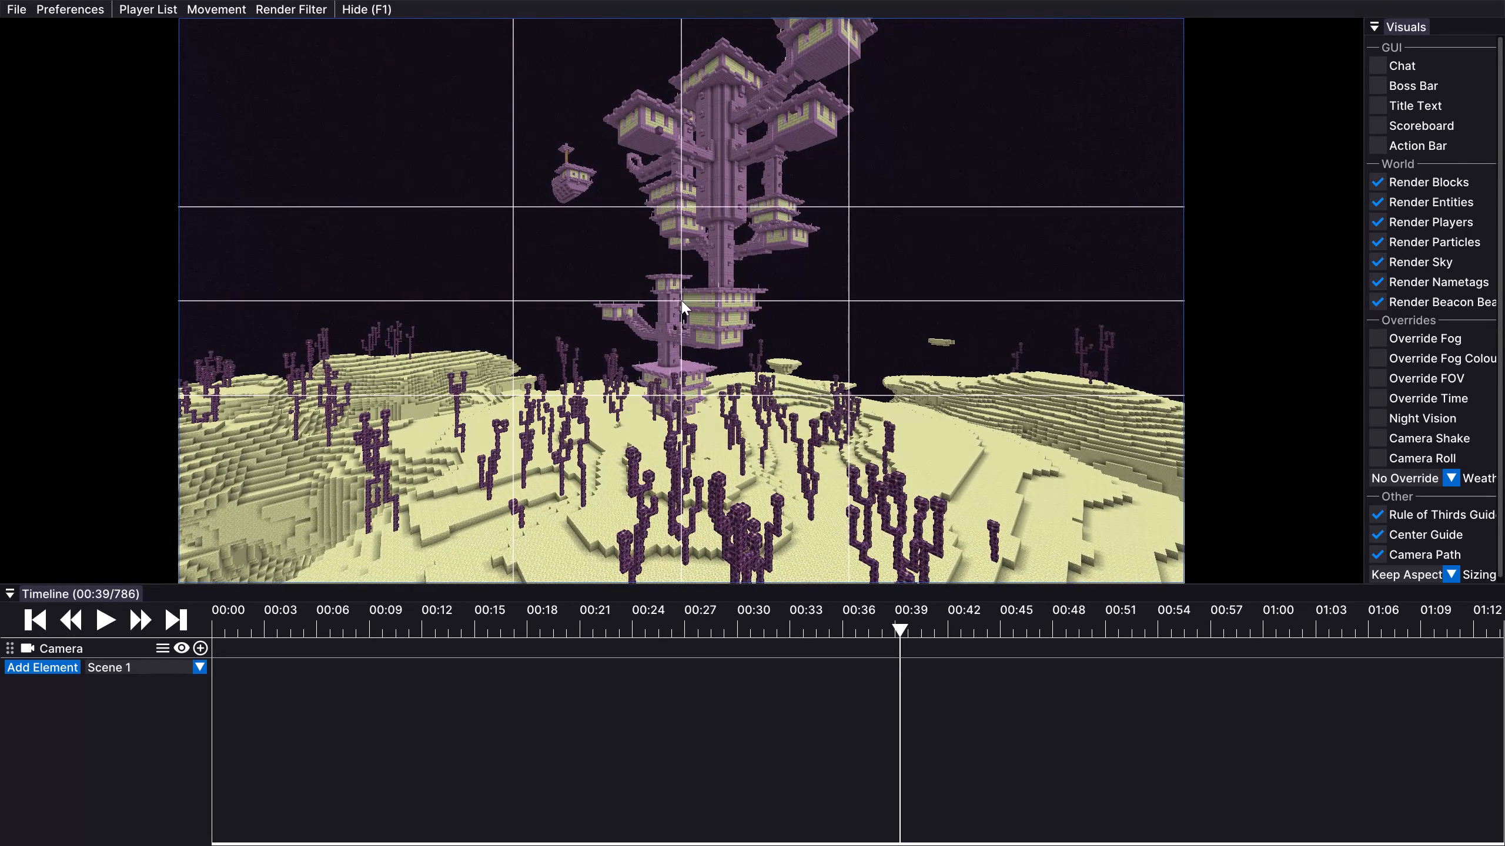
pyautogui.press('Up')
pyautogui.moveTo(814, 365); pyautogui.dragTo(752, 423)
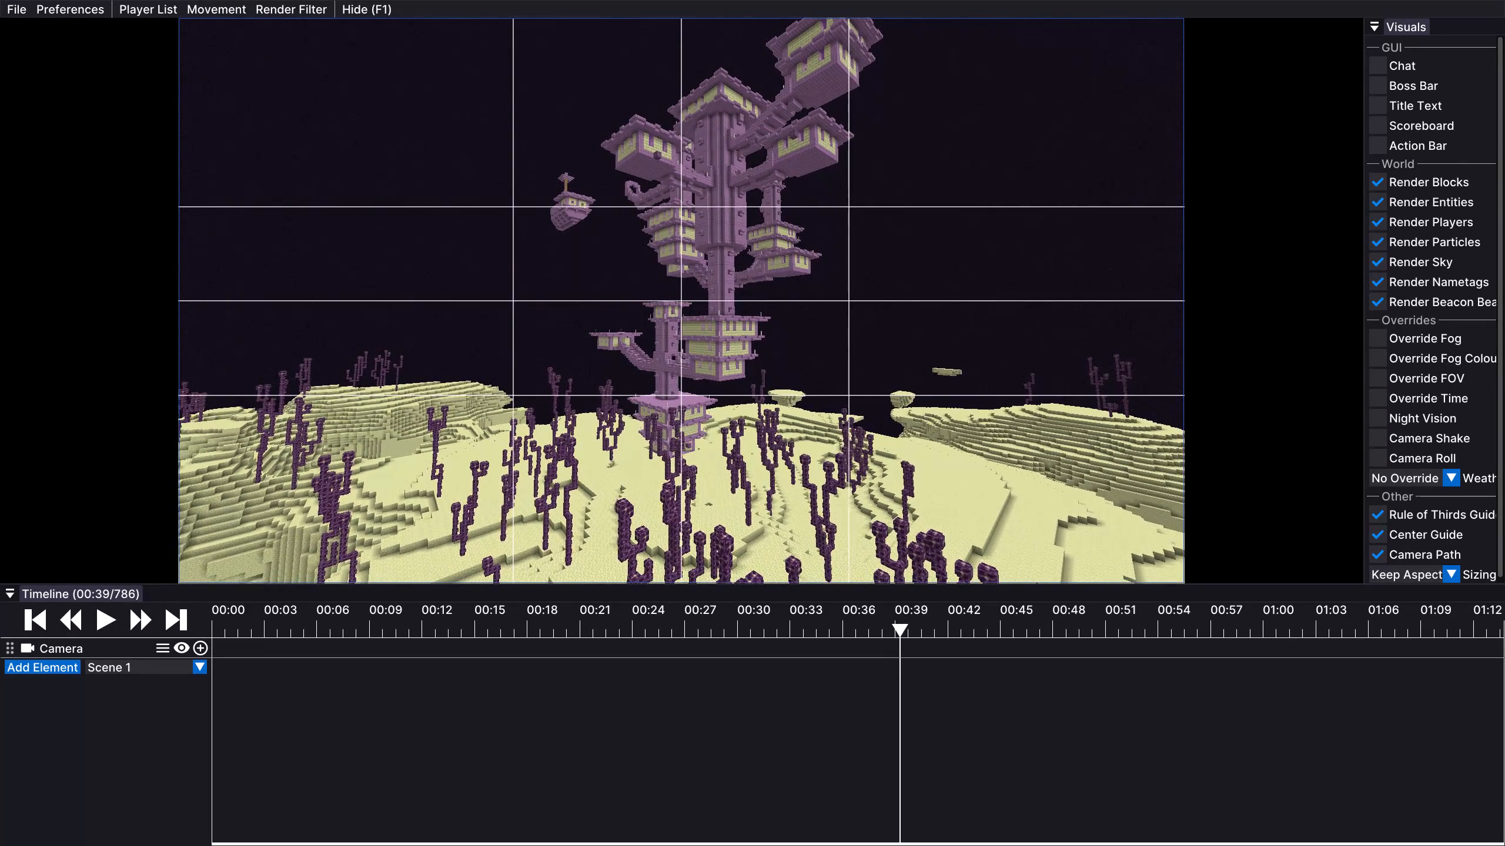
pyautogui.moveTo(752, 423); pyautogui.dragTo(752, 423)
pyautogui.click(200, 648)
# Play the replay on and add a second Camera keyframe at 00:43 (tick 861) with the same End city view.
pyautogui.click(99, 622)
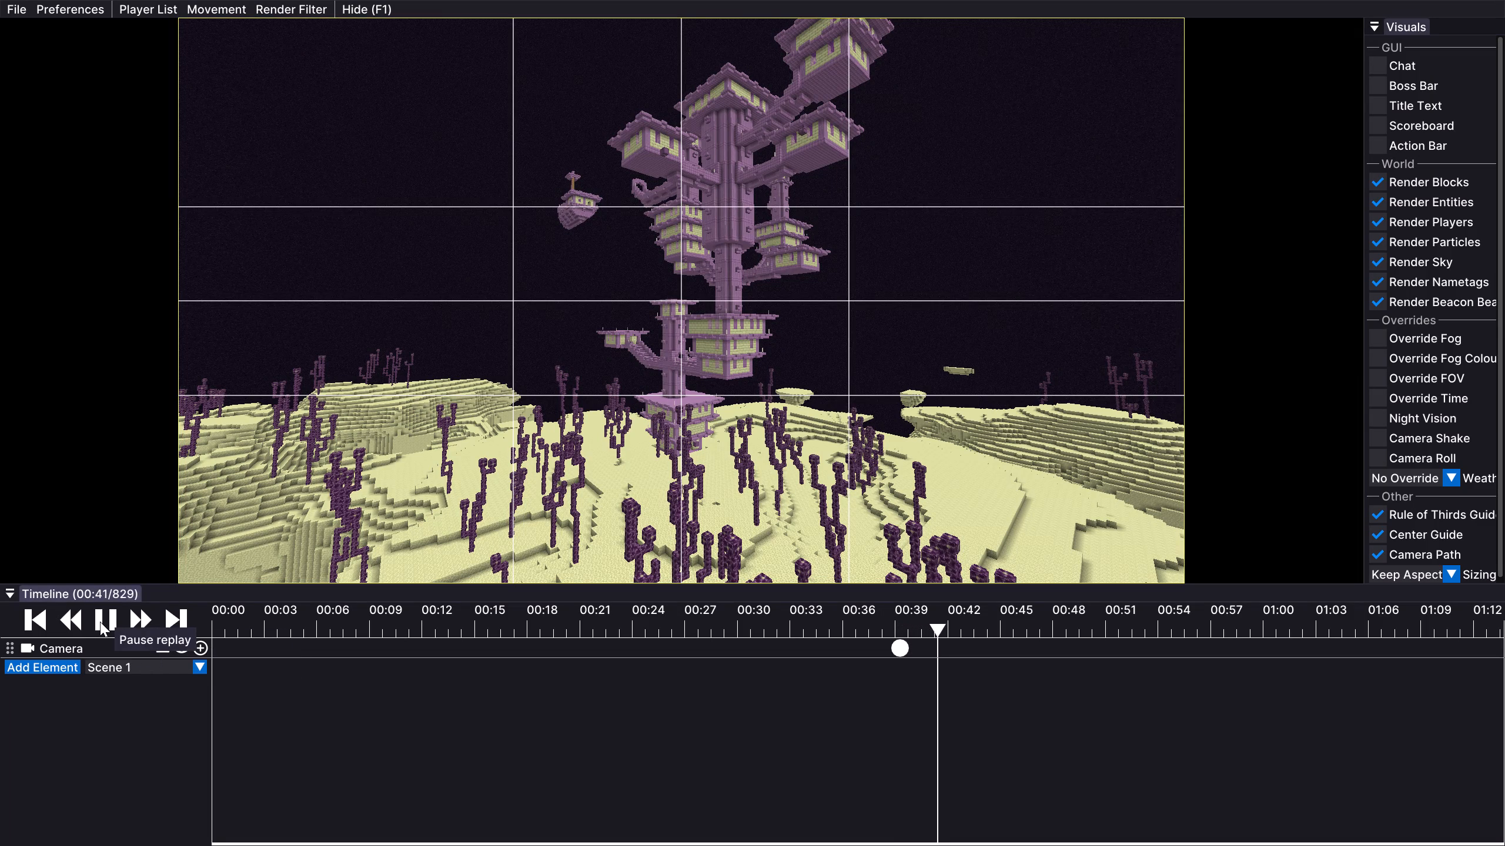
pyautogui.click(100, 622)
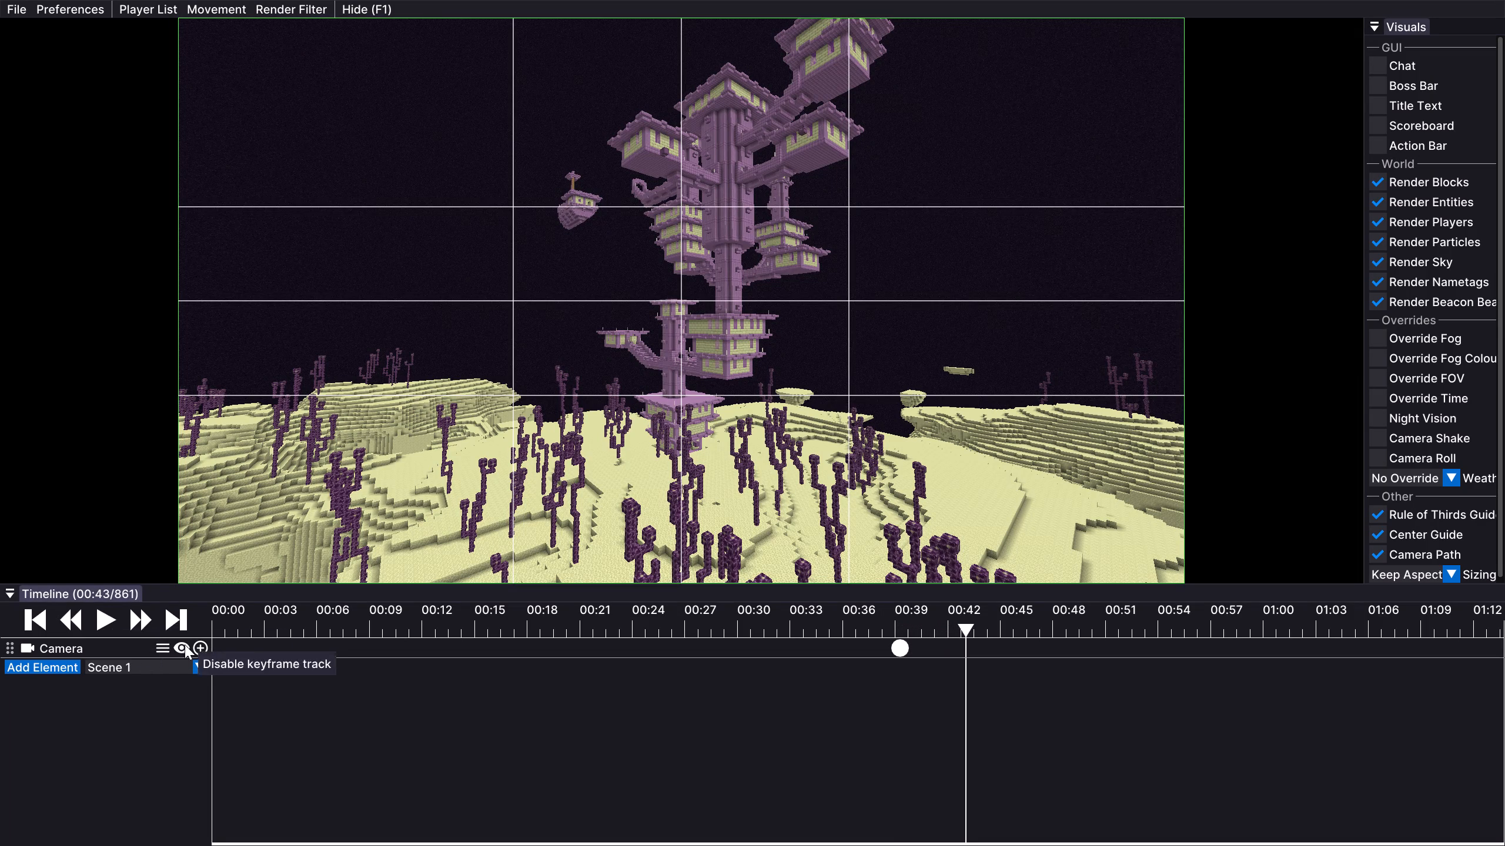
pyautogui.click(194, 646)
# Play the replay on and add a third Camera keyframe at 00:44 (tick 884) with the camera facing the distant floating island.
pyautogui.click(111, 625)
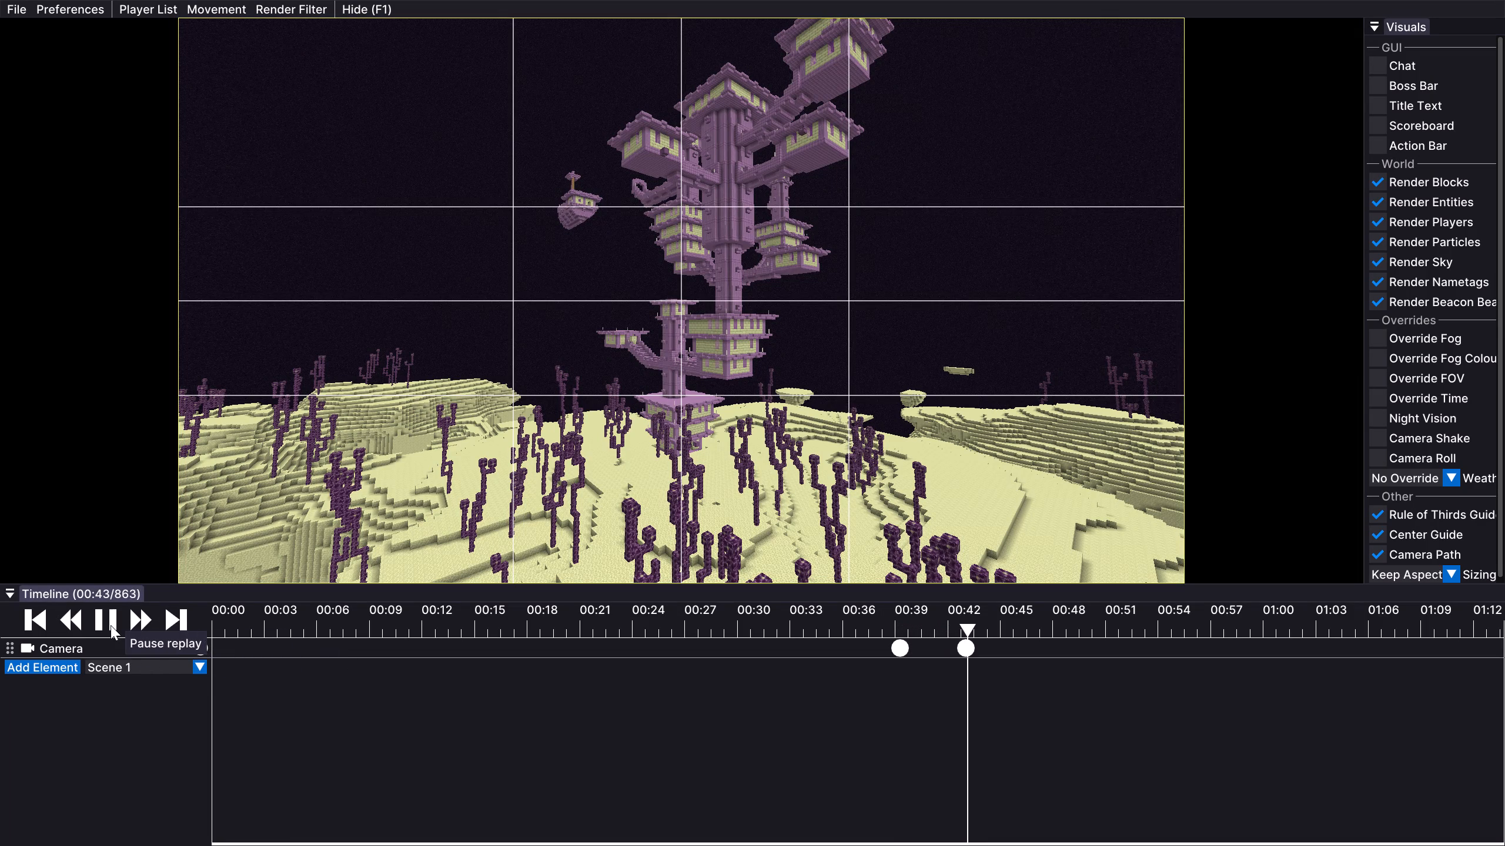
pyautogui.click(110, 625)
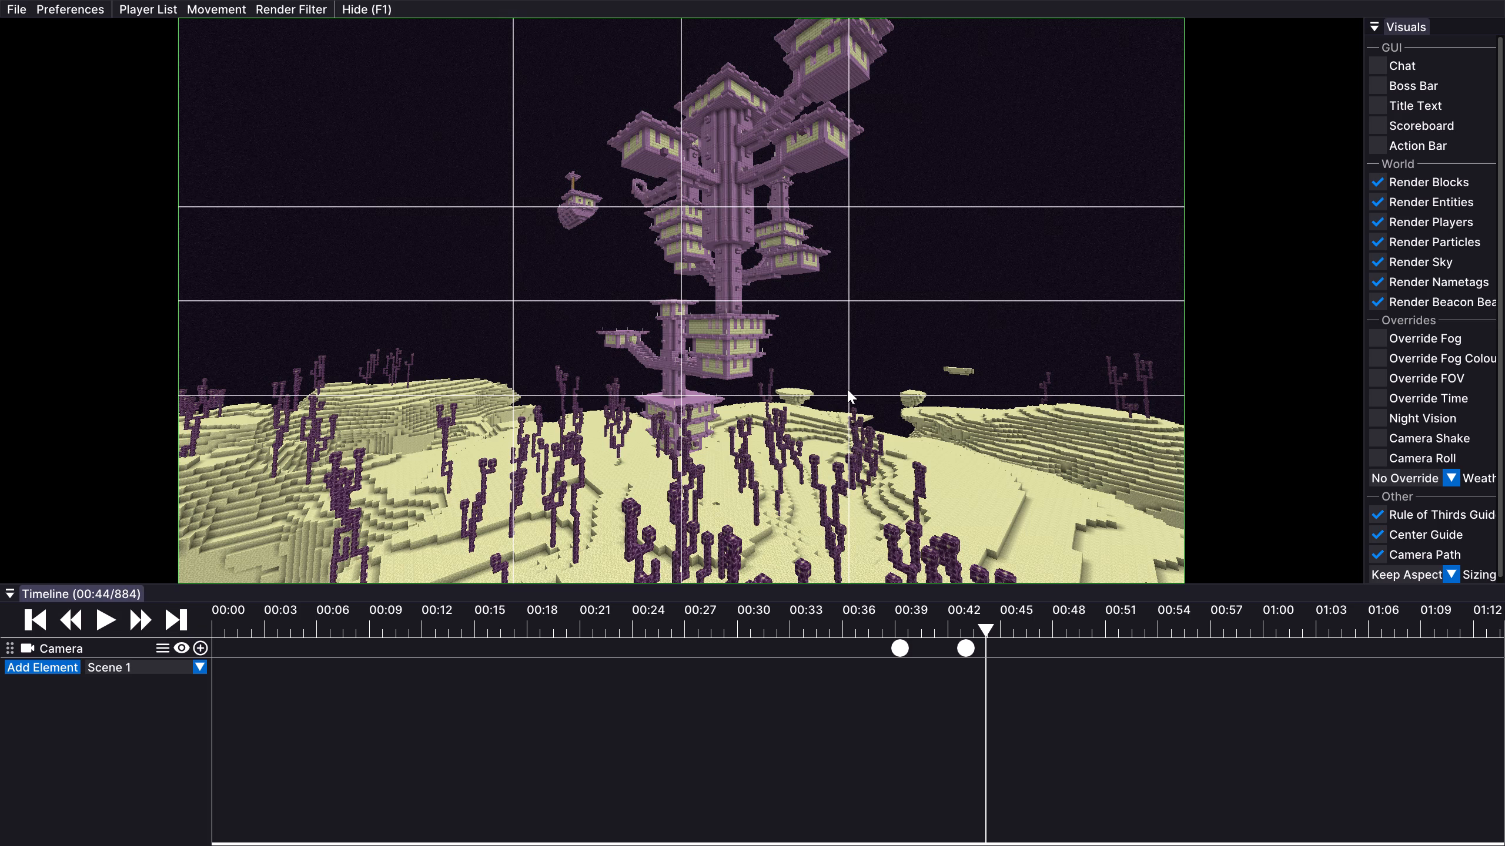
pyautogui.moveTo(847, 389); pyautogui.dragTo(752, 423)
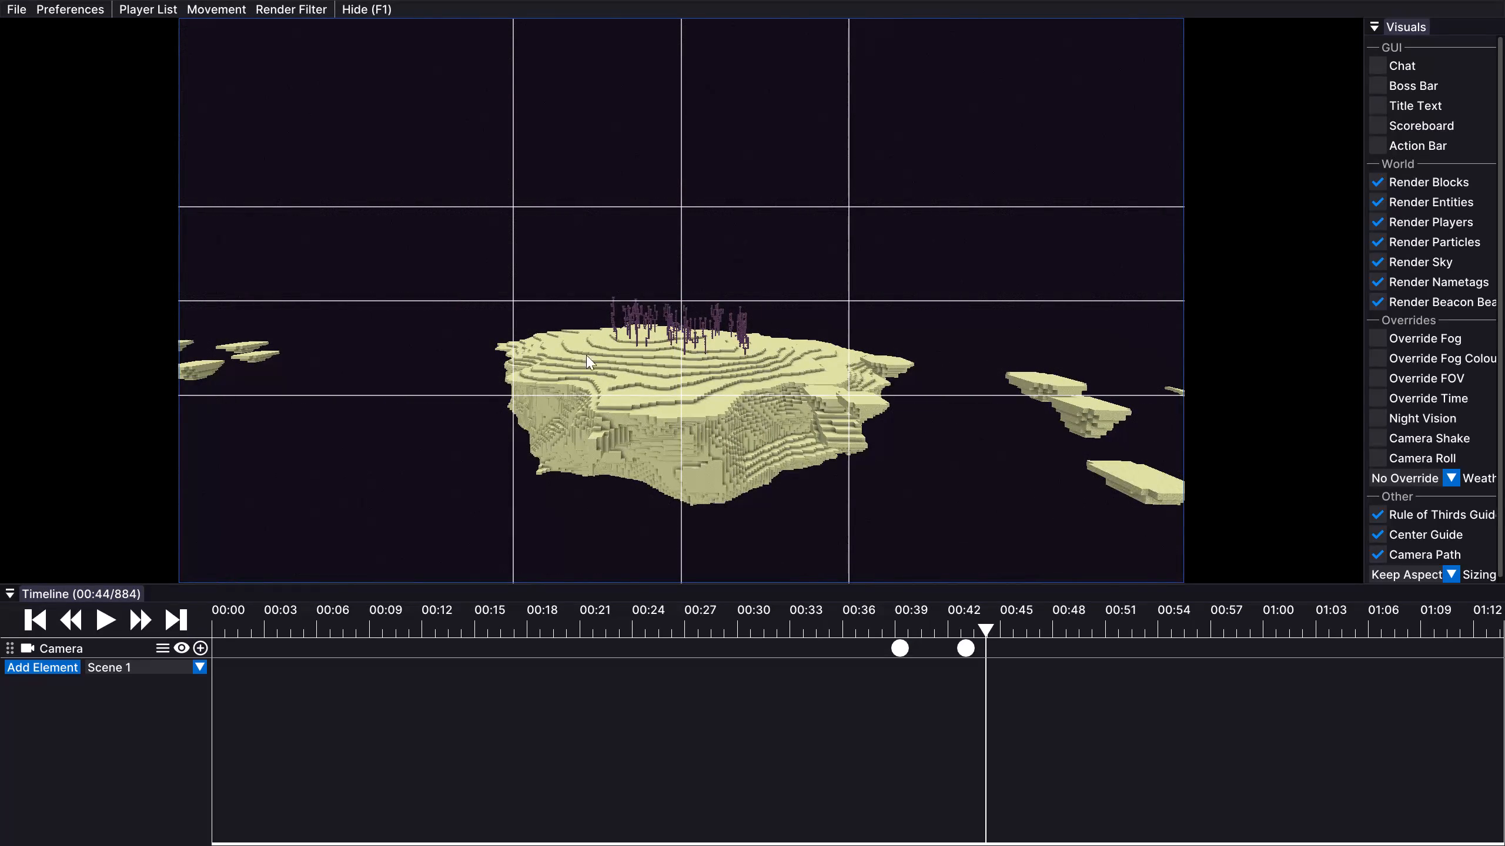
pyautogui.click(202, 652)
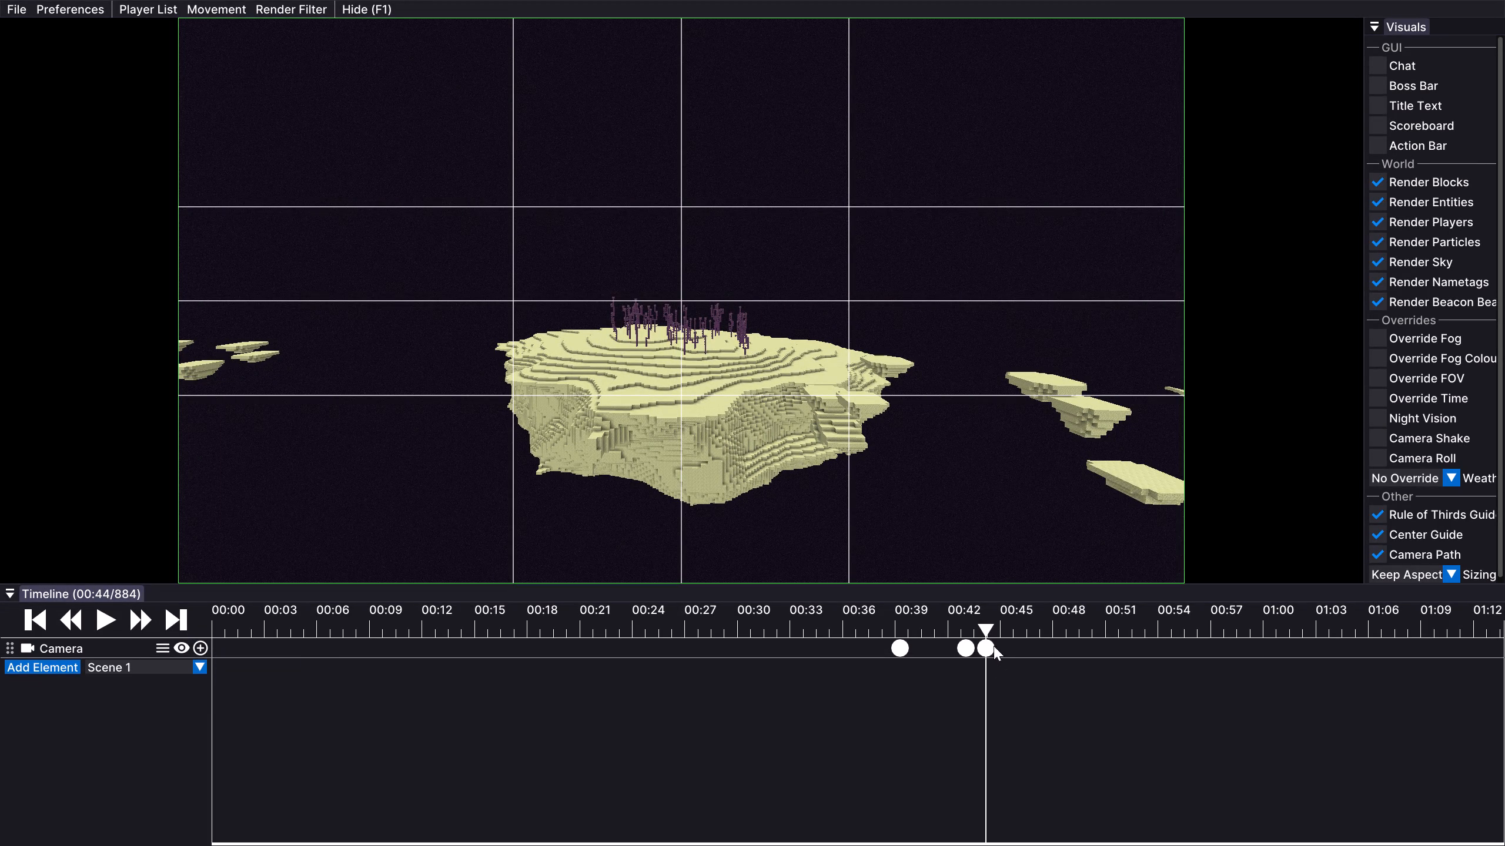
# Move the third Camera keyframe earlier on the timeline, to just after the second keyframe at about 00:43.
pyautogui.moveTo(991, 644); pyautogui.dragTo(981, 643)
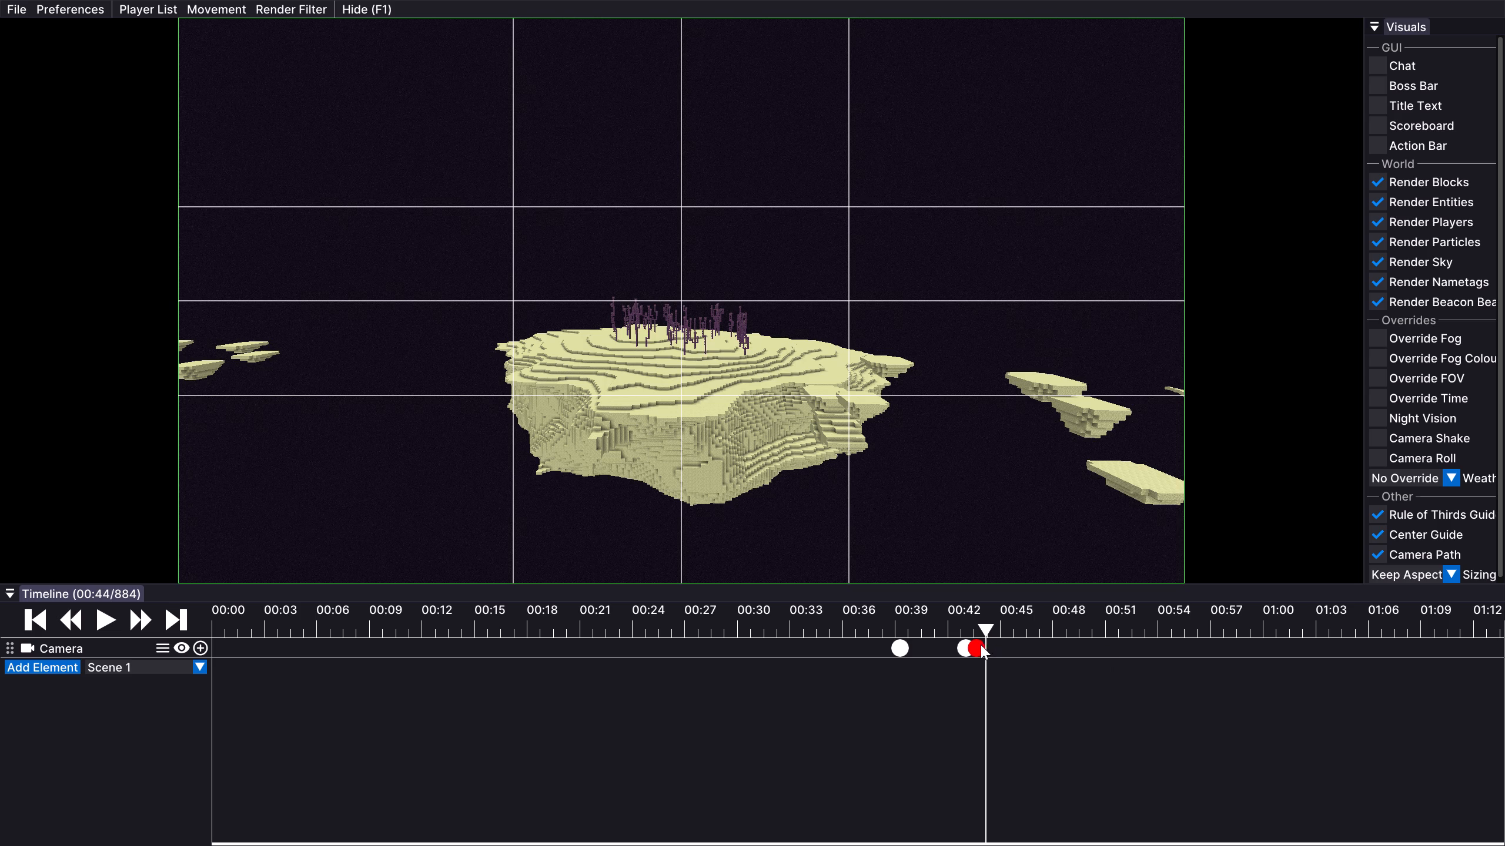
pyautogui.click(979, 649)
# Fly the camera across the islands to the End city tower on its stepped hill and add a fourth Camera keyframe at 00:44 (tick 884).
pyautogui.moveTo(659, 406); pyautogui.dragTo(752, 423)
pyautogui.press('Up')
pyautogui.press('0')
pyautogui.press('0')
pyautogui.press('0')
pyautogui.press('0')
pyautogui.press('0')
pyautogui.press('0')
pyautogui.press('0')
pyautogui.press('0')
pyautogui.press('0')
pyautogui.press('0')
pyautogui.press('0')
pyautogui.press('0')
pyautogui.press('0')
pyautogui.press('0')
pyautogui.press('0')
pyautogui.press('0')
pyautogui.press('0')
pyautogui.press('0')
pyautogui.press('0')
pyautogui.press('0')
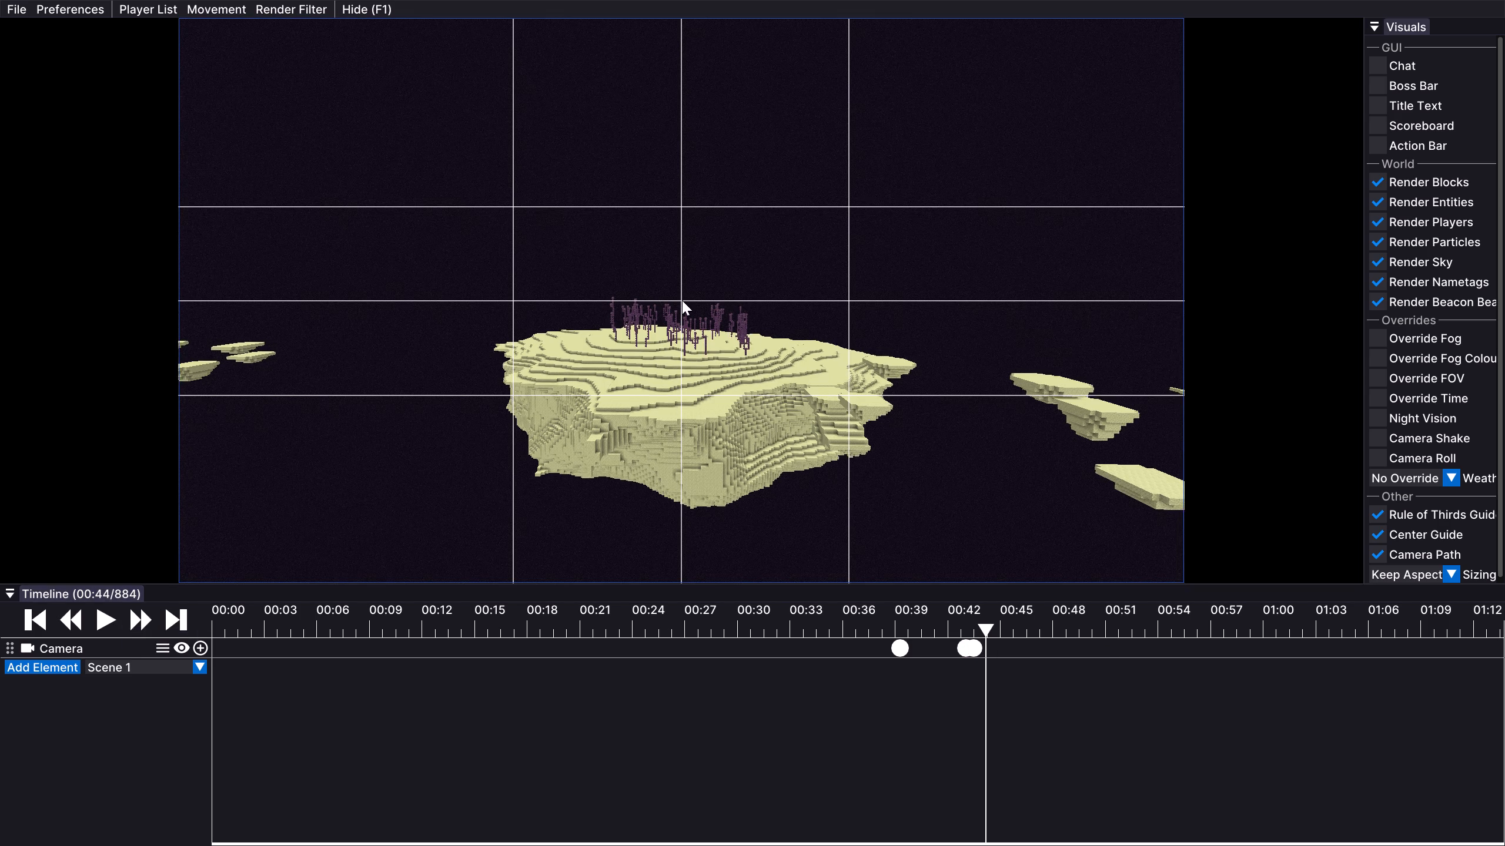
pyautogui.moveTo(708, 313); pyautogui.dragTo(752, 422)
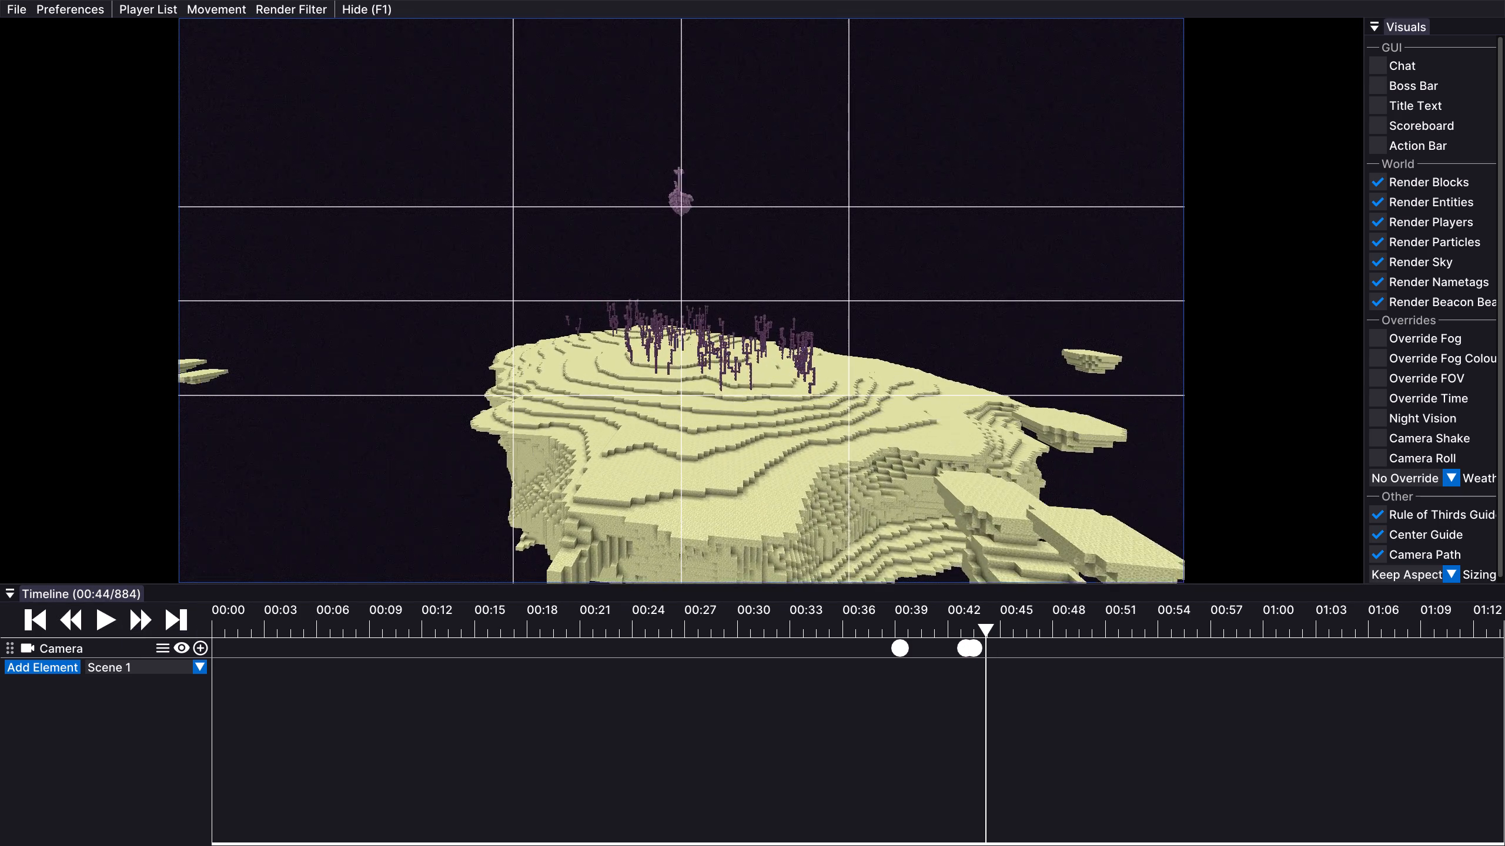
pyautogui.moveTo(752, 422); pyautogui.dragTo(752, 422)
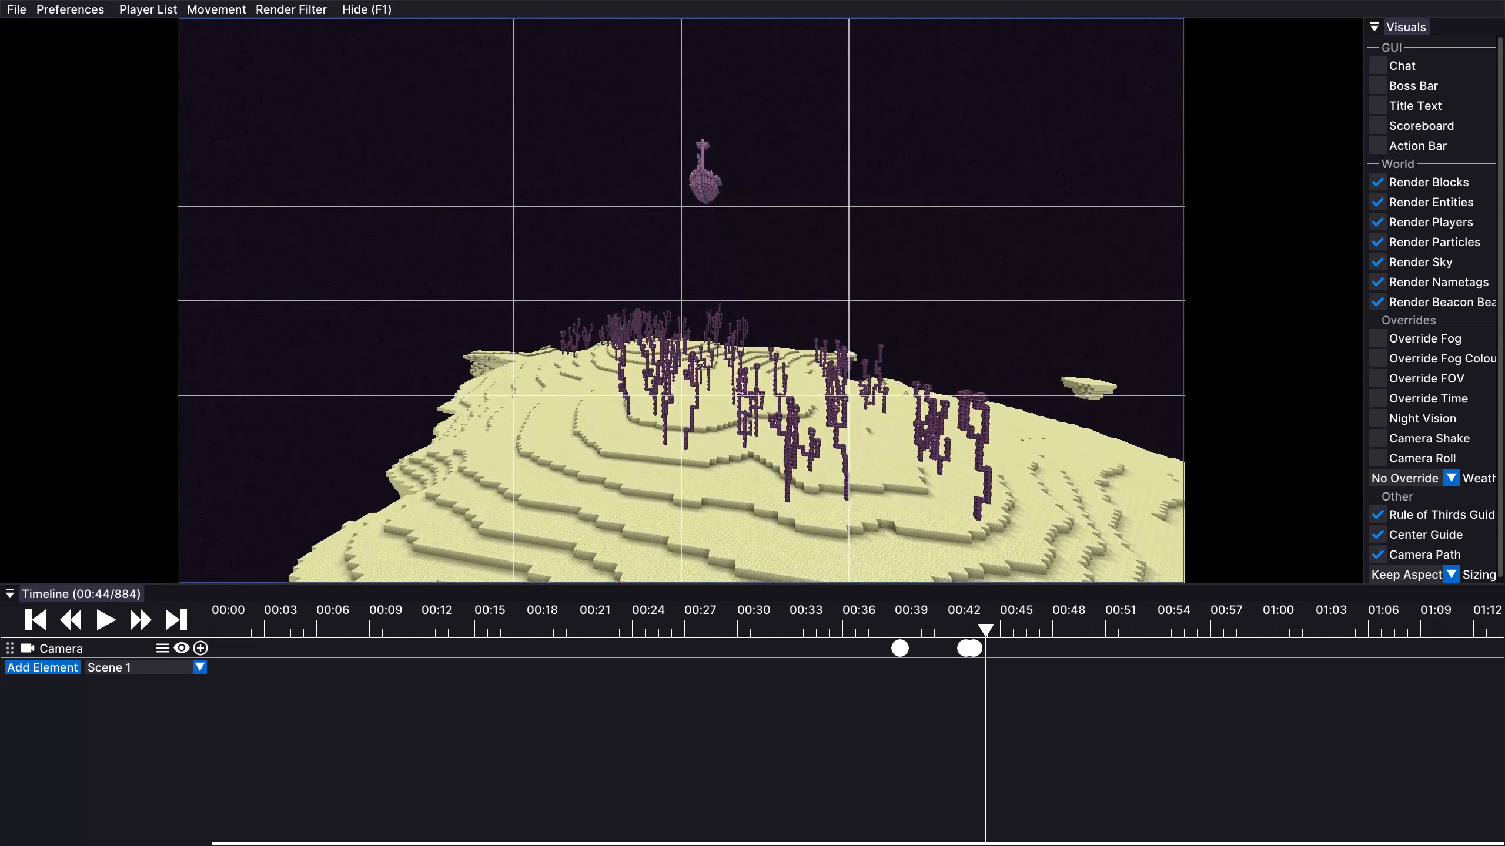
pyautogui.moveTo(752, 422); pyautogui.dragTo(752, 423)
pyautogui.press('Right')
pyautogui.press('Right')
pyautogui.press('Right')
pyautogui.press('Right')
pyautogui.press('Right')
pyautogui.press('Right')
pyautogui.press('Right')
pyautogui.press('Right')
pyautogui.press('Right')
pyautogui.press('Right')
pyautogui.press('Right')
pyautogui.press('Right')
pyautogui.press('Right')
pyautogui.press('Right')
pyautogui.press('Right')
pyautogui.press('Right')
pyautogui.press('Right')
pyautogui.press('Right')
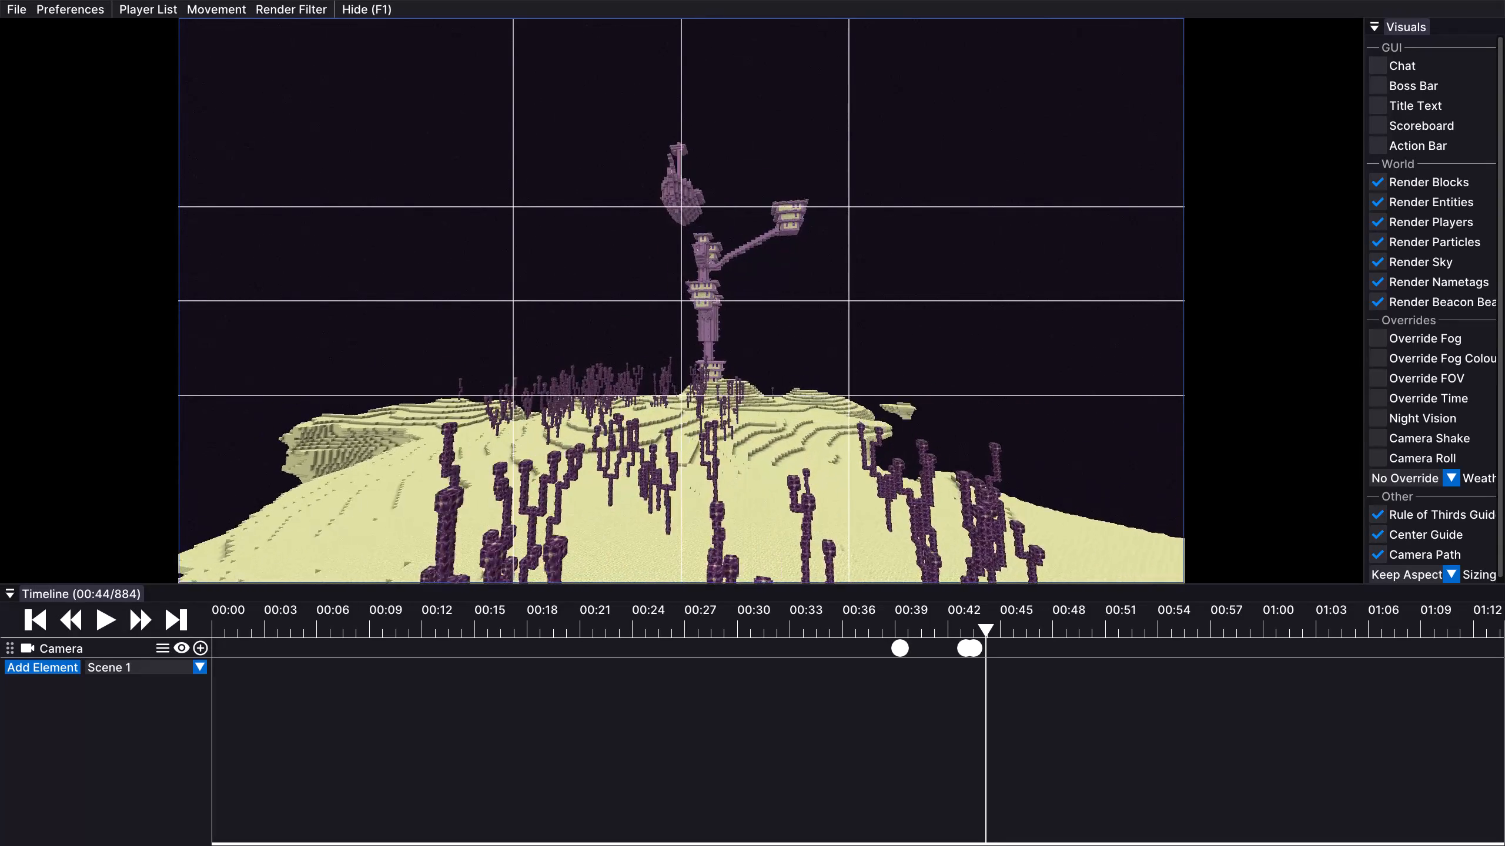
pyautogui.moveTo(752, 423); pyautogui.dragTo(752, 422)
pyautogui.press('Right')
pyautogui.press('Right')
pyautogui.press('Right')
pyautogui.press('Right')
pyautogui.press('Right')
pyautogui.press('Right')
pyautogui.press('Right')
pyautogui.press('Right')
pyautogui.press('Right')
pyautogui.press('Right')
pyautogui.press('Right')
pyautogui.press('Right')
pyautogui.press('Right')
pyautogui.press('Right')
pyautogui.press('Right')
pyautogui.press('Right')
pyautogui.press('Right')
pyautogui.press('Right')
pyautogui.press('Right')
pyautogui.press('Right')
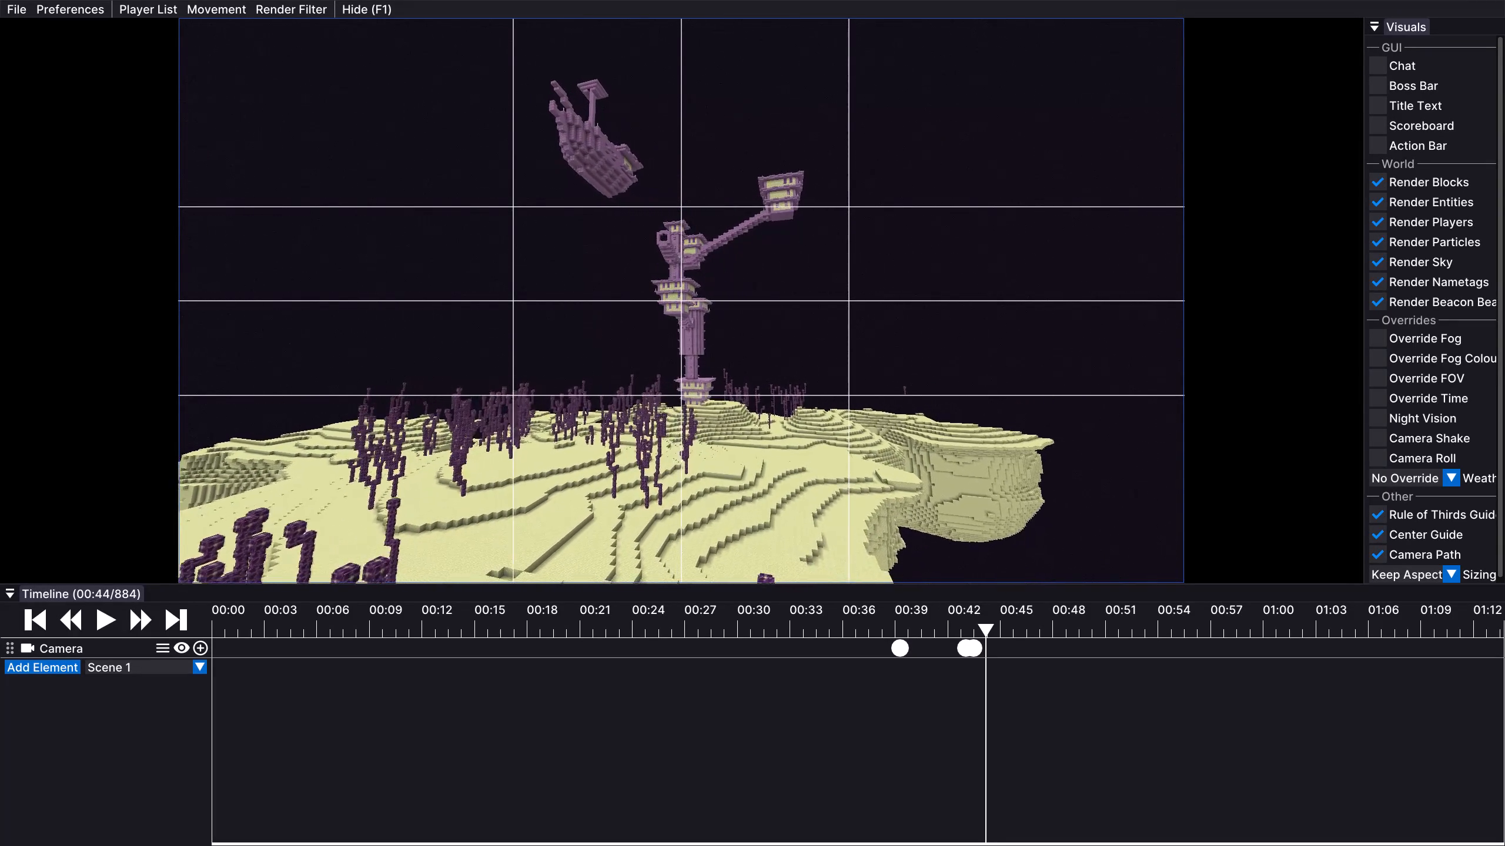
pyautogui.moveTo(752, 422); pyautogui.dragTo(753, 424)
pyautogui.press('Right')
pyautogui.press('Right')
pyautogui.press('Right')
pyautogui.press('Right')
pyautogui.press('Right')
pyautogui.press('Right')
pyautogui.press('Right')
pyautogui.press('Right')
pyautogui.press('Right')
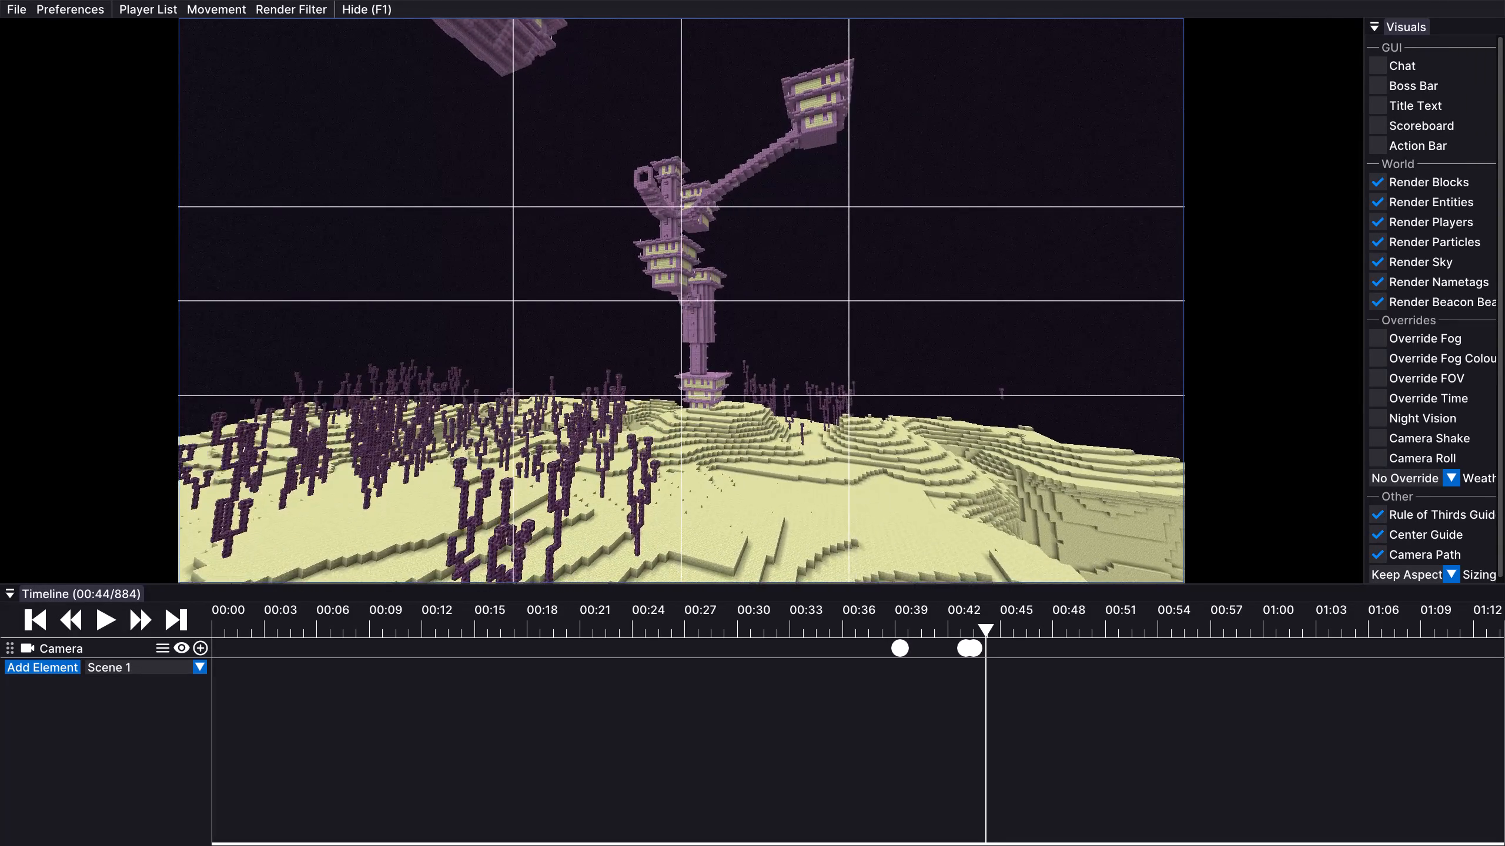
pyautogui.moveTo(753, 424); pyautogui.dragTo(752, 423)
pyautogui.press('Right')
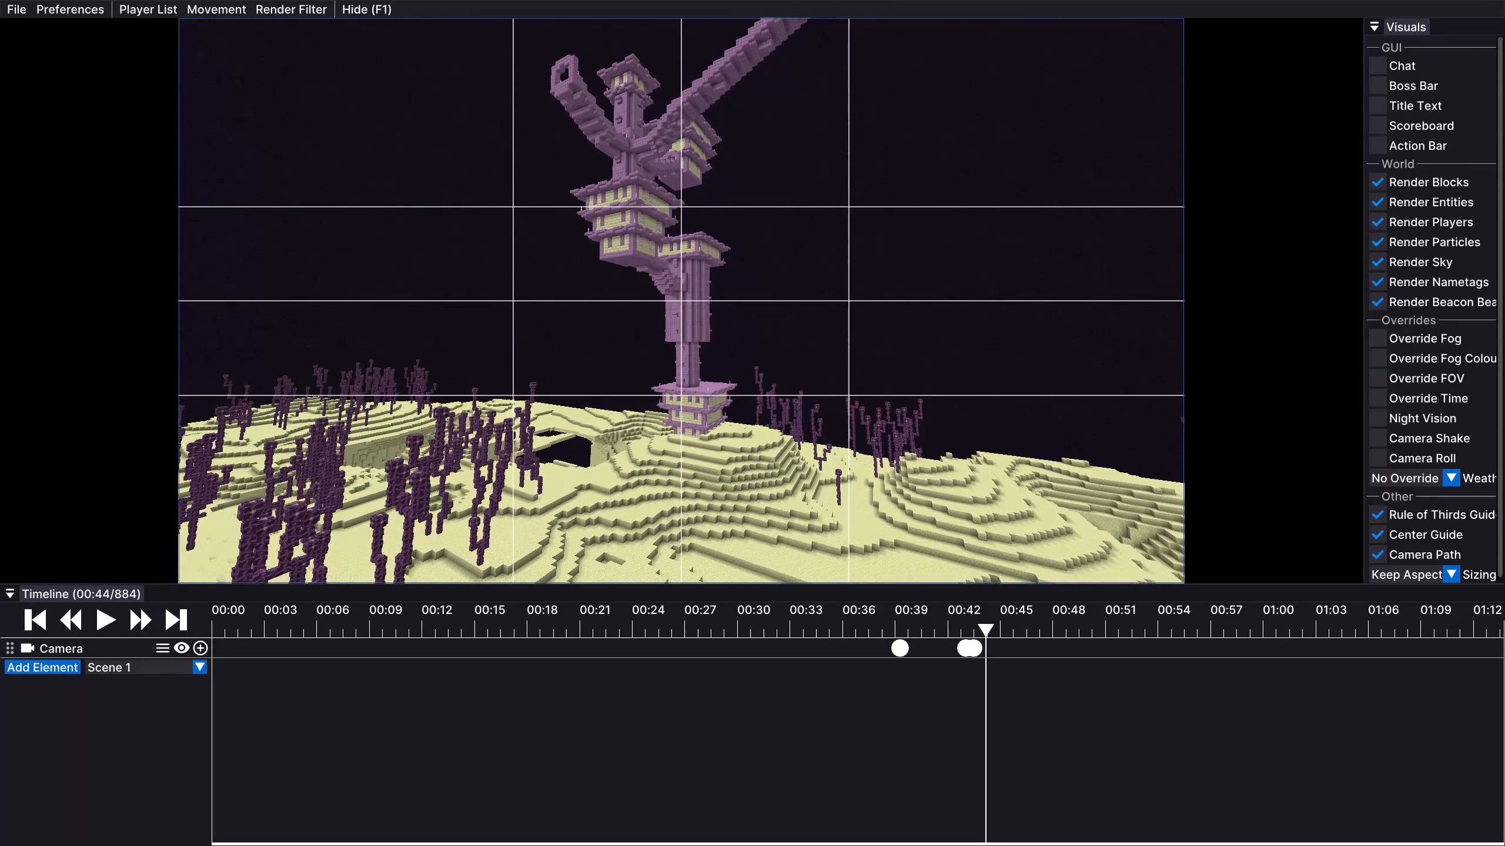
pyautogui.moveTo(752, 423); pyautogui.dragTo(752, 423)
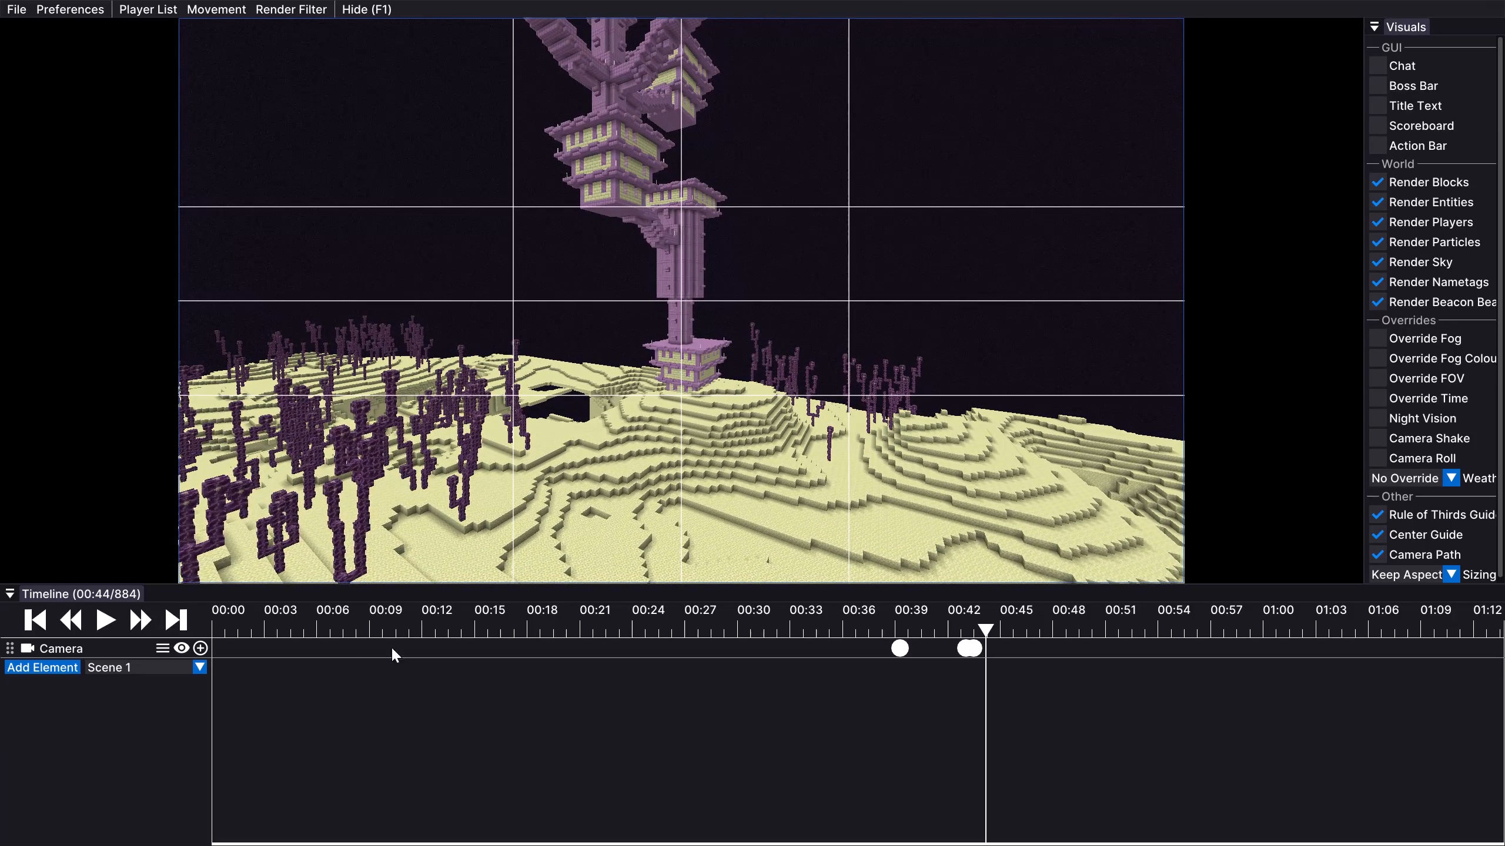
pyautogui.click(195, 645)
# Play back the camera move from 00:41 to review the transition to the new tower view.
pyautogui.click(938, 624)
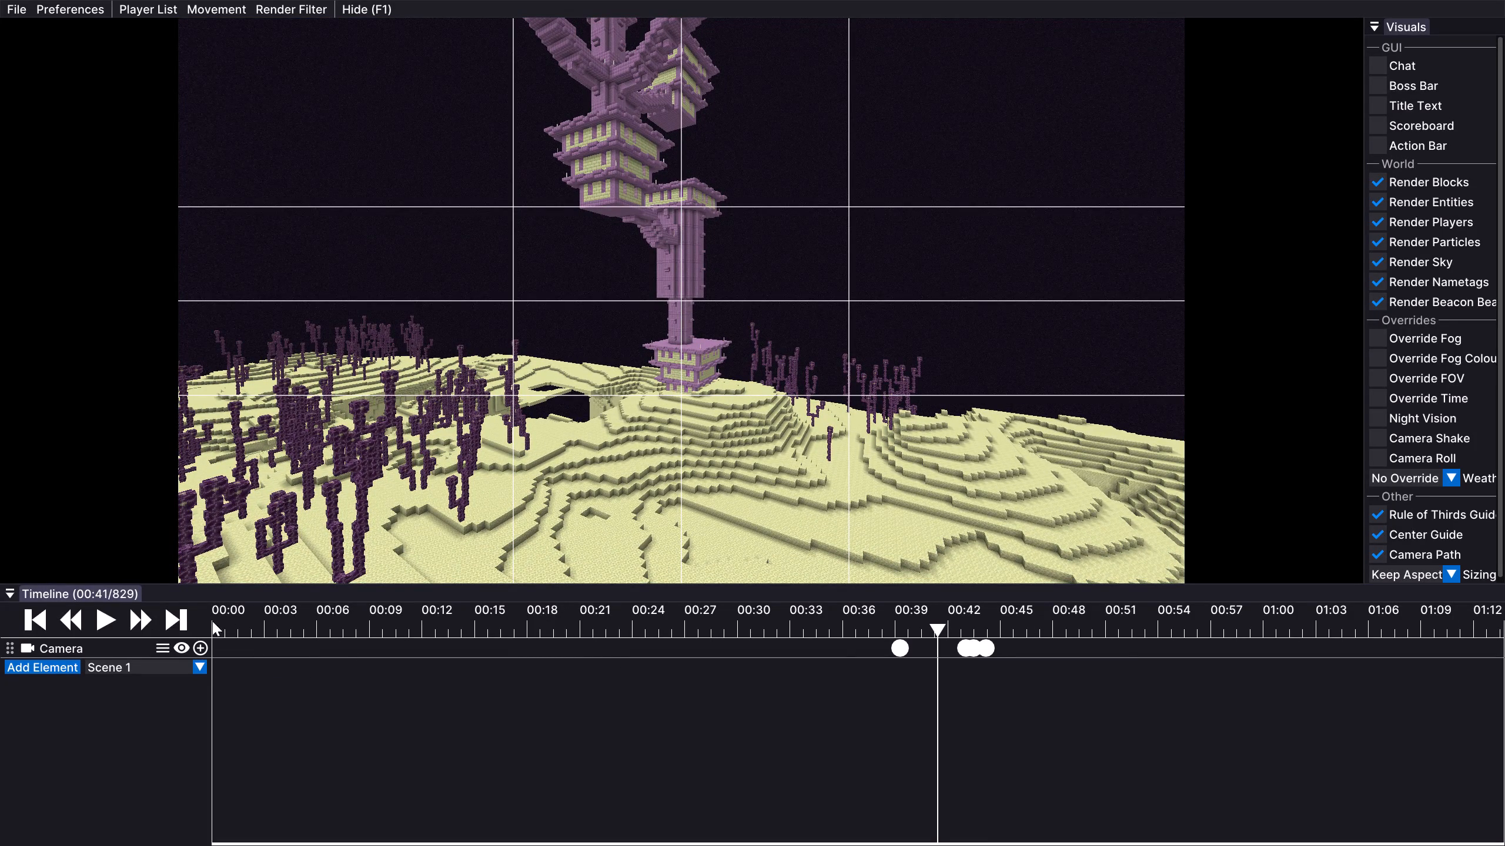
pyautogui.click(113, 625)
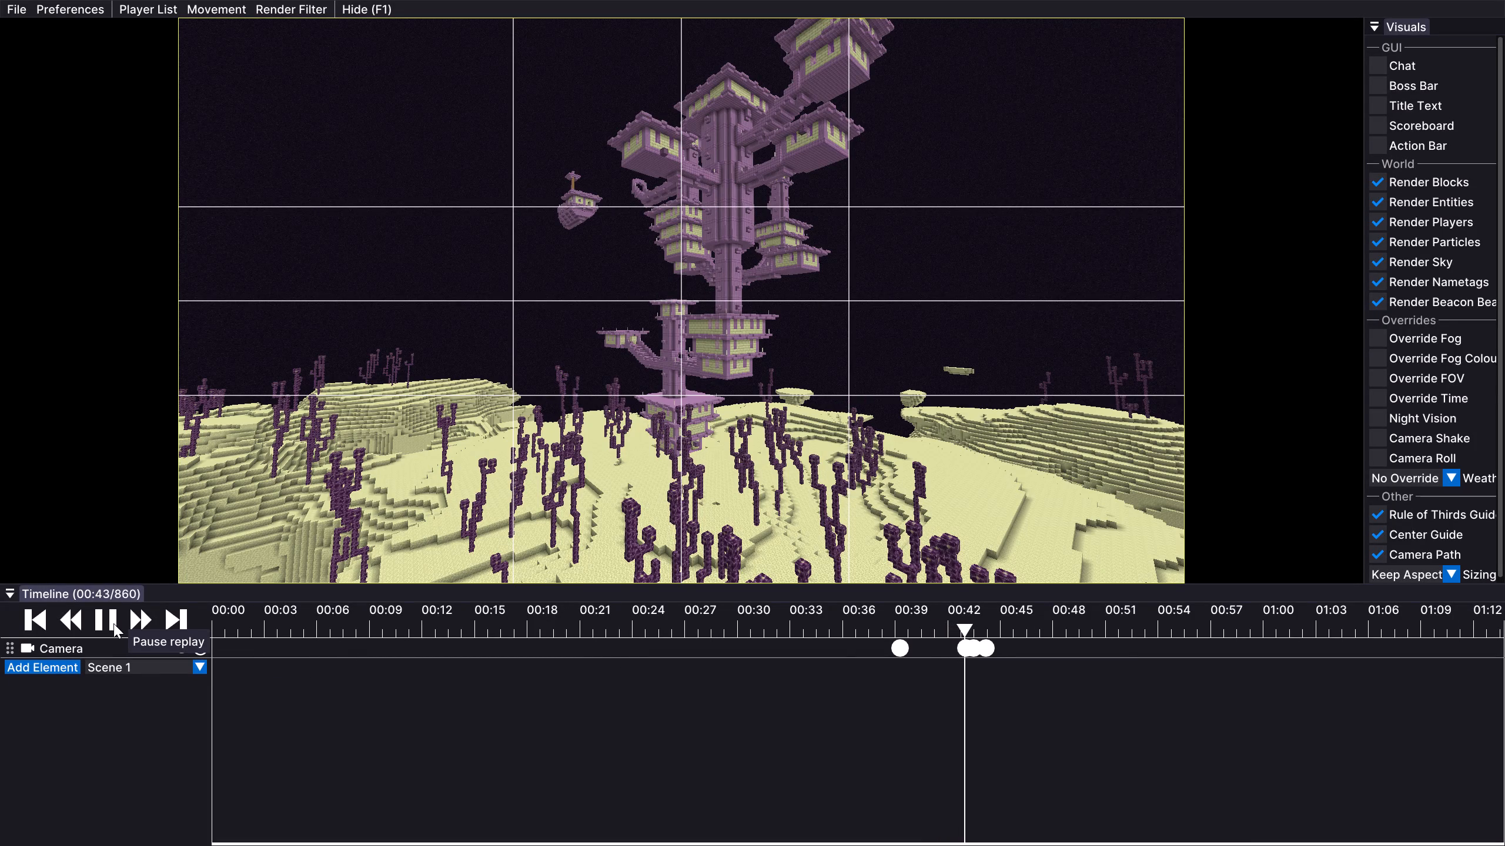
pyautogui.click(110, 617)
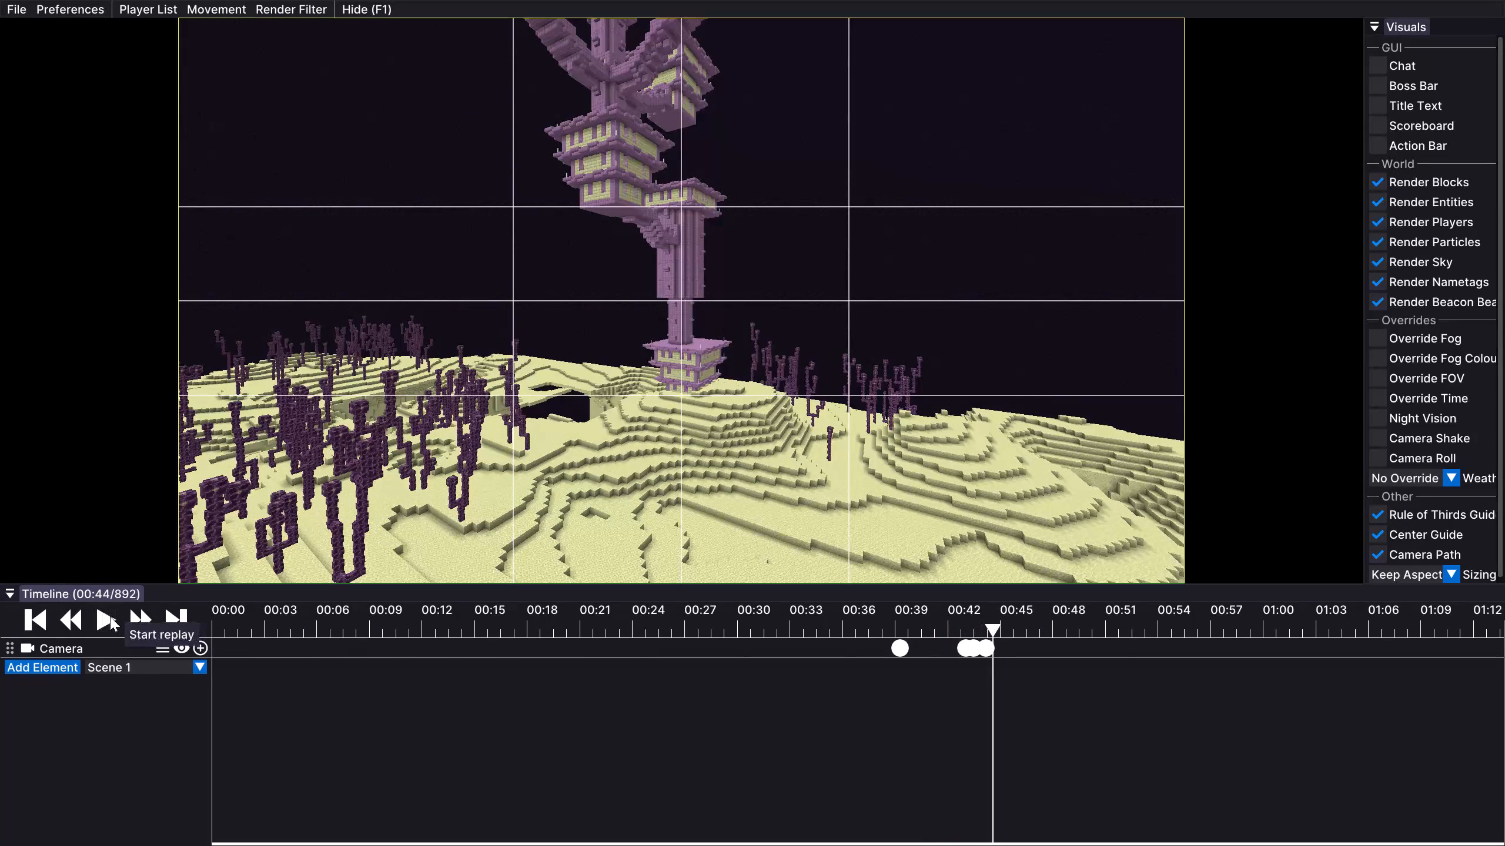
pyautogui.click(110, 616)
pyautogui.click(109, 609)
pyautogui.press('Up')
pyautogui.click(108, 619)
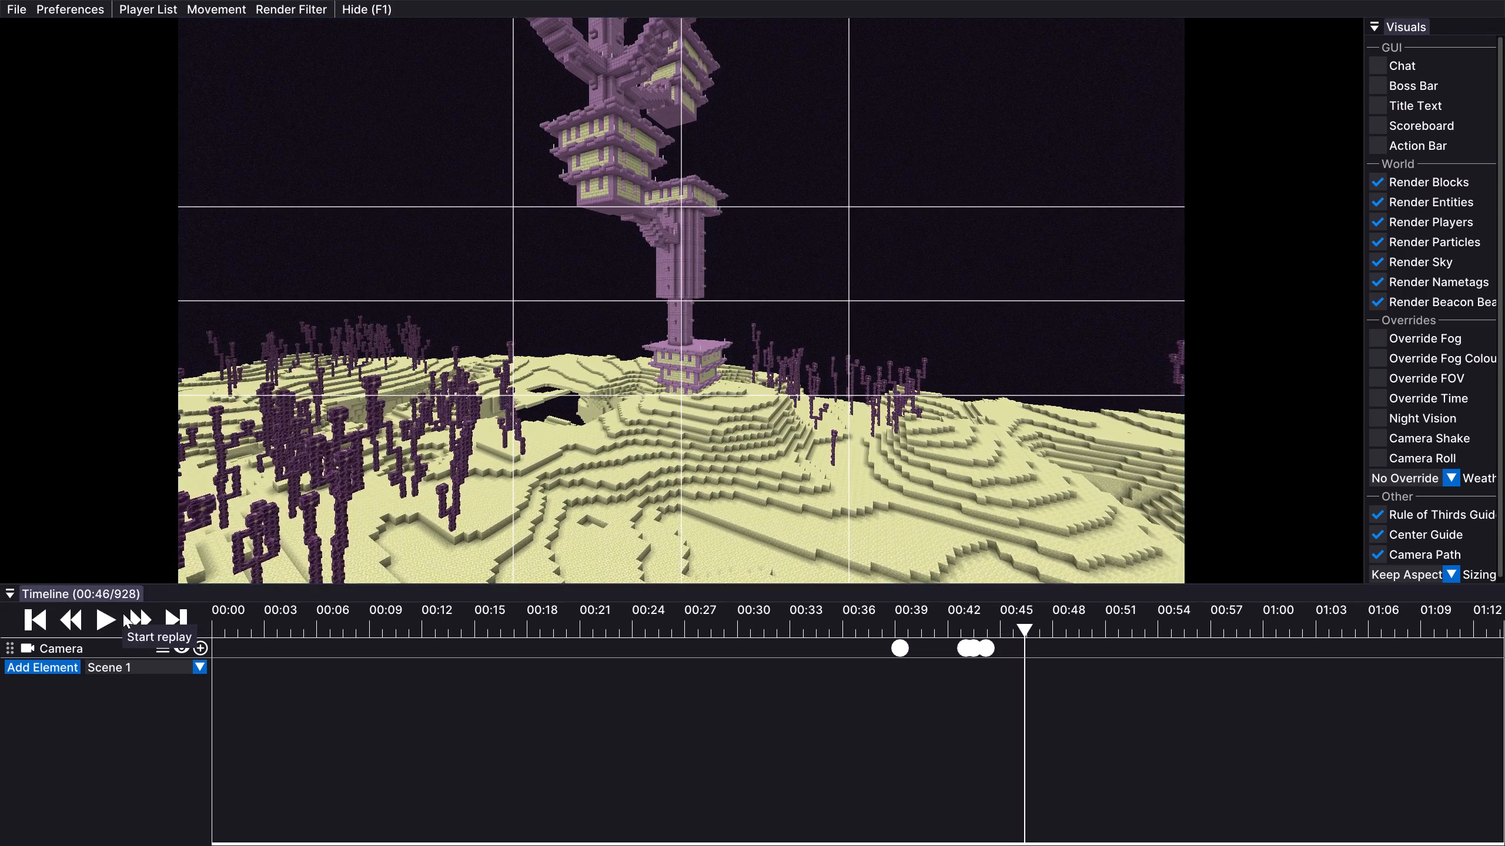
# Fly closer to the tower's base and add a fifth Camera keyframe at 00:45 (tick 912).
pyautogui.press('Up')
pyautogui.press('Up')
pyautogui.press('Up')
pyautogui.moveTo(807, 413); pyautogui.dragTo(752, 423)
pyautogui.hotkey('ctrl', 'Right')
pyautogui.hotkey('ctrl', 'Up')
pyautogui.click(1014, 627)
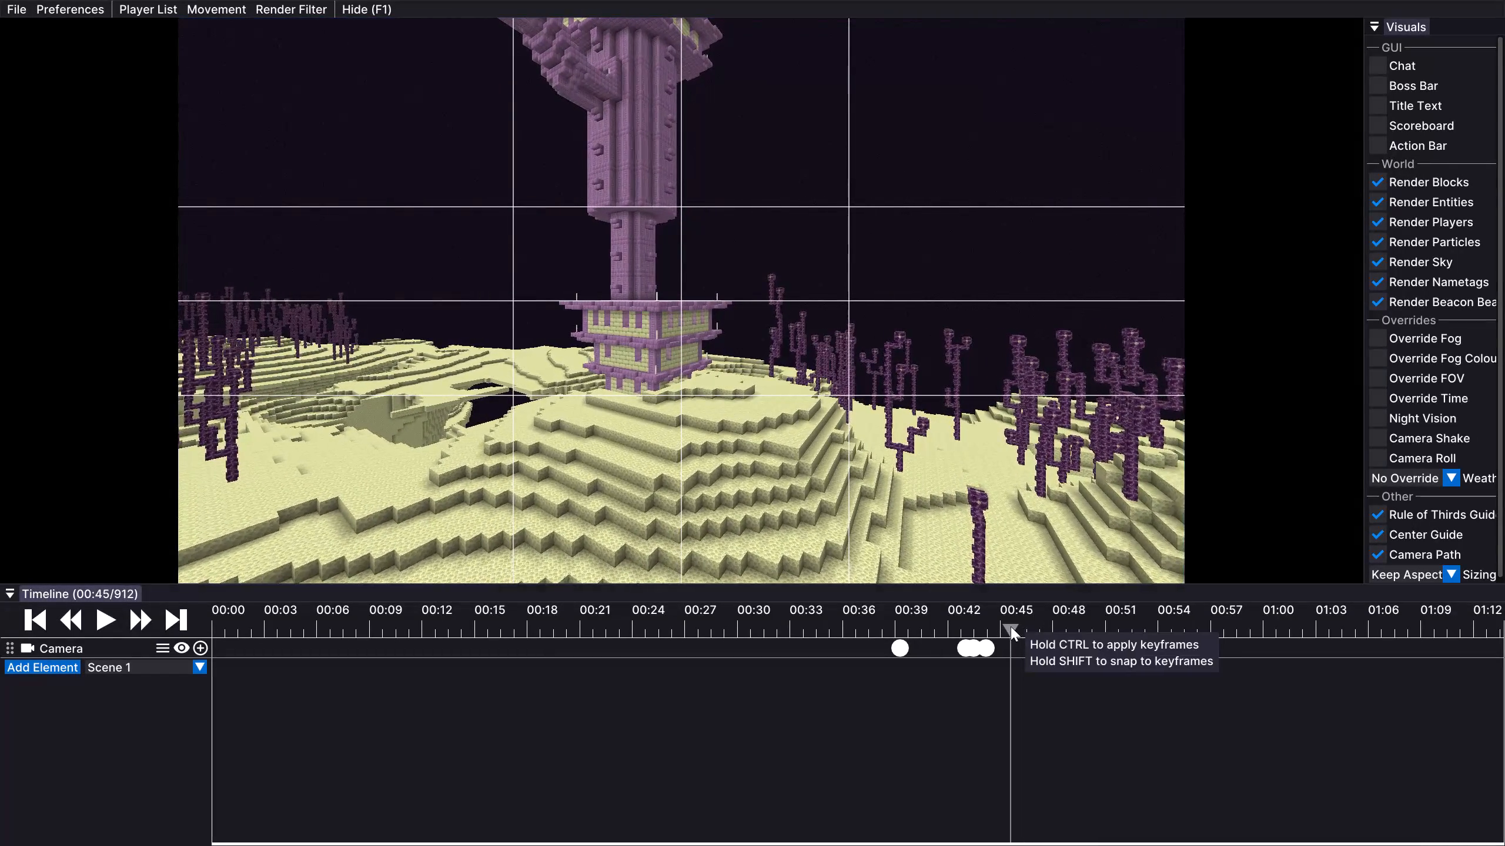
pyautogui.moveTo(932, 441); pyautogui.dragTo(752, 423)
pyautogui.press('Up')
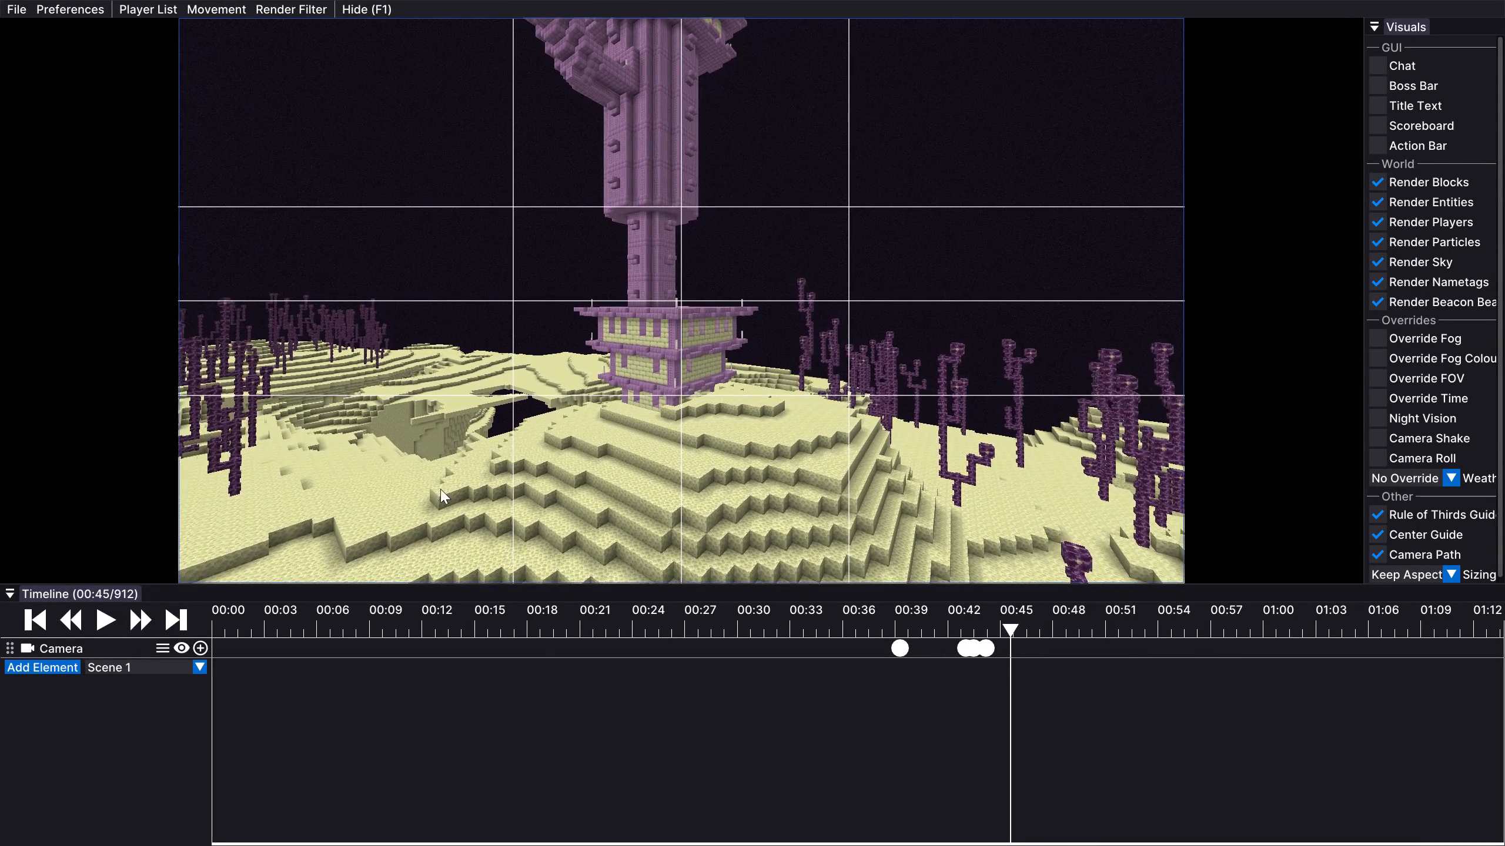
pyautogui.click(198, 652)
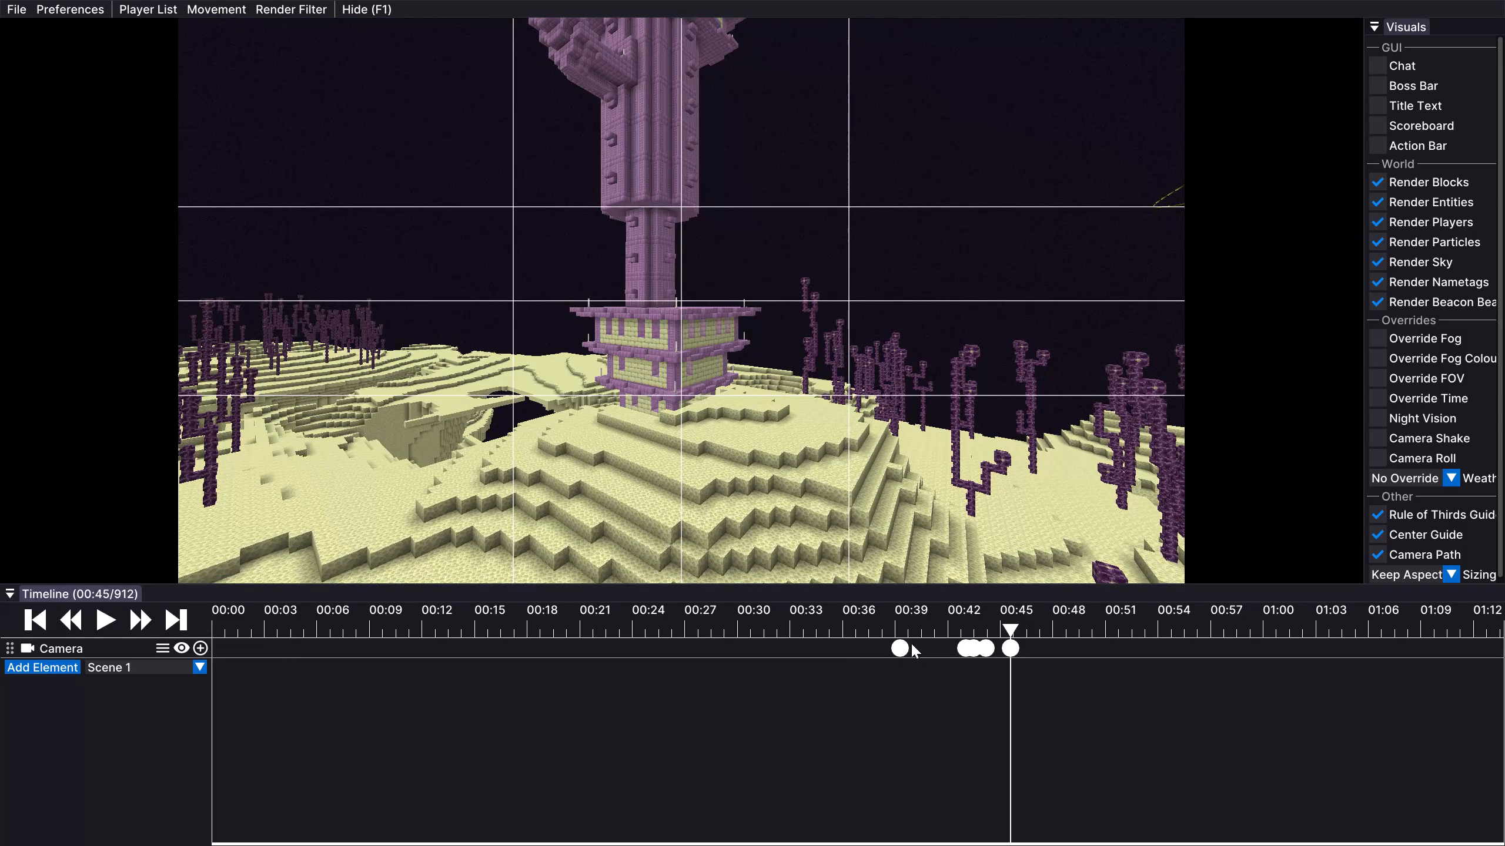
# Play back the last keyframes to review the approach towards the tower's base.
pyautogui.moveTo(939, 626); pyautogui.dragTo(952, 623)
pyautogui.click(101, 625)
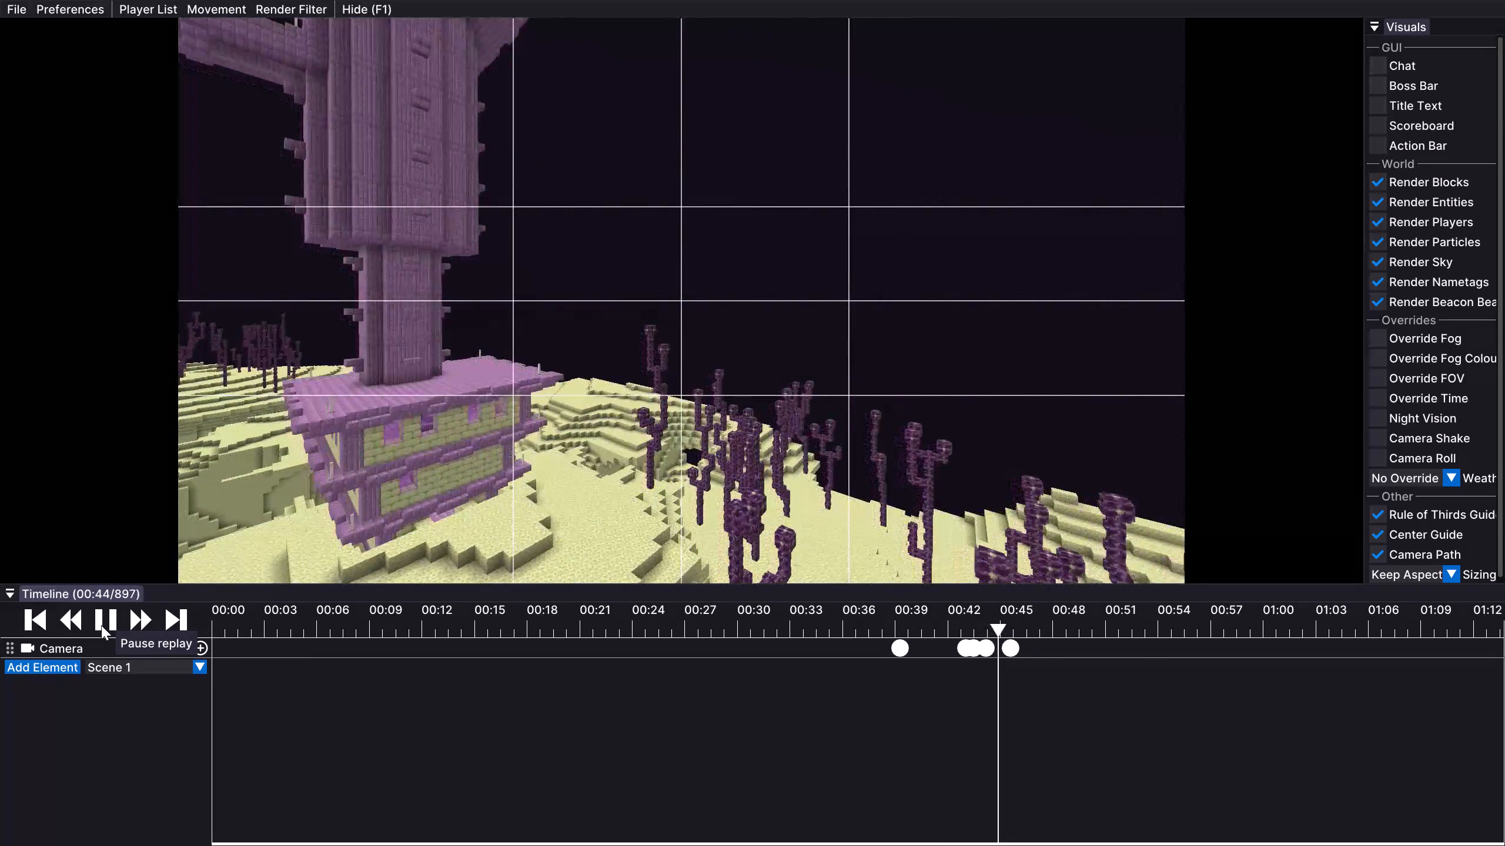
pyautogui.click(101, 625)
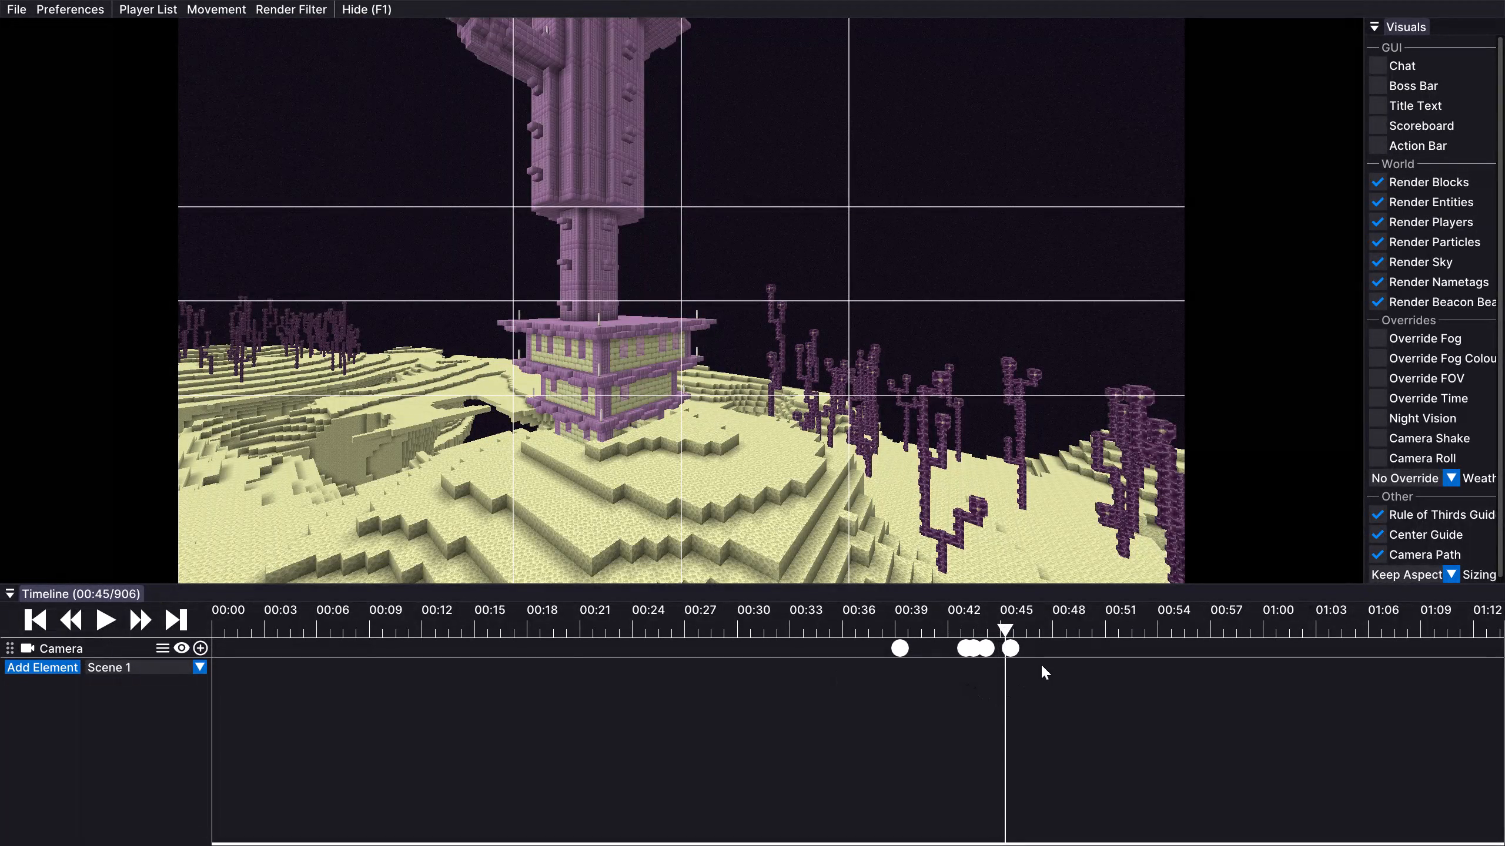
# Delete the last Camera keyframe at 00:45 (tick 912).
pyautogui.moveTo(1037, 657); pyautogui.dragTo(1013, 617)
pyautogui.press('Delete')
# Play the replay from 00:43 and add a fifth Camera keyframe just before 00:45, holding the fourth keyframe's tower view.
pyautogui.click(981, 624)
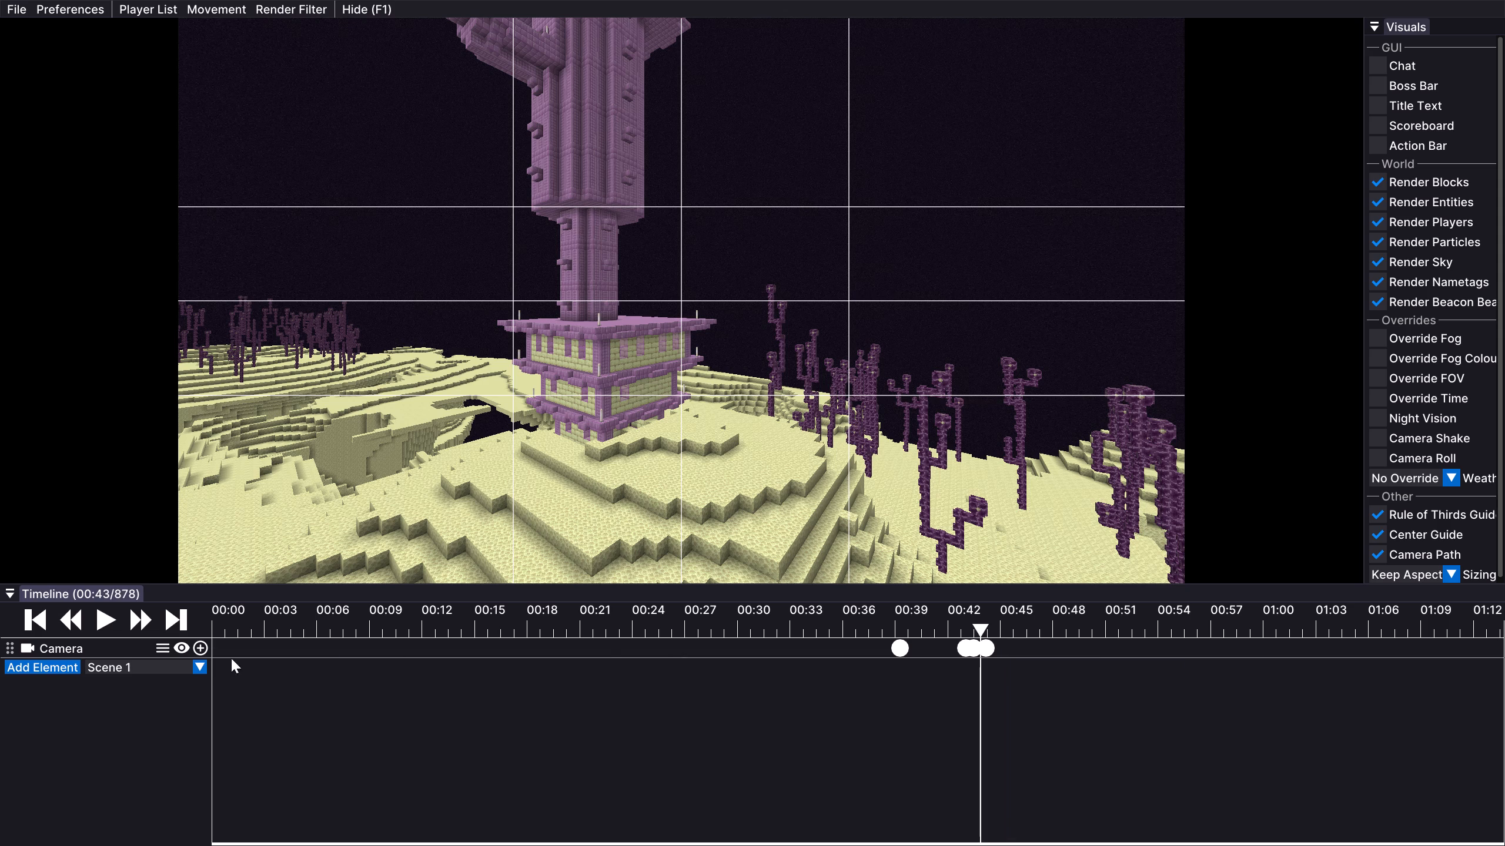
pyautogui.click(101, 622)
pyautogui.click(101, 622)
pyautogui.click(101, 622)
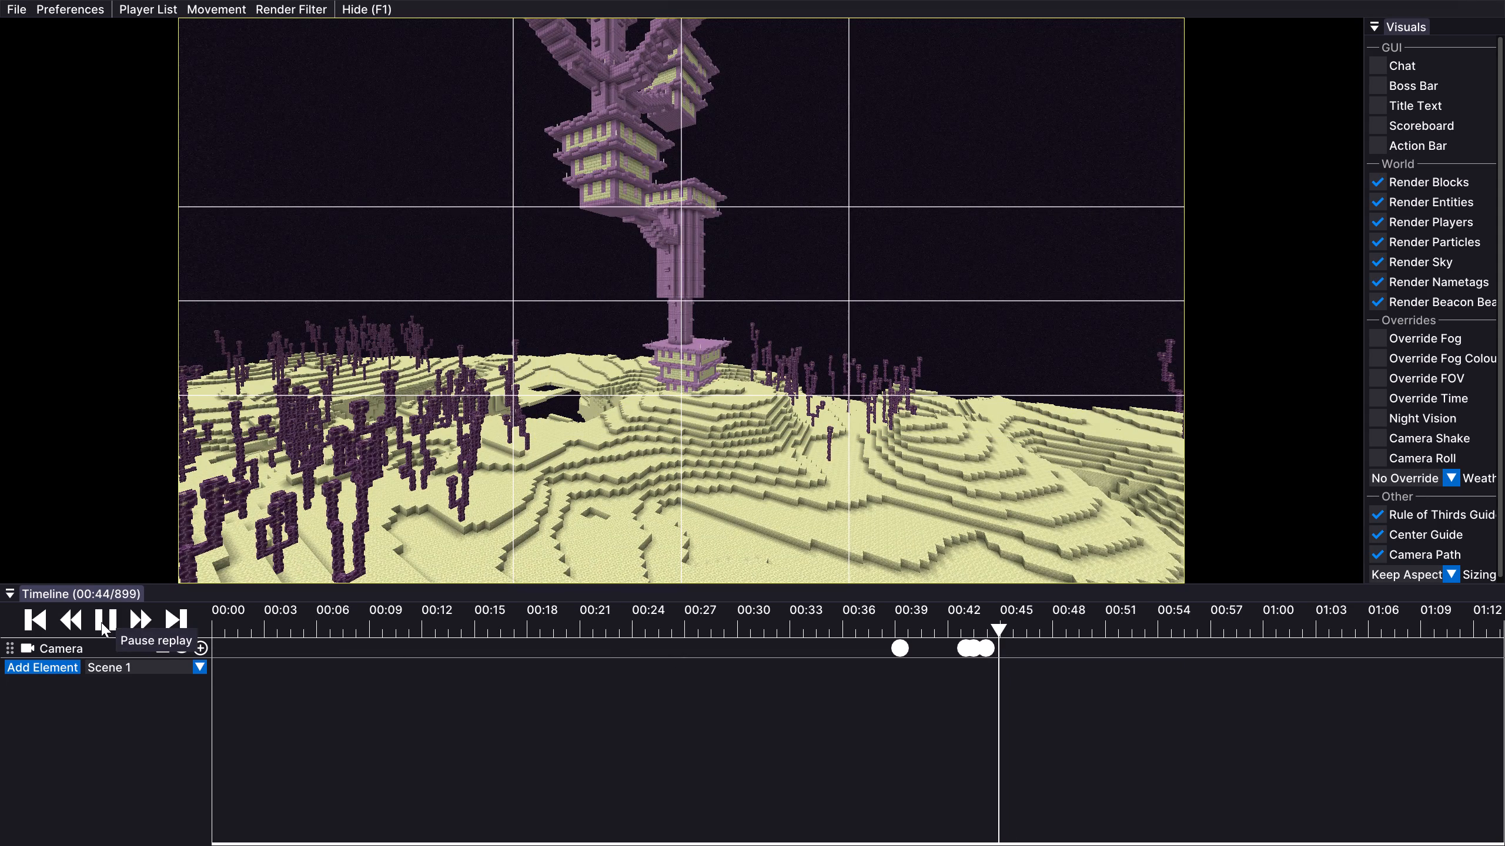
pyautogui.click(101, 622)
pyautogui.click(203, 647)
# Play on to 00:45 (tick 910), fly closer to the tower's base and add a sixth Camera keyframe there.
pyautogui.click(103, 622)
pyautogui.click(103, 622)
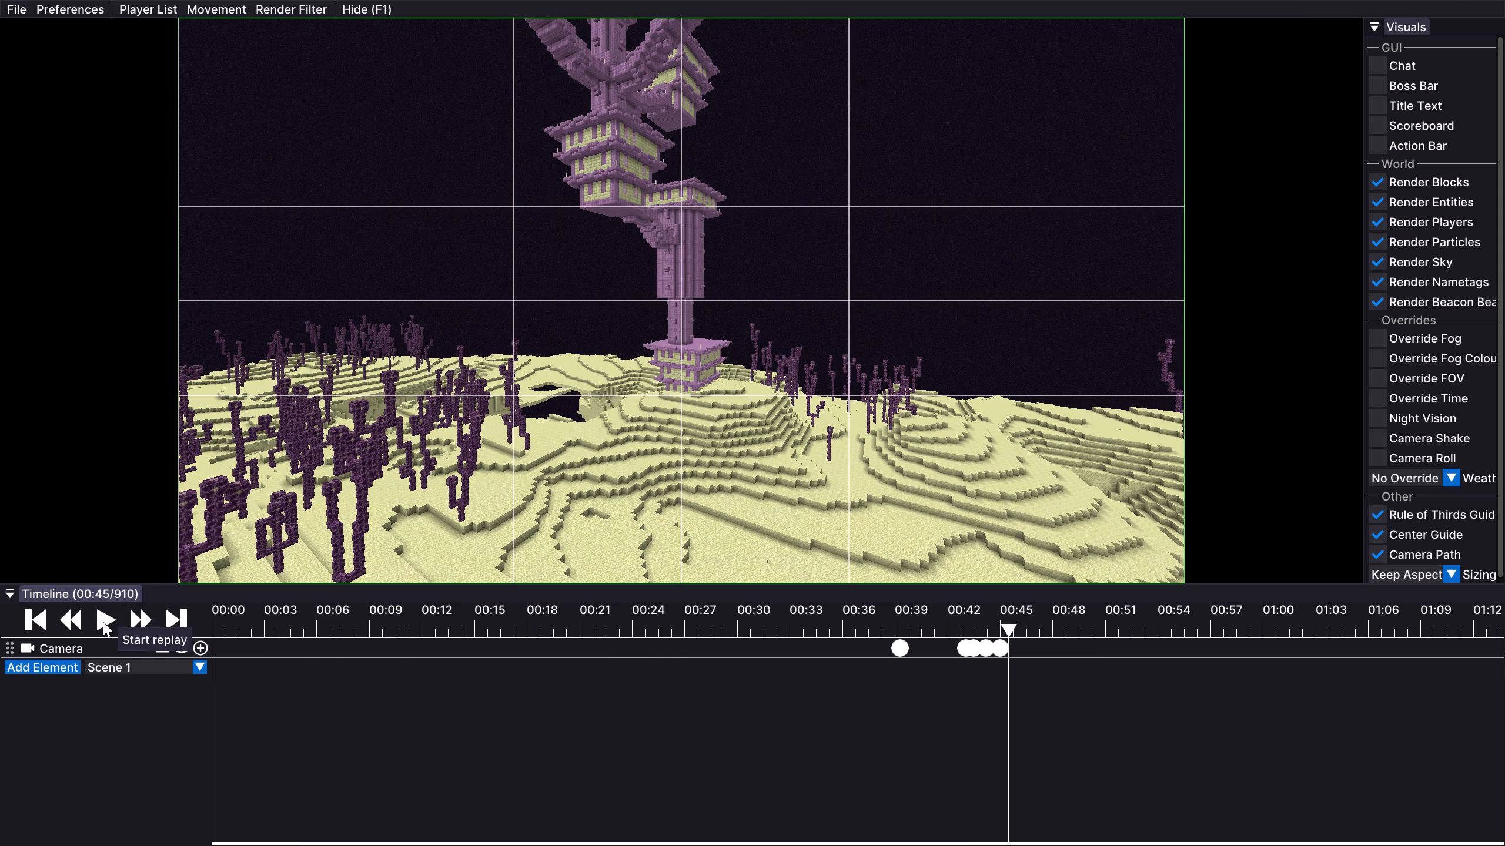
pyautogui.press('Up')
pyautogui.hotkey('ctrl', 'Up')
pyautogui.keyDown('ctrl'); pyautogui.moveTo(924, 359); pyautogui.dragTo(752, 422); pyautogui.keyUp('ctrl')
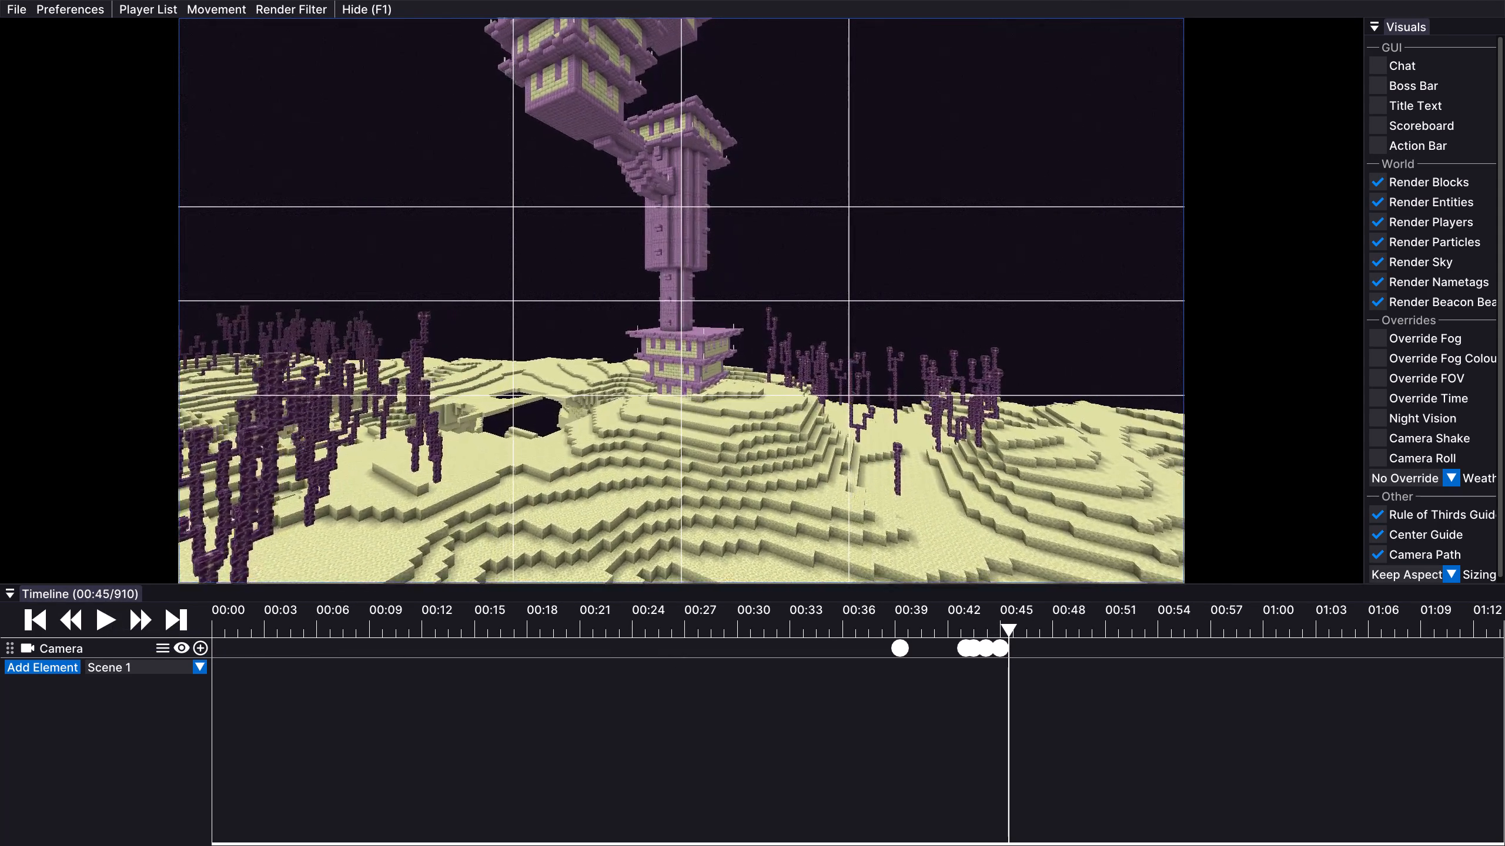
pyautogui.keyDown('ctrl'); pyautogui.moveTo(752, 422); pyautogui.dragTo(752, 423); pyautogui.keyUp('ctrl')
pyautogui.press('Down')
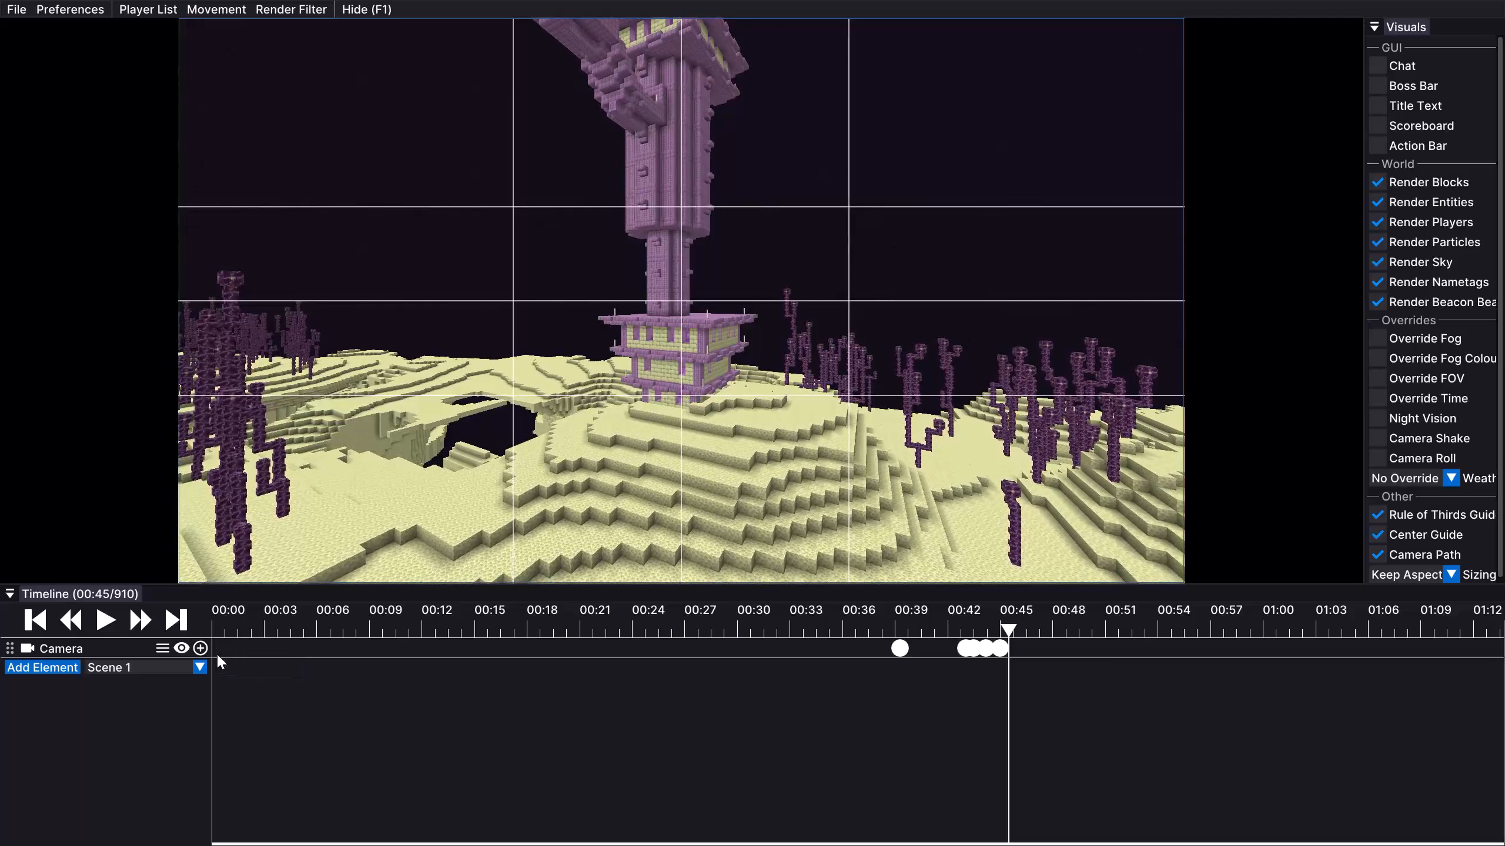
pyautogui.click(199, 645)
# Play back the last keyframes from about 00:44 to review the push-in on the tower.
pyautogui.click(1002, 614)
pyautogui.moveTo(1002, 614); pyautogui.dragTo(1002, 614)
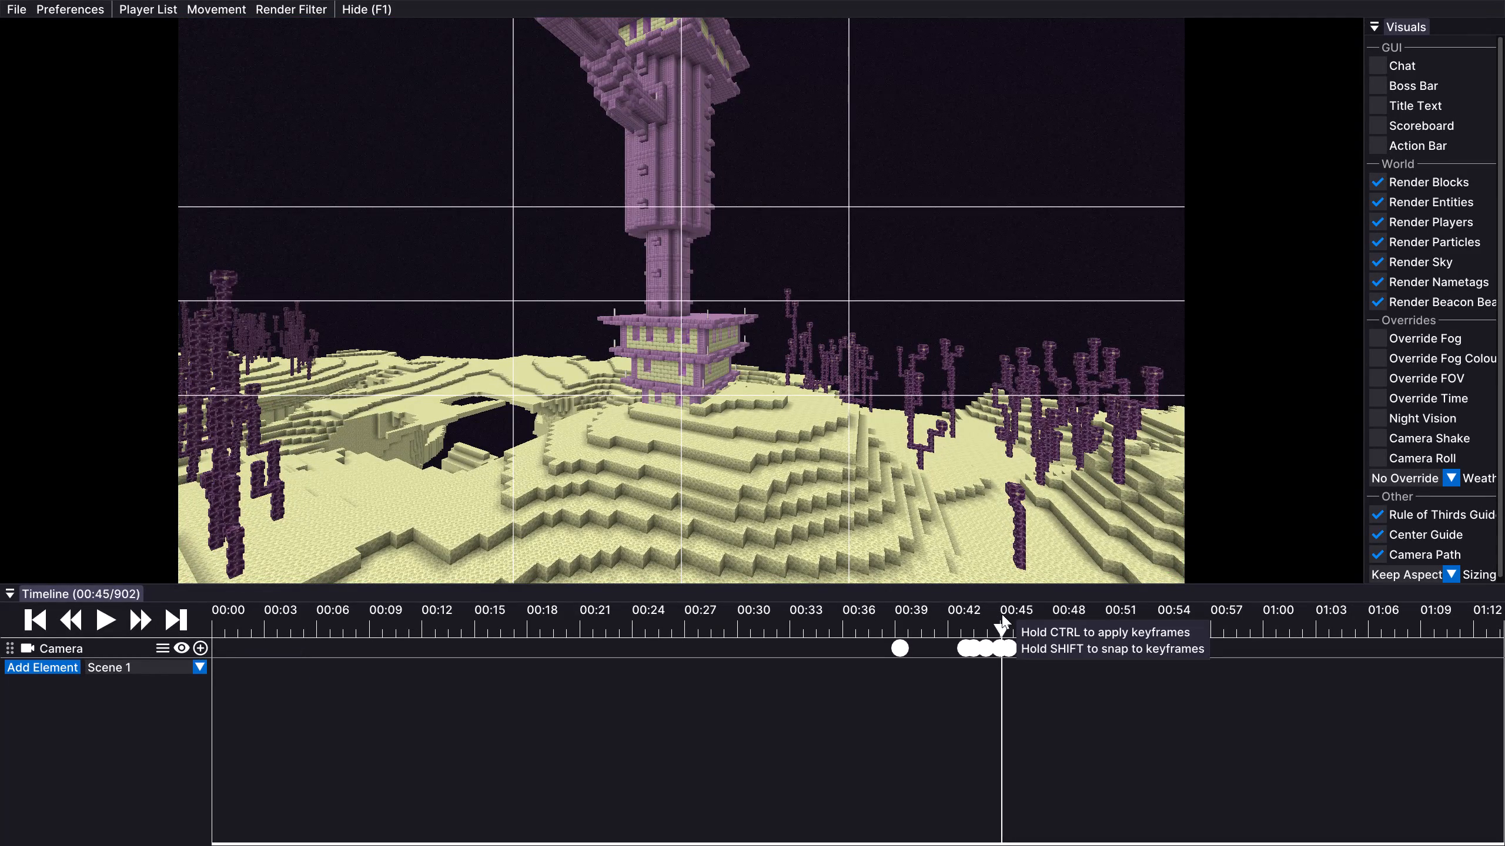
pyautogui.moveTo(1002, 614); pyautogui.dragTo(985, 617)
pyautogui.click(101, 620)
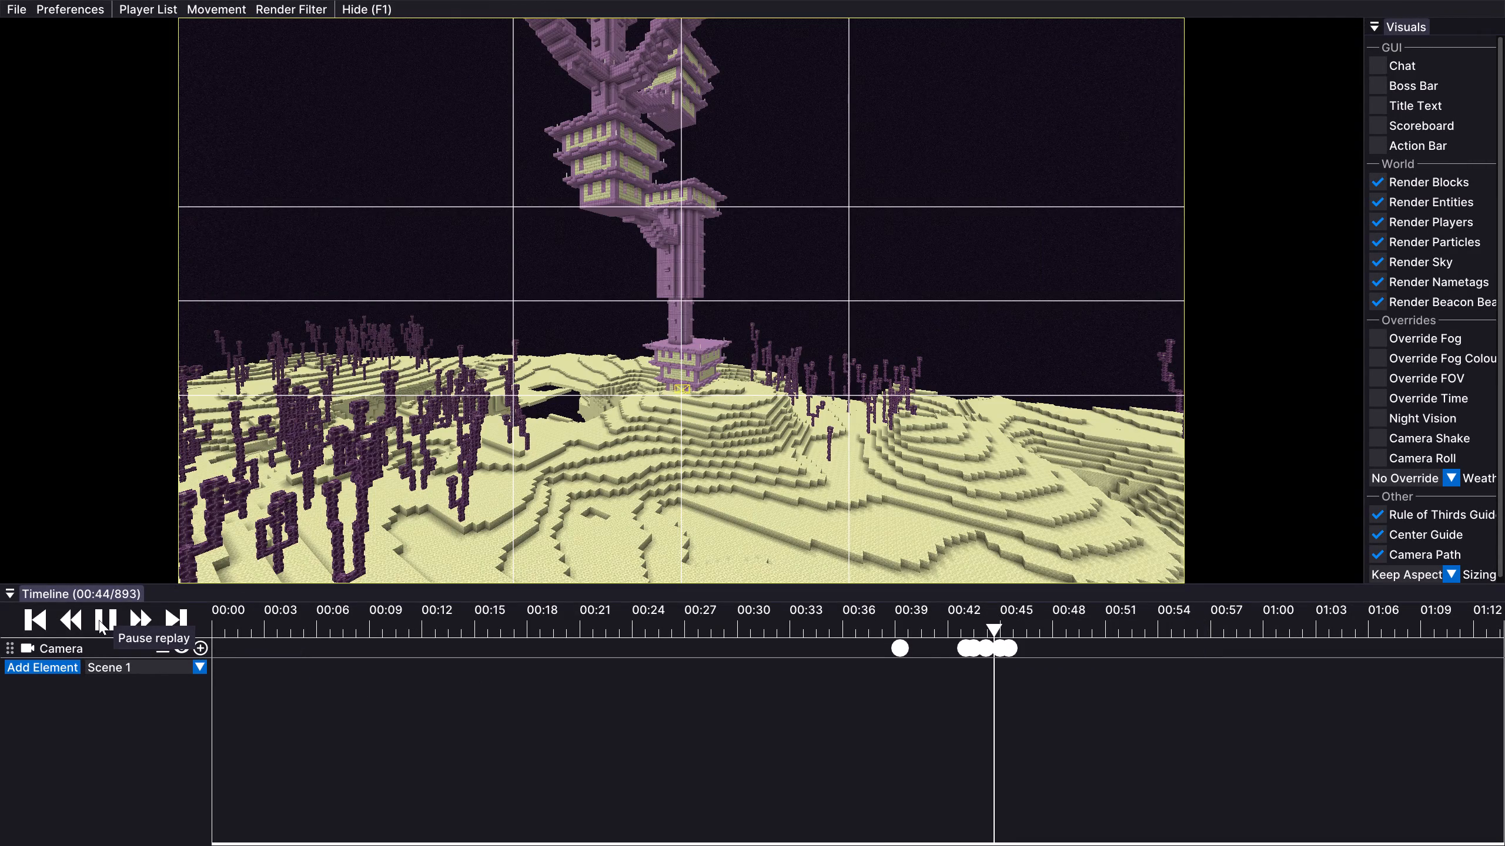
pyautogui.click(98, 619)
pyautogui.click(98, 619)
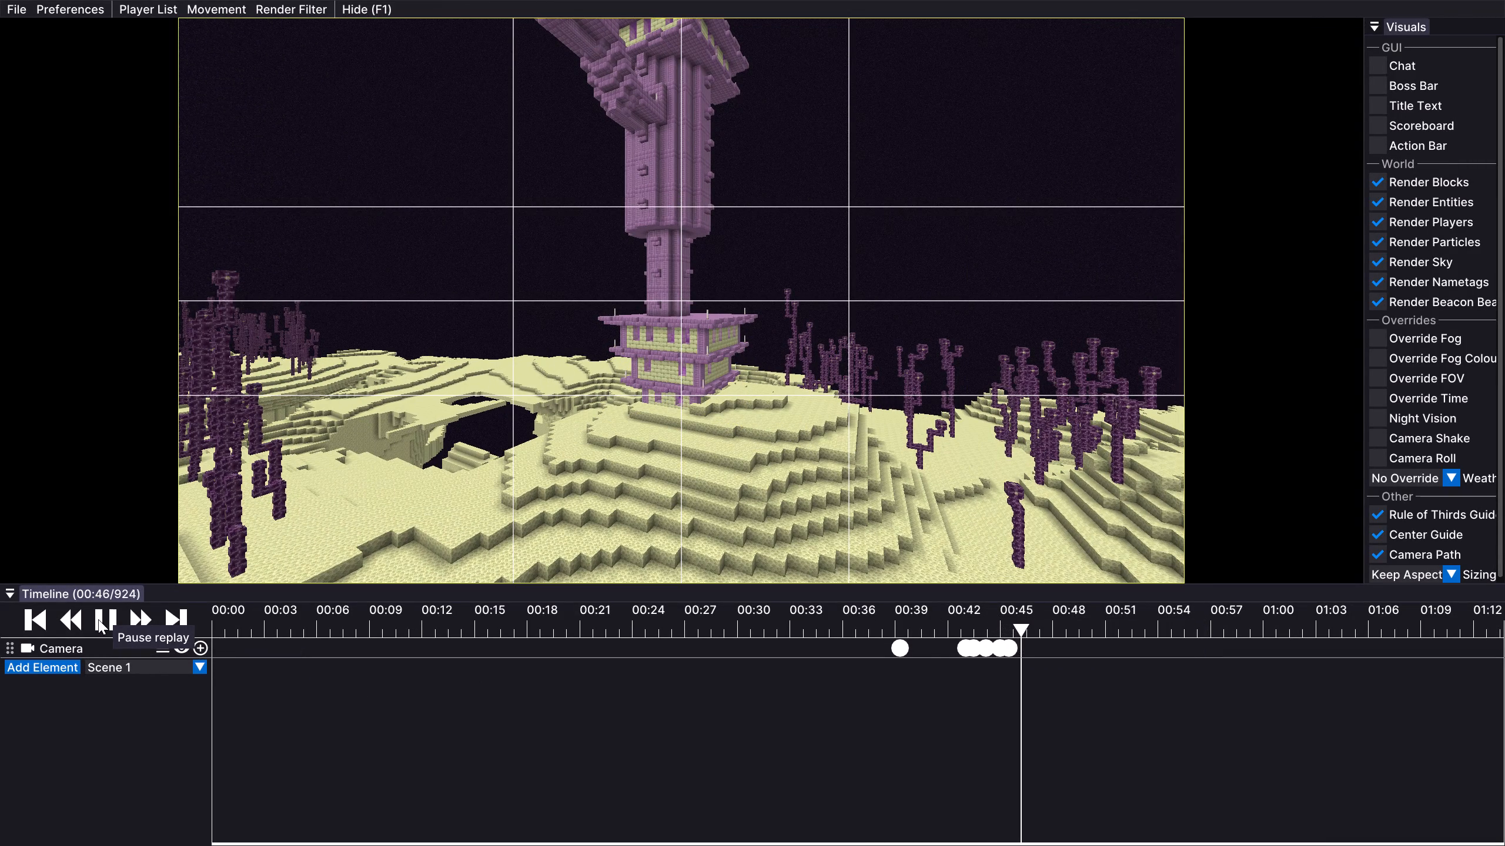
# Stop at 00:46 (tick 934), move the camera slightly closer to the tower's base and add a seventh Camera keyframe.
pyautogui.click(98, 619)
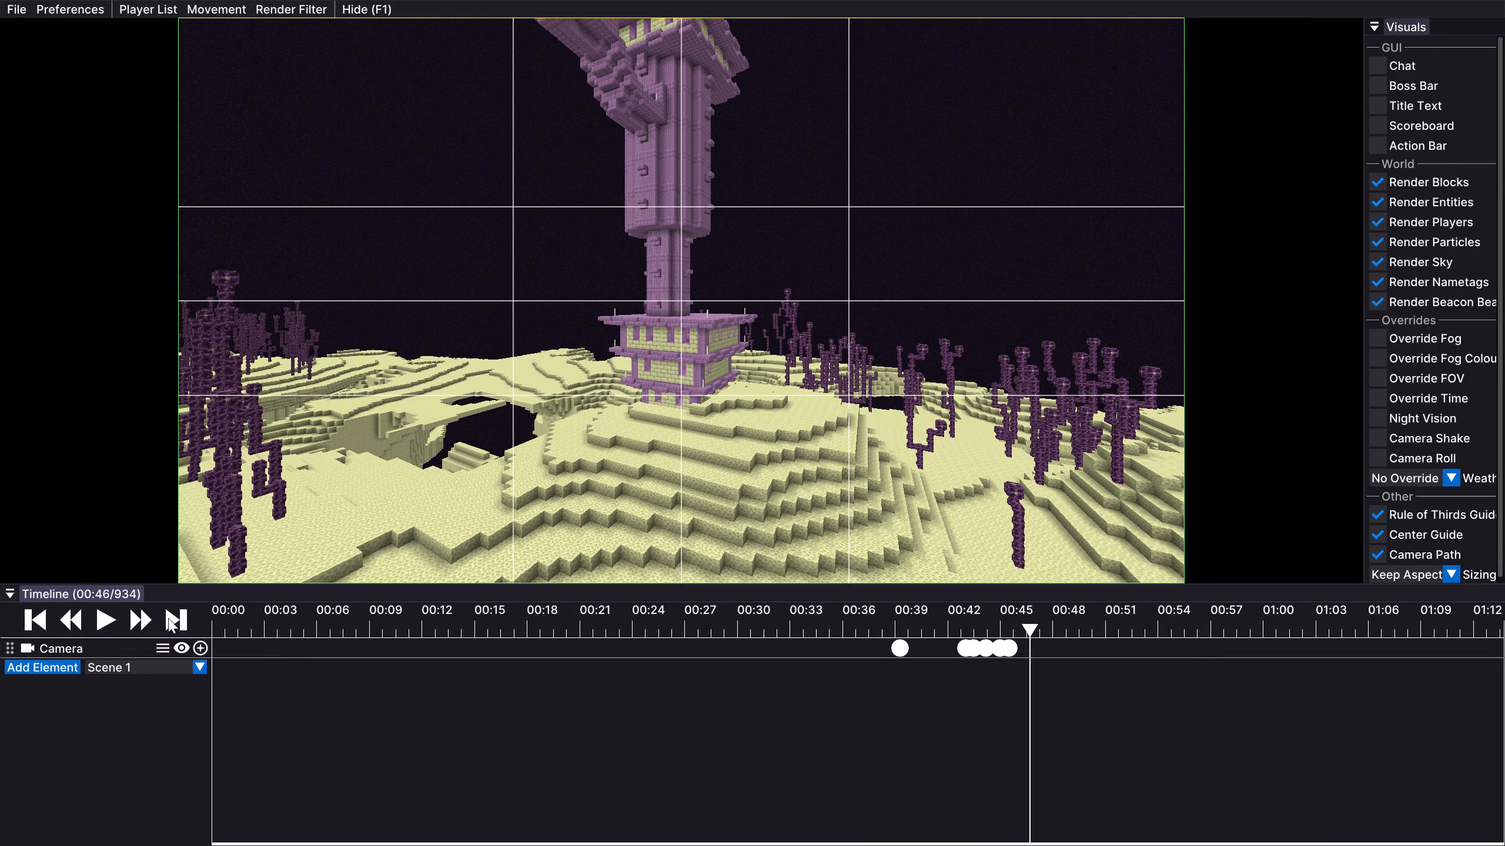
pyautogui.press('Up')
pyautogui.hotkey('ctrl', 'Up')
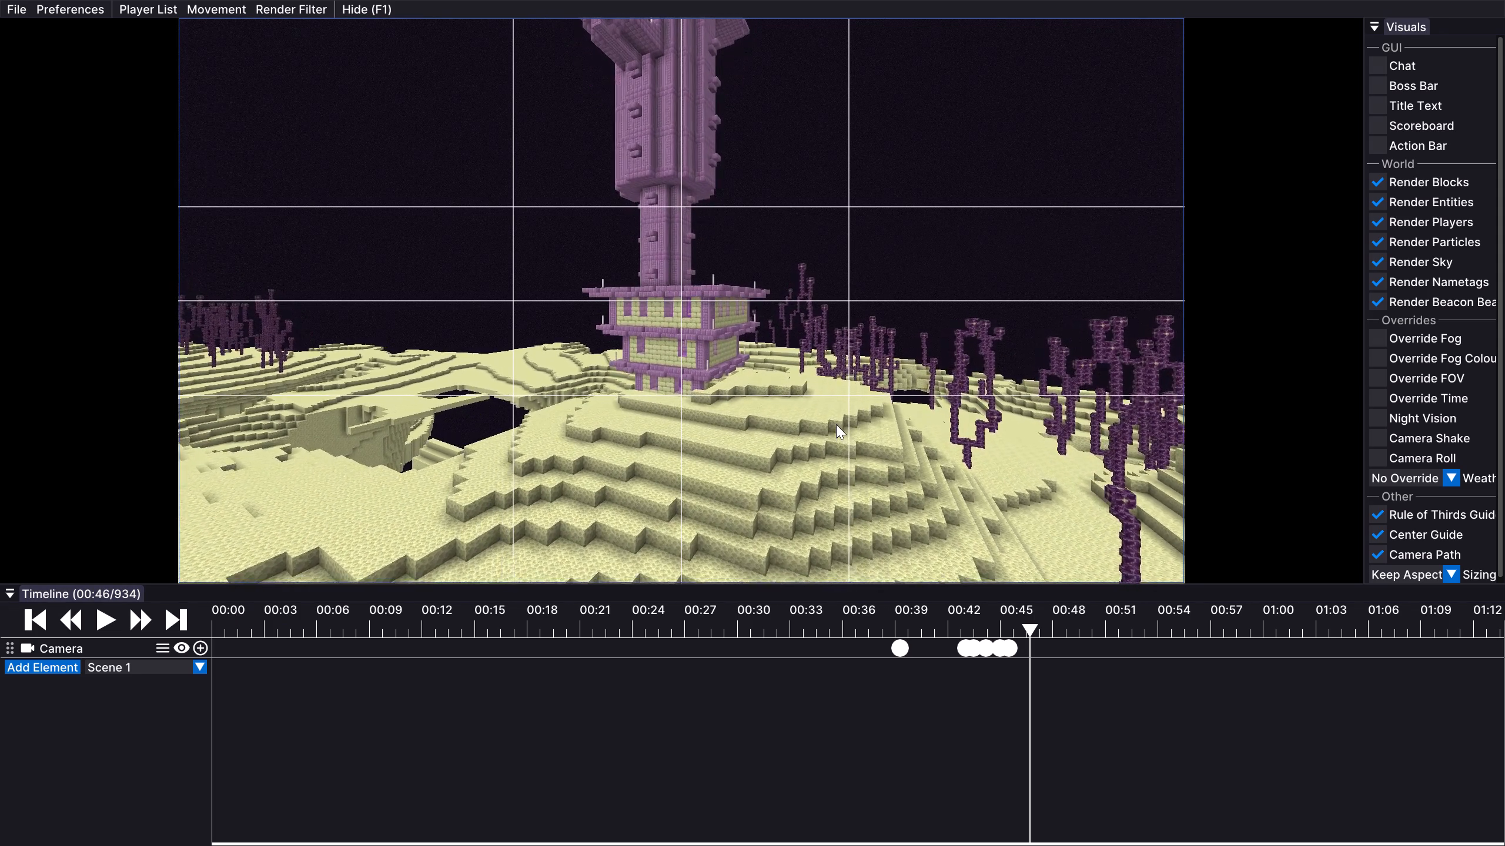
pyautogui.click(195, 646)
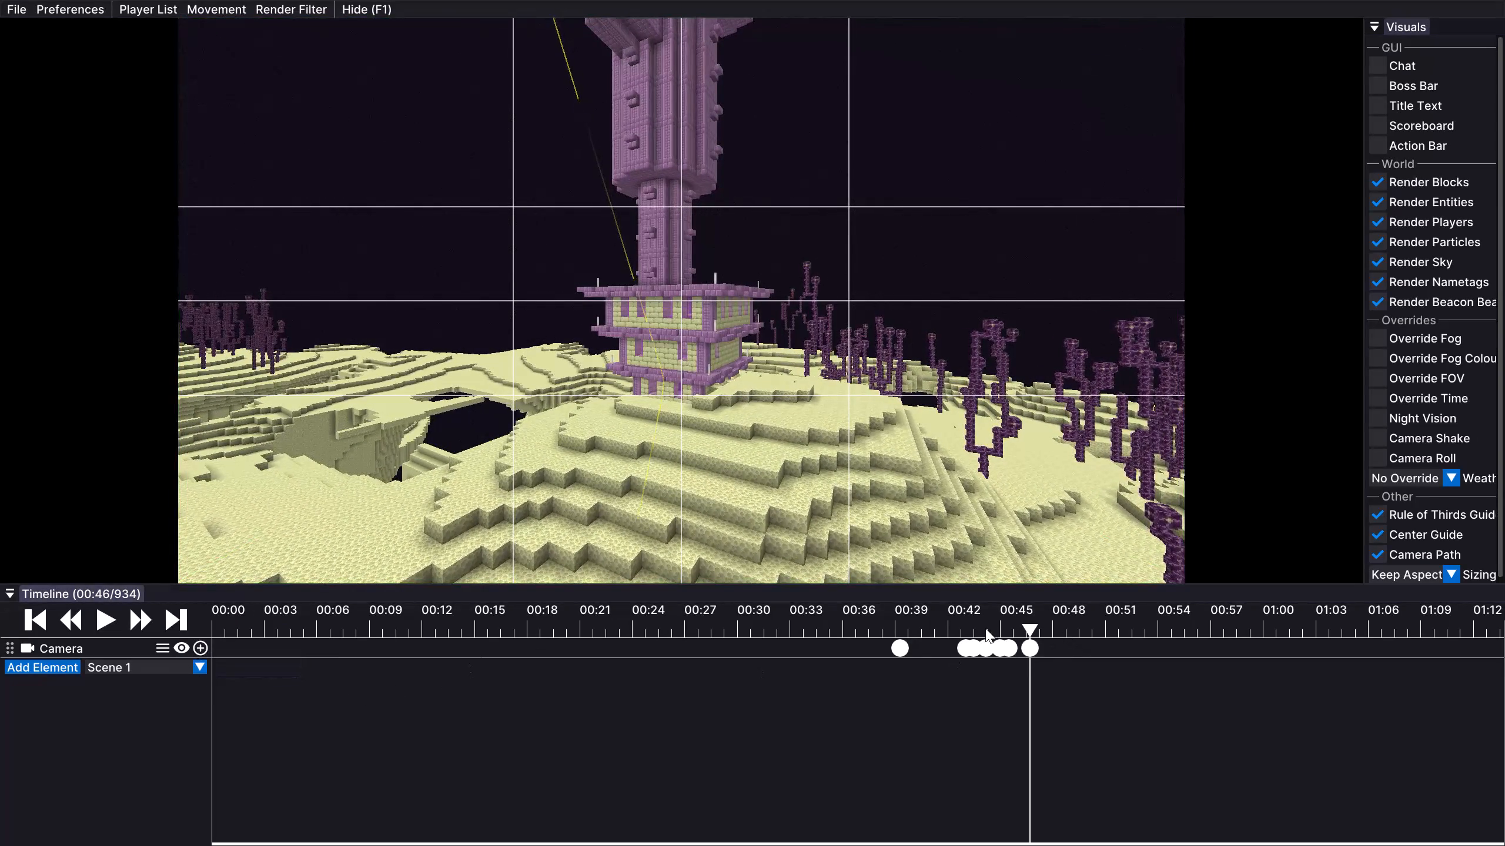
# Play back the end of the shot, and the whole camera path from 00:38, to review it.
pyautogui.click(985, 628)
pyautogui.click(105, 616)
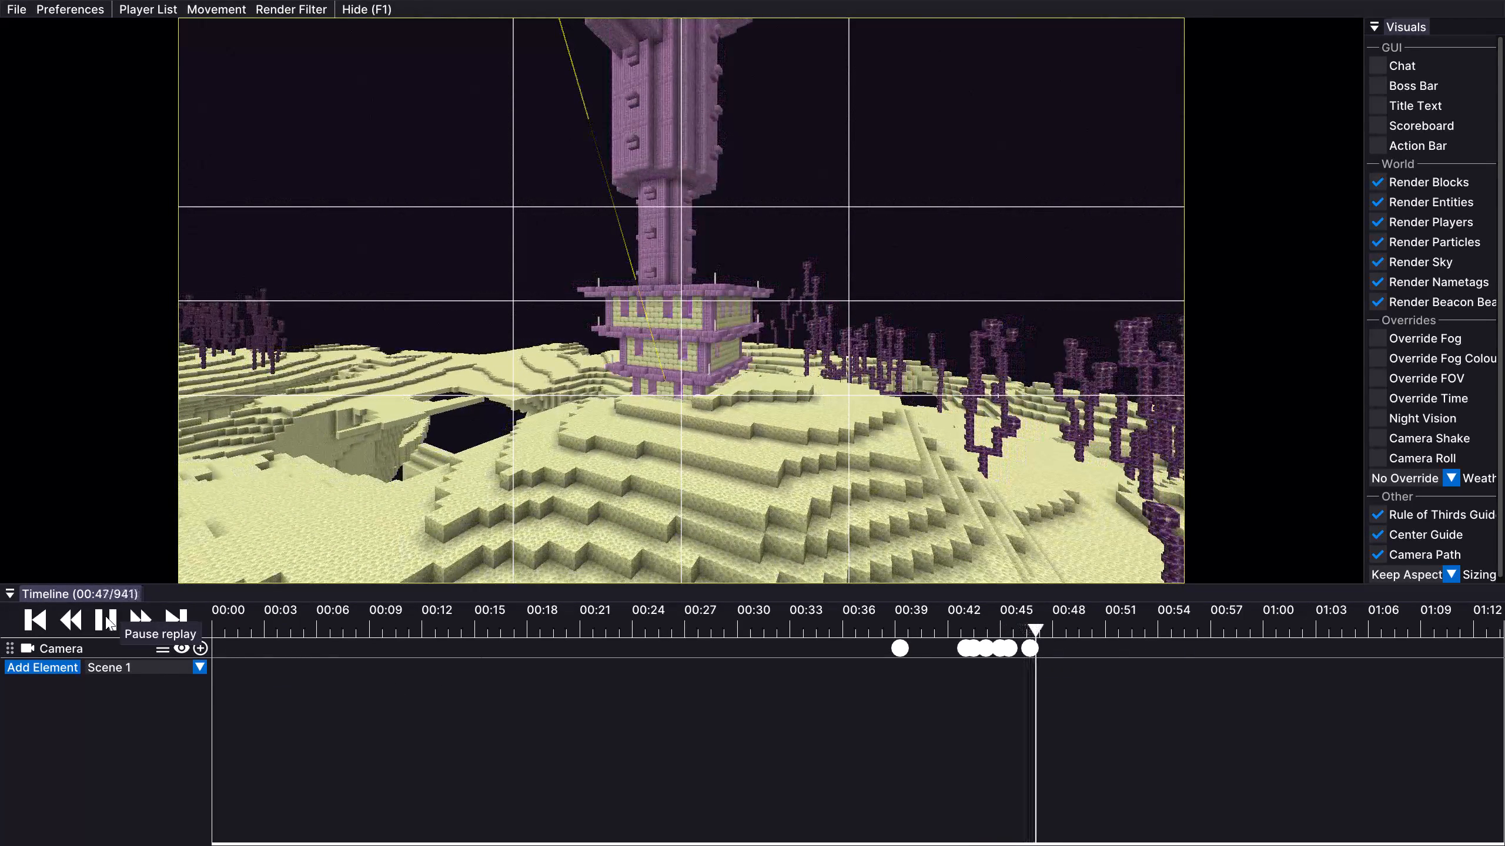
pyautogui.click(105, 616)
pyautogui.click(880, 619)
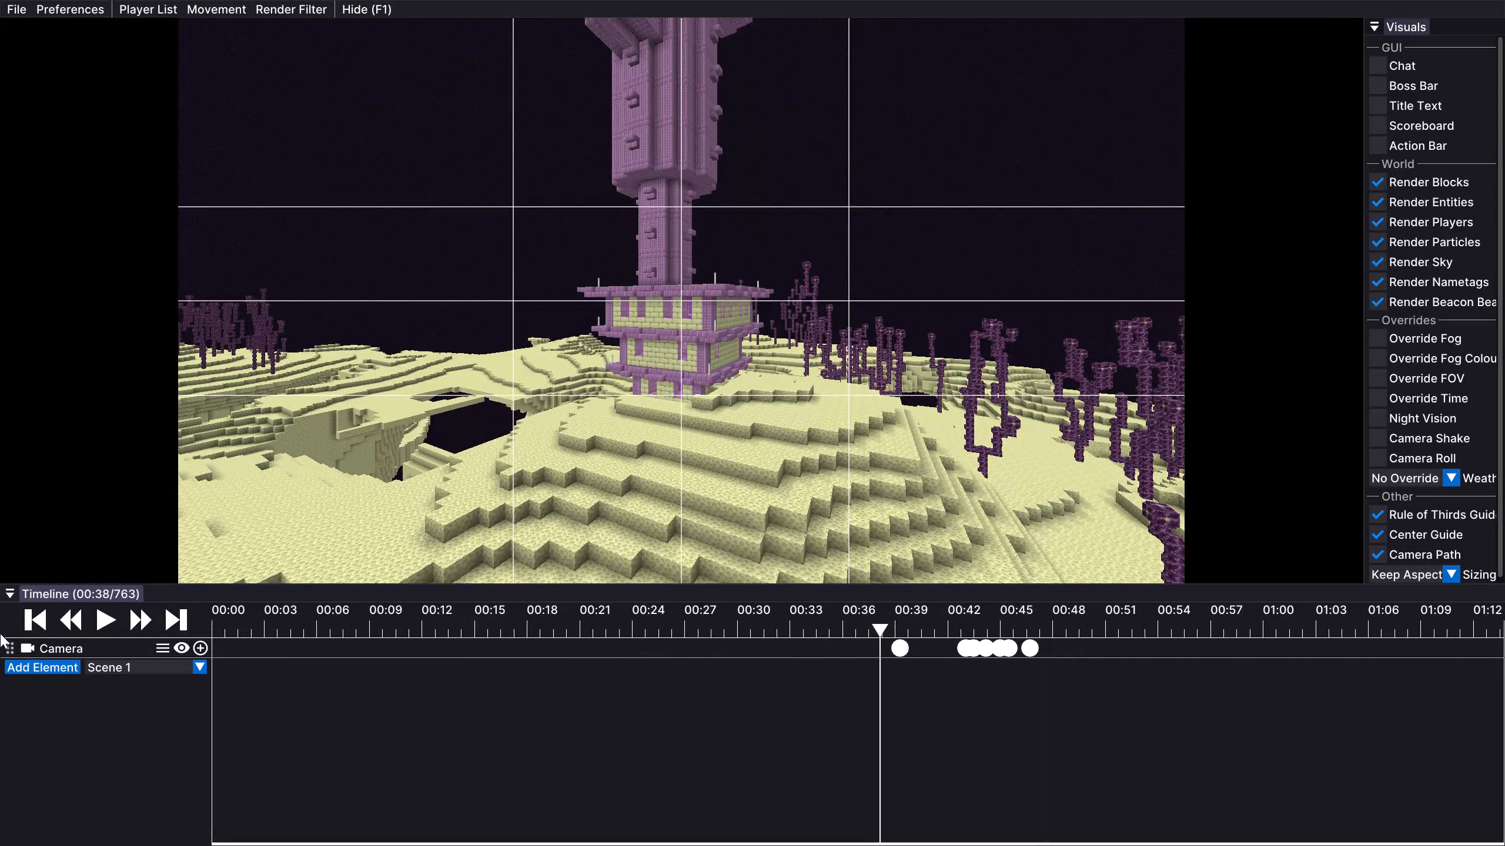
pyautogui.click(104, 625)
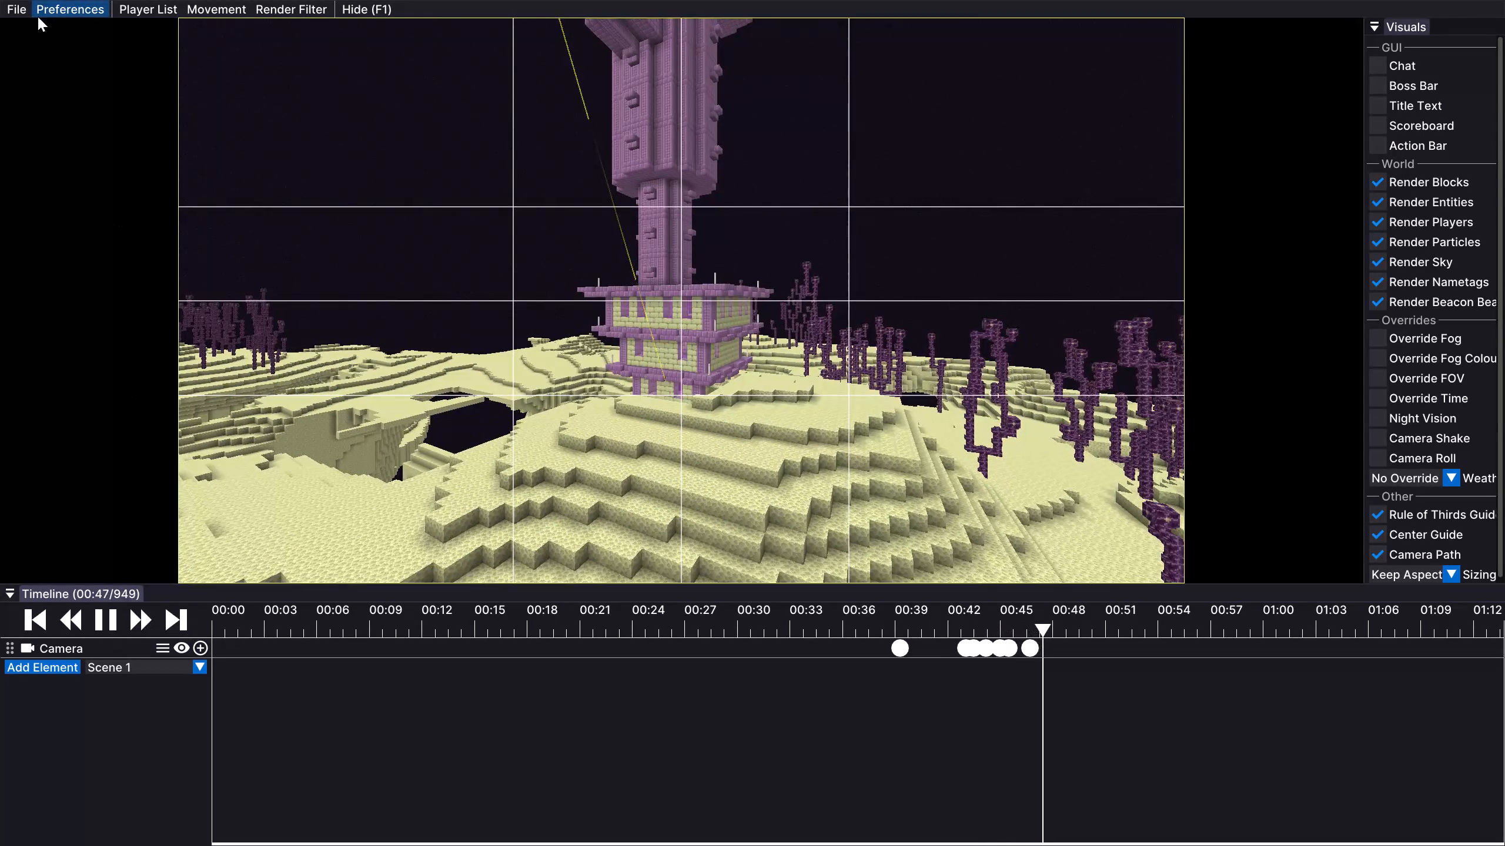
# Export the End city shot as a 1920 × 1080, 60 fps MP4 video with H264 and audio, and dismiss the export report.
pyautogui.click(18, 14)
pyautogui.click(71, 26)
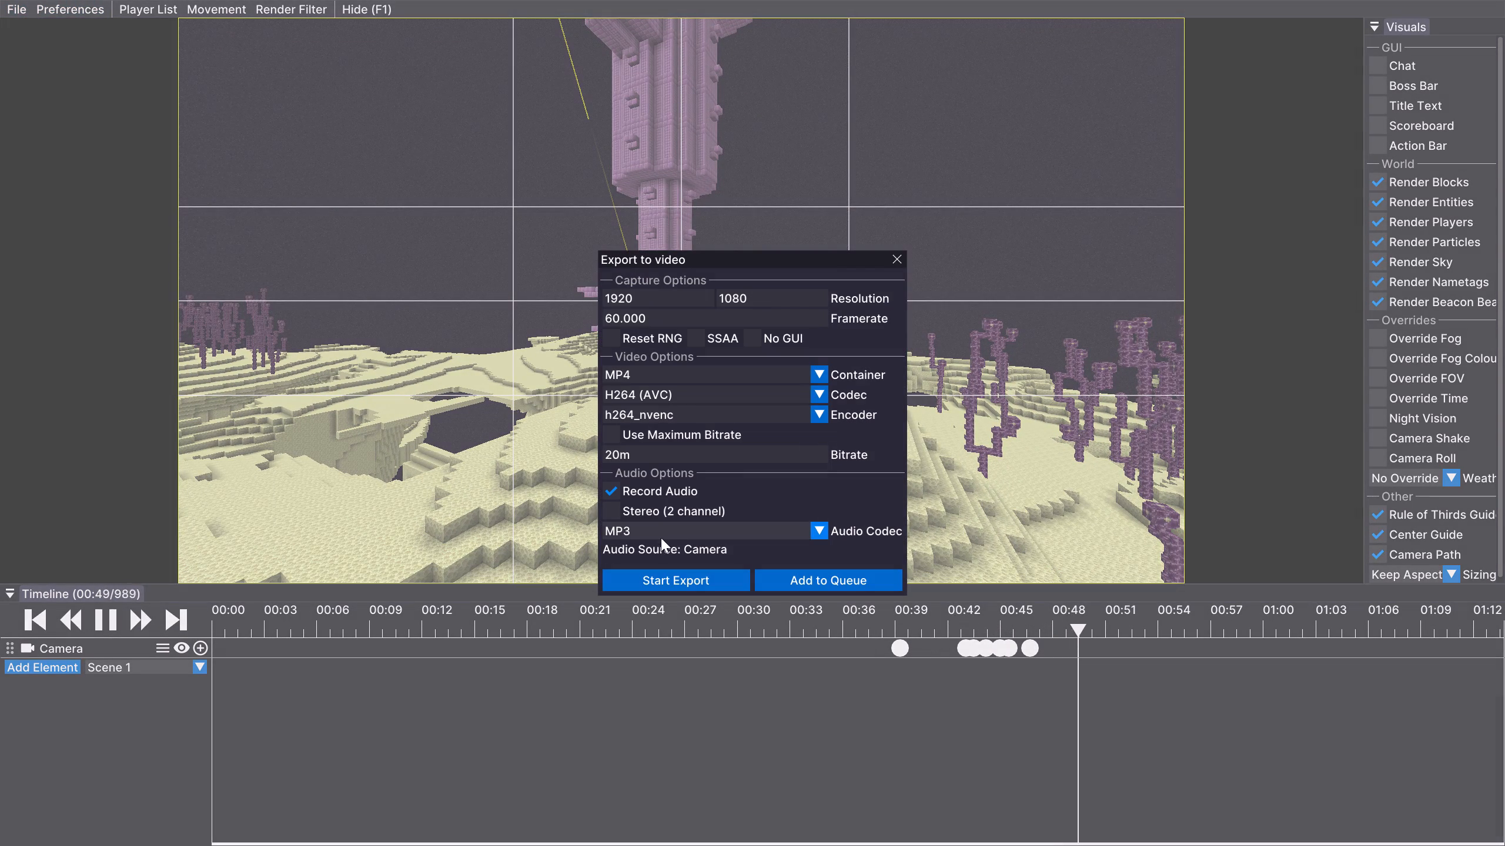
pyautogui.click(671, 572)
pyautogui.moveTo(600, 387); pyautogui.dragTo(607, 395)
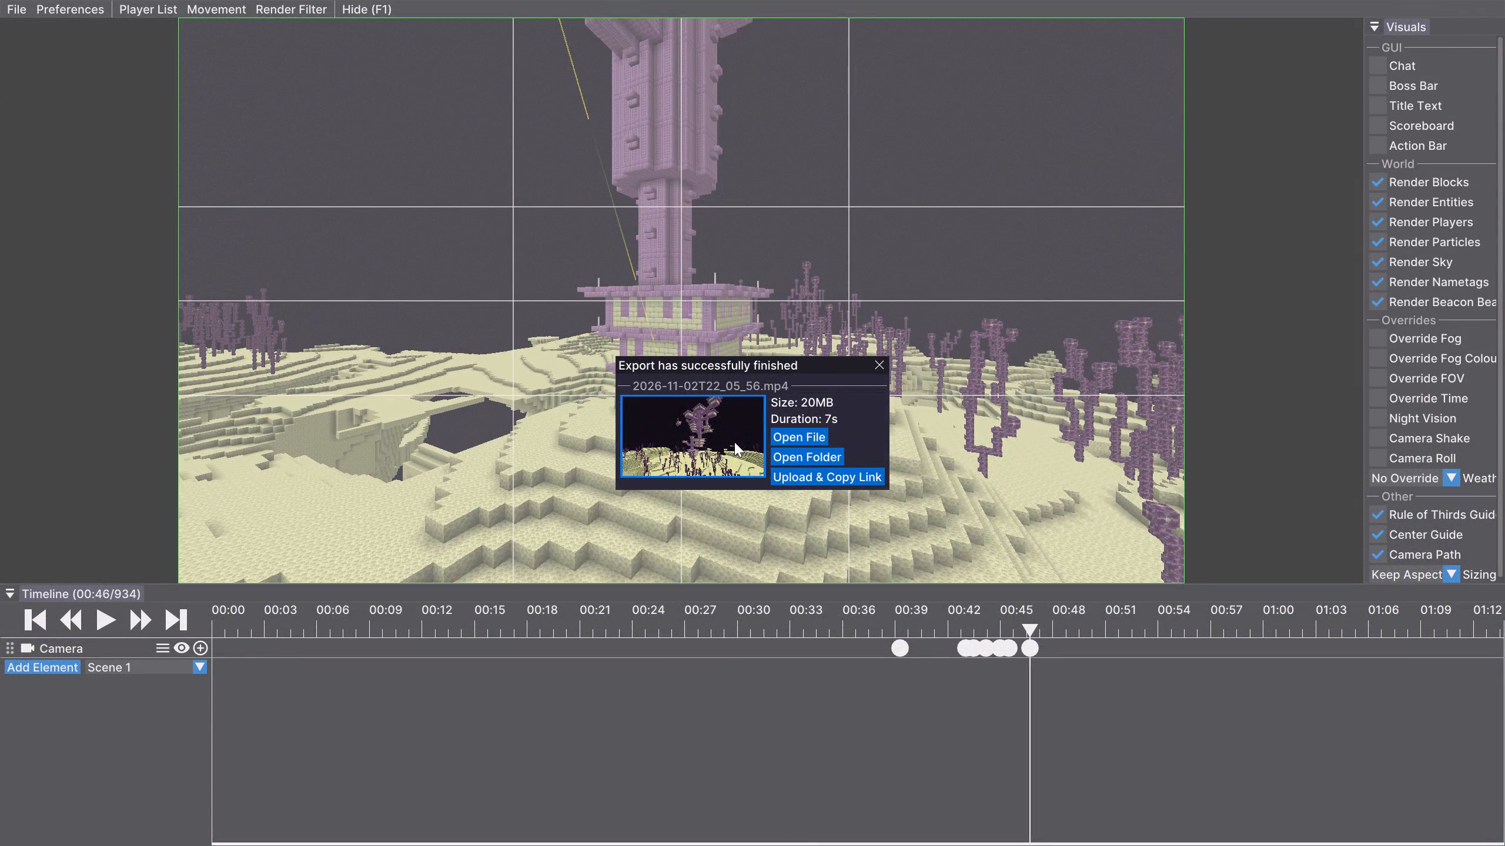
pyautogui.click(882, 375)
pyautogui.click(885, 354)
pyautogui.click(881, 362)
# Leave the replay and return to the list of saved replays.
pyautogui.press('Escape')
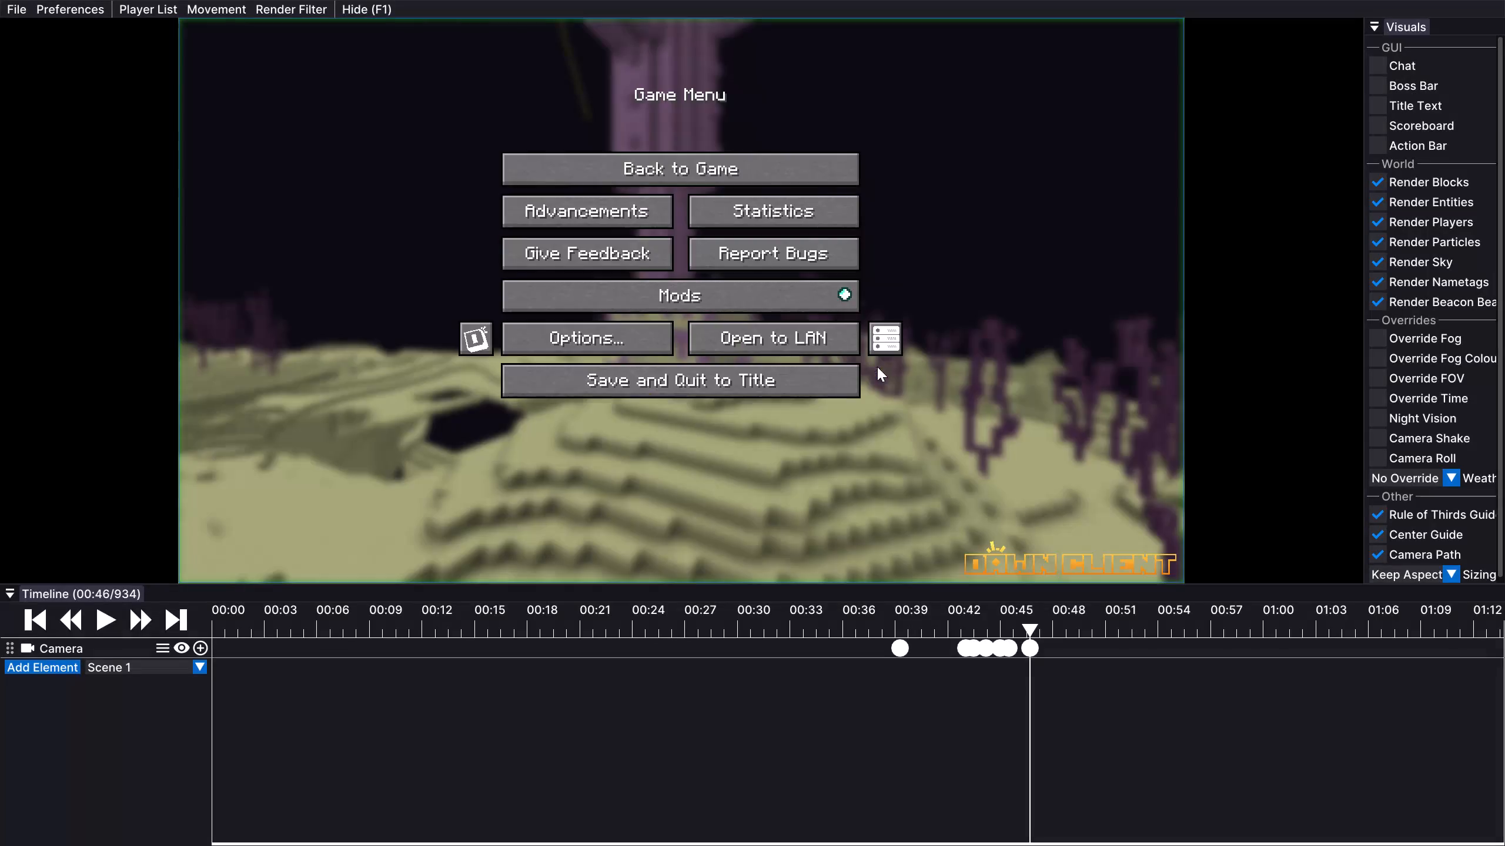
pyautogui.click(828, 388)
pyautogui.click(1394, 74)
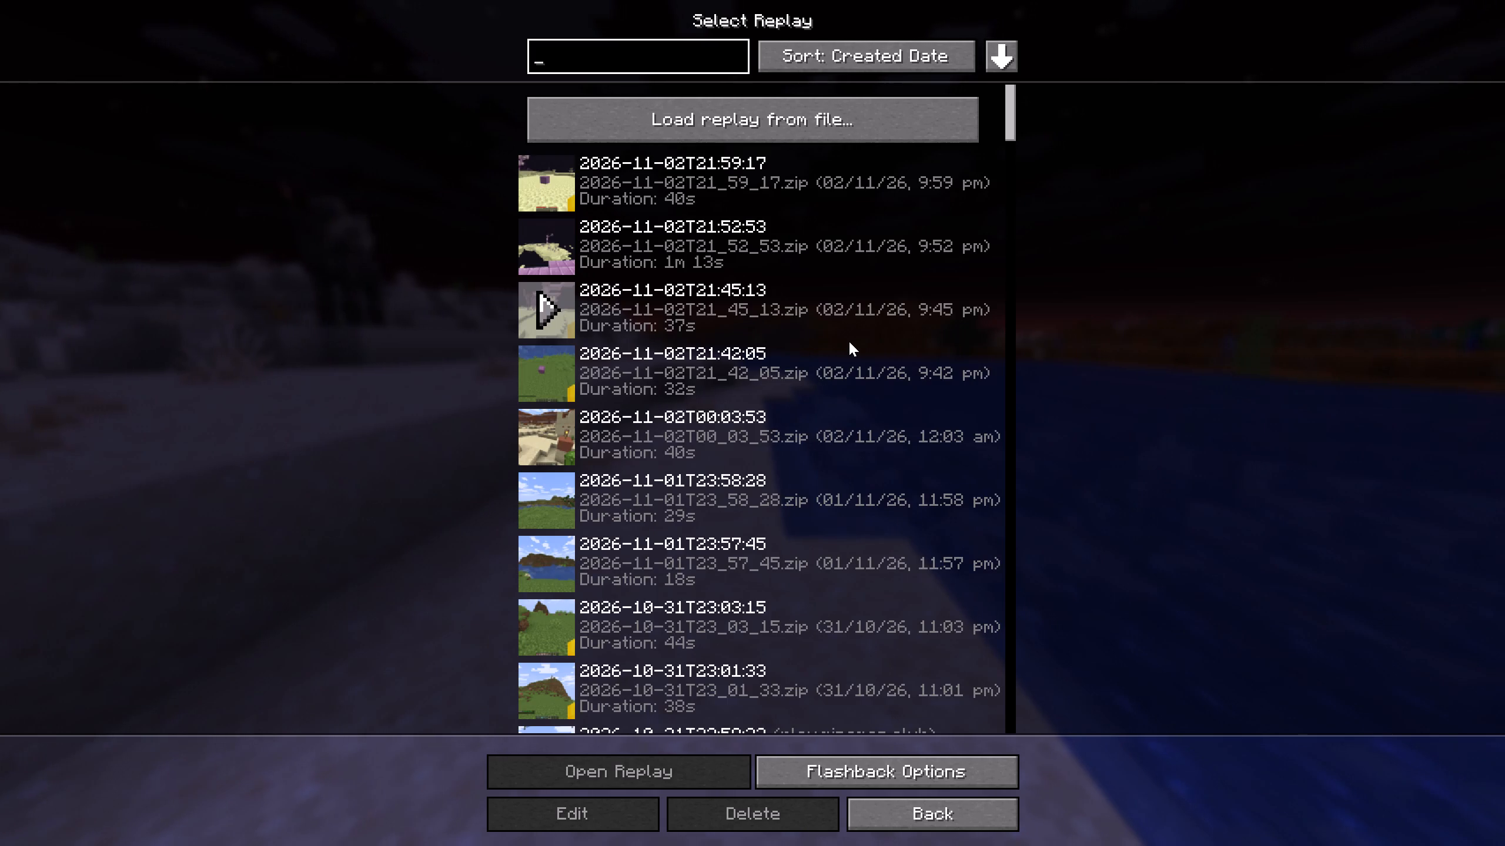
# Open the saved replay 2026-11-02T21:59:17.
pyautogui.doubleClick(898, 180)
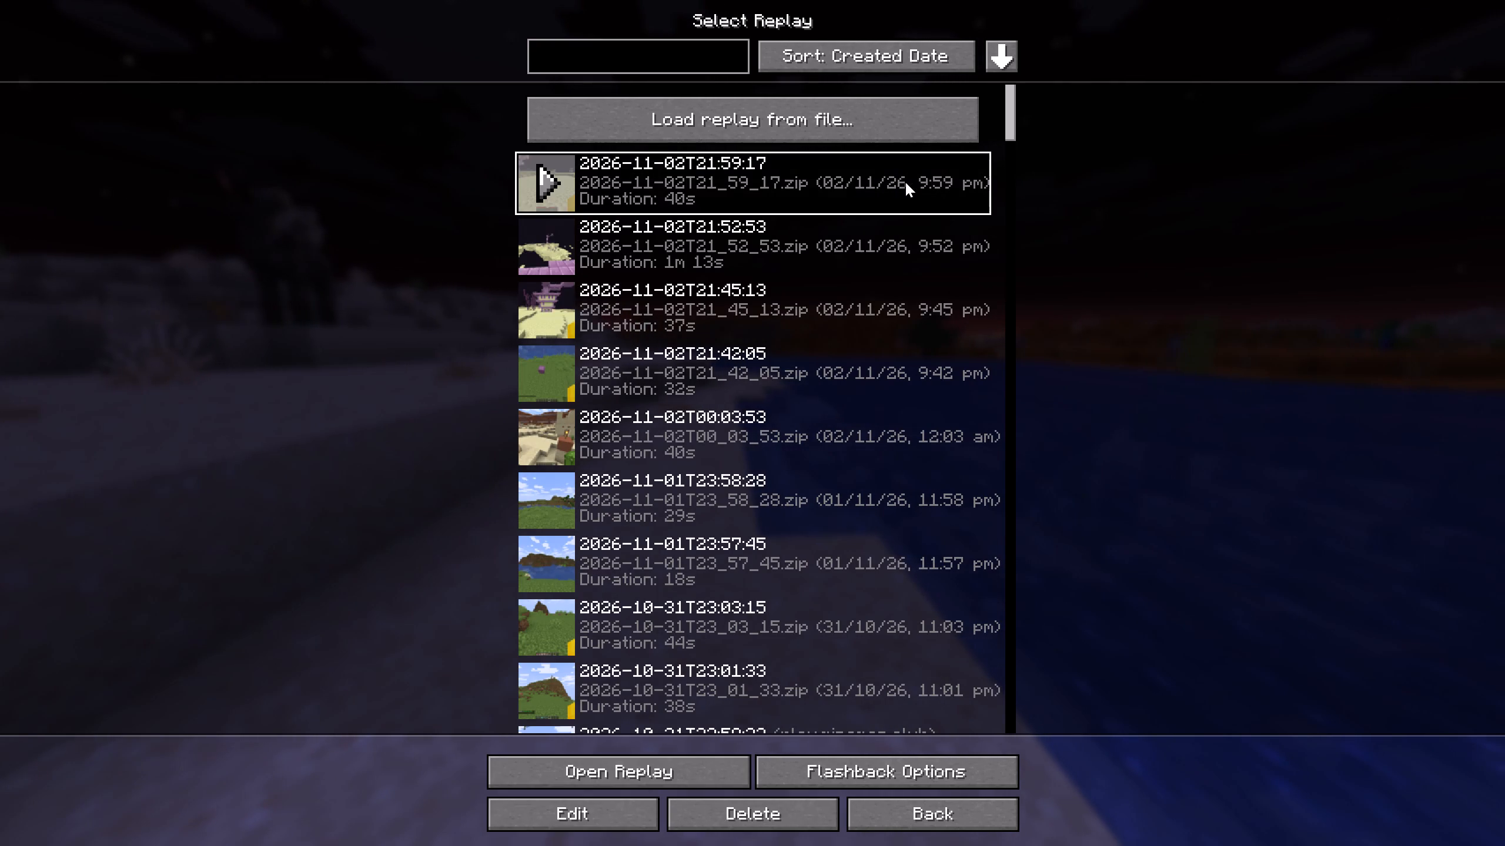
# Turn on the rule of thirds and center guides and add a Camera track to the timeline.
pyautogui.click(1466, 529)
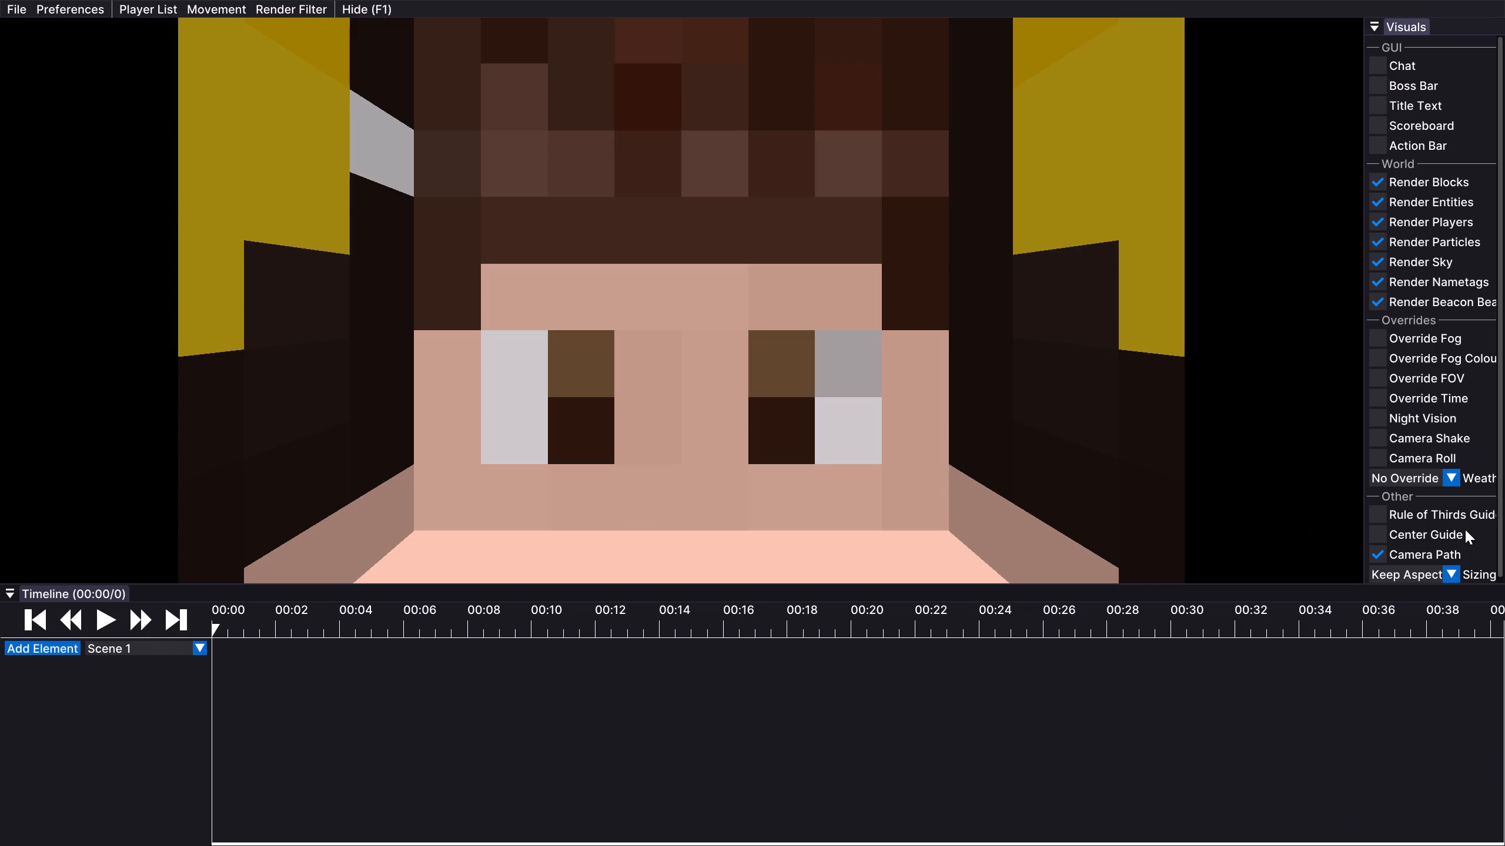
pyautogui.click(1460, 522)
pyautogui.click(1446, 534)
pyautogui.click(37, 651)
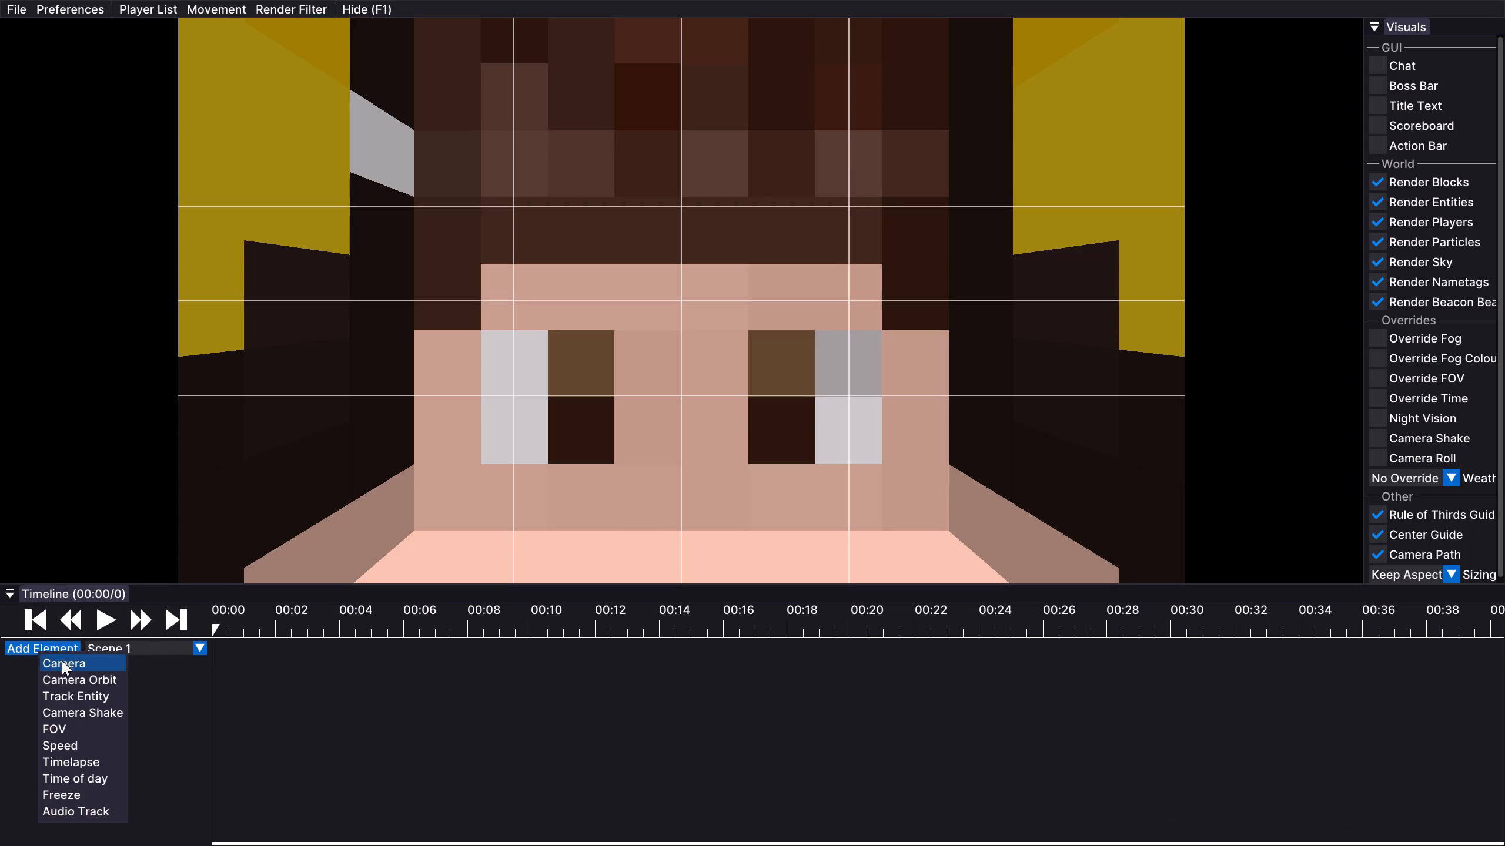
pyautogui.click(62, 660)
# Go to 00:22 (tick 447) and fly the camera around the End islands to locate the shulker and player.
pyautogui.press('Up')
pyautogui.press('Down')
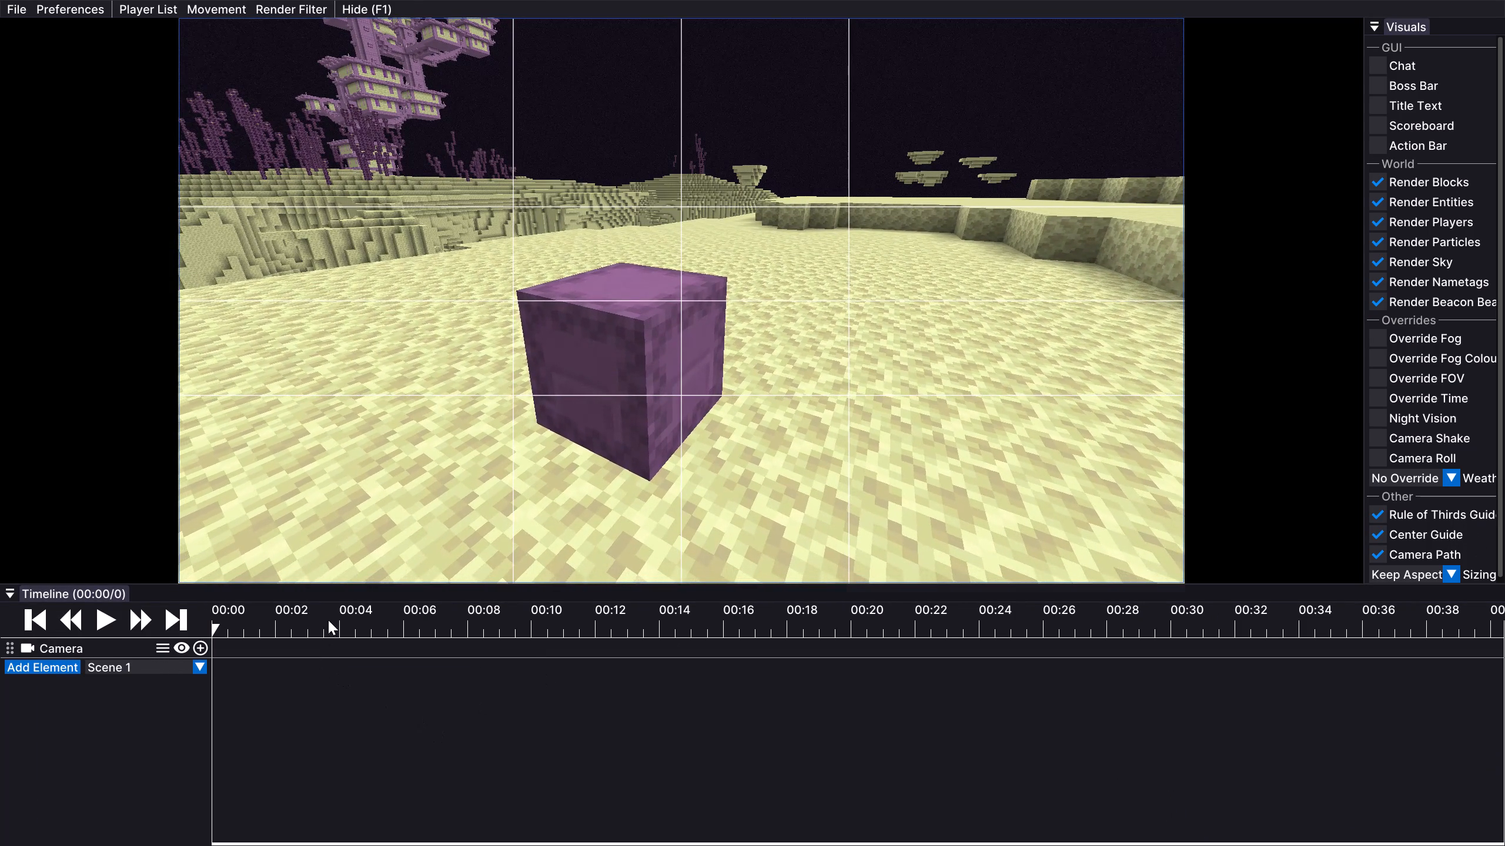
pyautogui.click(328, 620)
pyautogui.moveTo(328, 620); pyautogui.dragTo(927, 612)
pyautogui.press('Left')
pyautogui.moveTo(703, 439); pyautogui.dragTo(751, 423)
pyautogui.press('Up')
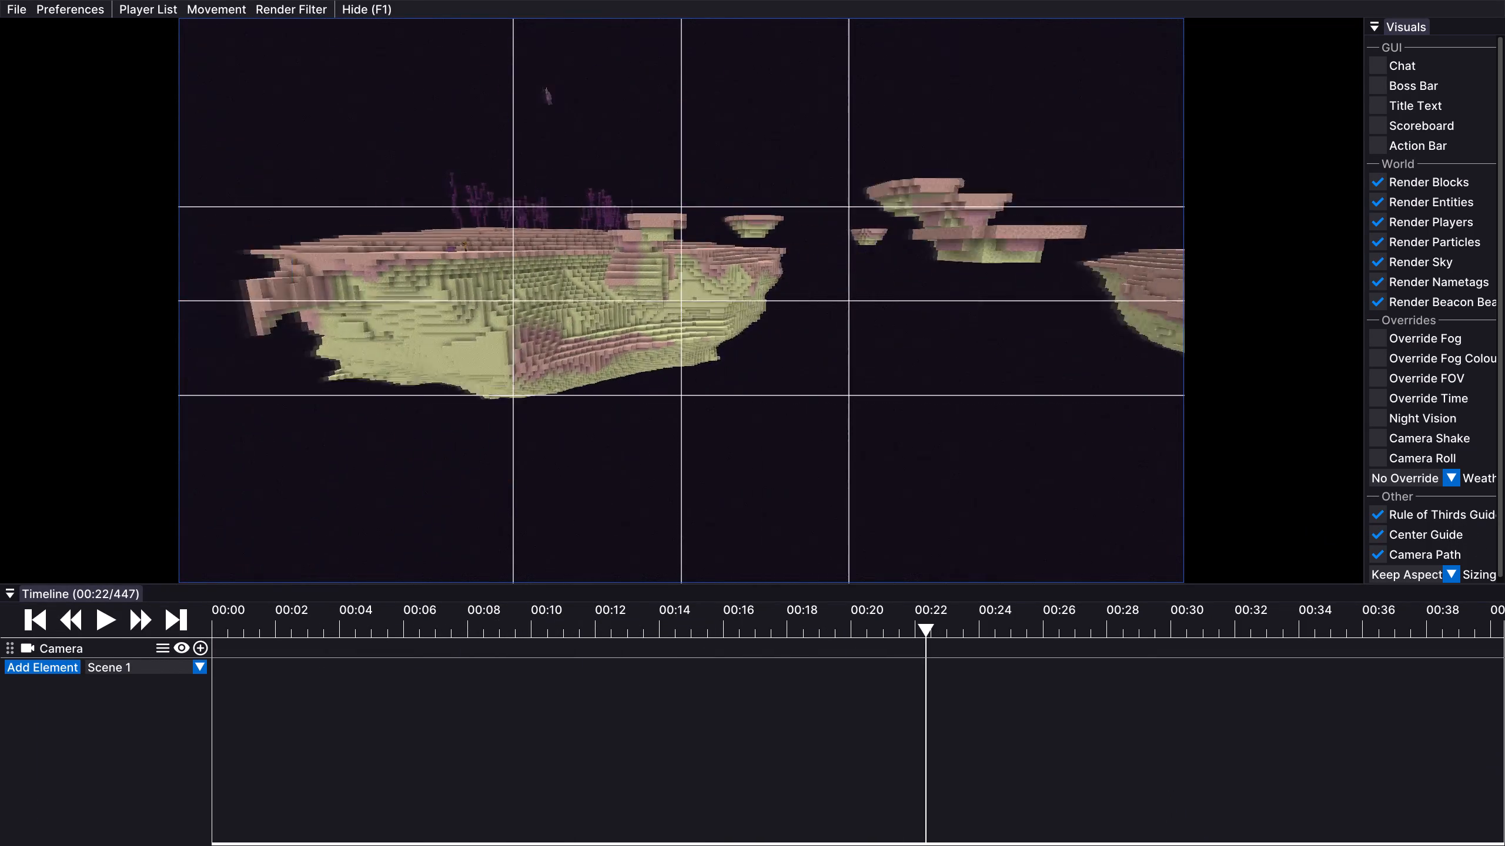
pyautogui.moveTo(751, 423); pyautogui.dragTo(752, 423)
pyautogui.press('0')
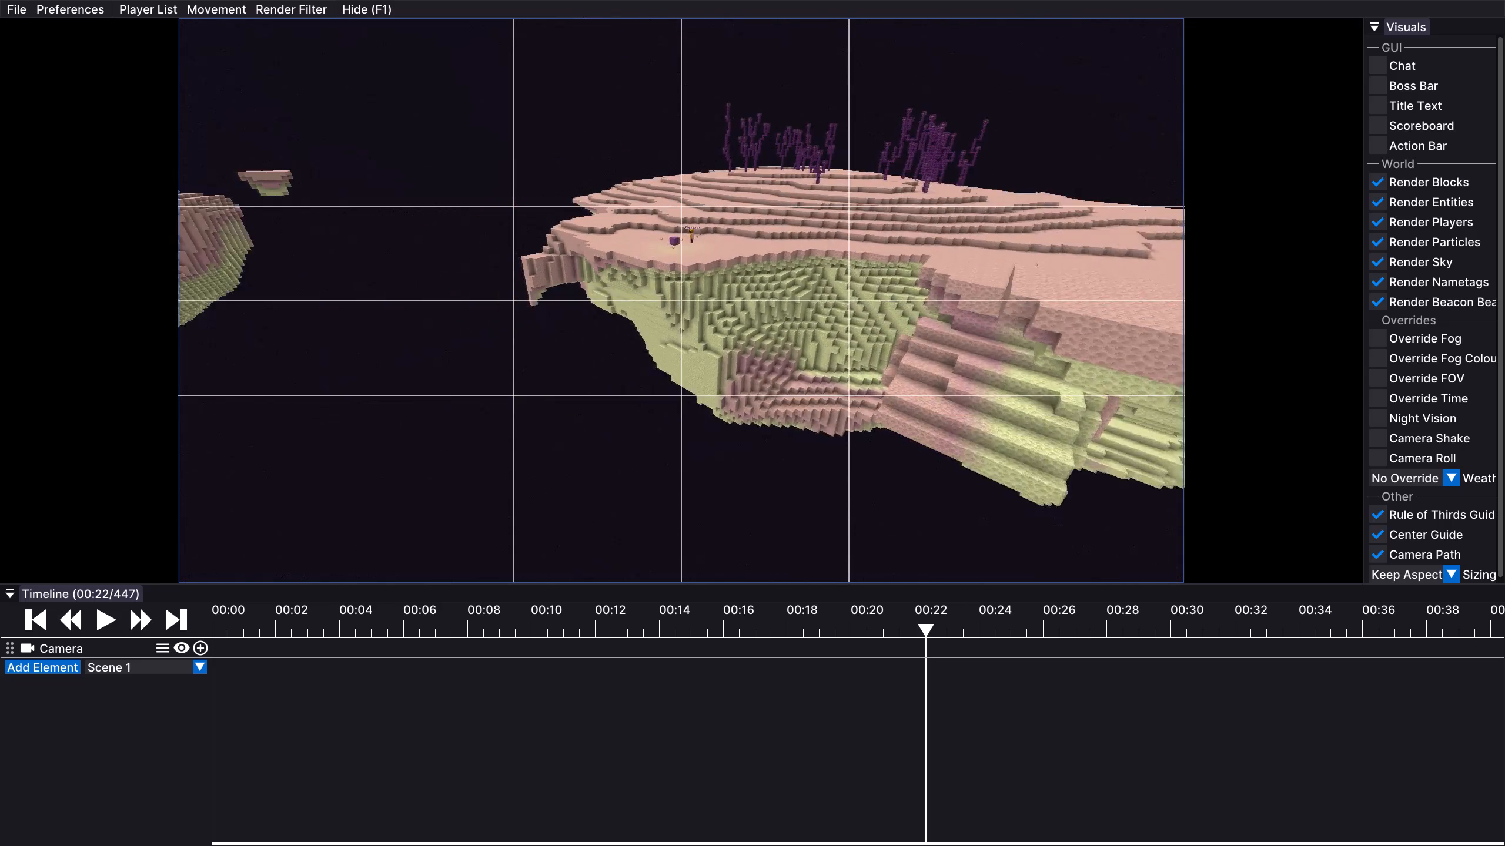
pyautogui.moveTo(752, 423); pyautogui.dragTo(752, 423)
# Scrub to 00:28 (tick 573) and bring the camera down close to the shulker and the player.
pyautogui.moveTo(934, 634); pyautogui.dragTo(1151, 633)
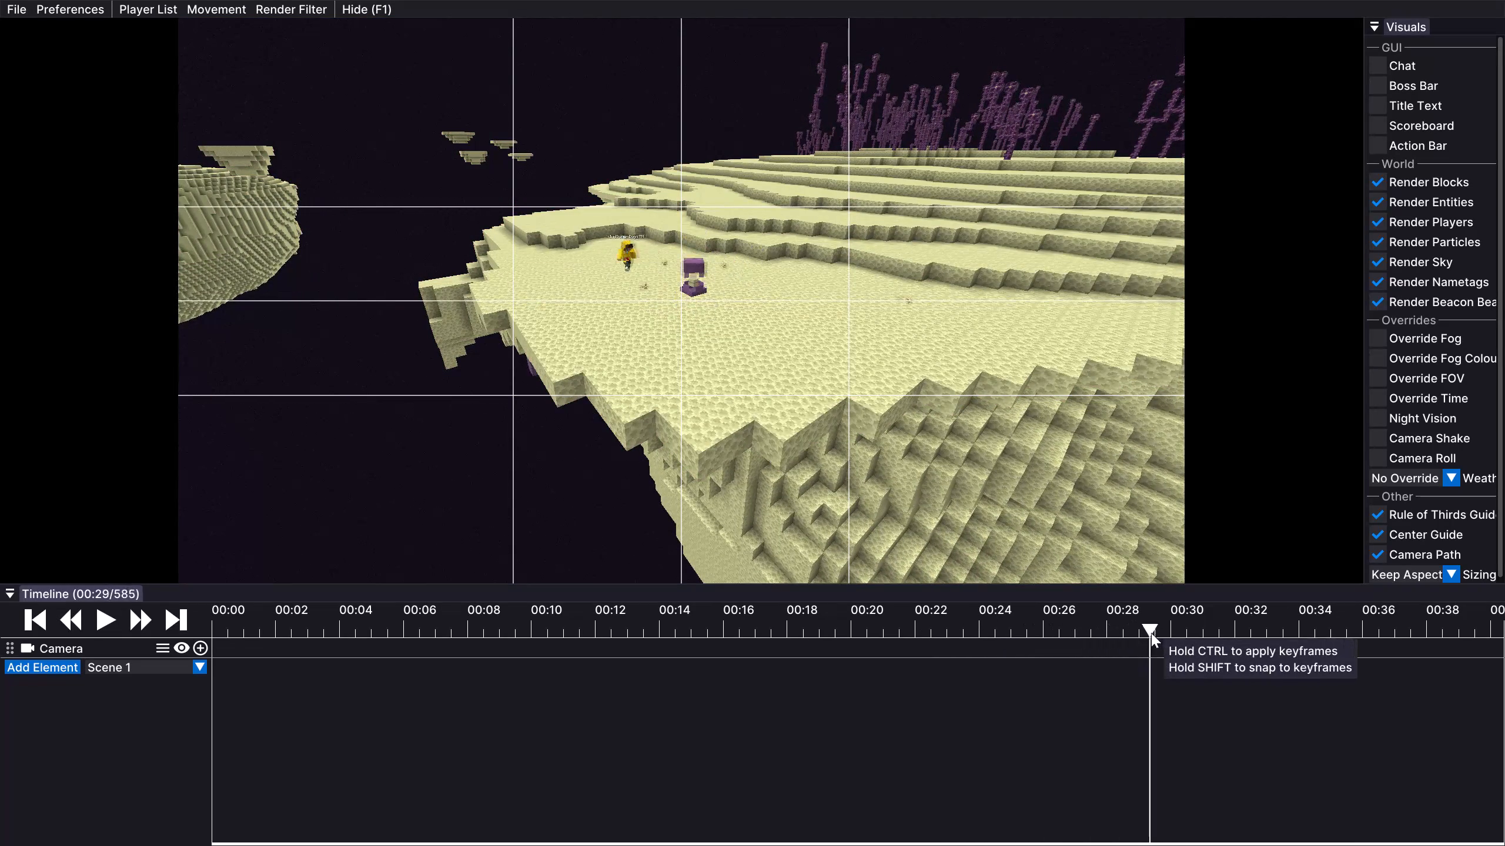
pyautogui.moveTo(1151, 633); pyautogui.dragTo(1128, 640)
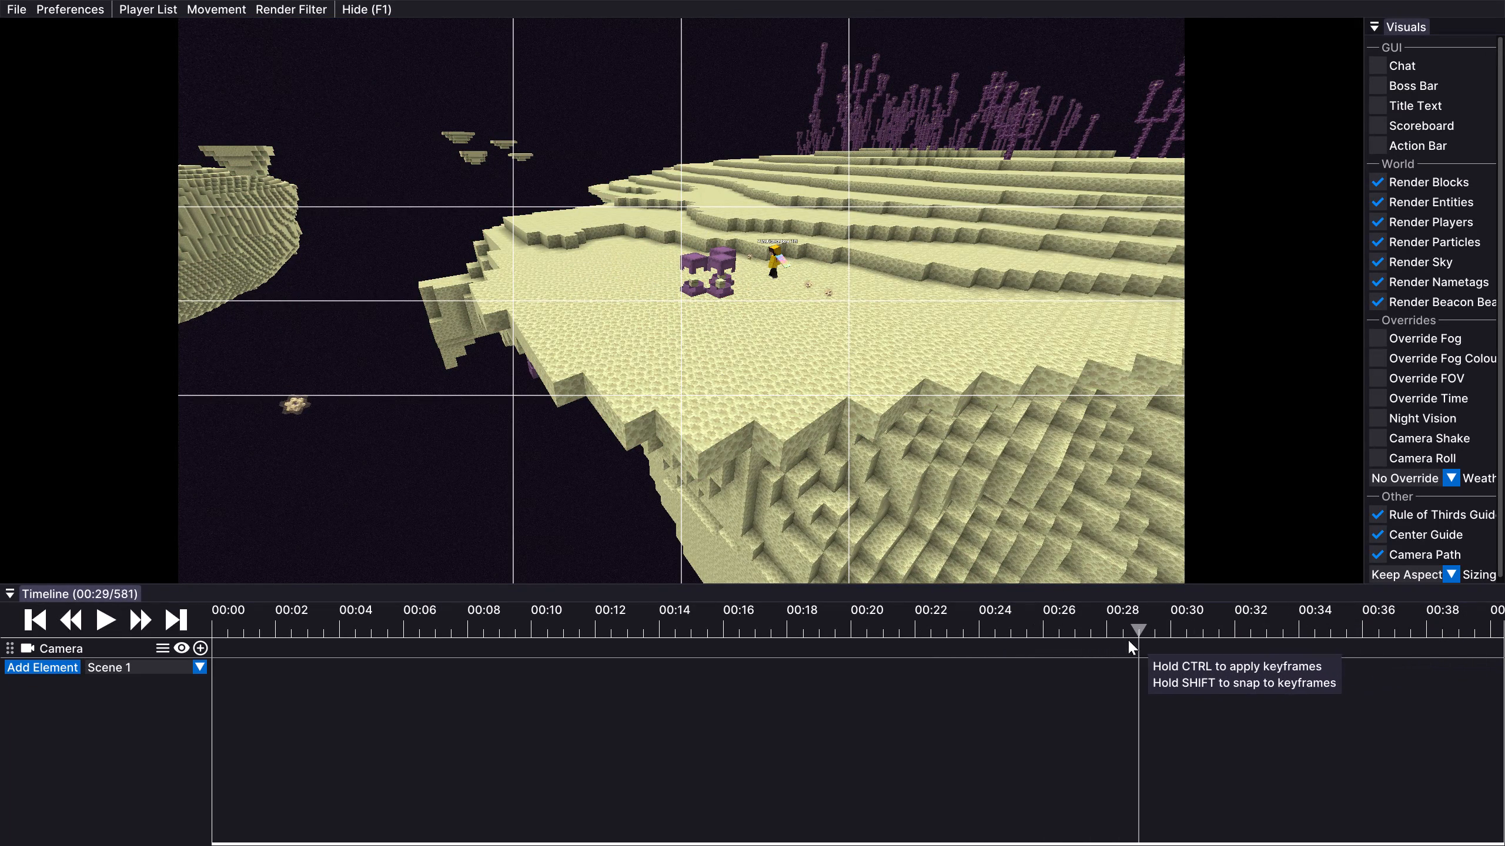
pyautogui.moveTo(1128, 640); pyautogui.dragTo(1127, 640)
pyautogui.press('Up')
pyautogui.hotkey('ctrl', 'Left')
pyautogui.moveTo(667, 393); pyautogui.dragTo(752, 423)
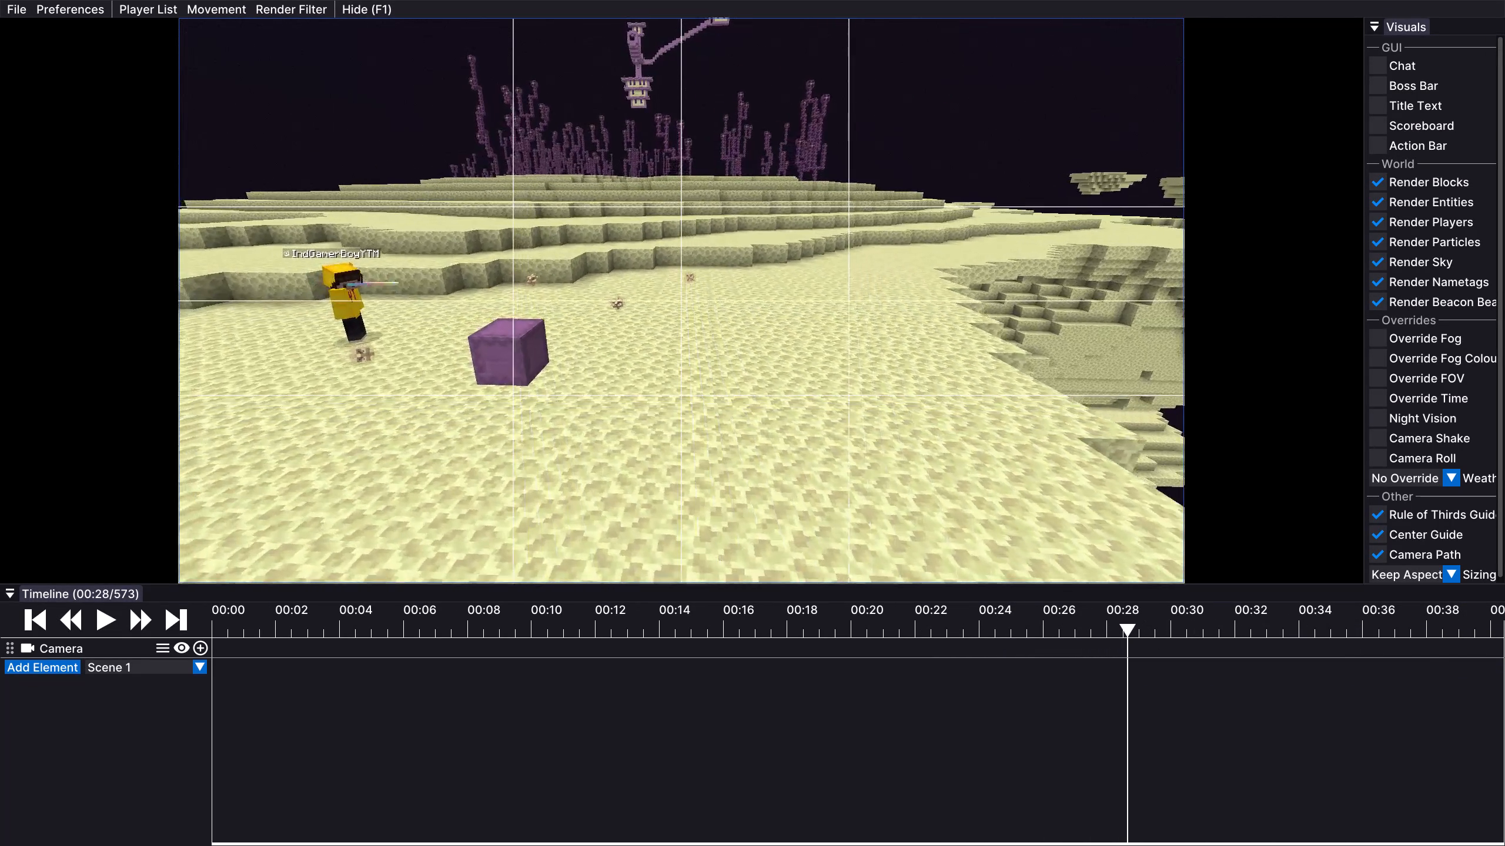
pyautogui.moveTo(752, 423); pyautogui.dragTo(752, 422)
# Reframe the shulker and the player at 00:28, moving from ground level to a raised view looking down on the island.
pyautogui.press('Left')
pyautogui.press('Left')
pyautogui.press('Left')
pyautogui.press('Left')
pyautogui.press('Left')
pyautogui.press('Left')
pyautogui.press('Left')
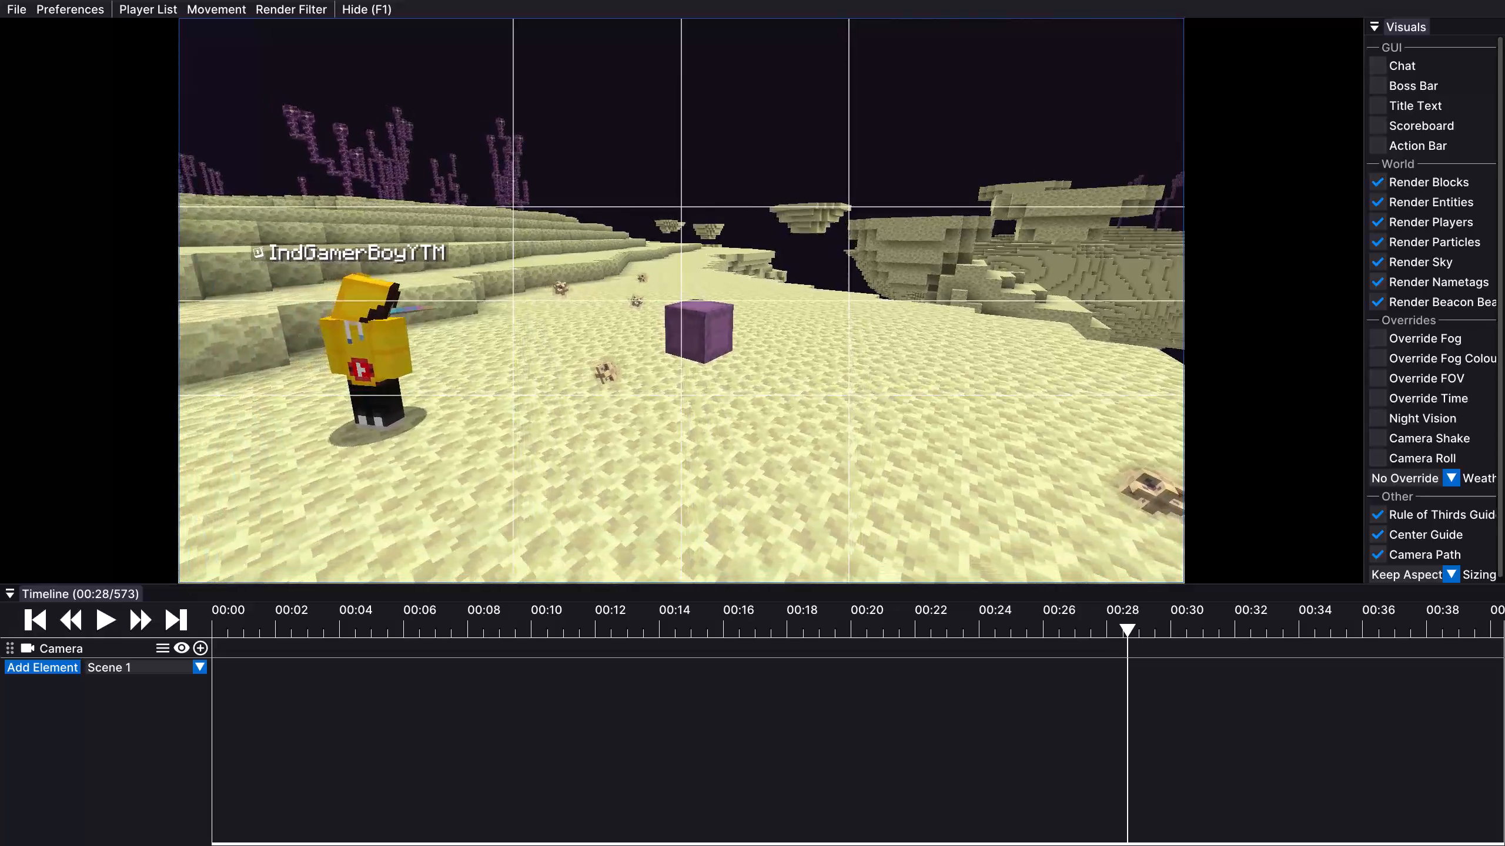
pyautogui.moveTo(752, 422); pyautogui.dragTo(752, 423)
pyautogui.press('Up')
pyautogui.press('Down')
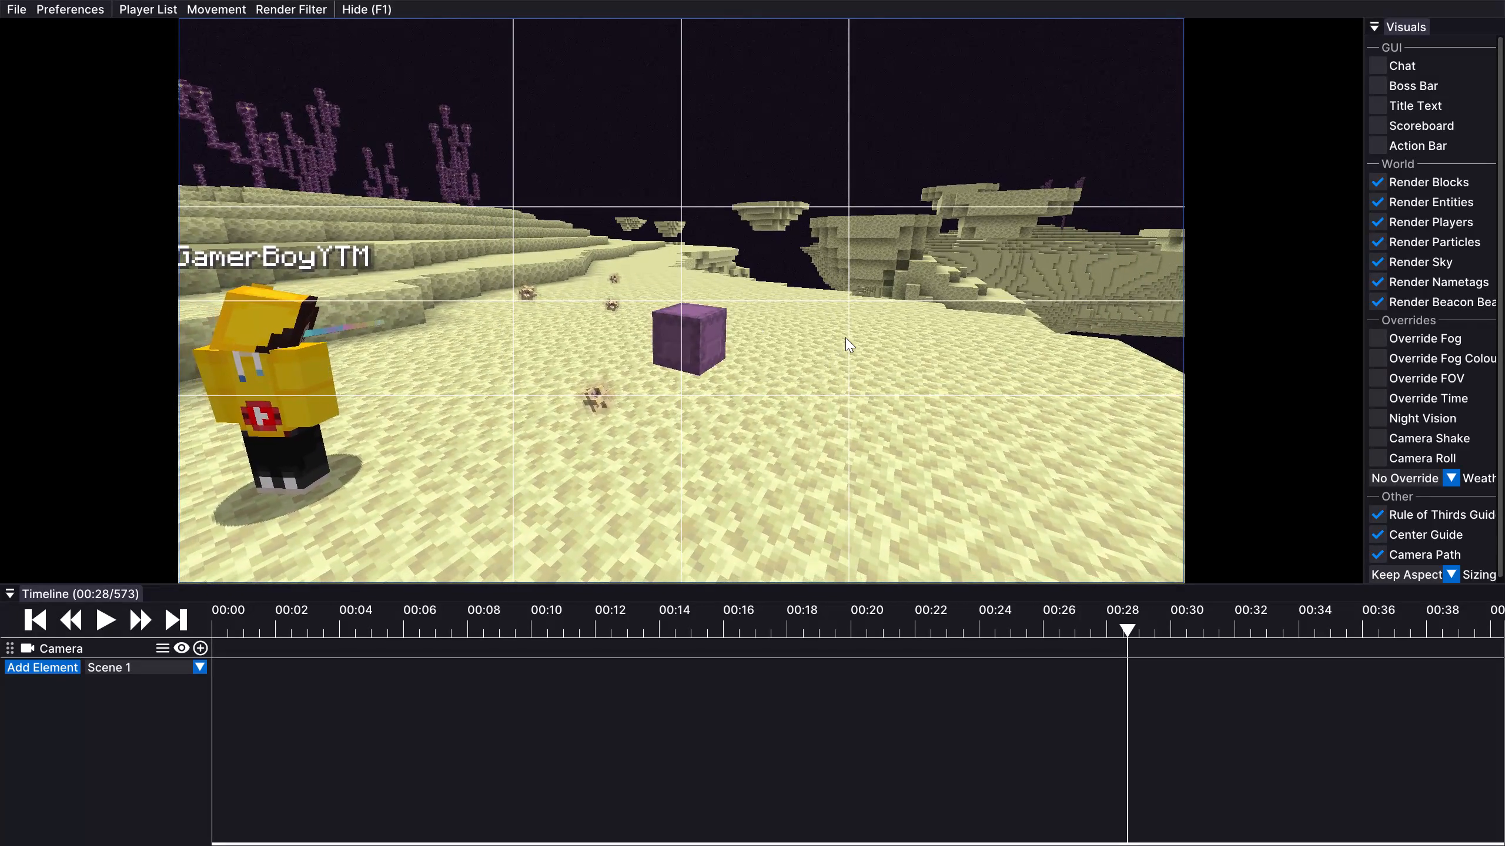
pyautogui.press('Right')
pyautogui.moveTo(842, 337); pyautogui.dragTo(752, 422)
pyautogui.hotkey('shift', 'Up')
pyautogui.press('Left')
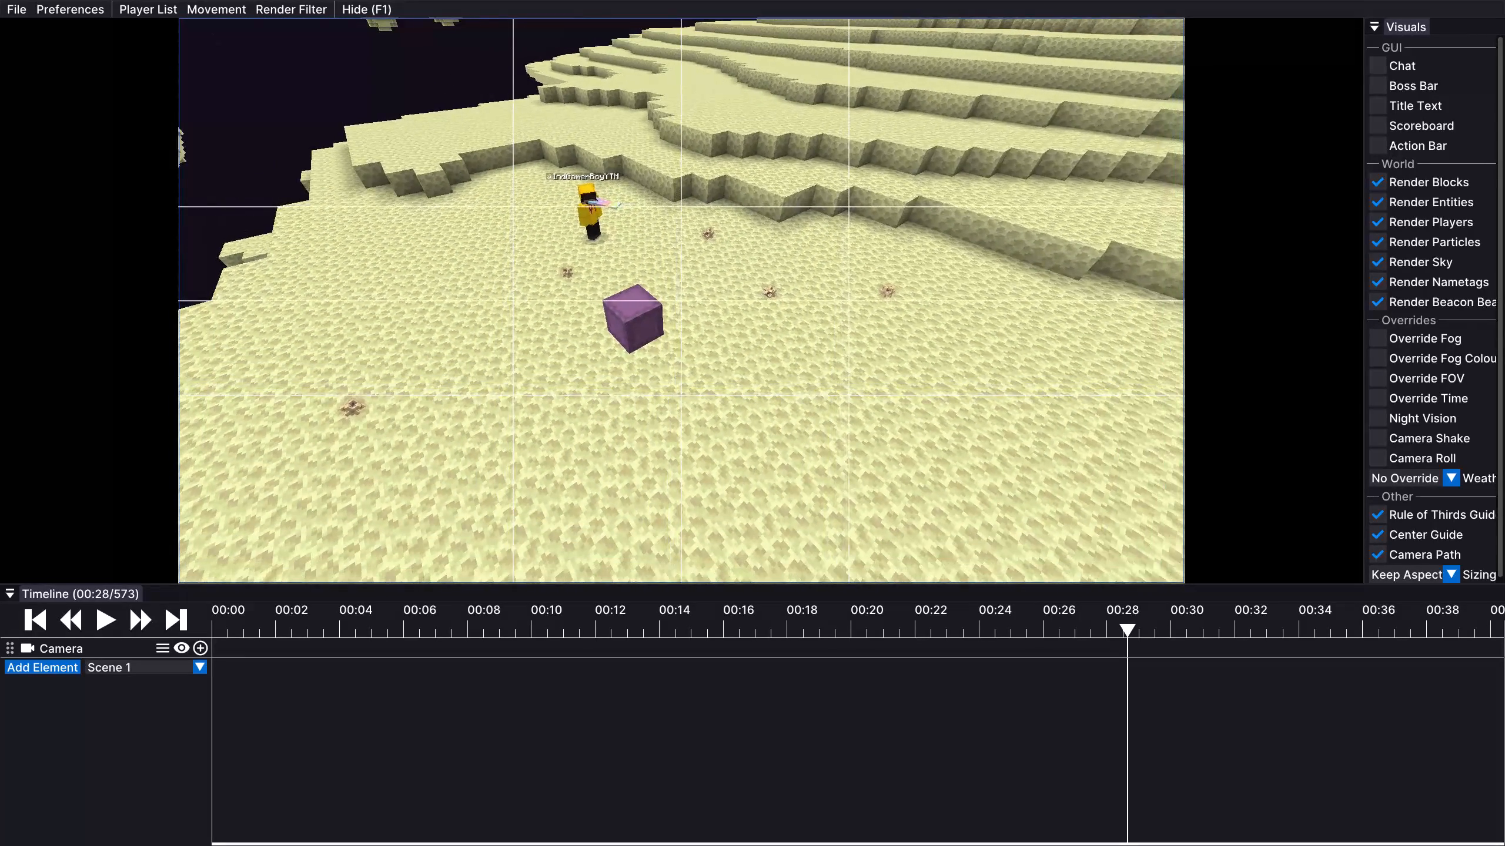
pyautogui.moveTo(752, 422); pyautogui.dragTo(752, 423)
# Play through the moments from 00:26, stop at 00:29 (tick 589), centre the open shulker from above and add the first Camera keyframe.
pyautogui.click(104, 625)
pyautogui.doubleClick(104, 625)
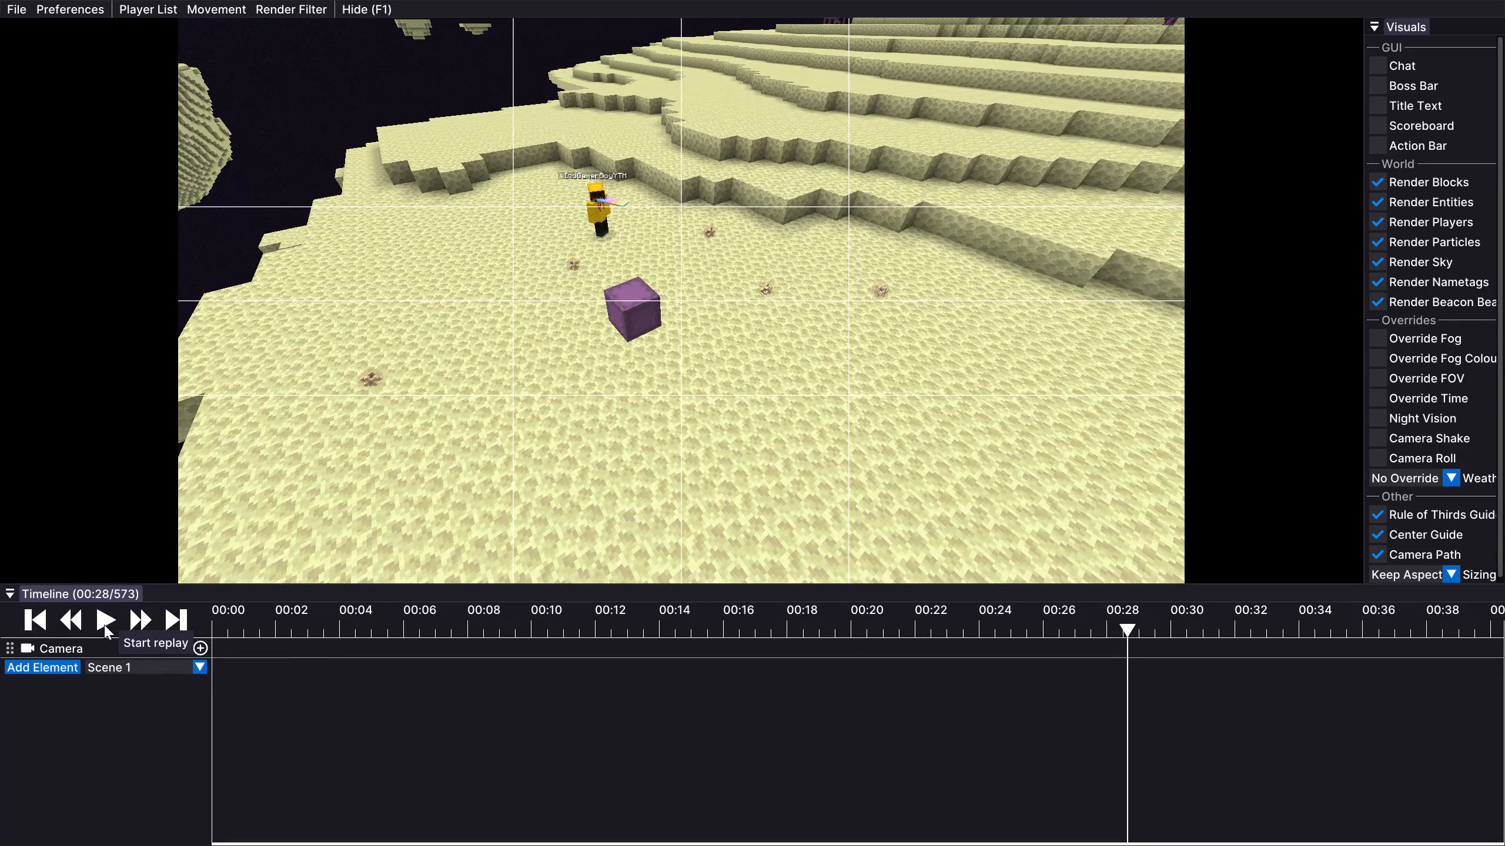
pyautogui.click(1073, 629)
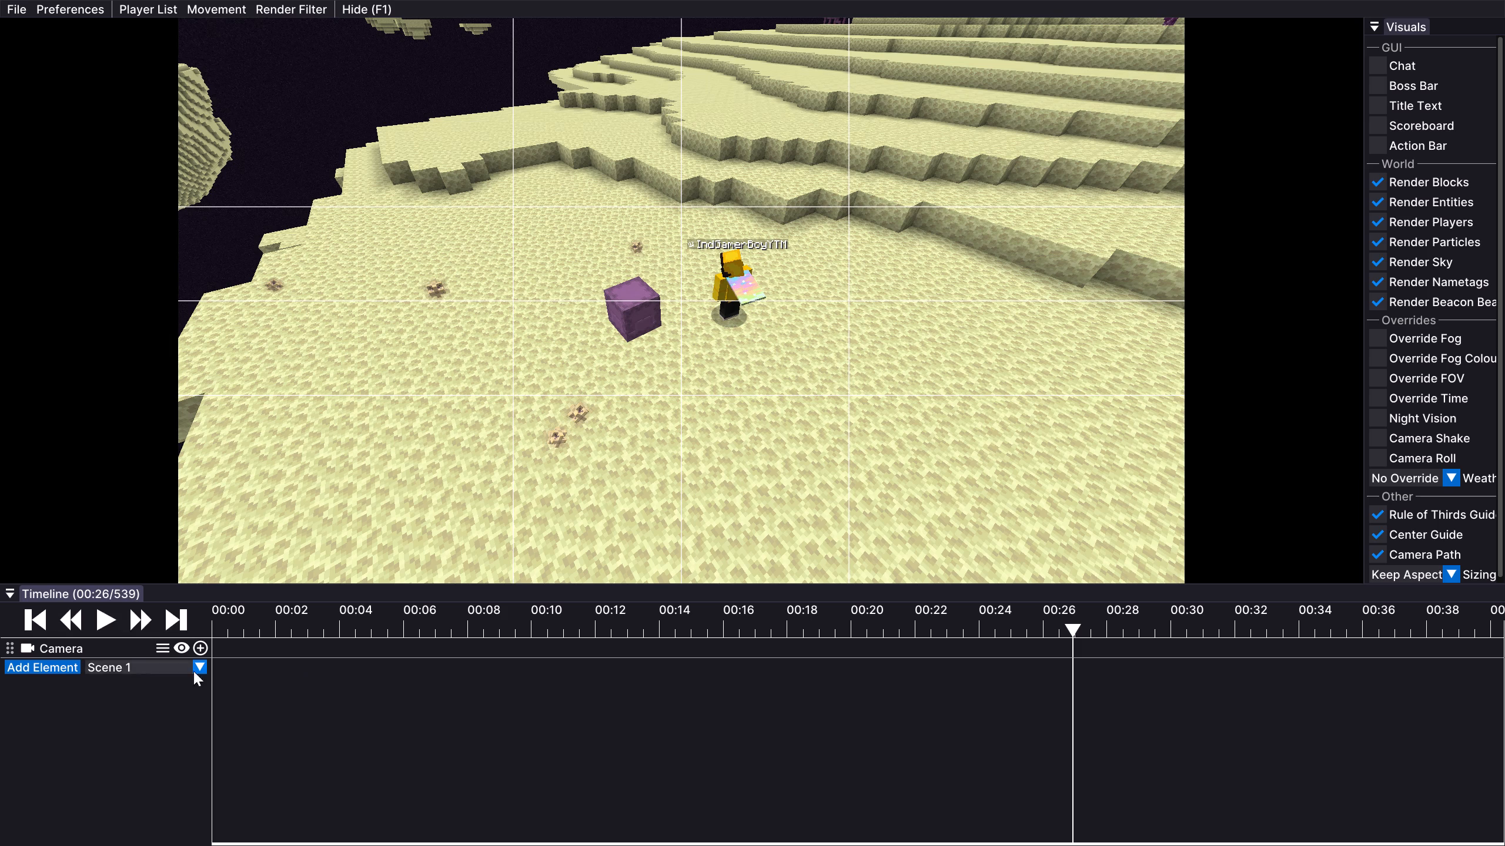
pyautogui.click(102, 615)
pyautogui.doubleClick(103, 615)
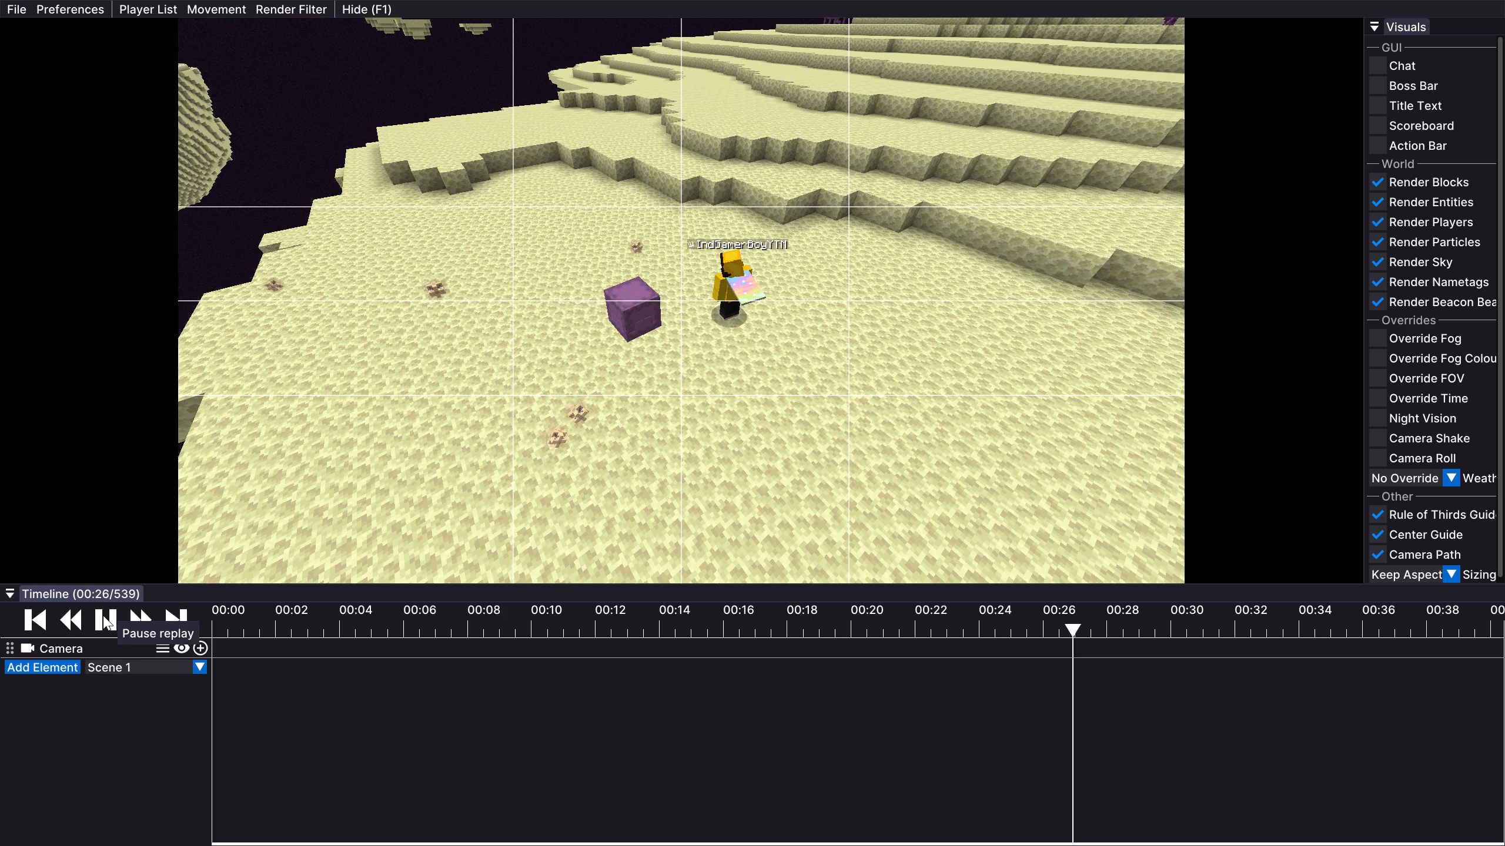
pyautogui.doubleClick(103, 615)
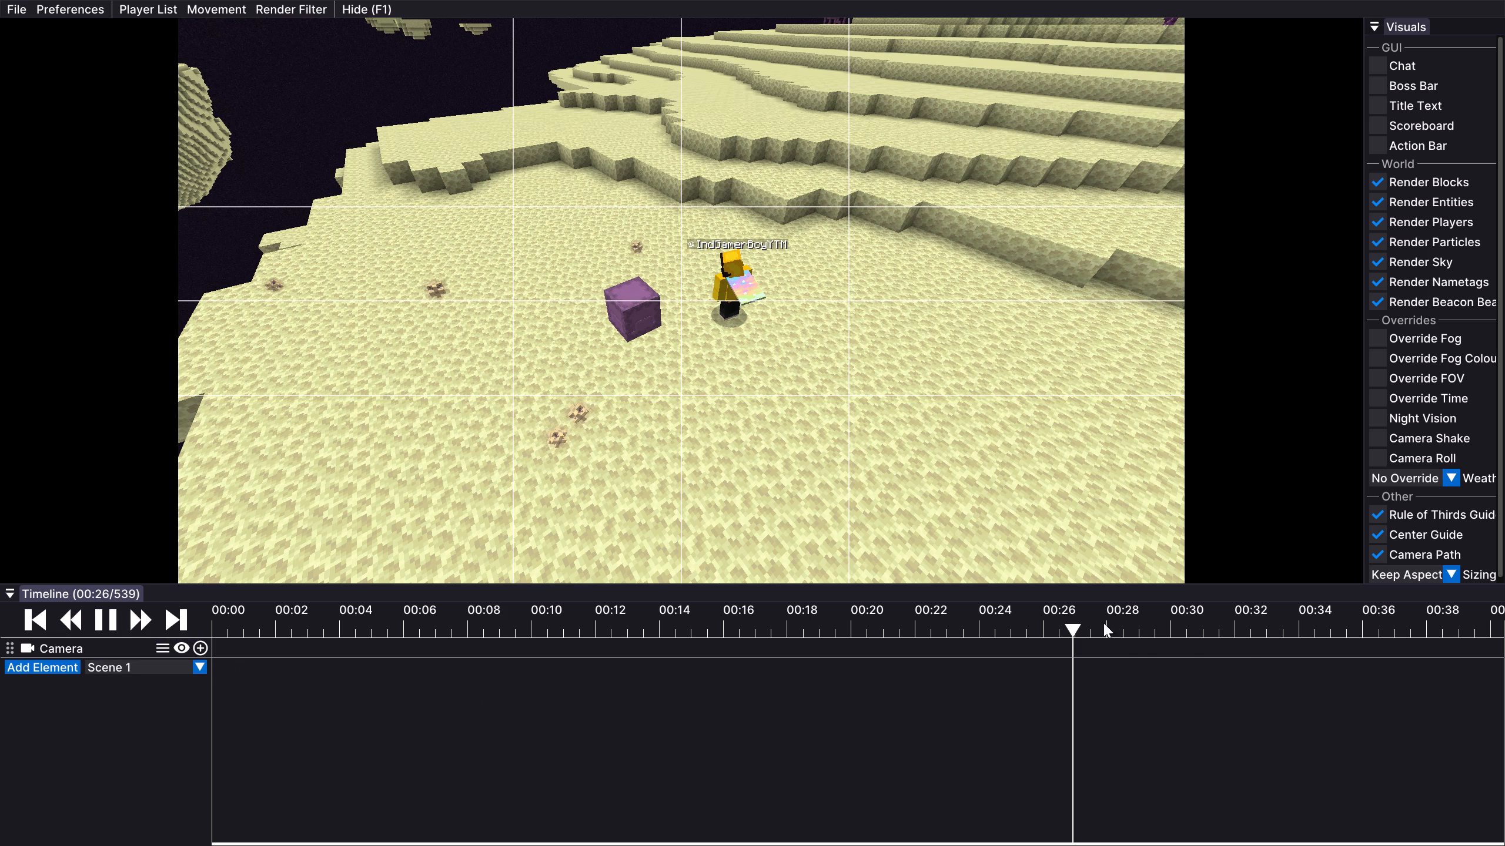
pyautogui.moveTo(1082, 626); pyautogui.dragTo(1099, 631)
pyautogui.click(106, 618)
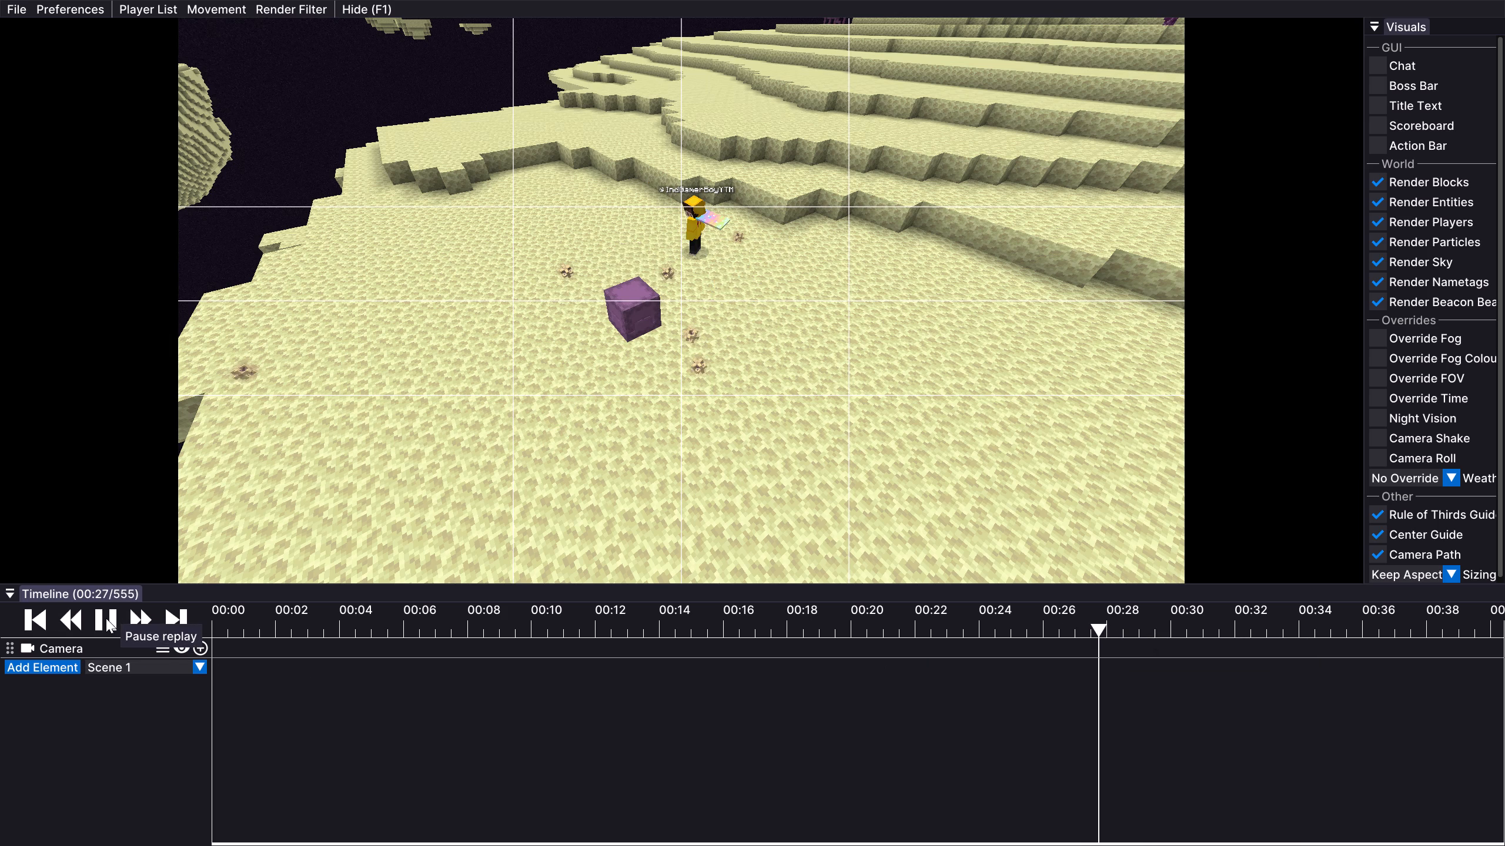
pyautogui.click(106, 618)
pyautogui.click(106, 618)
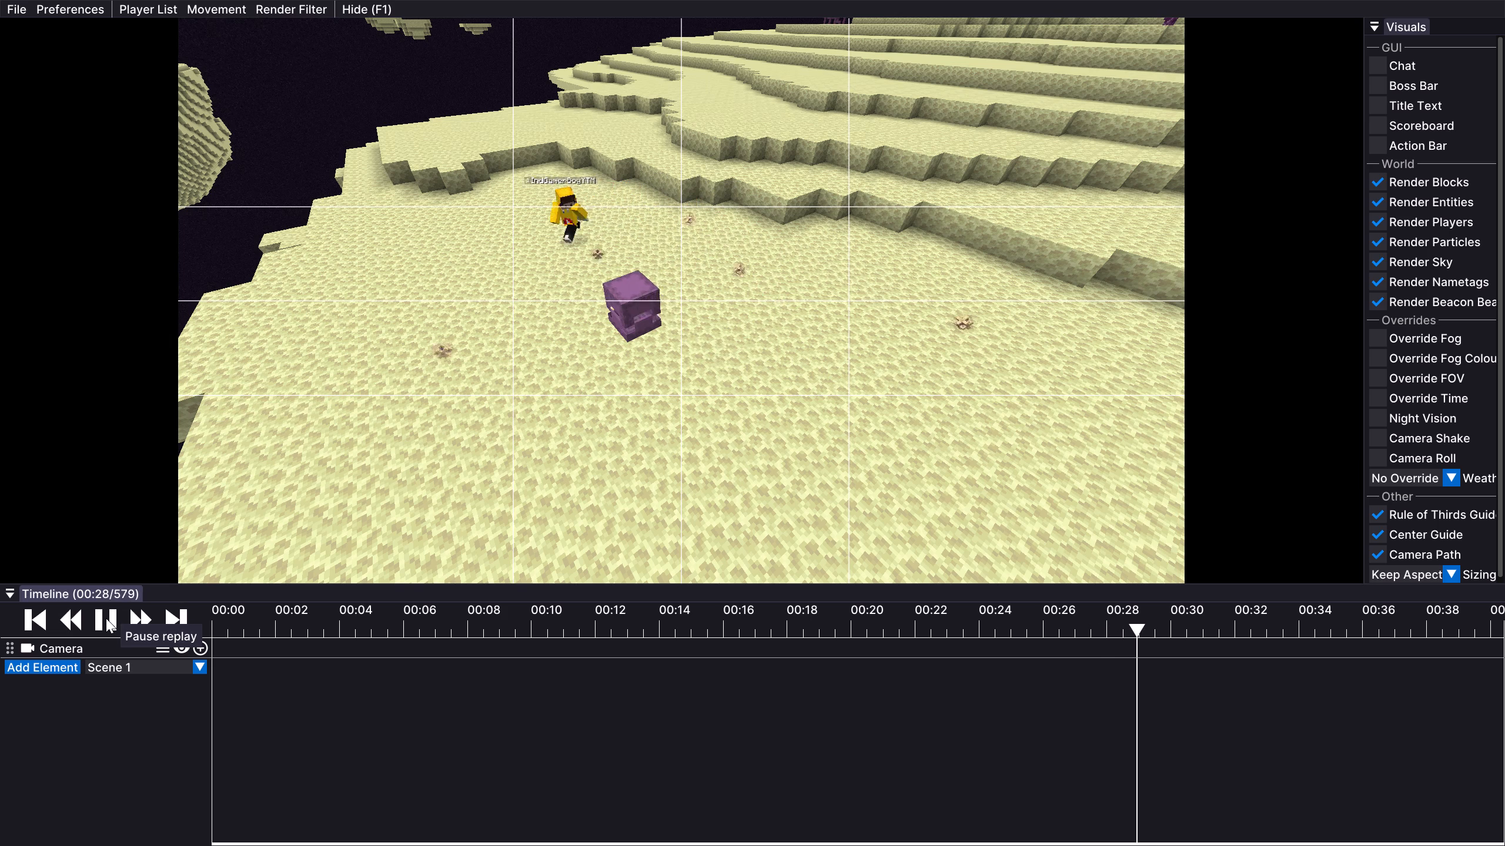
pyautogui.click(106, 618)
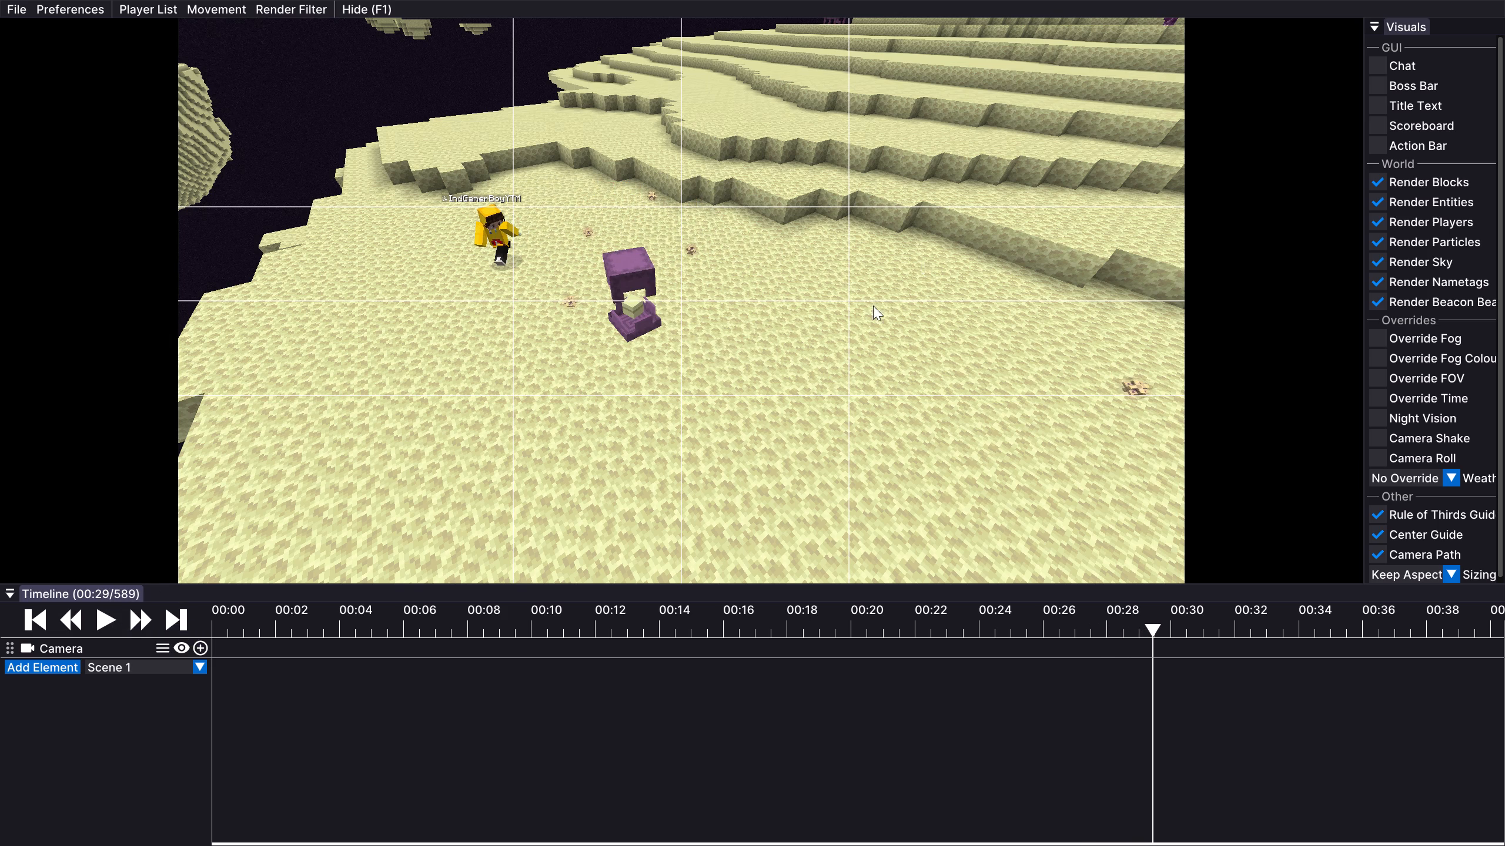
pyautogui.moveTo(870, 314); pyautogui.dragTo(752, 422)
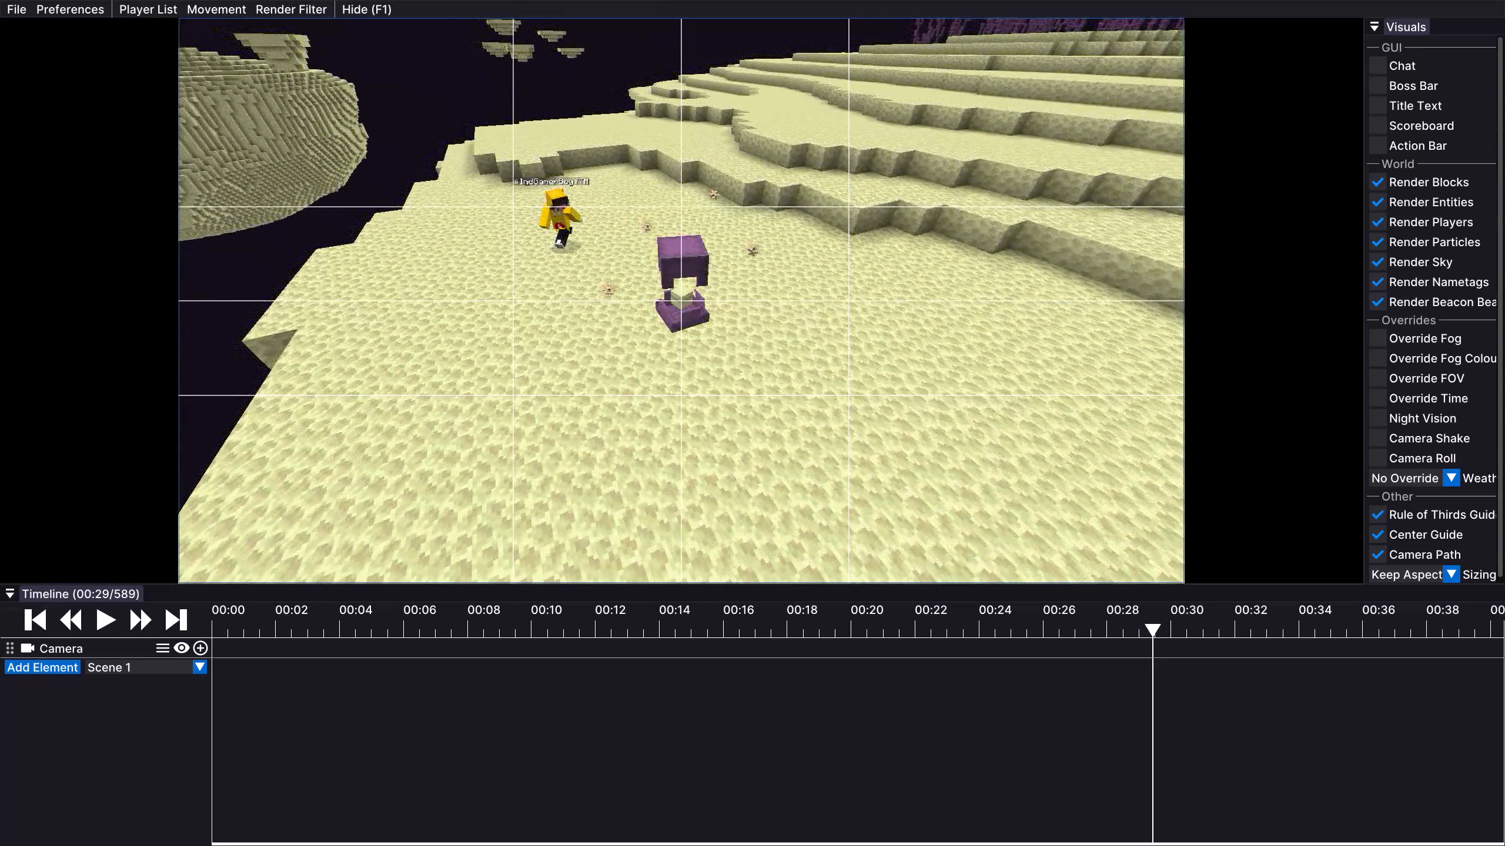
pyautogui.moveTo(752, 422); pyautogui.dragTo(752, 423)
pyautogui.click(196, 642)
# Play on to 00:34, go back to 00:33 (tick 663) and add a second Camera keyframe with the same framing.
pyautogui.click(93, 610)
pyautogui.click(103, 614)
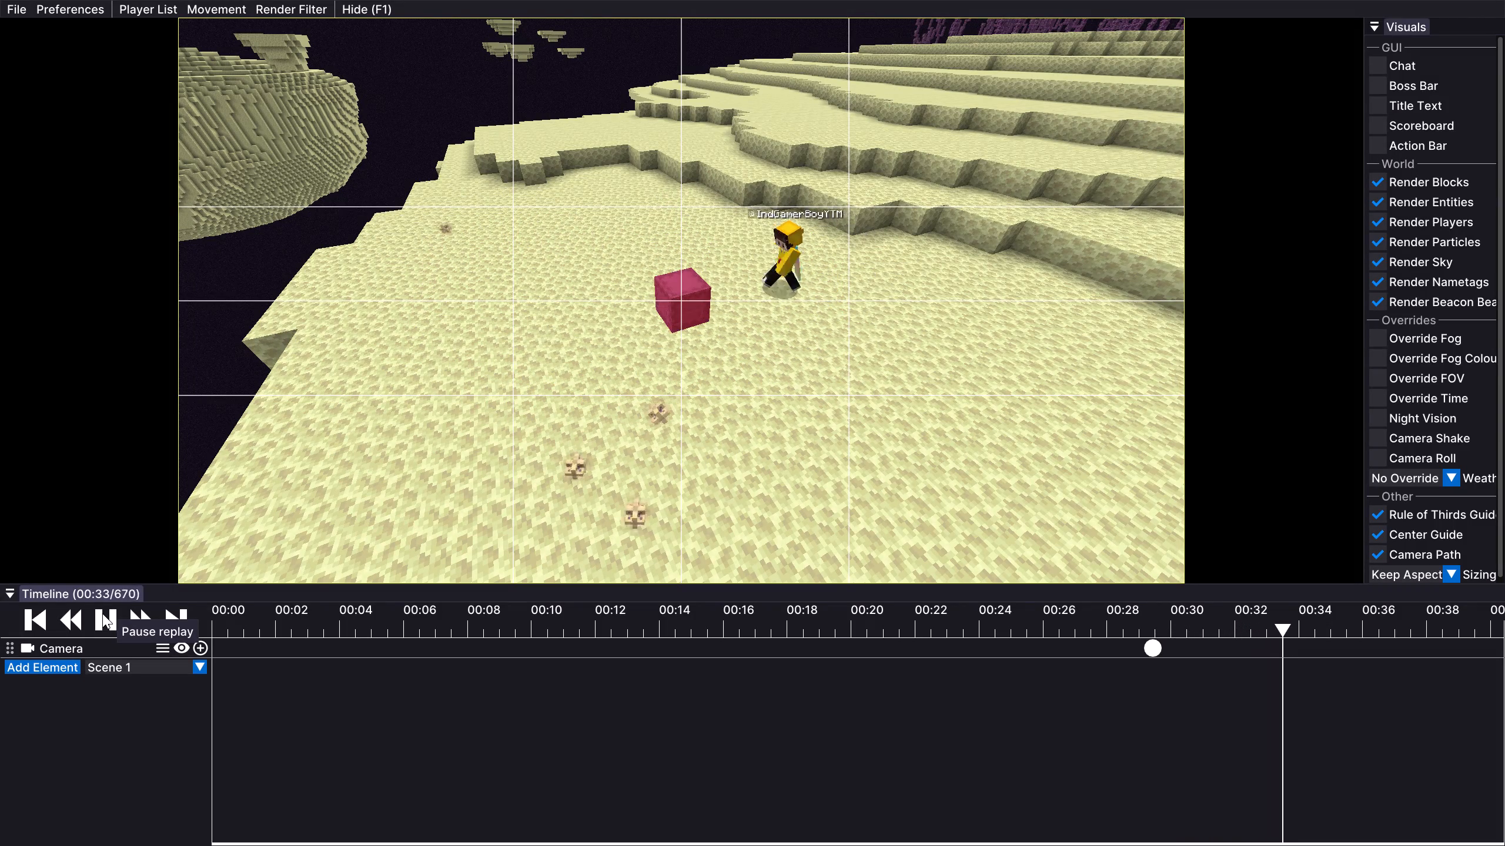
pyautogui.click(102, 613)
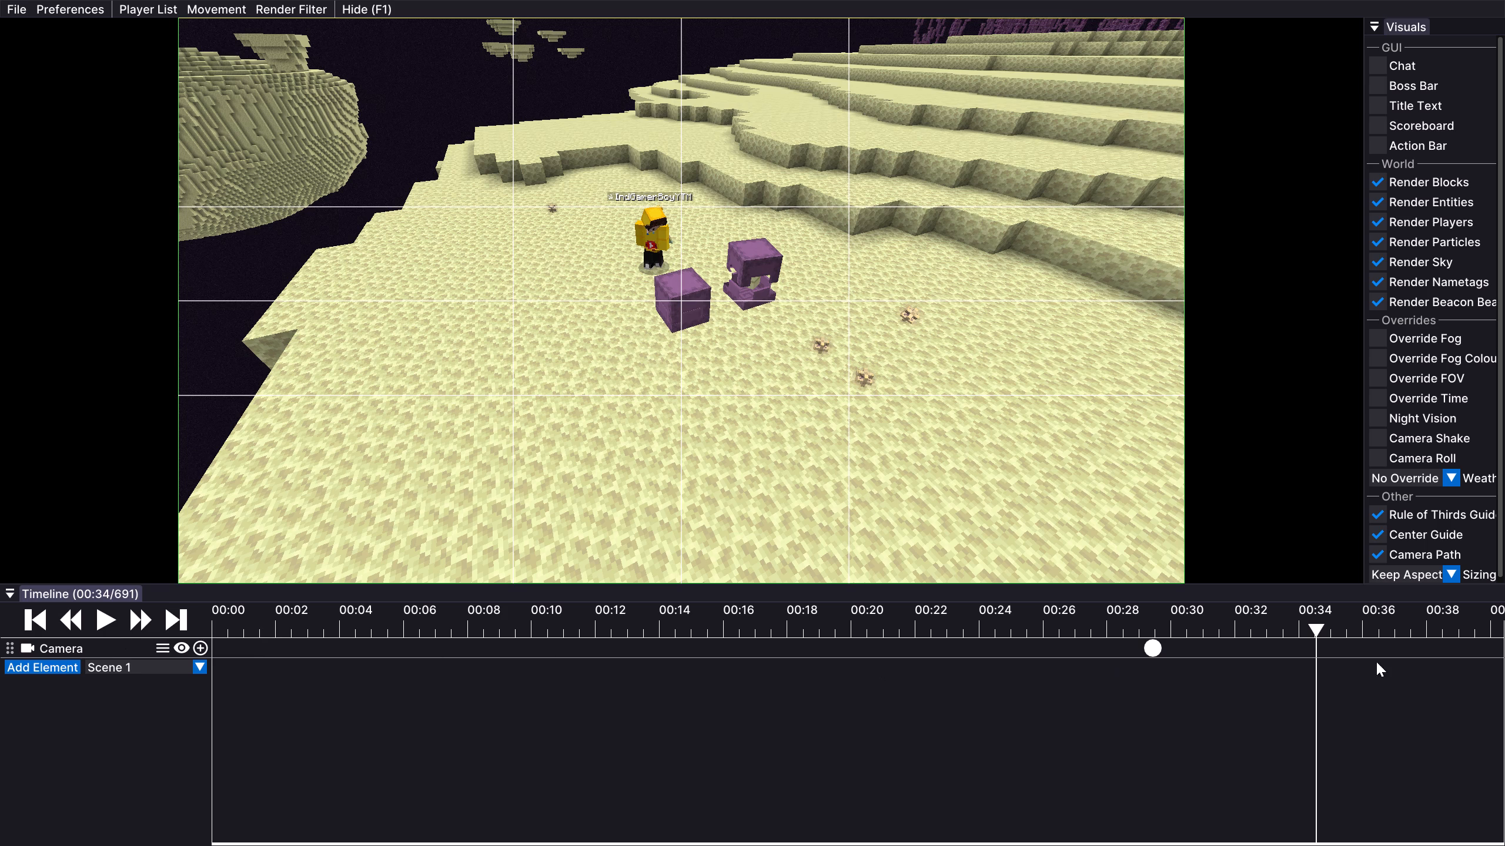
pyautogui.click(1271, 636)
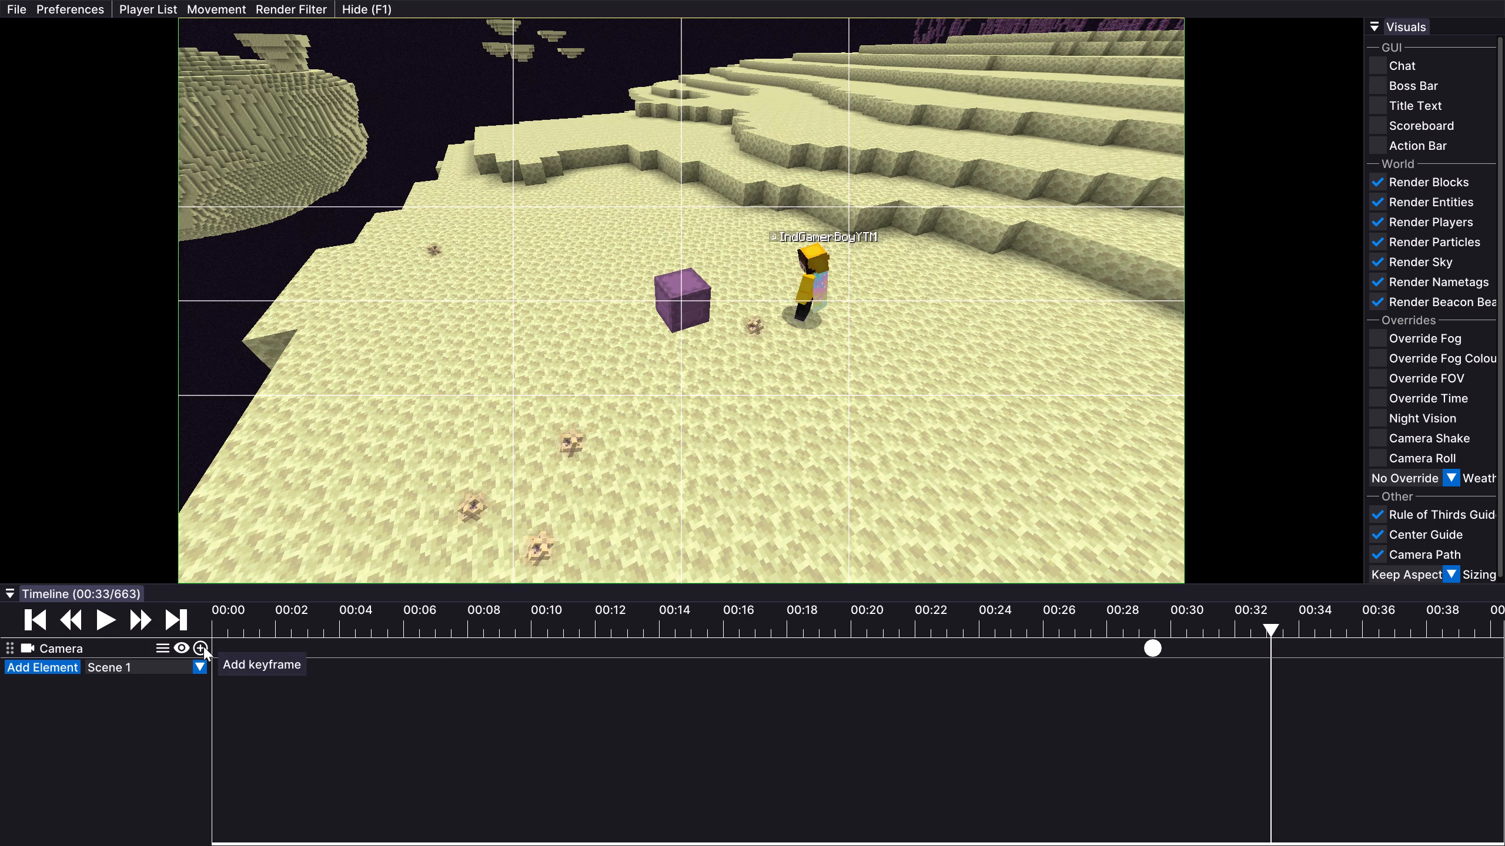
pyautogui.click(200, 646)
# Move the first Camera keyframe to about 00:32 and play the shot from there to check the timing.
pyautogui.moveTo(1157, 650); pyautogui.dragTo(1242, 656)
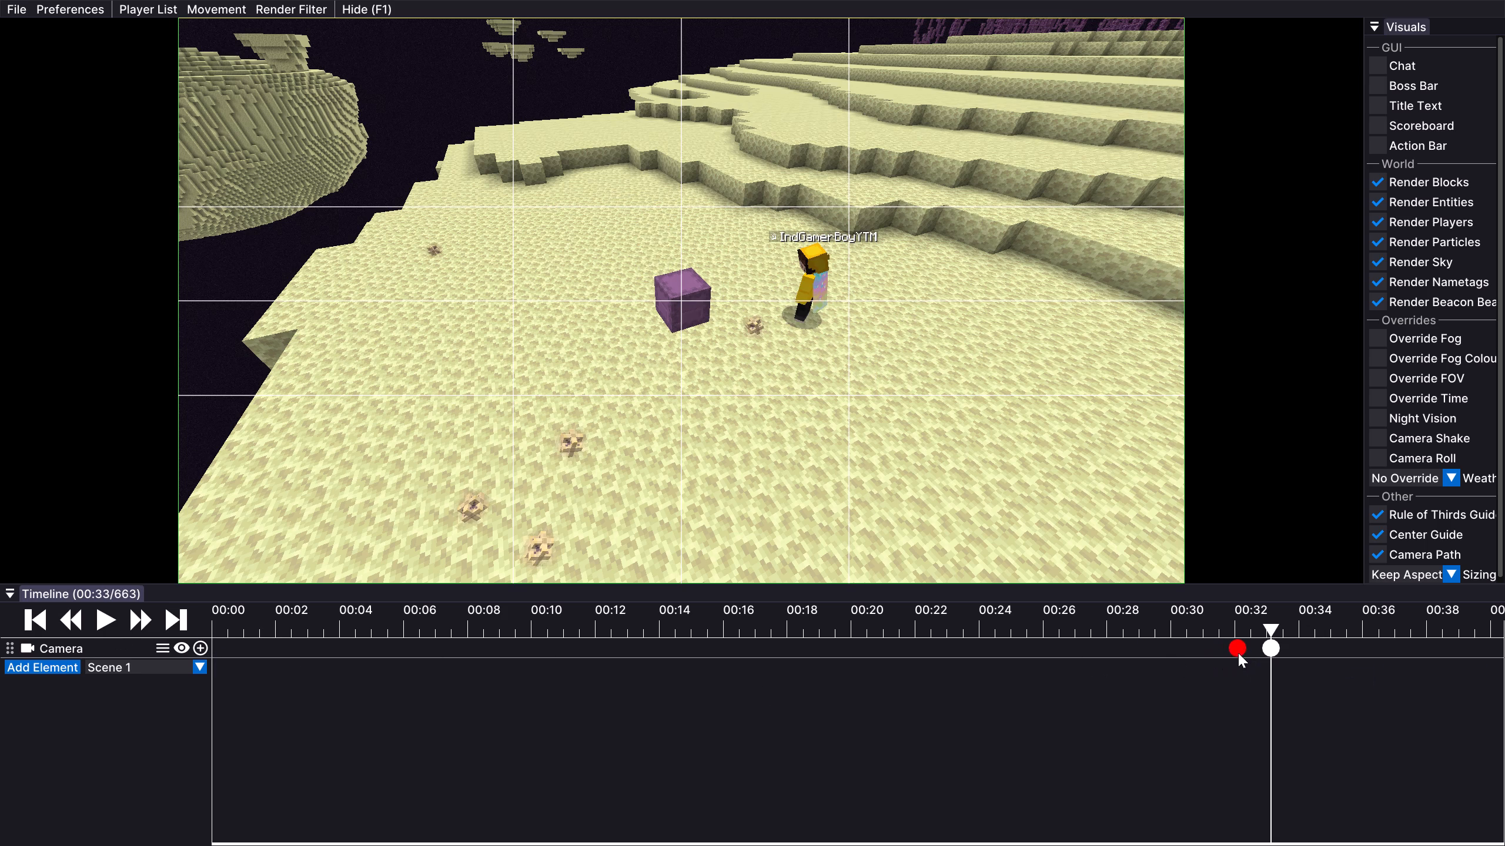
pyautogui.click(1232, 623)
pyautogui.click(96, 617)
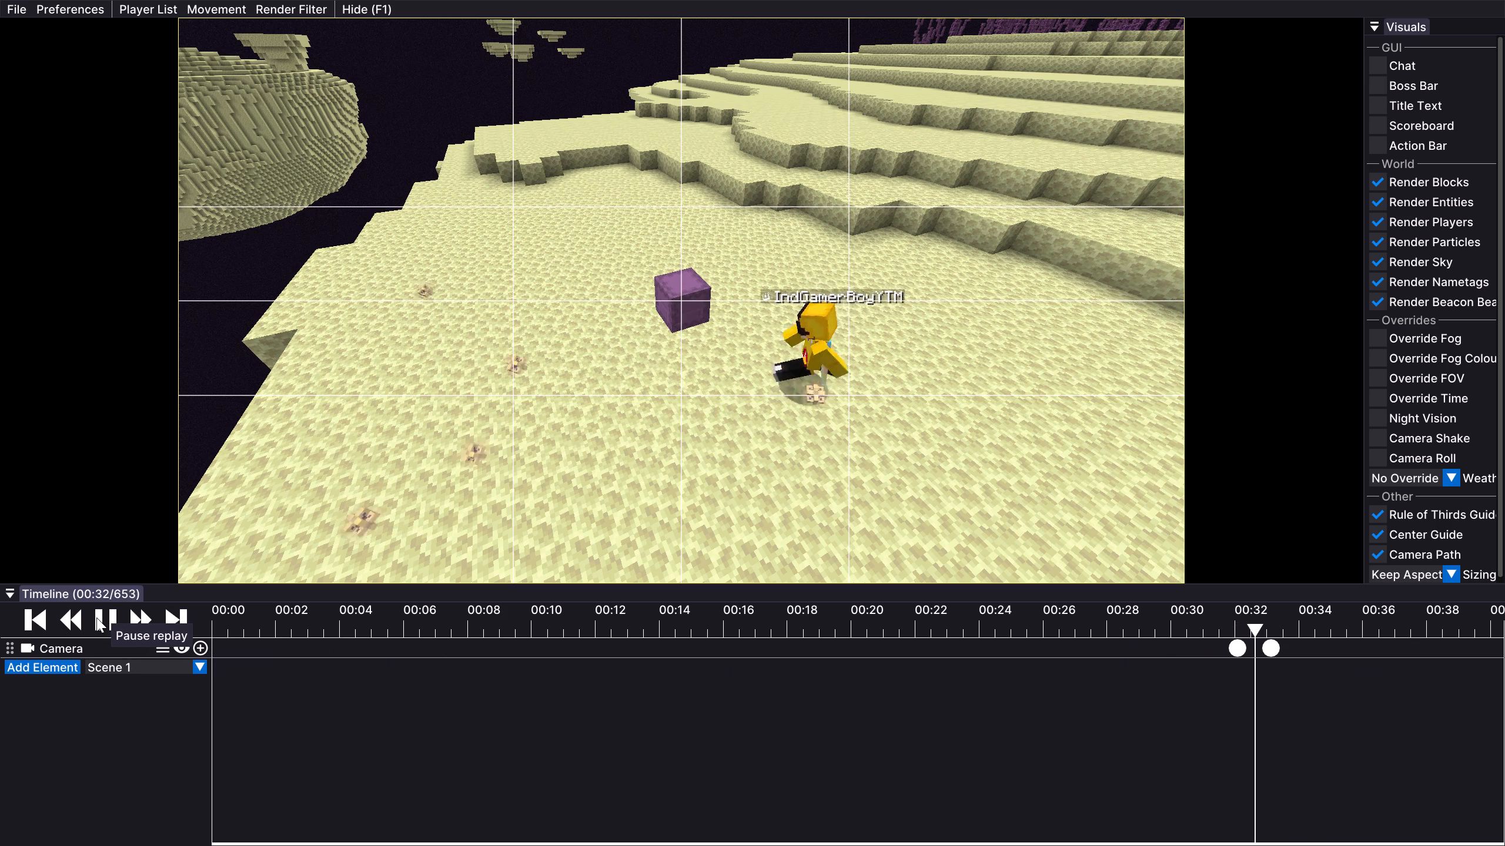
pyautogui.click(96, 617)
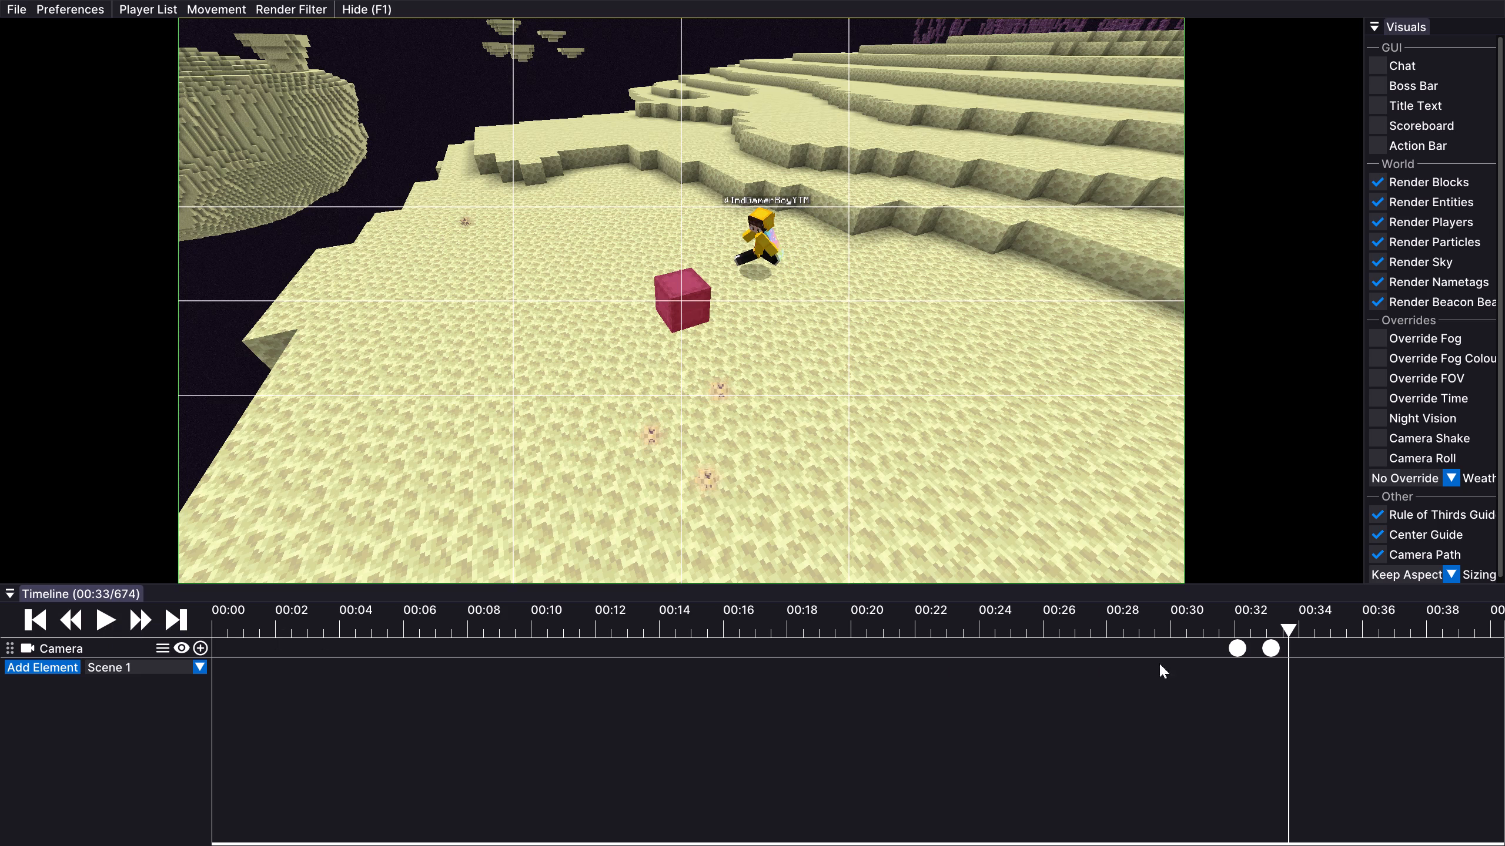
# Shift the second Camera keyframe slightly later within 00:33 and play the shot again from 00:32.
pyautogui.moveTo(1276, 650); pyautogui.dragTo(1285, 650)
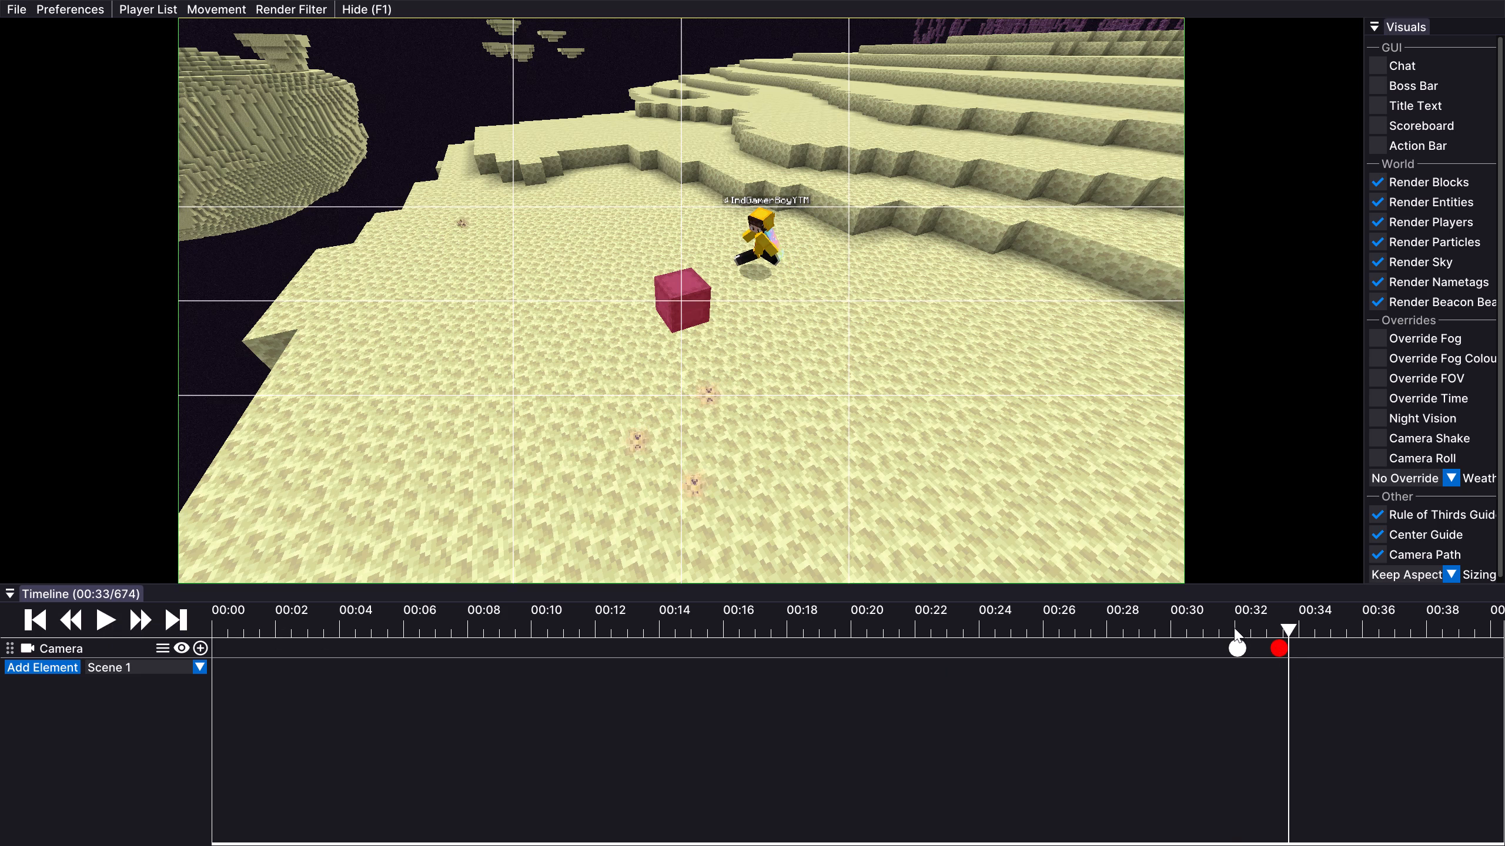
pyautogui.click(1234, 627)
pyautogui.click(111, 620)
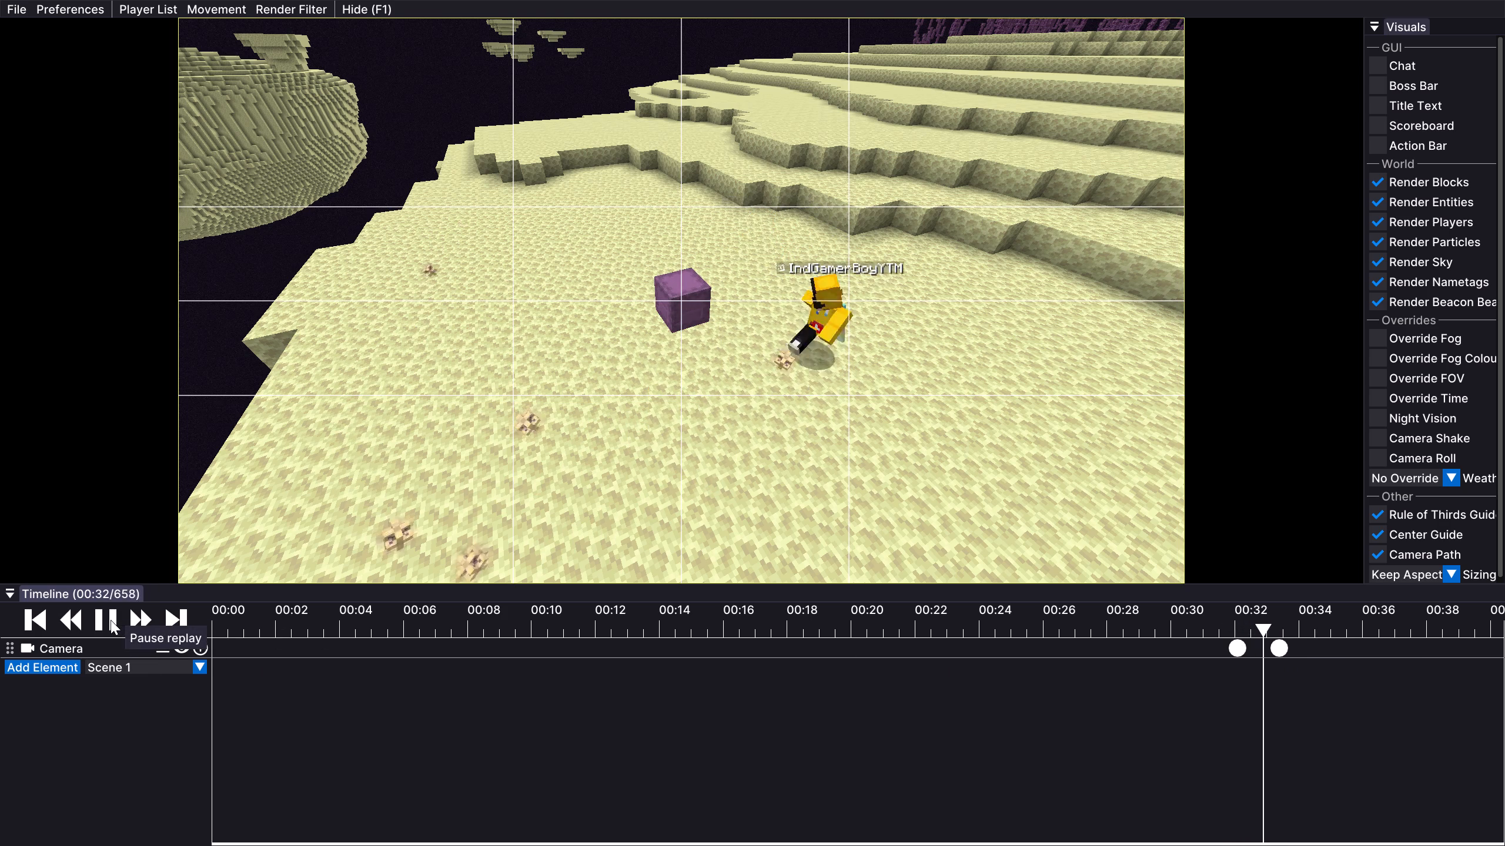
pyautogui.click(111, 620)
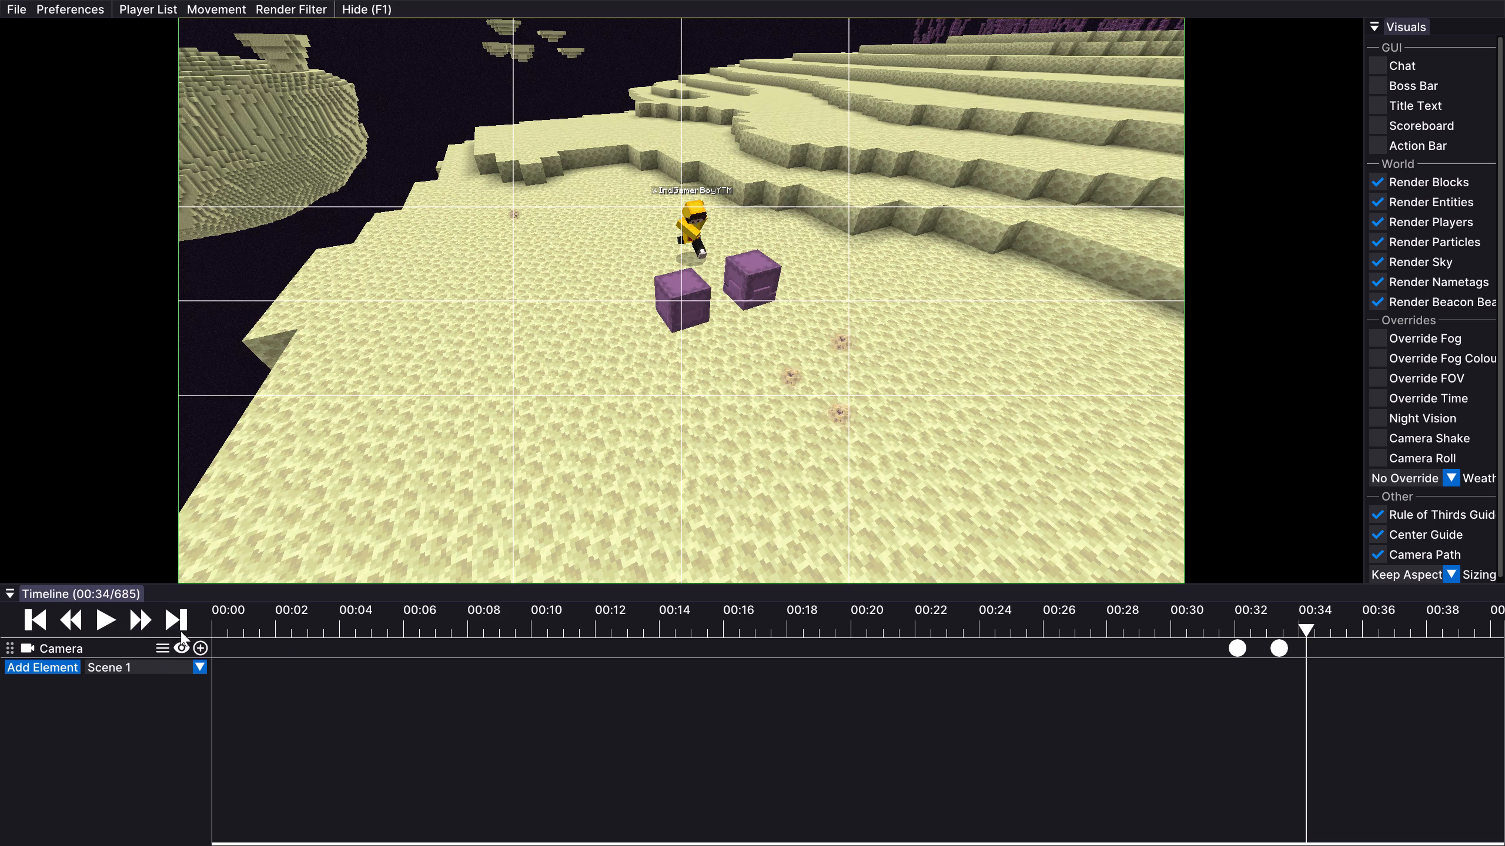
# Stop at 00:35 (tick 715), bring the camera down to ground level close to the purple and red shulkers and add a third Camera keyframe.
pyautogui.click(110, 618)
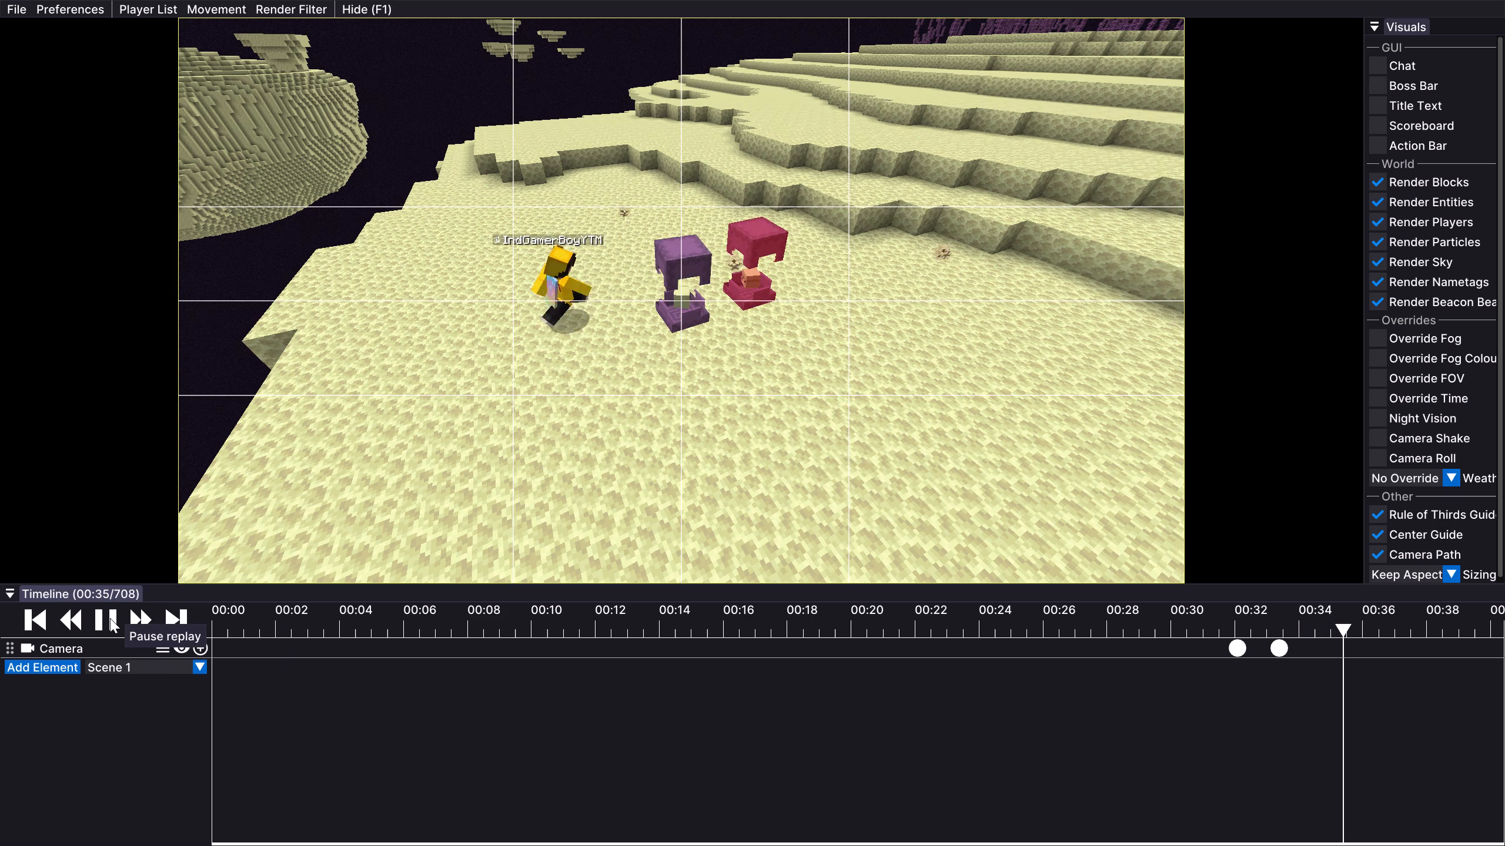
pyautogui.click(110, 618)
pyautogui.doubleClick(110, 618)
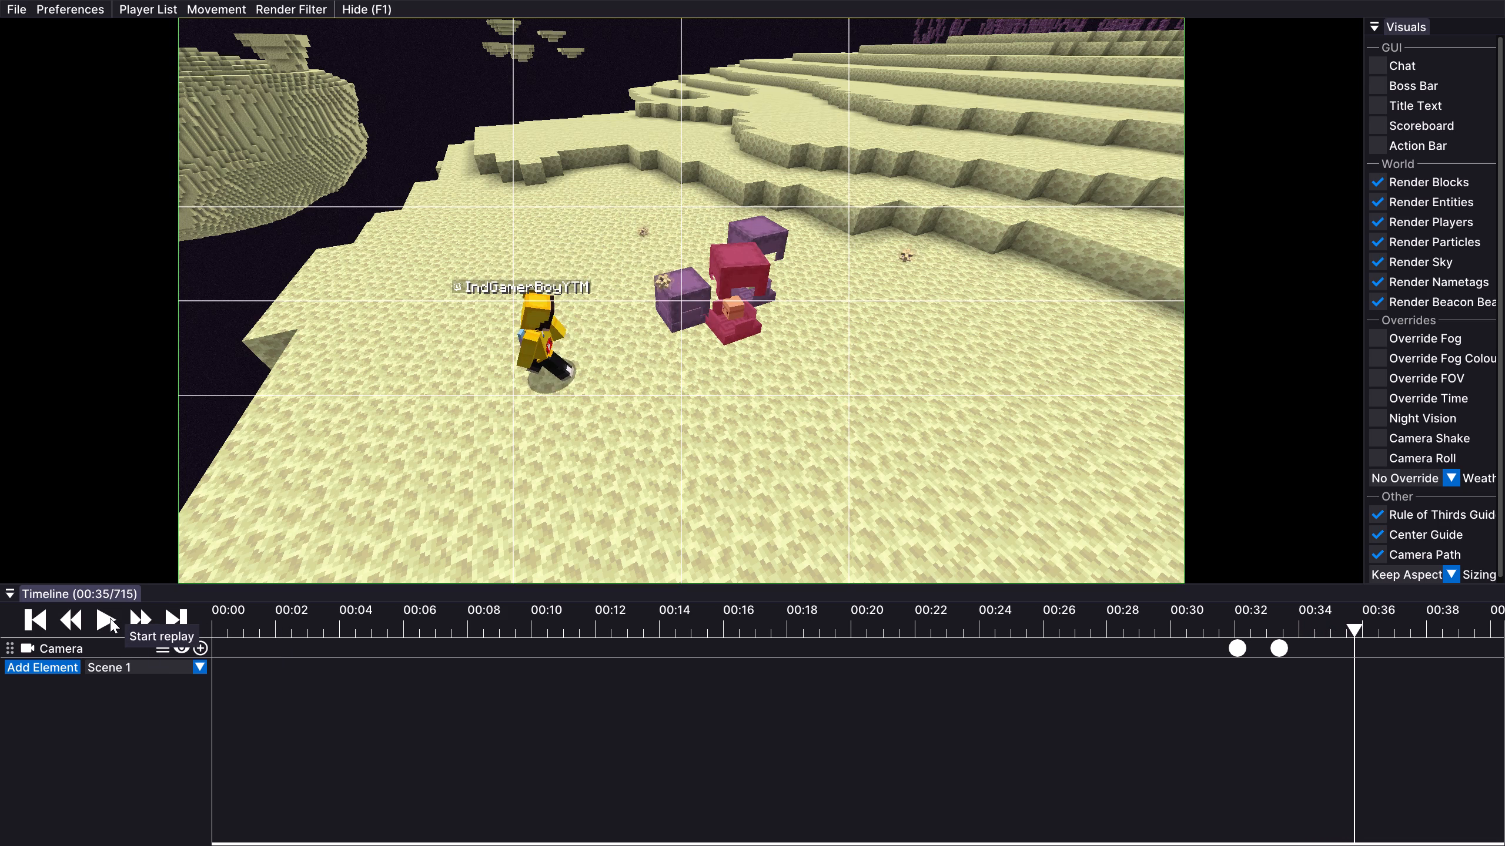
pyautogui.moveTo(917, 394); pyautogui.dragTo(752, 422)
pyautogui.press('Up')
pyautogui.hotkey('ctrl', 'Up')
pyautogui.press('Down')
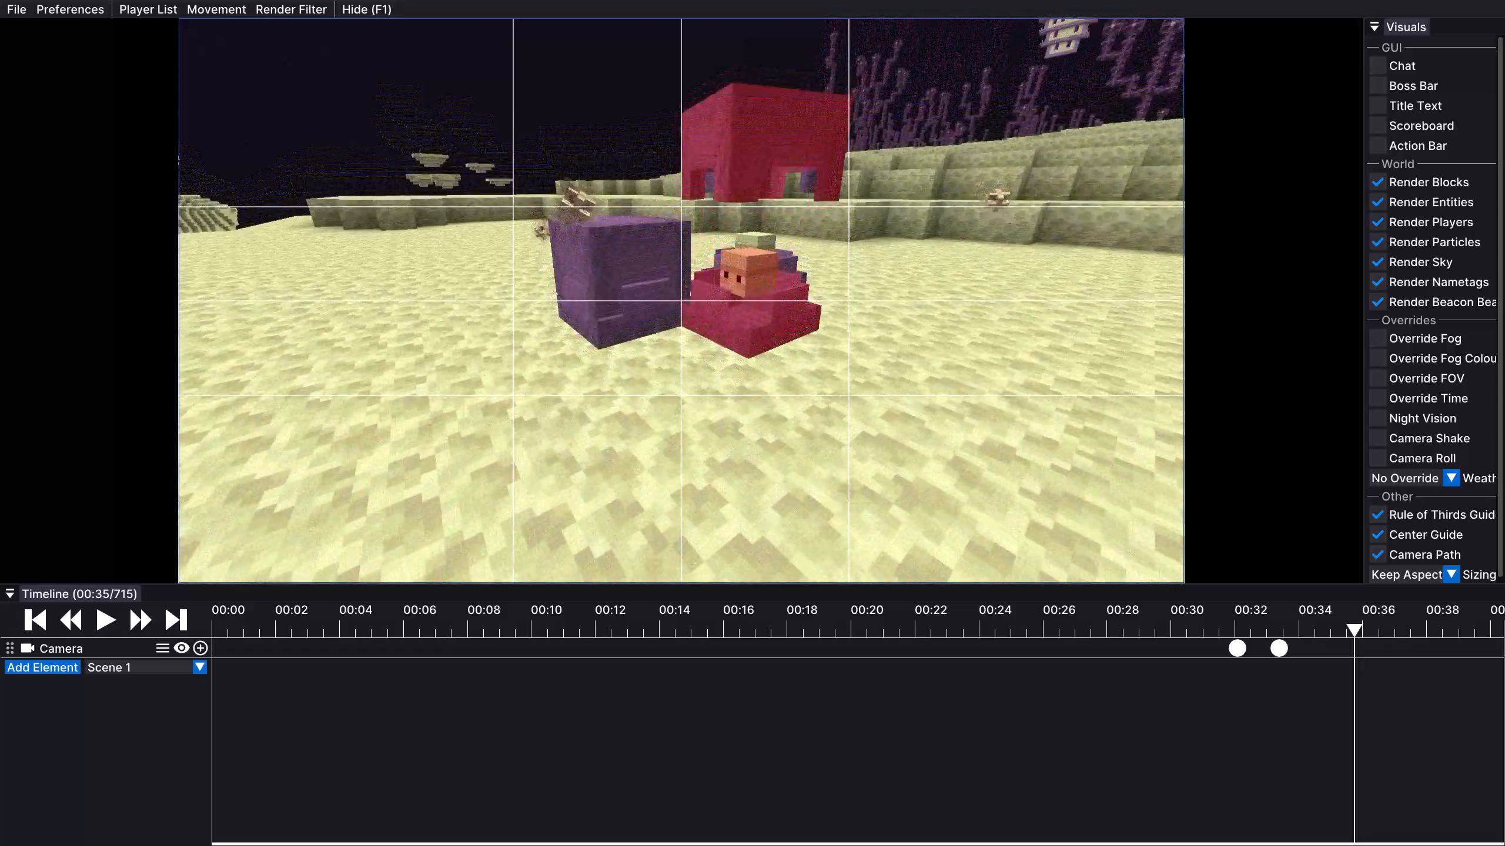
pyautogui.moveTo(752, 422); pyautogui.dragTo(752, 423)
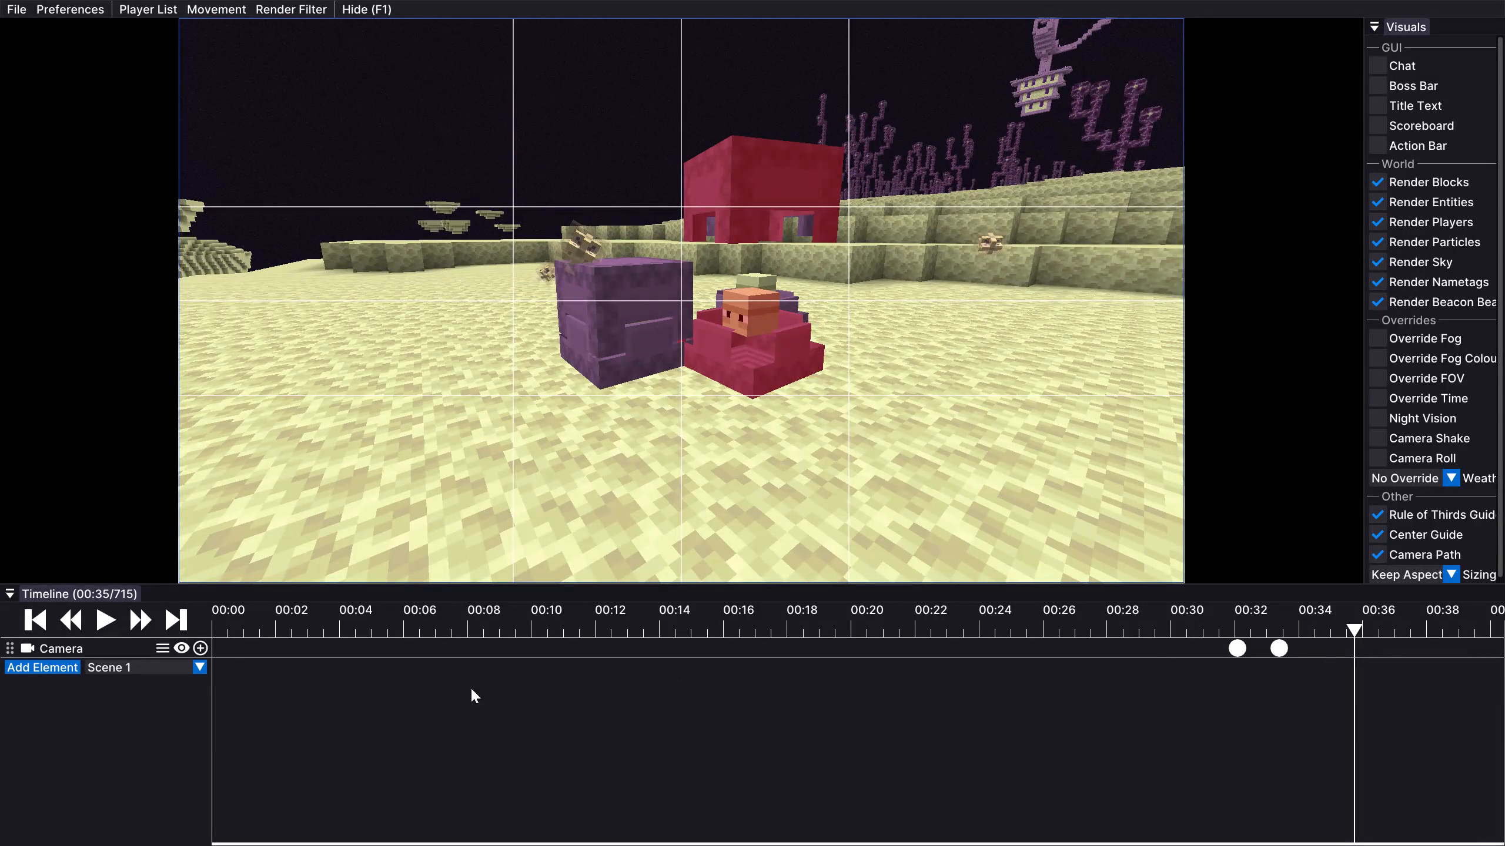
pyautogui.click(193, 649)
# Play the shot from 00:33 to 00:35 to check the camera move towards the third keyframe.
pyautogui.click(1269, 624)
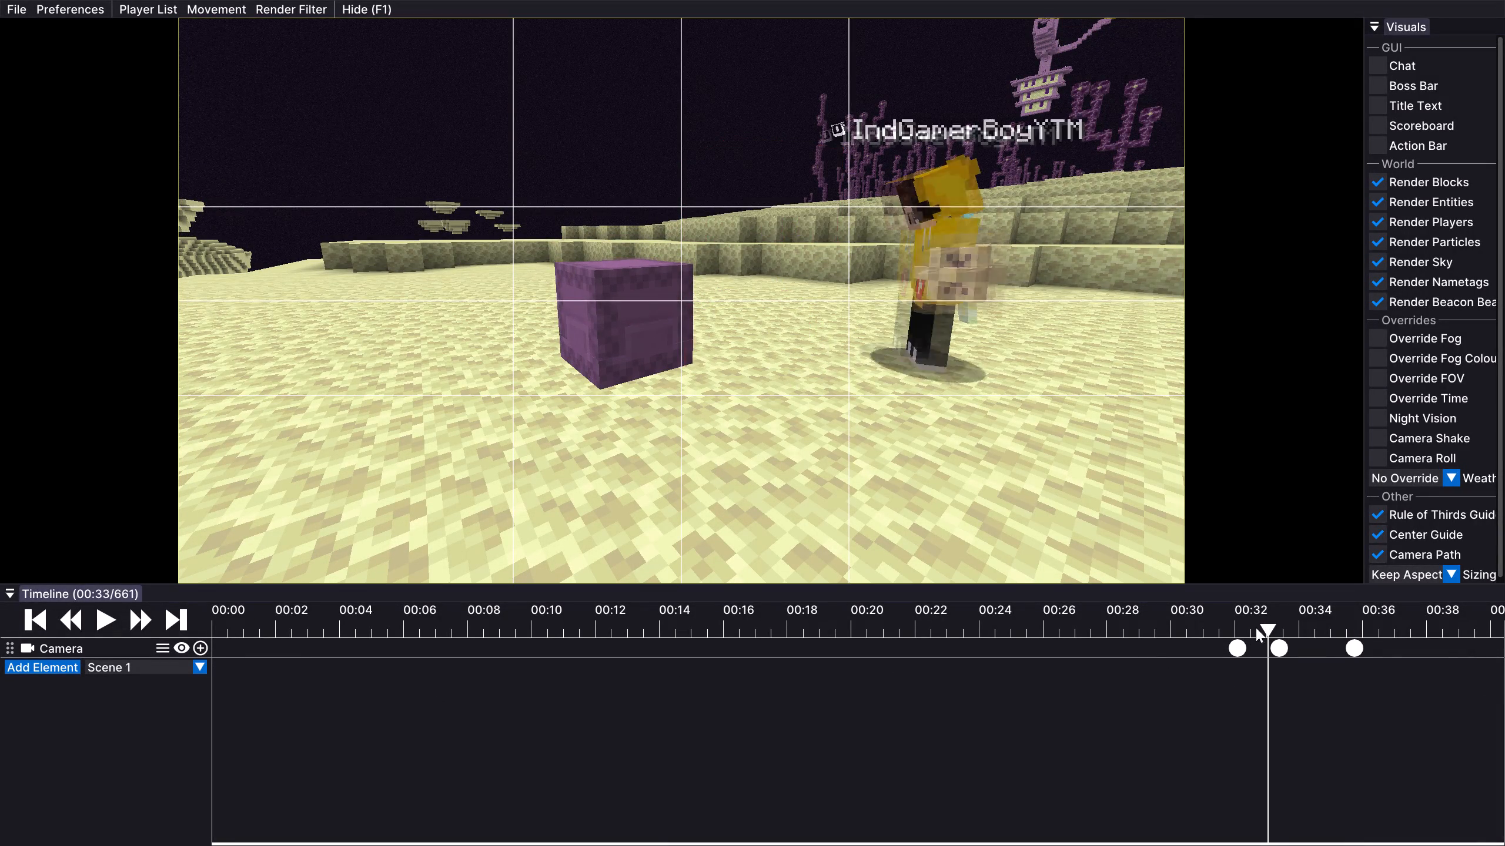
pyautogui.click(105, 617)
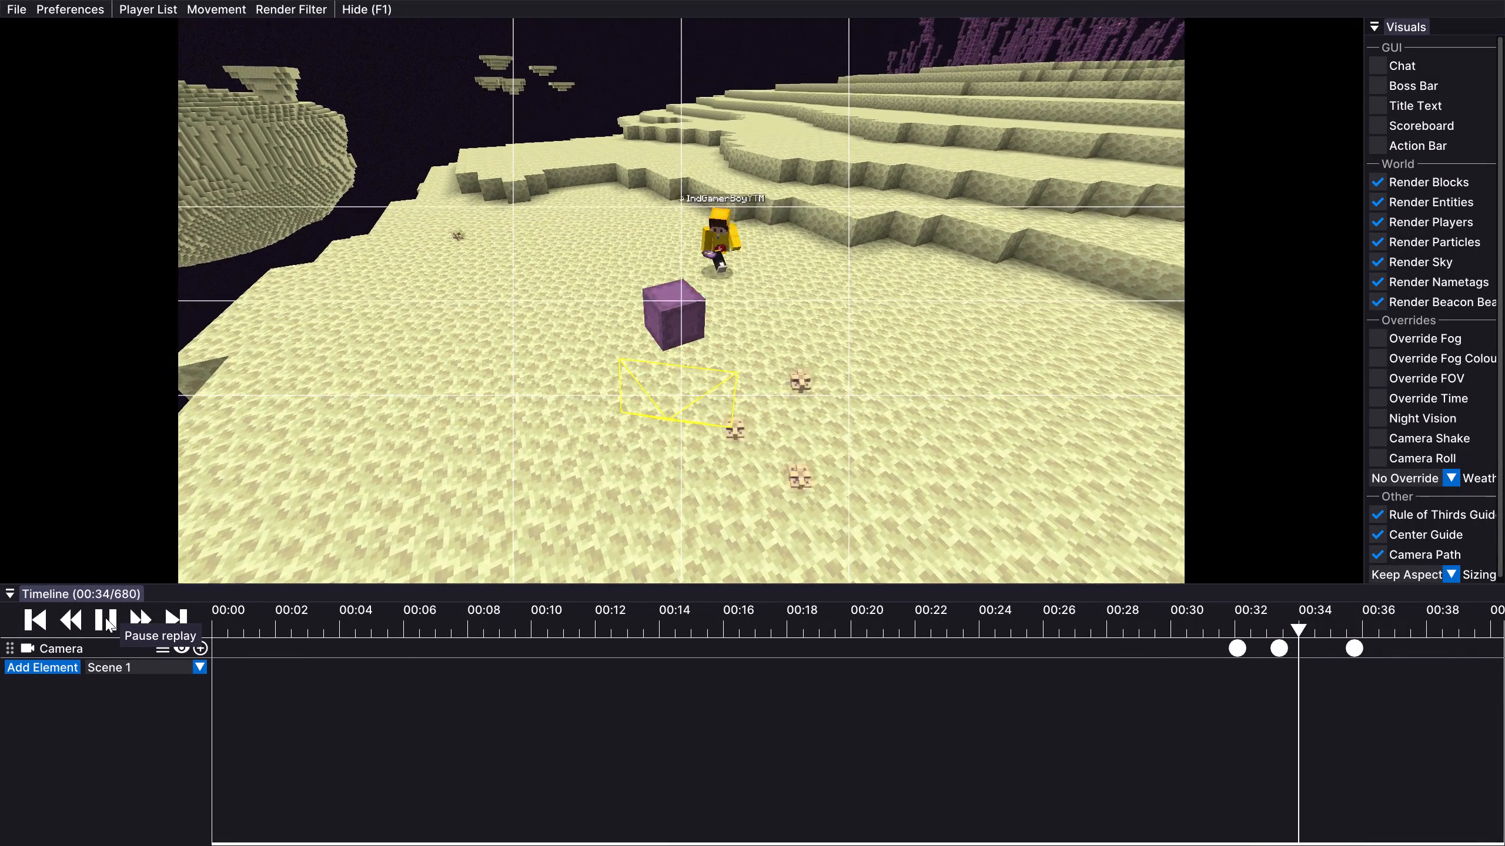
pyautogui.click(105, 617)
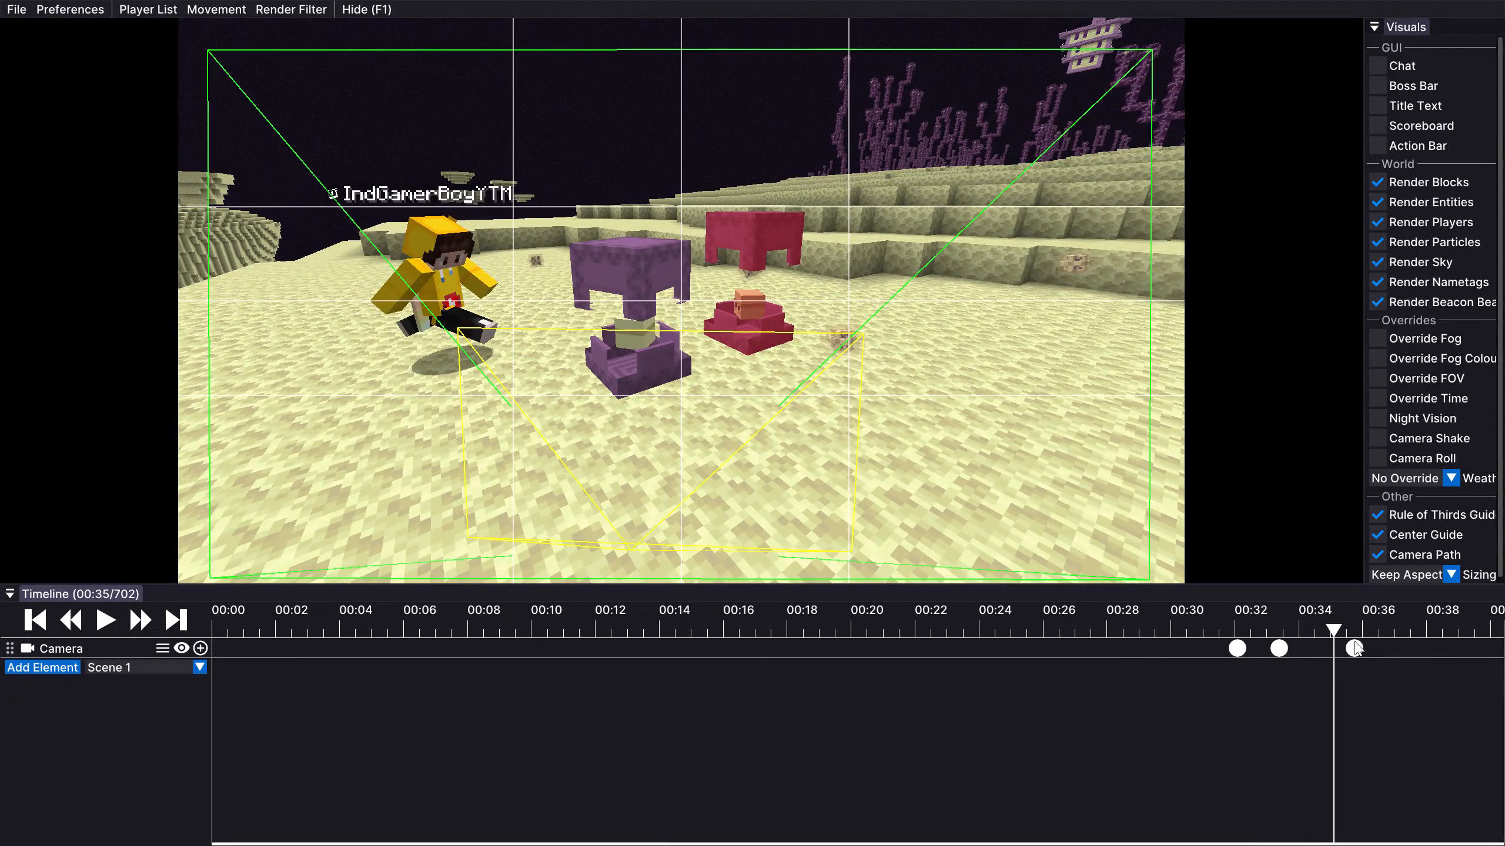
# Move the third Camera keyframe earlier to about 00:34 and play the shot again from 00:33 (tick 660).
pyautogui.moveTo(1354, 641); pyautogui.dragTo(1311, 647)
pyautogui.click(1267, 623)
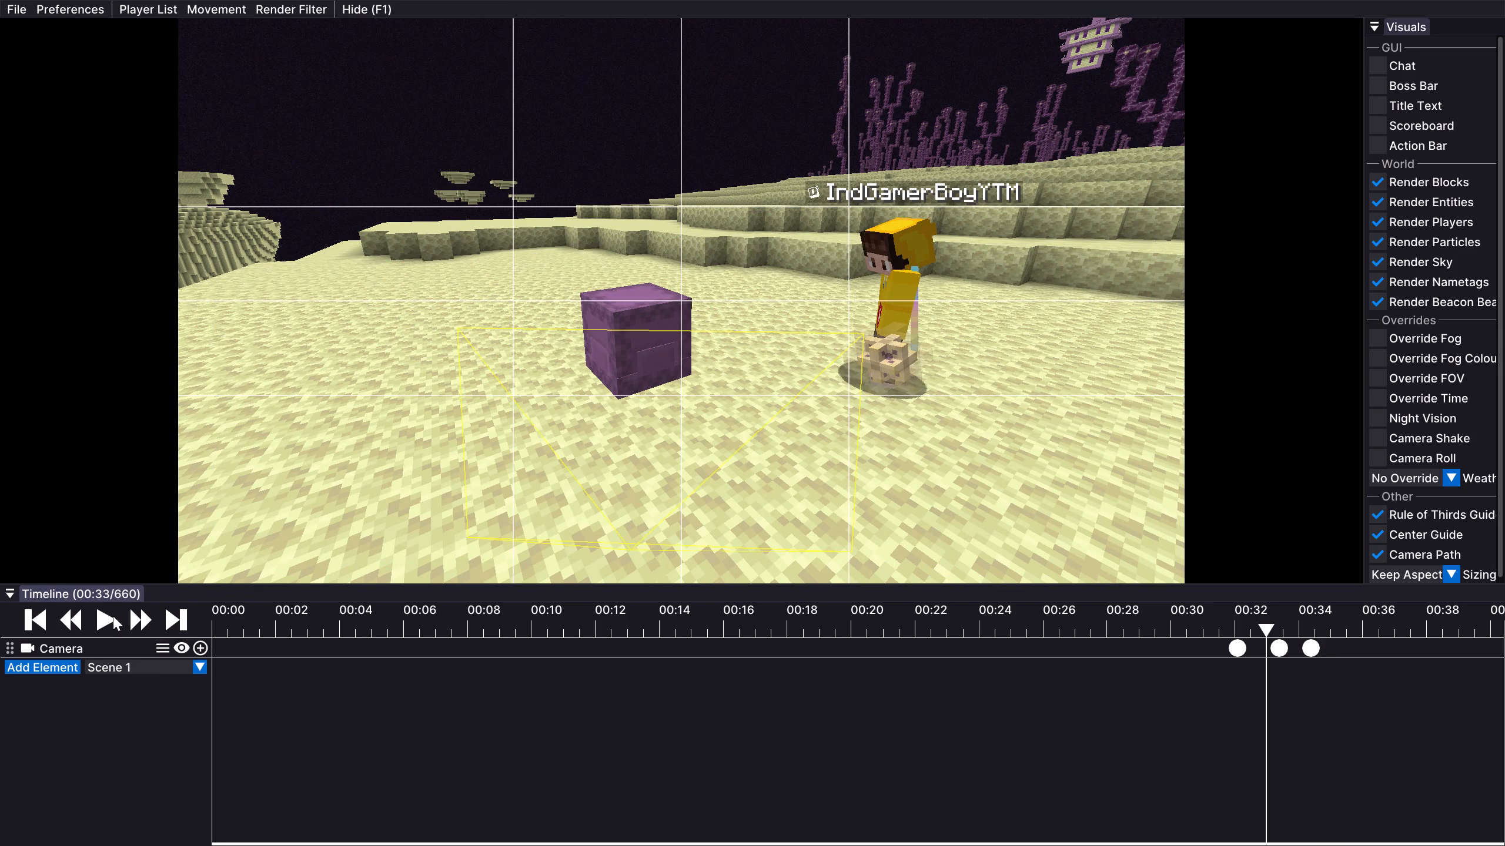
pyautogui.click(107, 616)
pyautogui.click(101, 616)
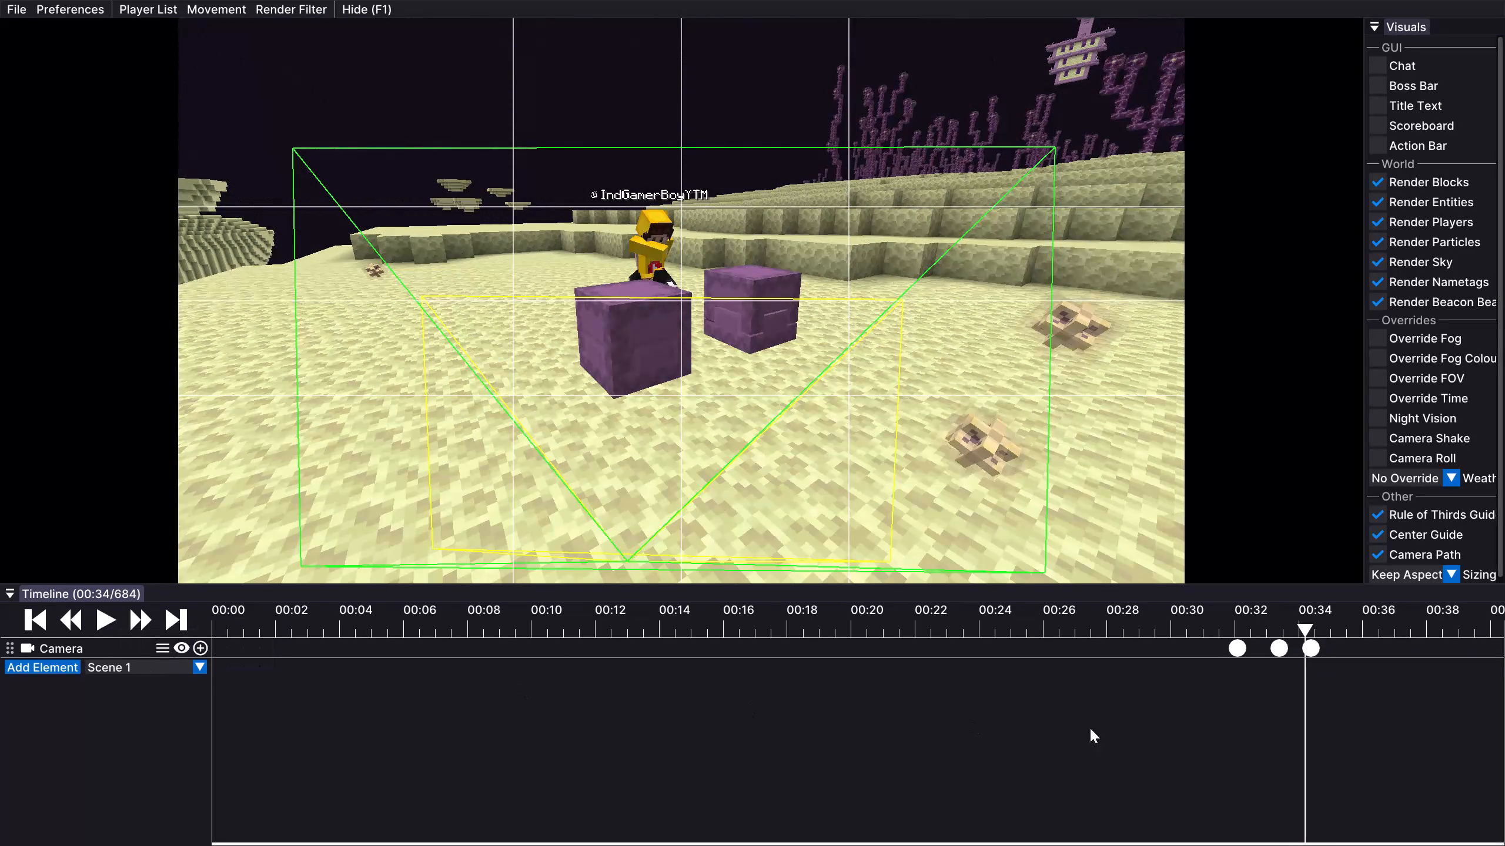
# Shift all three Camera keyframes together about one second later and play the shot from 00:33.
pyautogui.moveTo(1351, 668); pyautogui.dragTo(1242, 637)
pyautogui.moveTo(1274, 640); pyautogui.dragTo(1307, 646)
pyautogui.click(1290, 624)
pyautogui.click(101, 619)
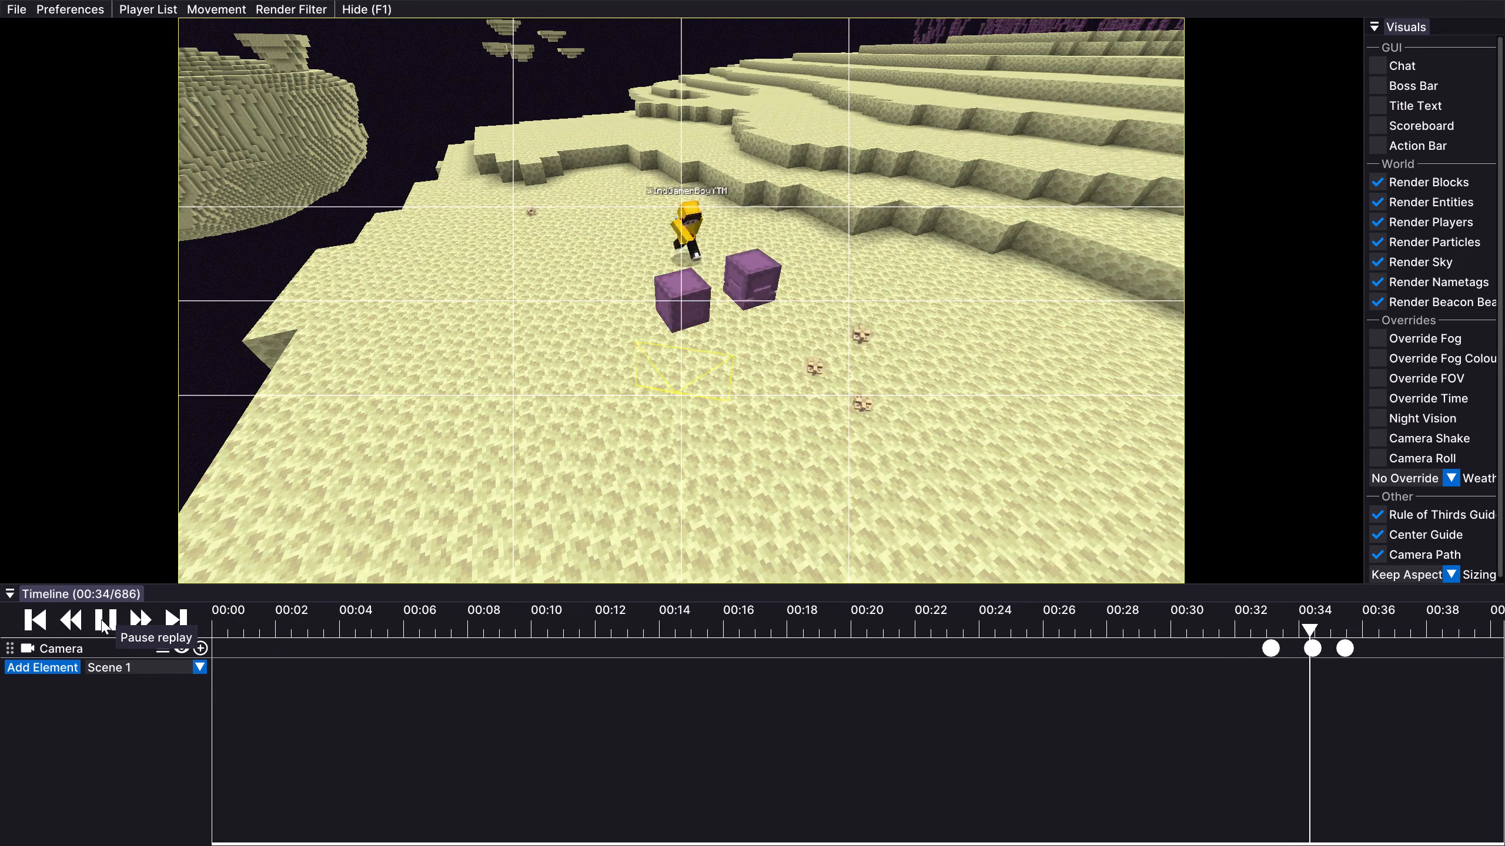
pyautogui.click(101, 619)
# Delete the first Camera keyframe at about 00:33 and play the remaining move from 00:34 to 00:35.
pyautogui.moveTo(1291, 657); pyautogui.dragTo(1236, 618)
pyautogui.press('Delete')
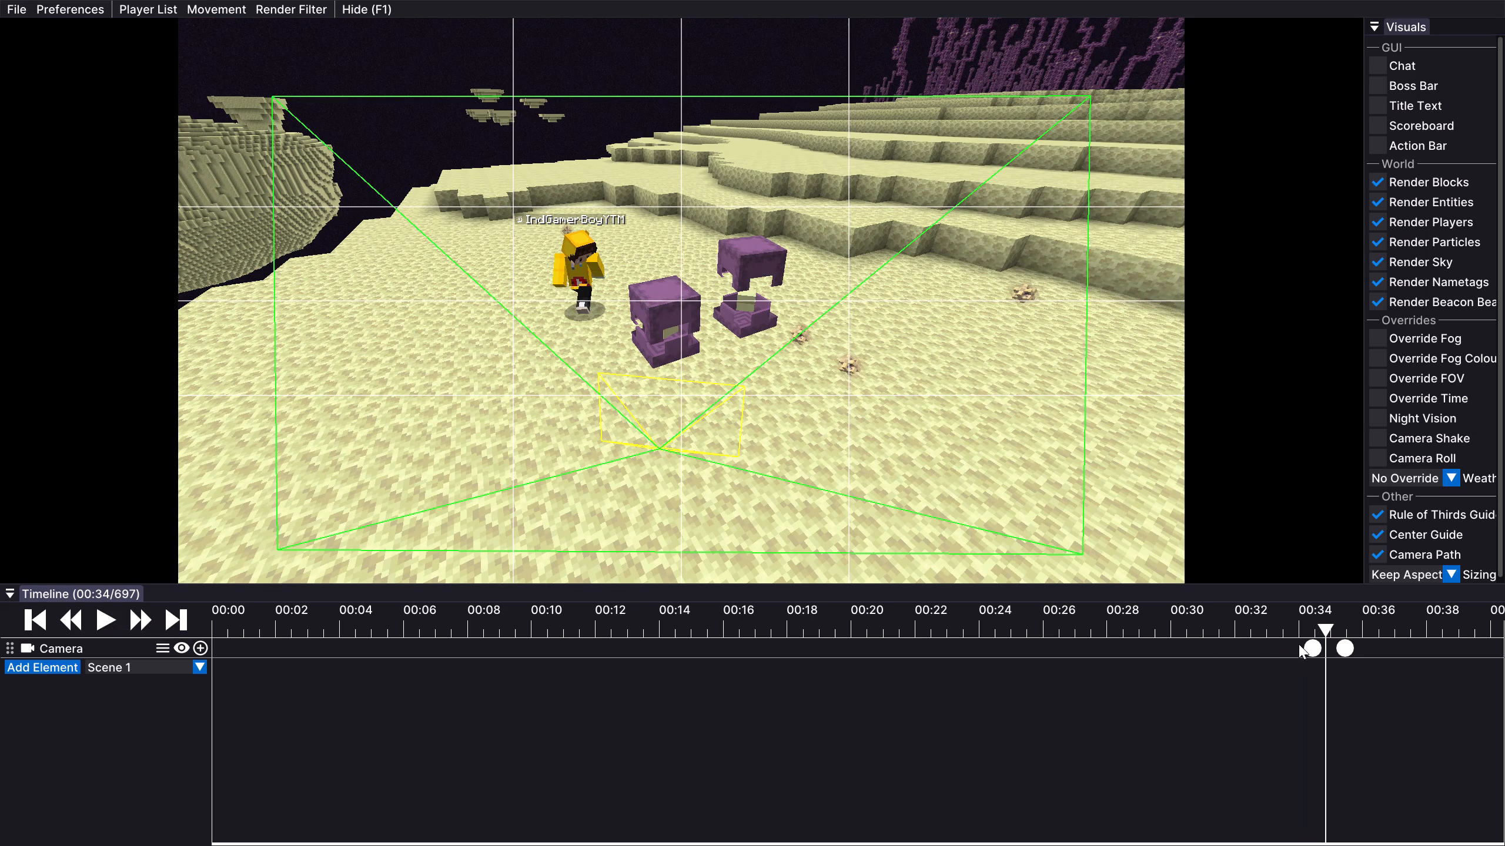
pyautogui.click(1305, 626)
pyautogui.click(108, 618)
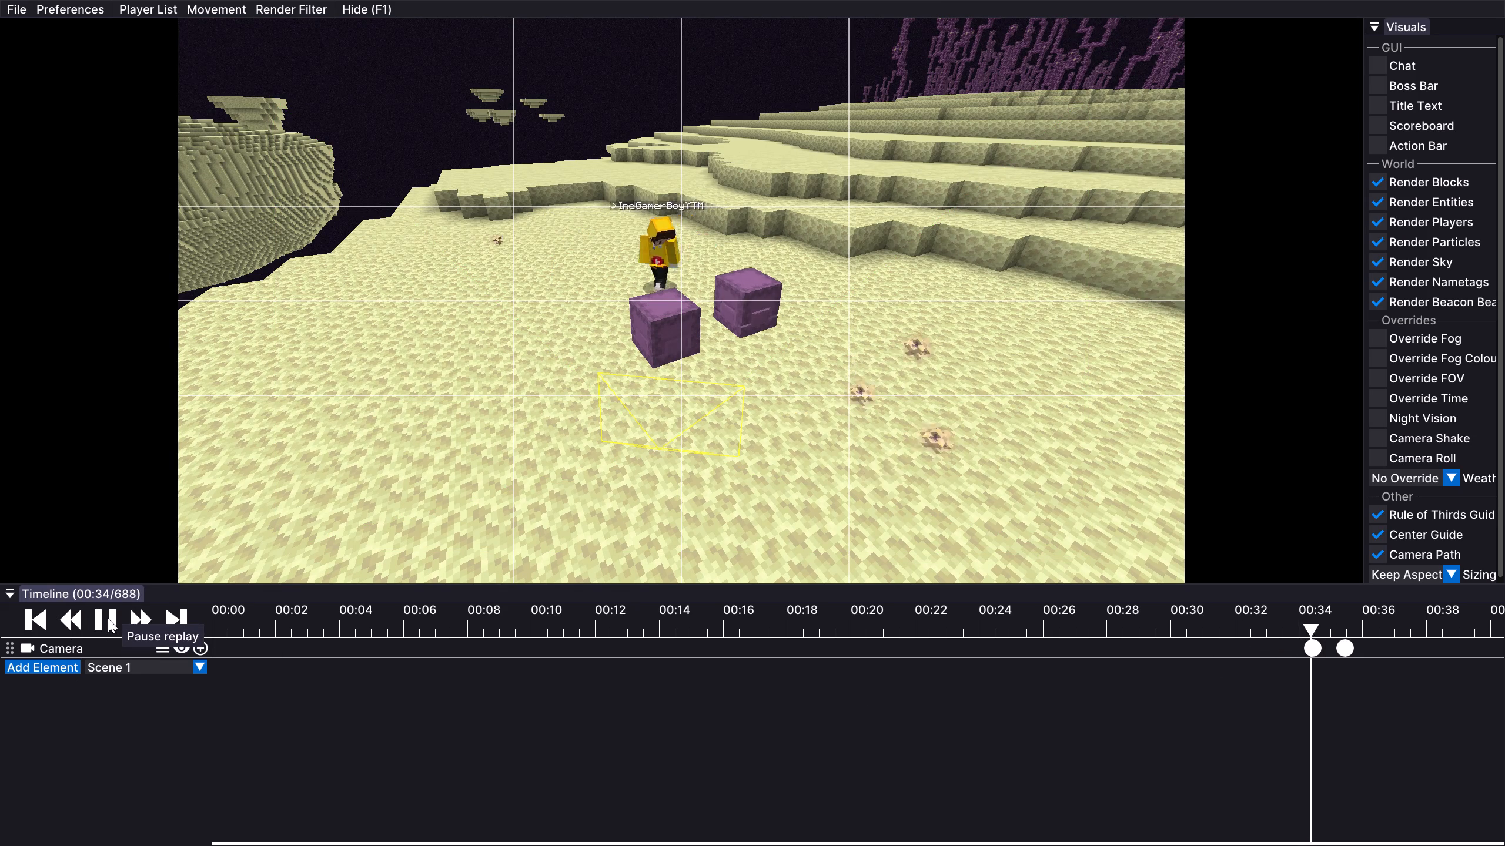
pyautogui.click(108, 618)
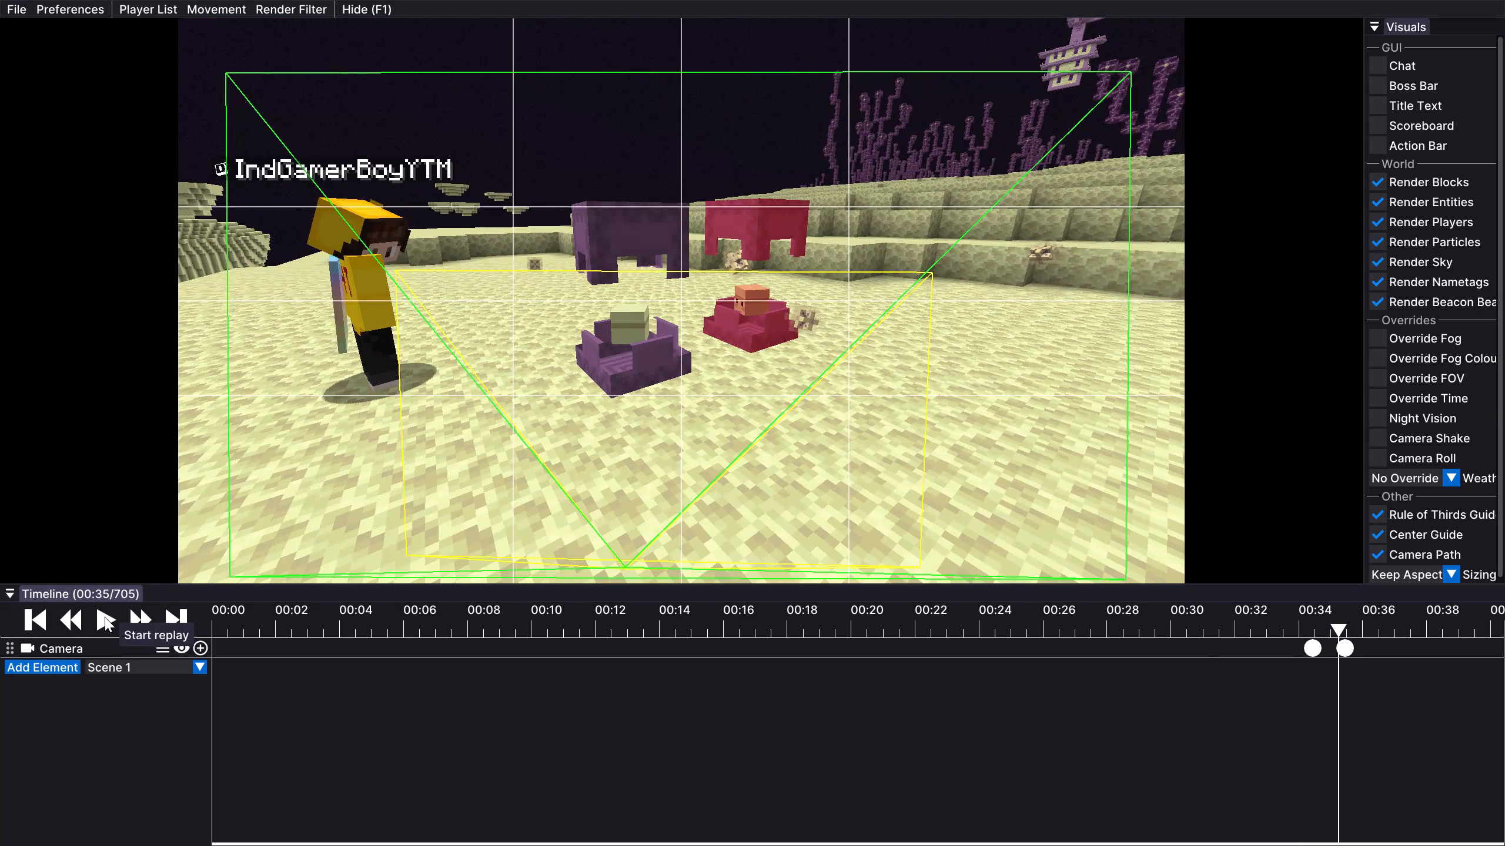
# Play on to 00:35 (tick 717) and add a Camera keyframe with the close ground-level framing.
pyautogui.doubleClick(105, 617)
pyautogui.doubleClick(105, 617)
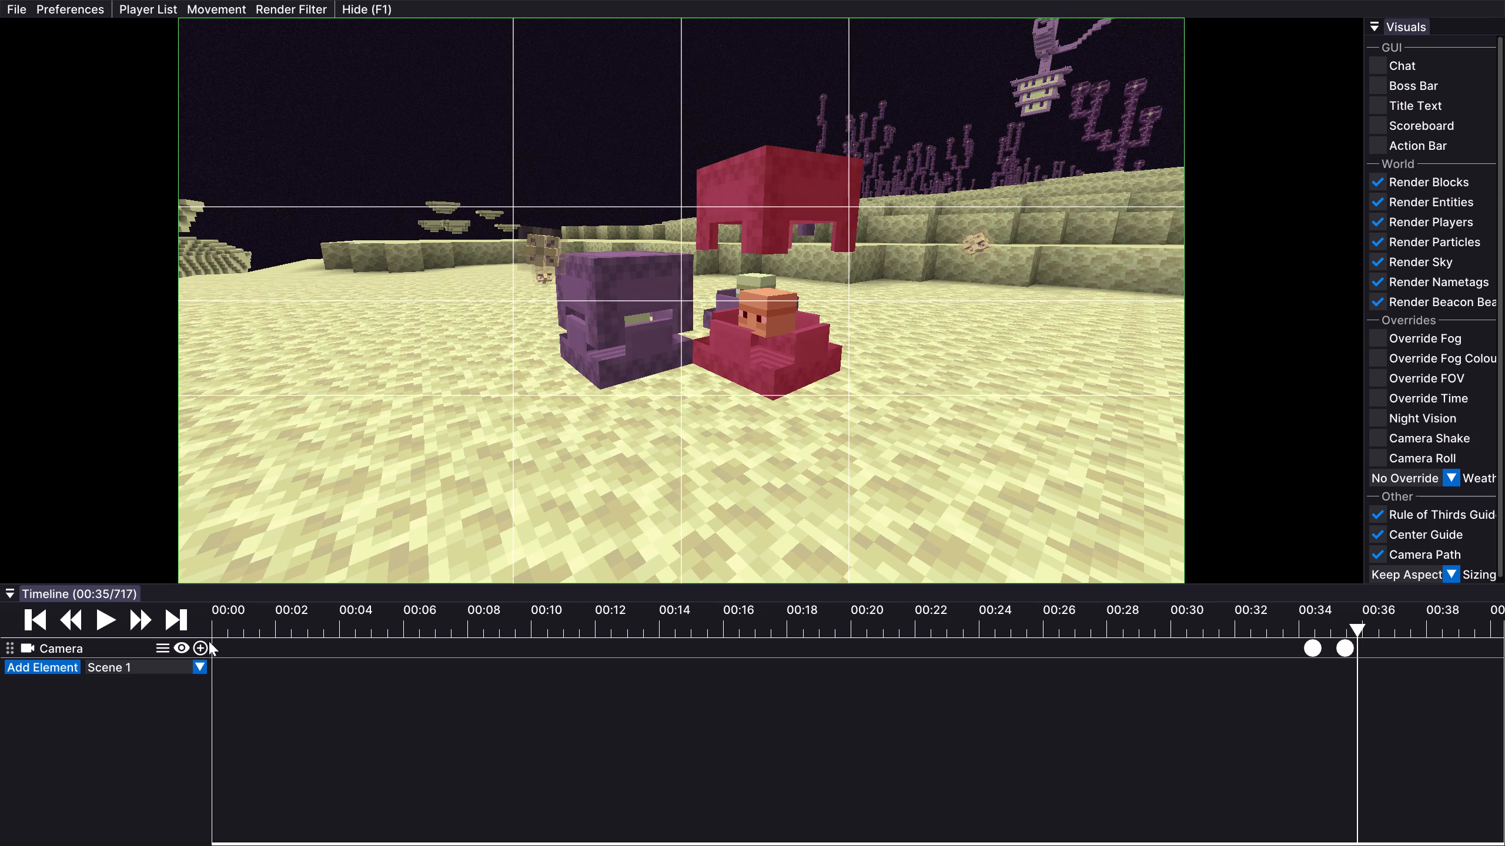
pyautogui.click(209, 641)
pyautogui.click(205, 646)
# Advance to 00:36 (tick 722), swing the camera around to the other side of the shulkers at ground level and add a Camera keyframe.
pyautogui.doubleClick(102, 616)
pyautogui.doubleClick(112, 613)
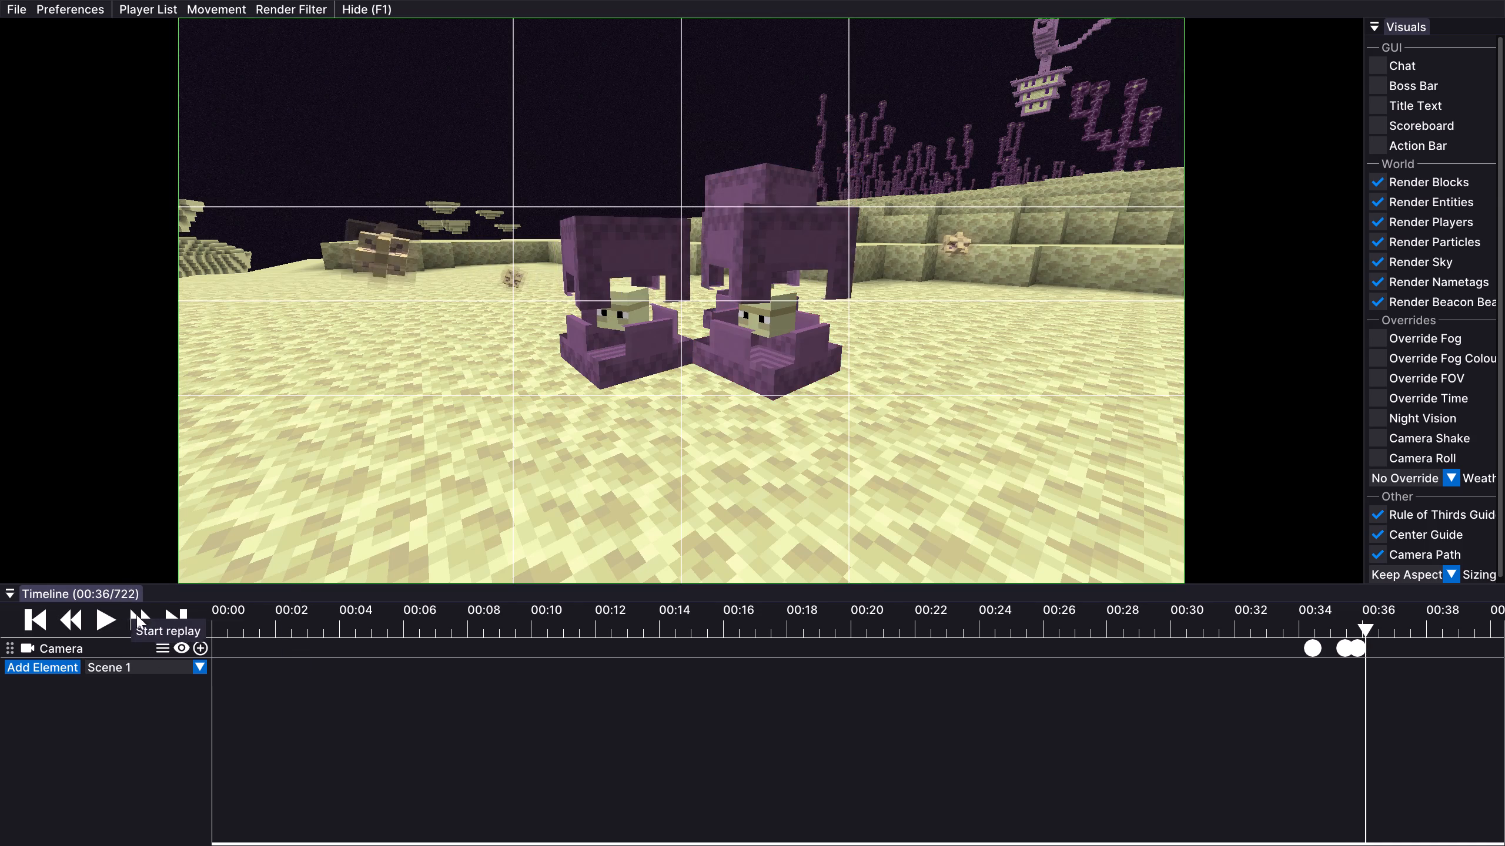
pyautogui.press('Left')
pyautogui.moveTo(749, 367); pyautogui.dragTo(752, 423)
pyautogui.press('Up')
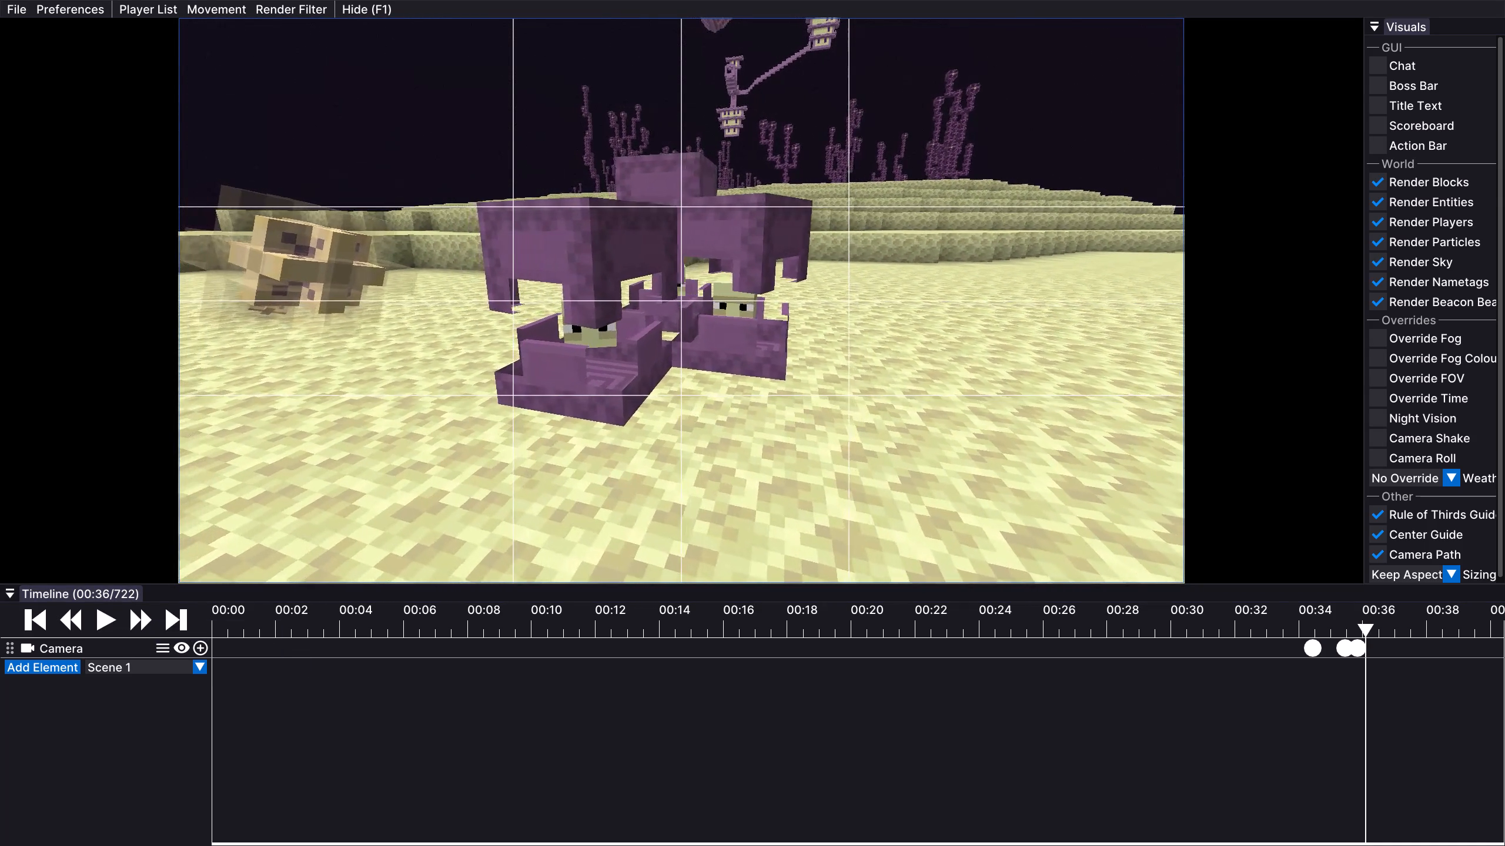
pyautogui.moveTo(752, 423); pyautogui.dragTo(752, 423)
pyautogui.click(205, 647)
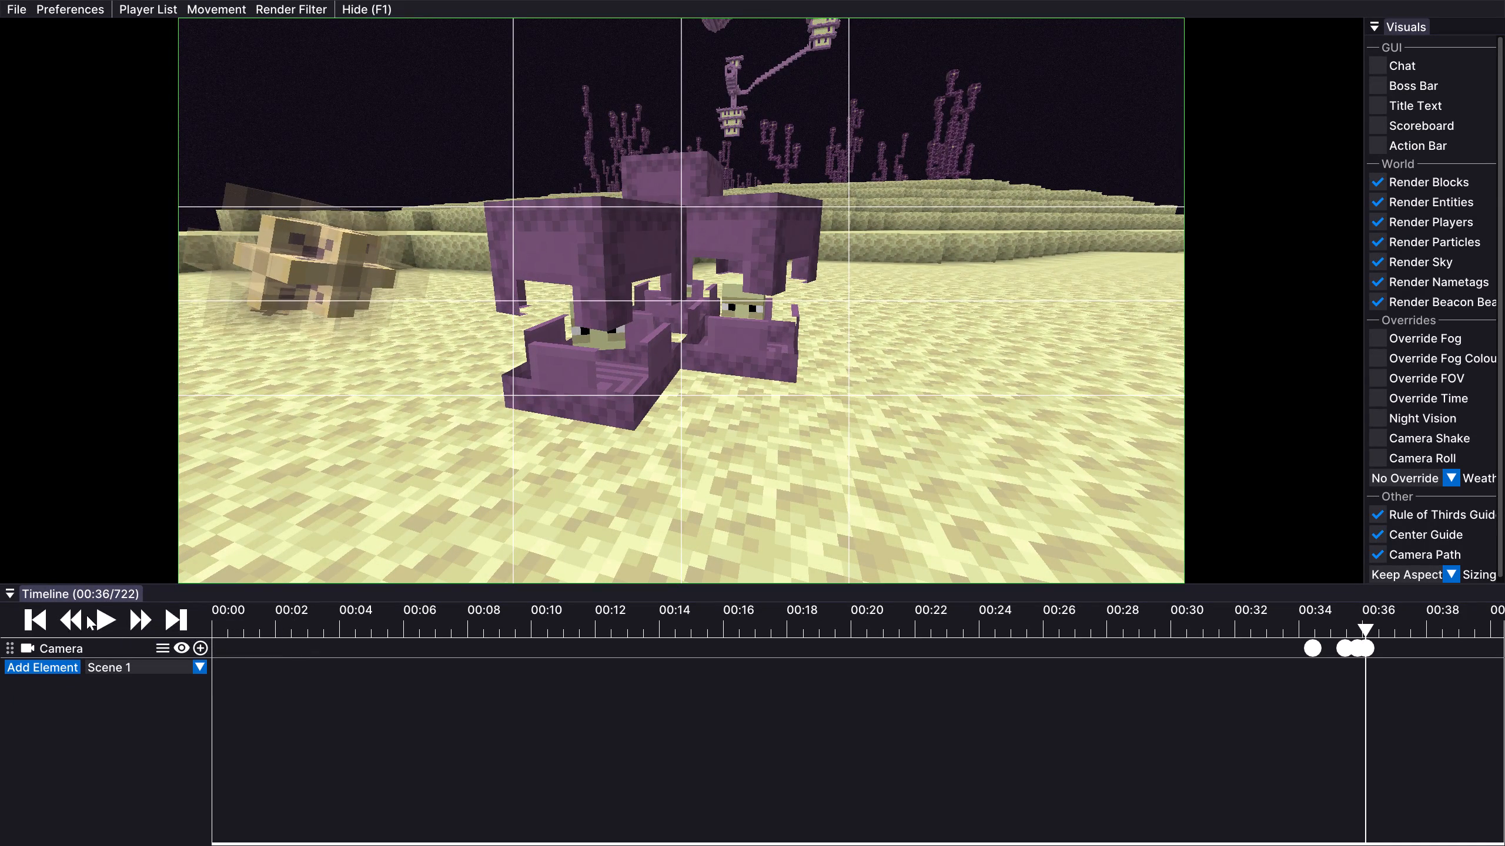
# Add two more Camera keyframes with the same framing, at 00:36 (tick 739) and 00:37 (tick 755).
pyautogui.click(112, 616)
pyautogui.click(103, 614)
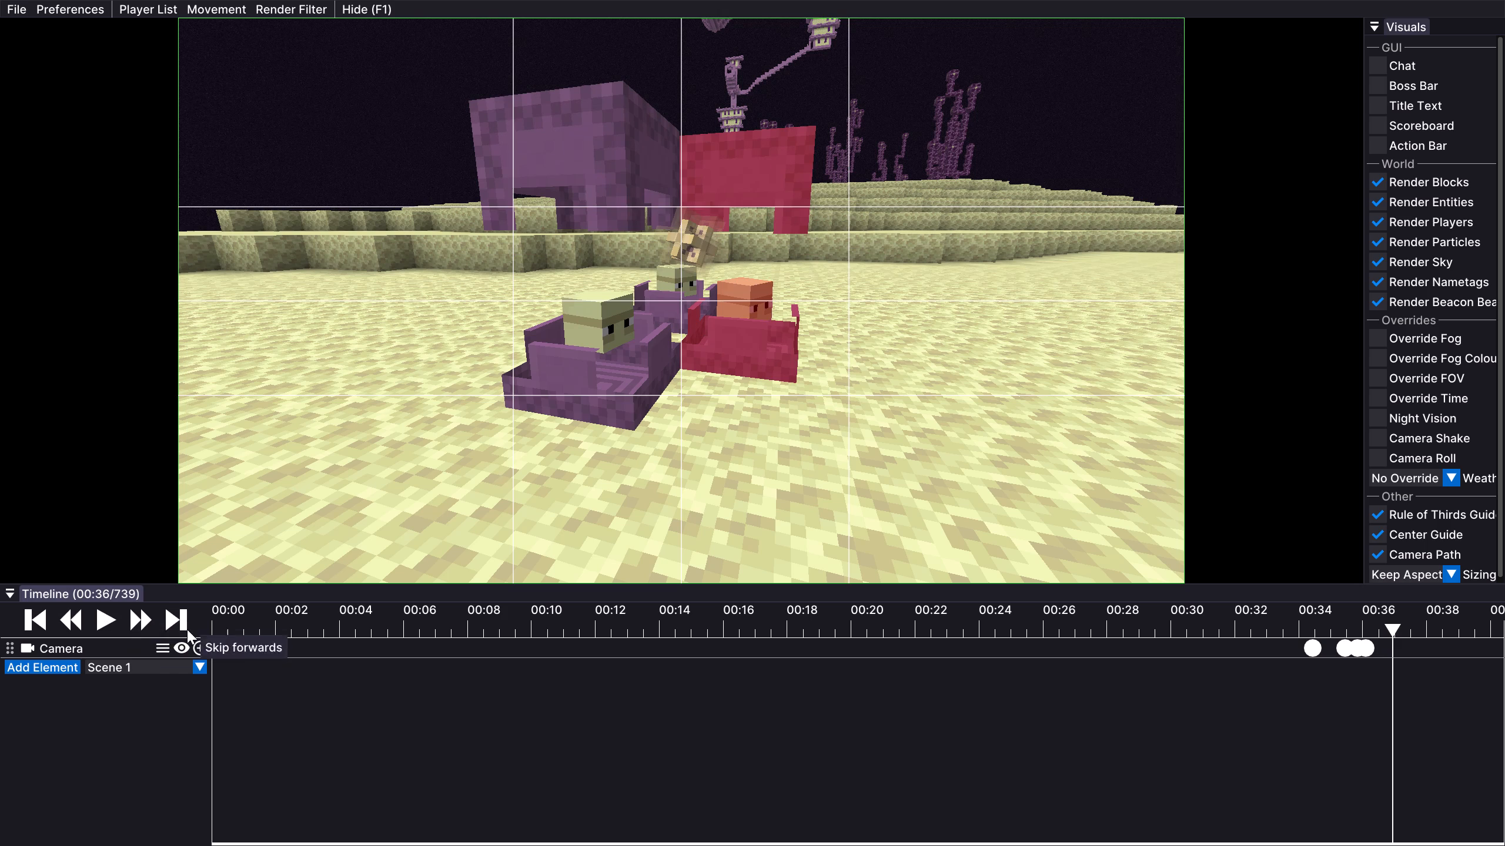
pyautogui.click(205, 641)
pyautogui.click(108, 616)
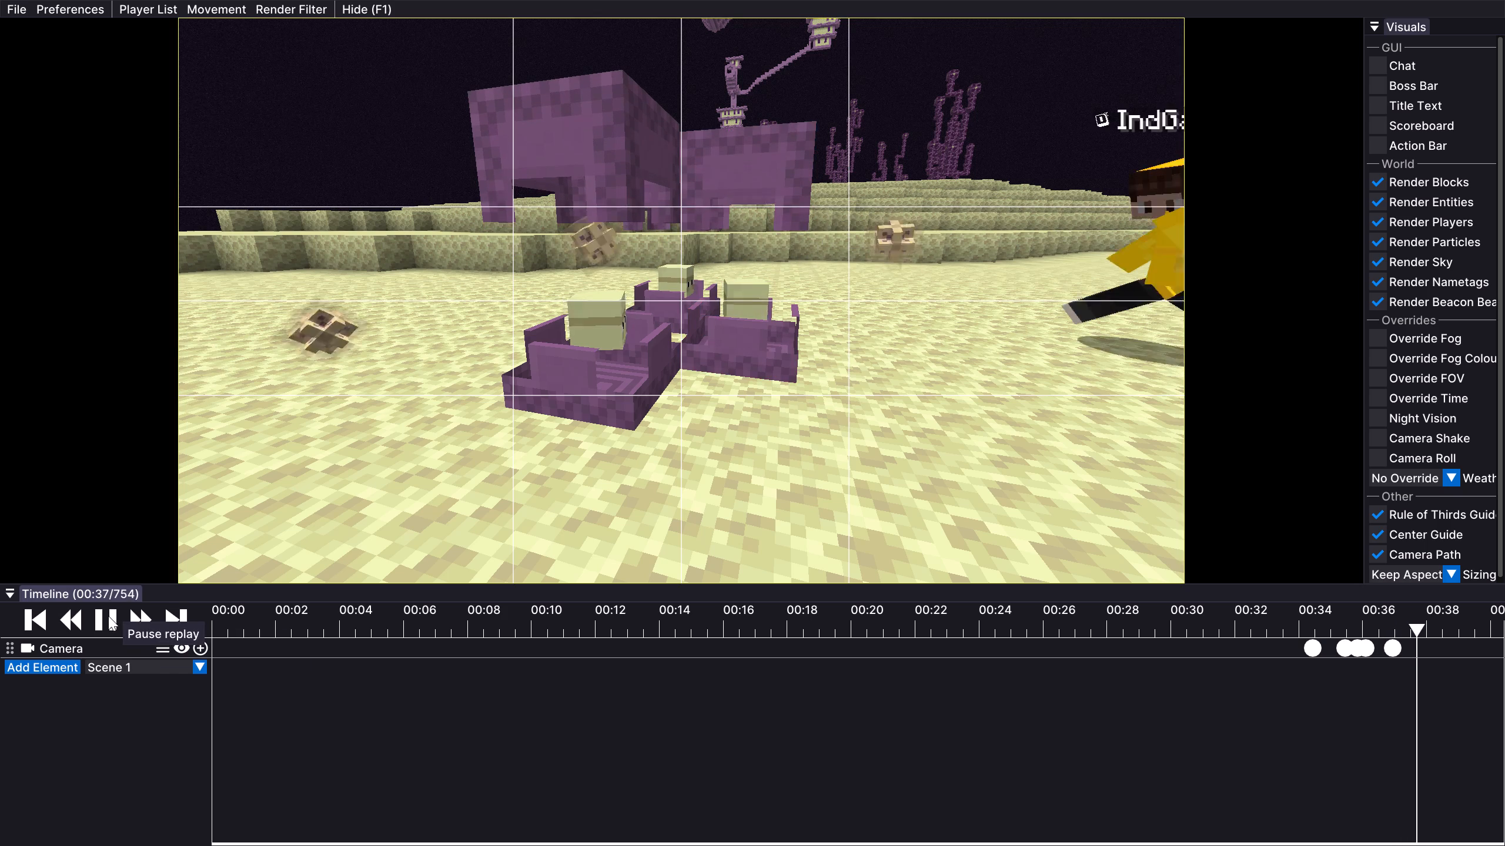
pyautogui.click(108, 616)
pyautogui.click(202, 647)
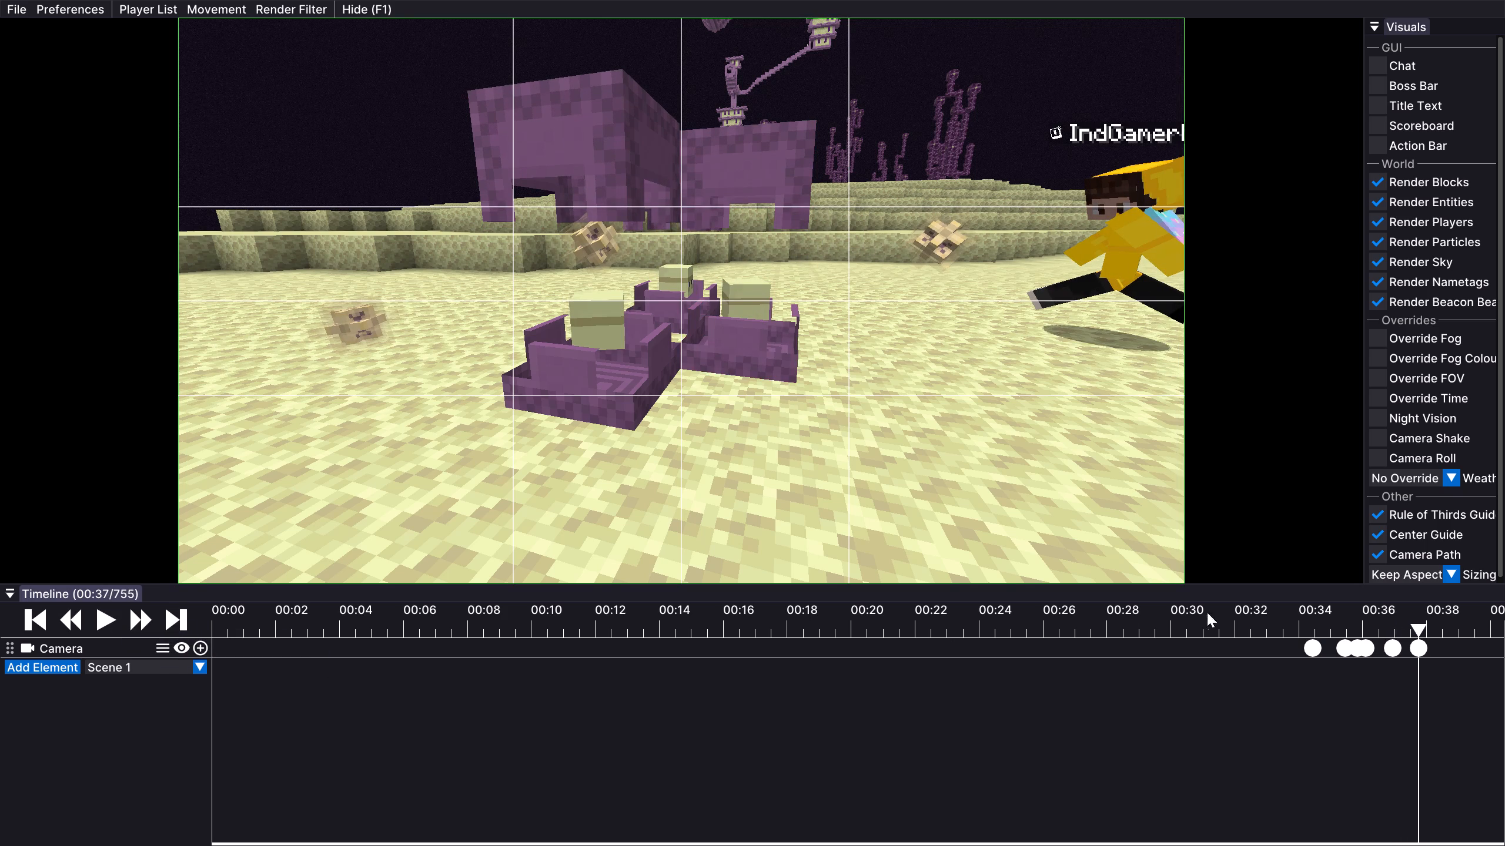
# Play the whole keyframed shot from 00:33 (tick 676) to 00:37, pausing along the way to check the camera movement.
pyautogui.click(1299, 625)
pyautogui.click(98, 620)
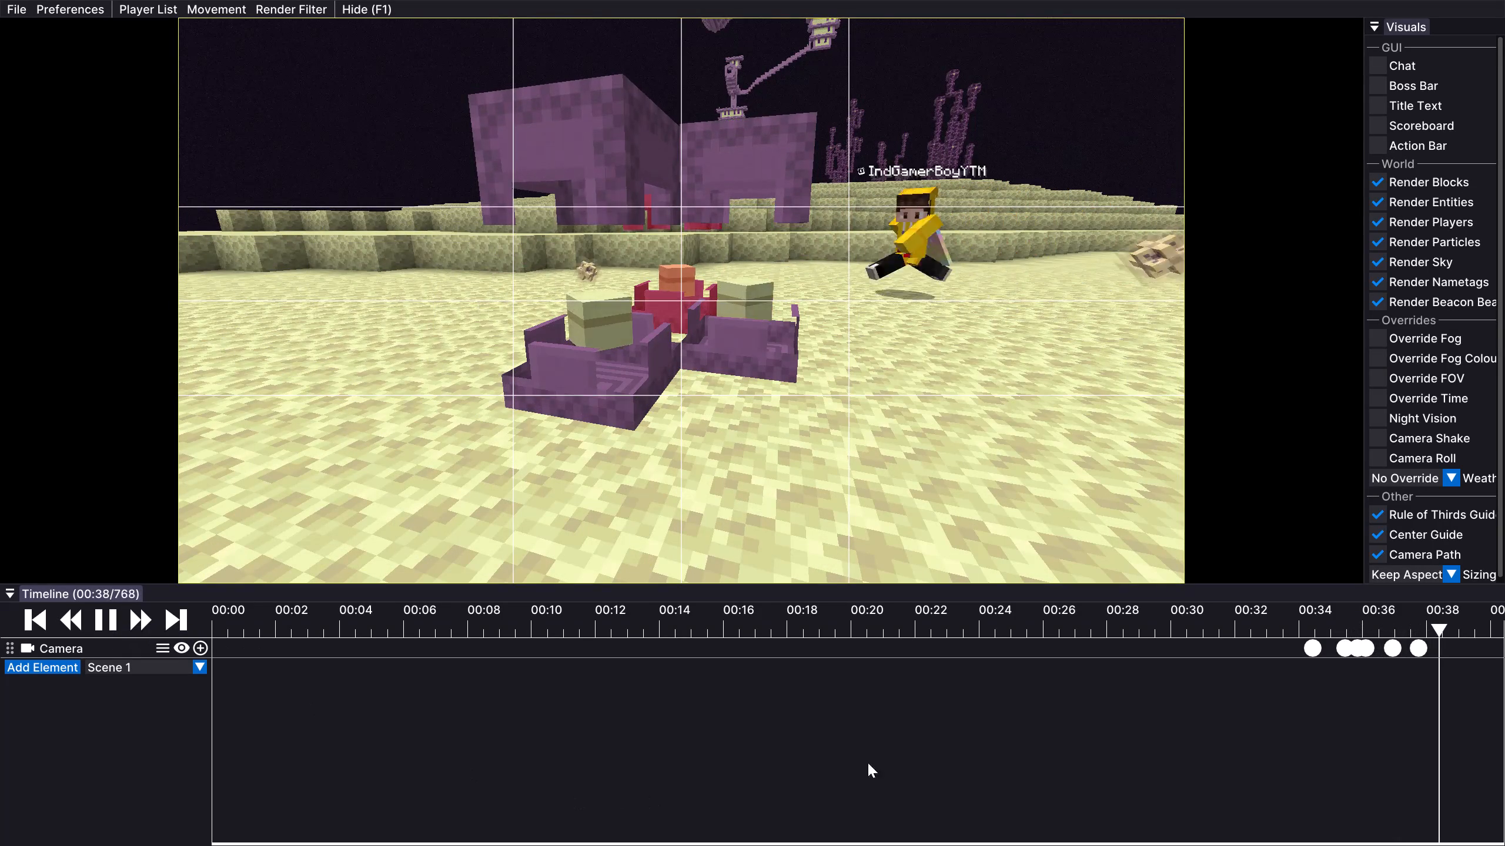
pyautogui.click(1311, 623)
pyautogui.moveTo(1307, 630); pyautogui.dragTo(1293, 629)
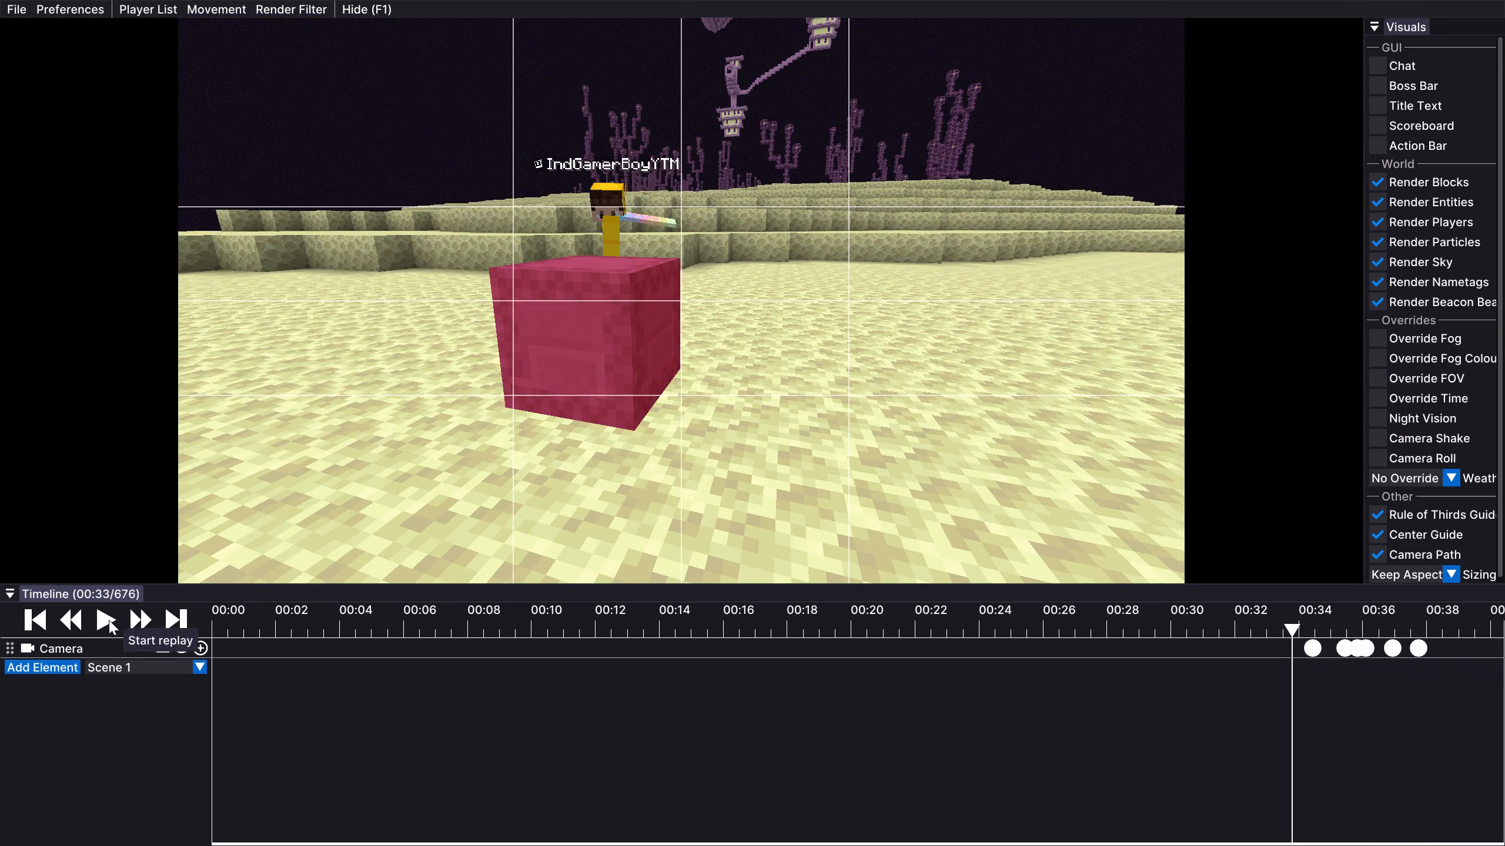
pyautogui.click(105, 617)
pyautogui.click(101, 619)
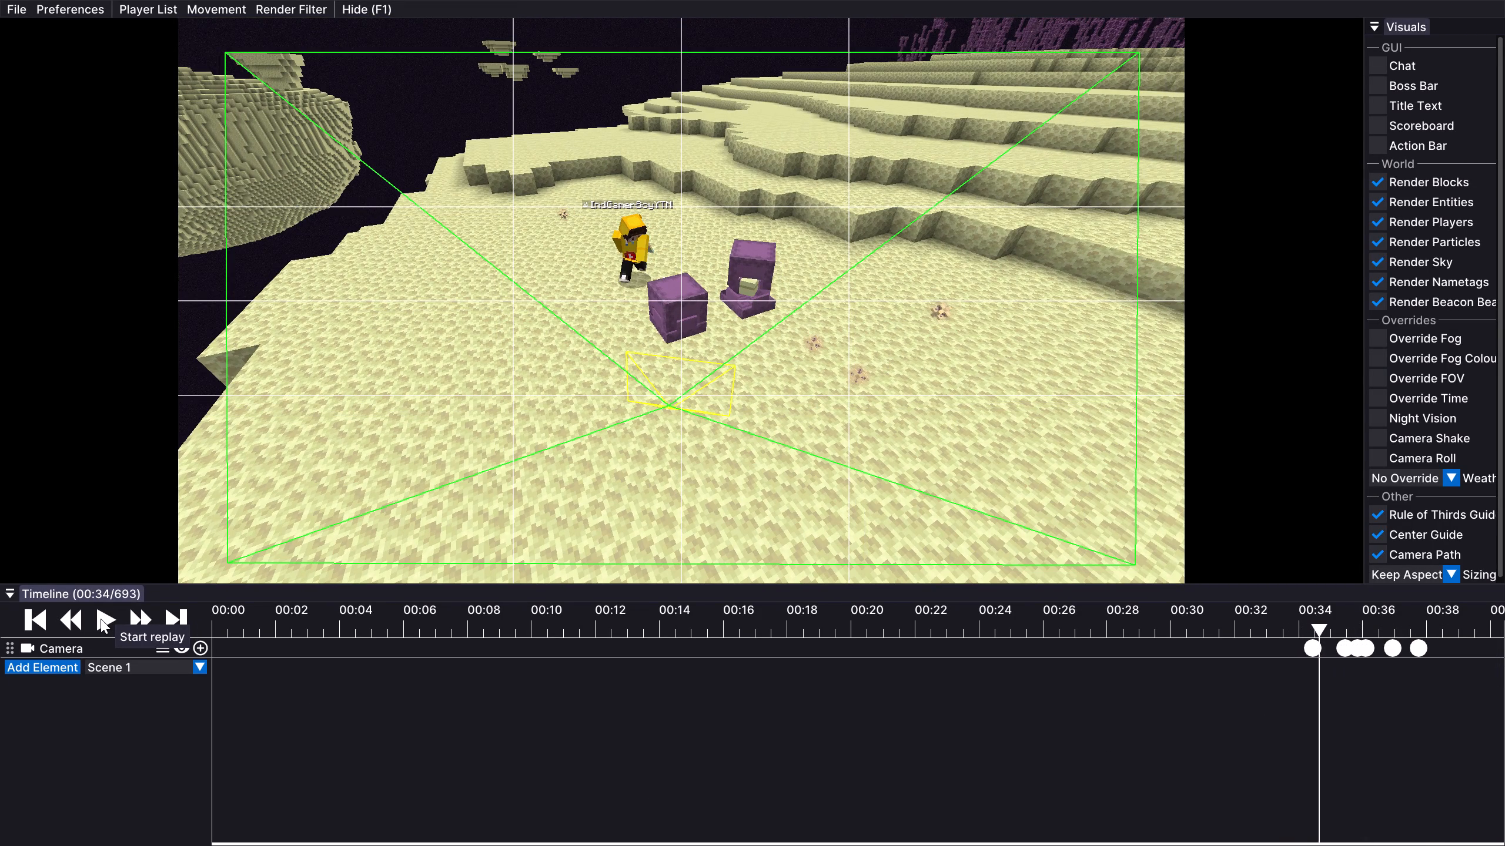
pyautogui.doubleClick(101, 619)
pyautogui.click(101, 619)
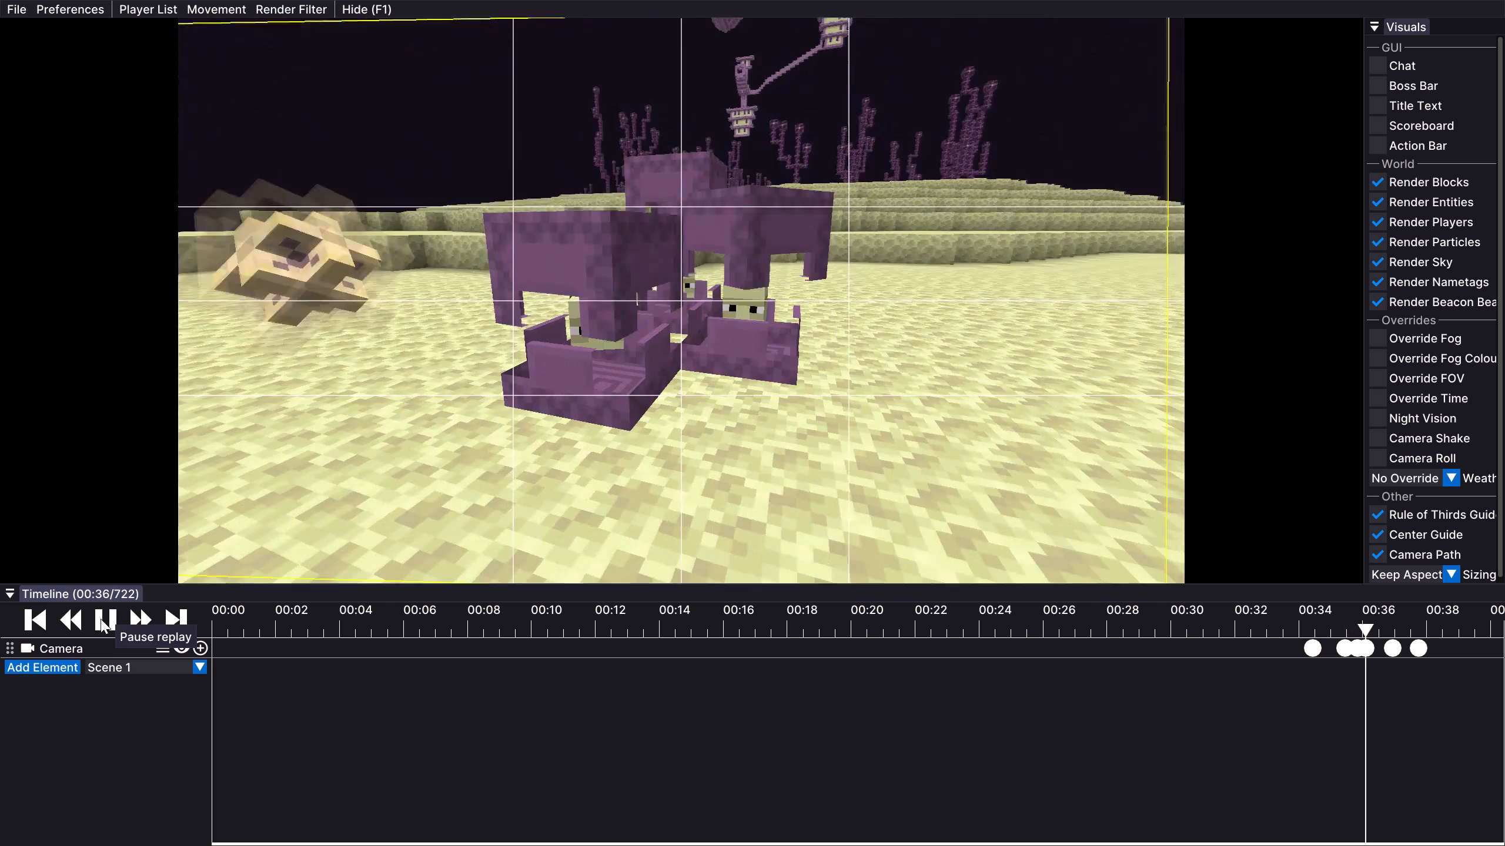
pyautogui.click(101, 619)
pyautogui.click(101, 619)
pyautogui.click(101, 619)
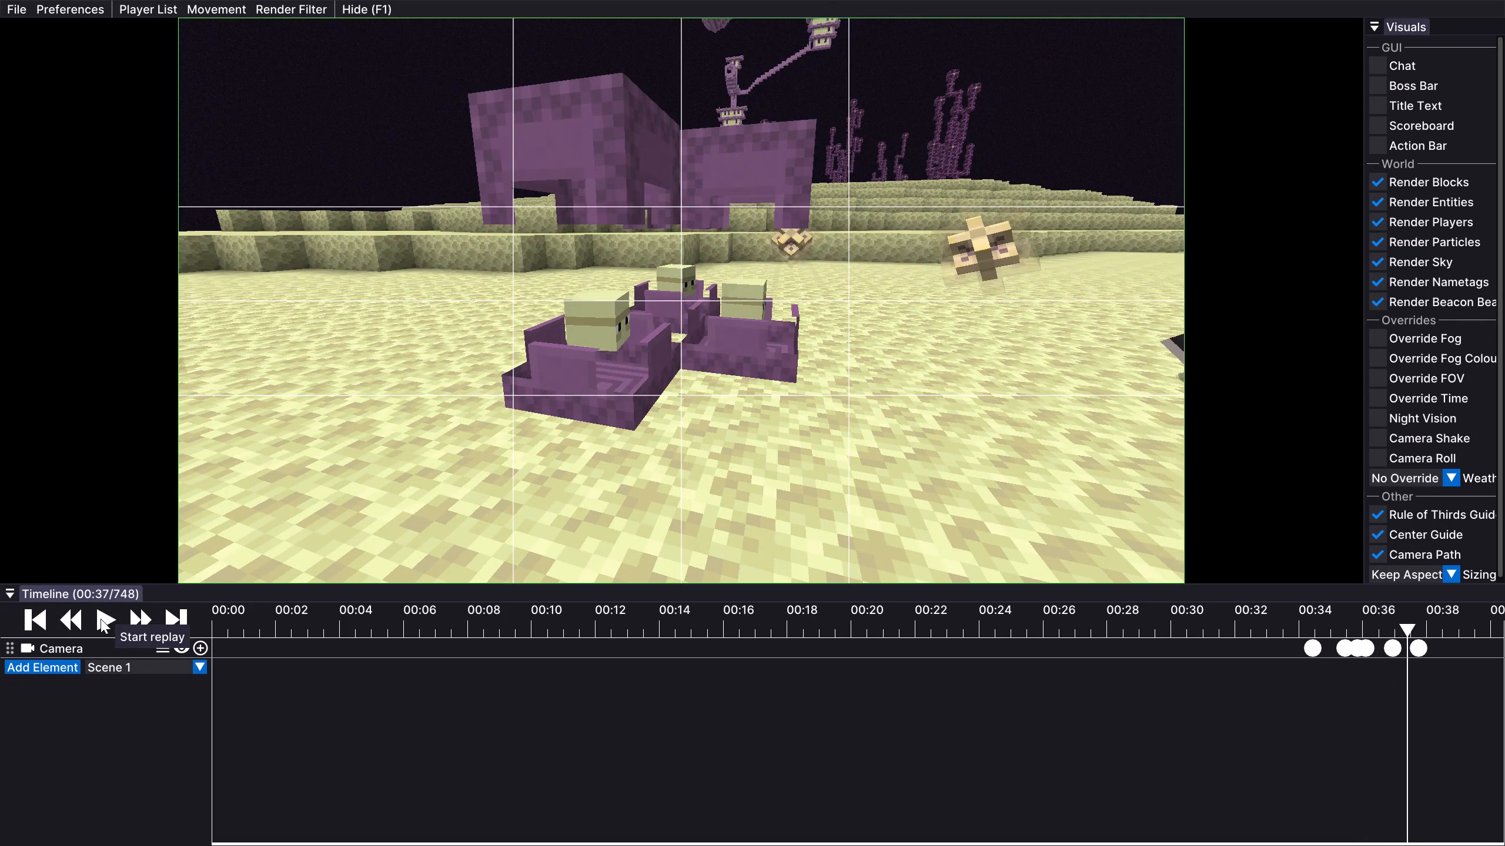
pyautogui.doubleClick(101, 619)
# Export the keyframed shulker shot as a 1920 x 1080, 60 fps MP4 video and dismiss the finished export notice.
pyautogui.click(24, 11)
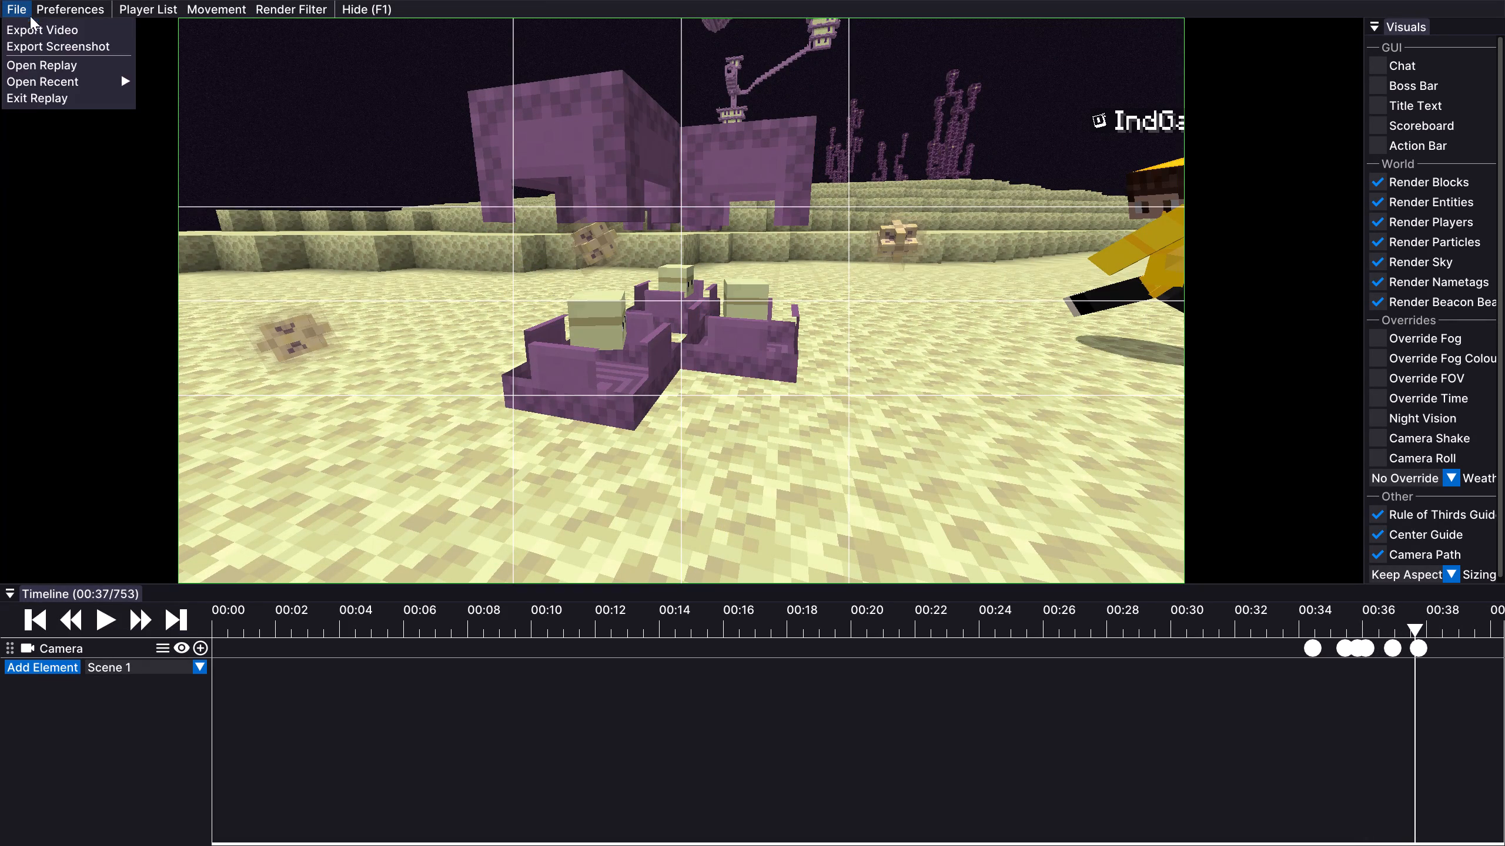
pyautogui.click(52, 32)
pyautogui.click(698, 568)
pyautogui.click(696, 573)
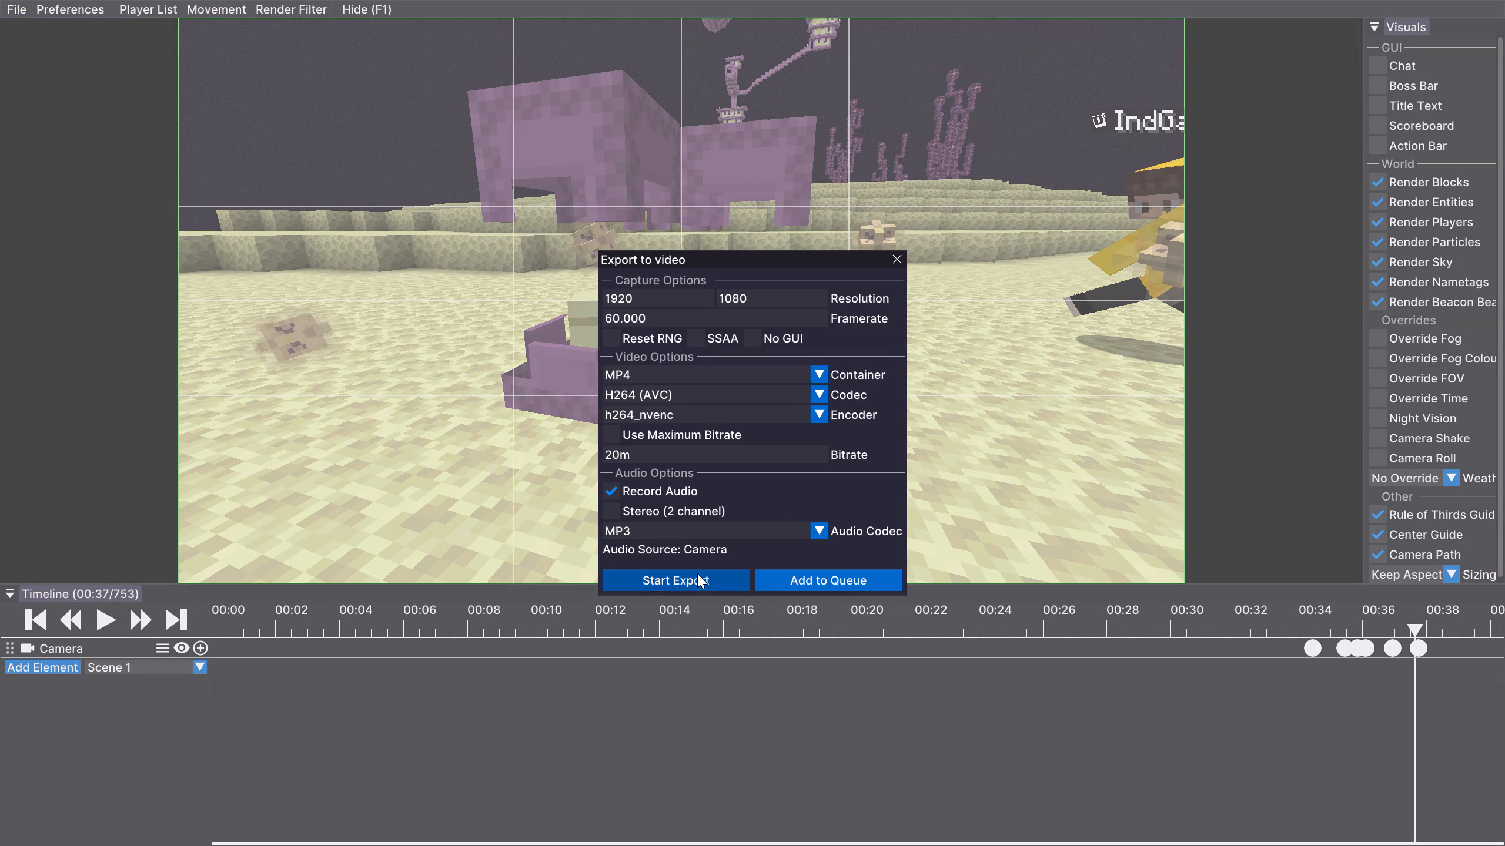
pyautogui.click(580, 385)
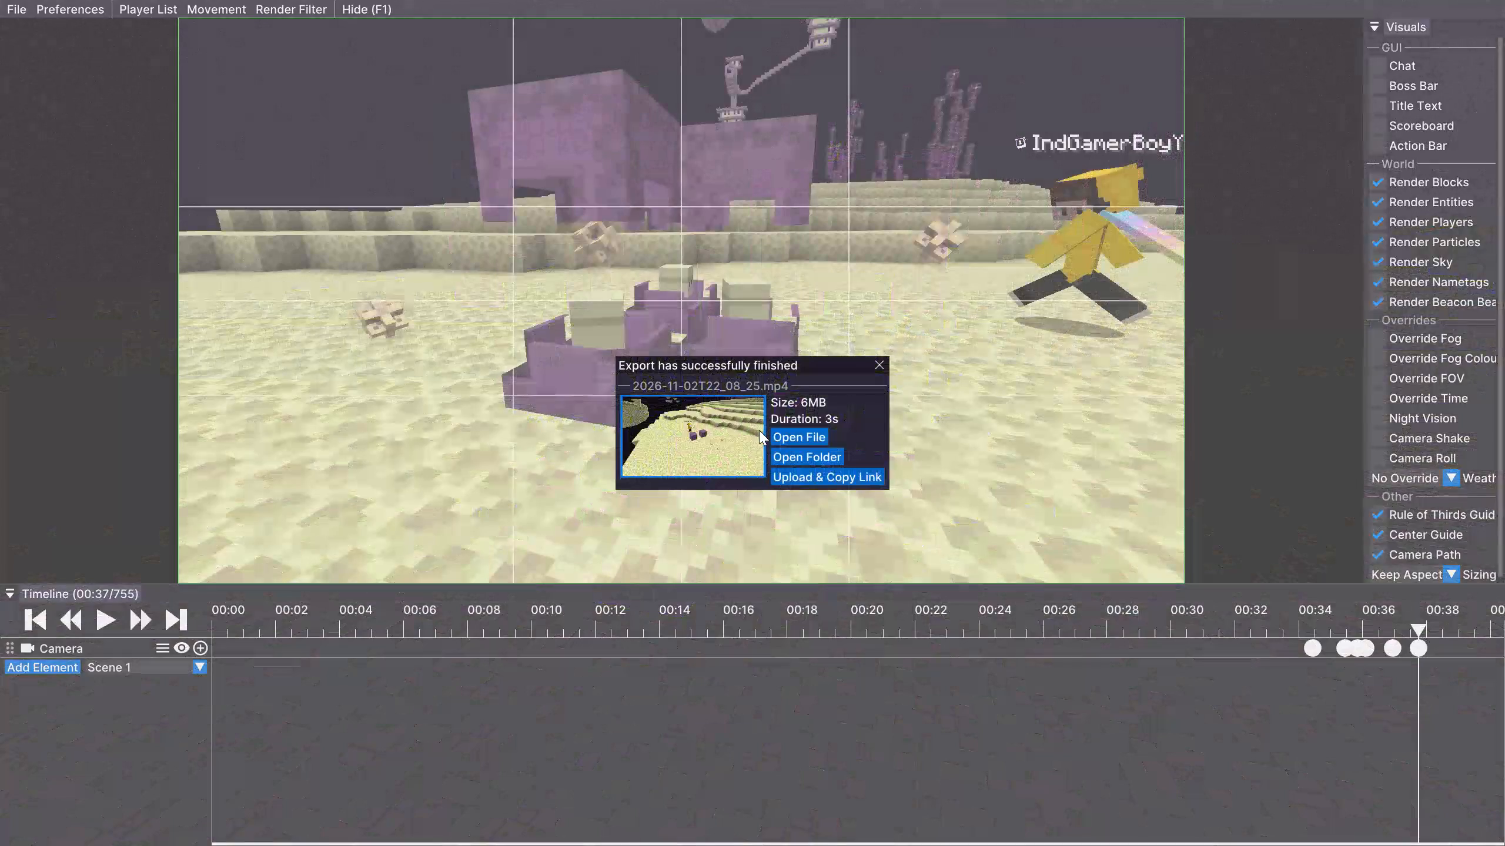
pyautogui.click(867, 375)
pyautogui.click(883, 360)
# Take the replay out of full screen, switch to CapCut project 1102 and return the playhead to the start.
pyautogui.press('Escape')
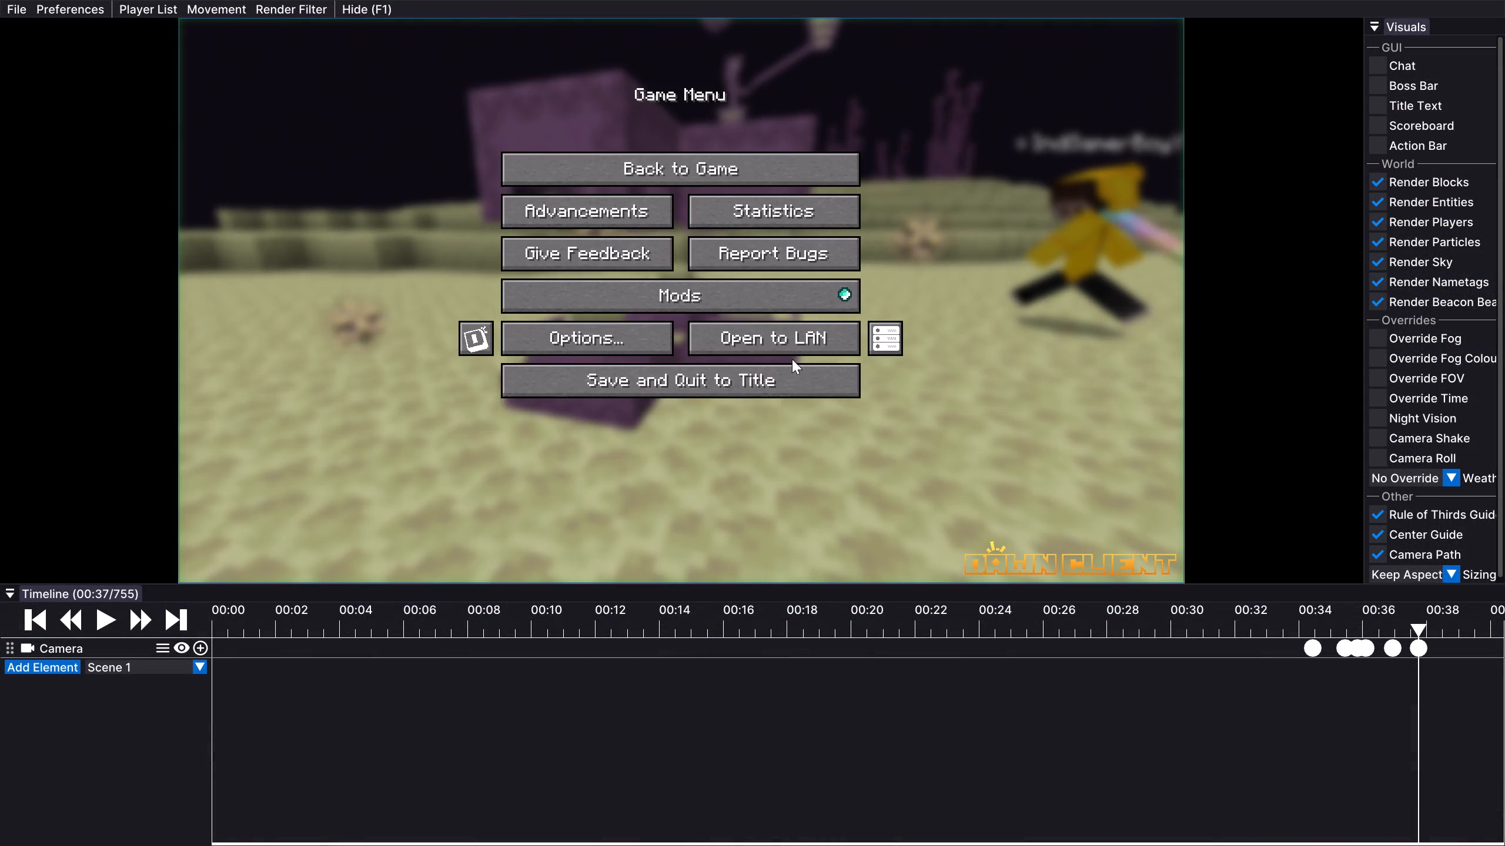
pyautogui.press('F11')
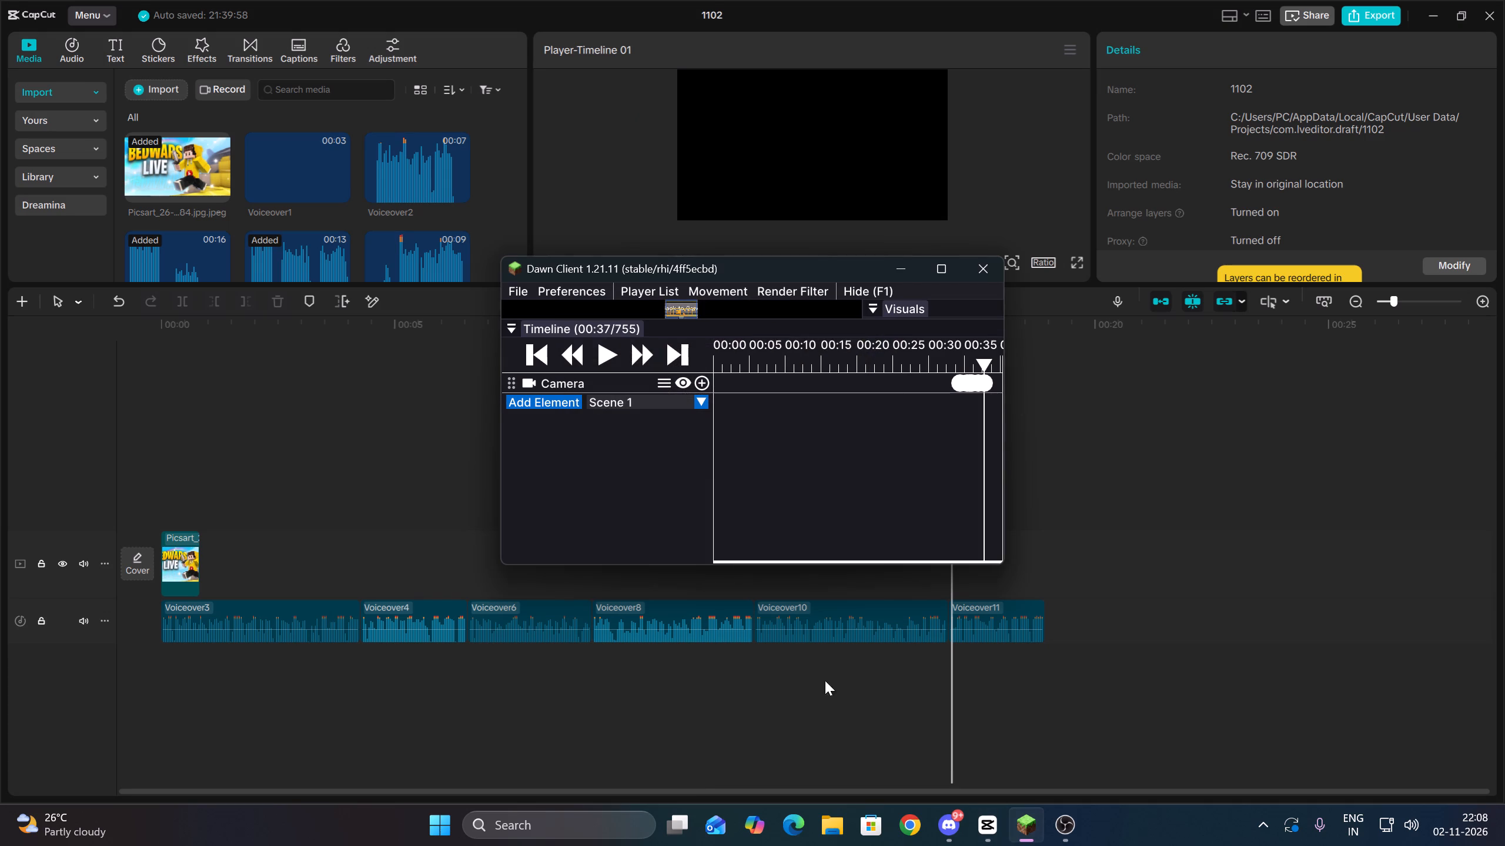
pyautogui.click(704, 654)
pyautogui.moveTo(704, 654); pyautogui.dragTo(0, 445)
# Import the clips 2026-11-02T22_01_48, T22_03_02, T22_03_21 and T22_05_56 from the Videos folder into the project media.
pyautogui.click(156, 83)
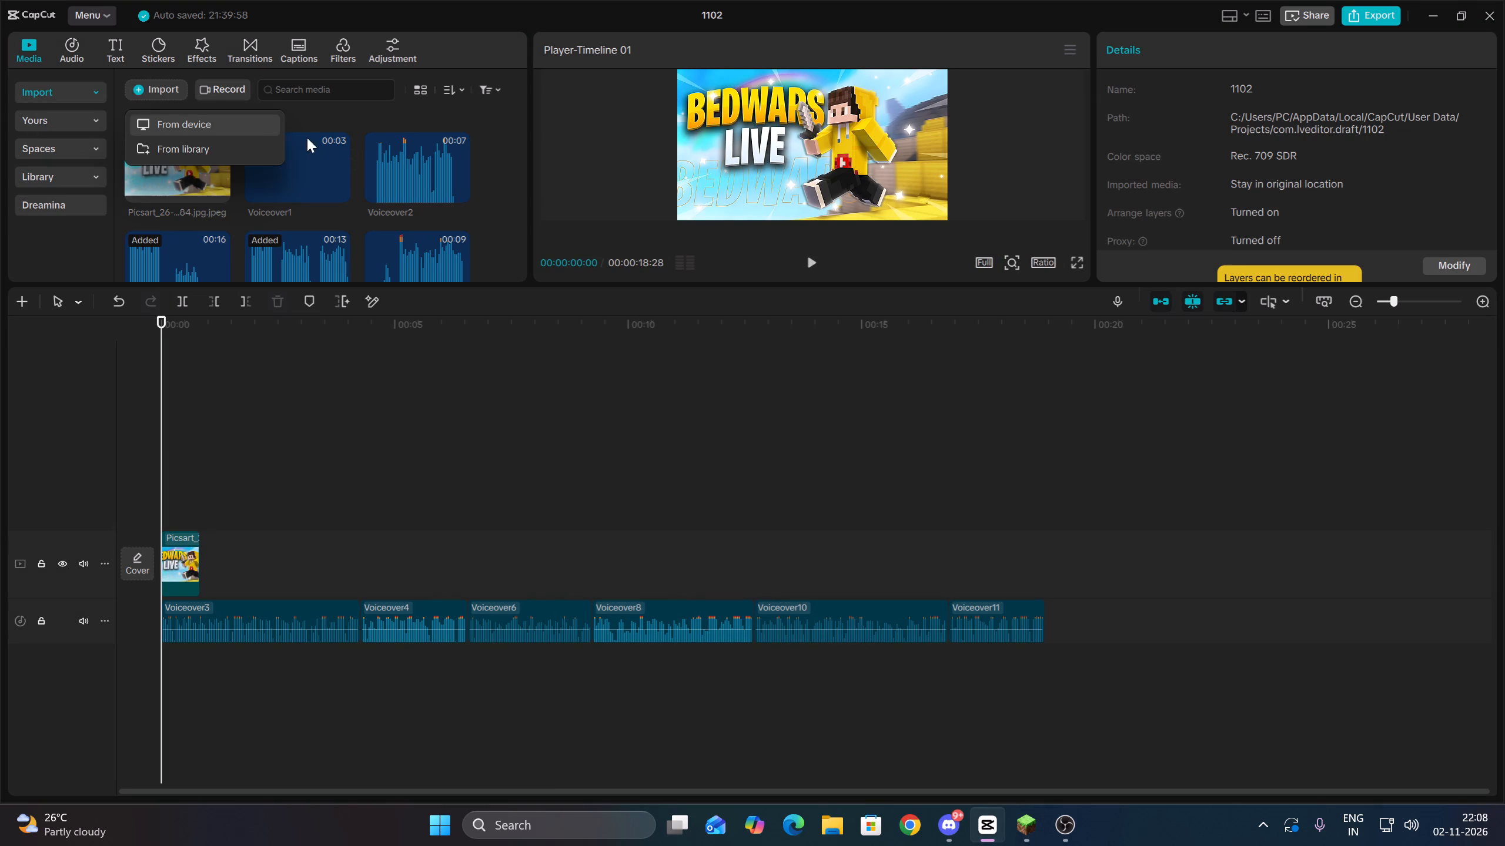
pyautogui.click(250, 129)
pyautogui.click(48, 300)
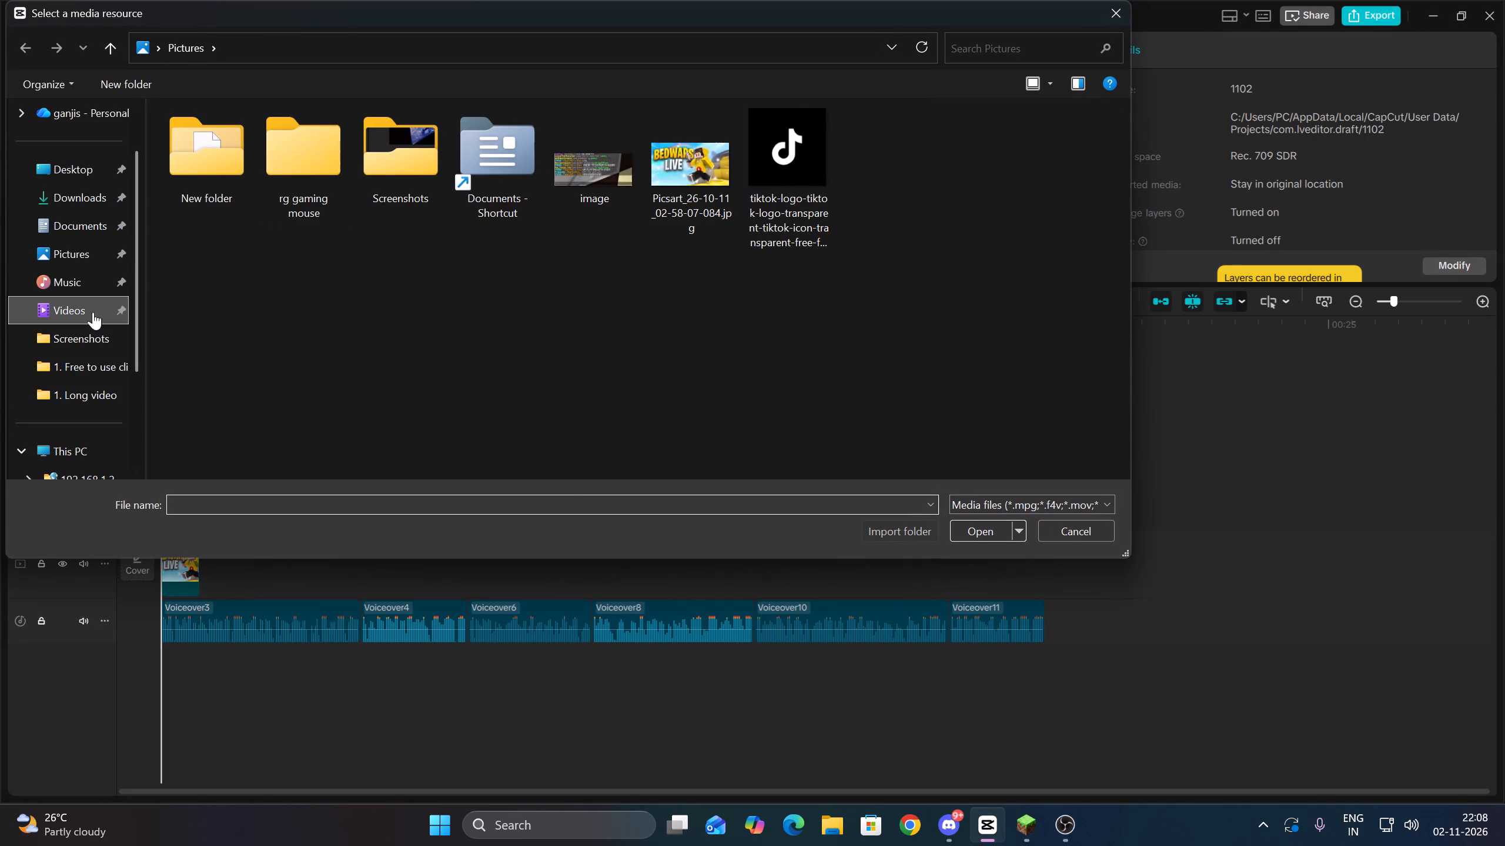
pyautogui.scroll(-8, 795, 396)
pyautogui.moveTo(814, 416); pyautogui.dragTo(1045, 141)
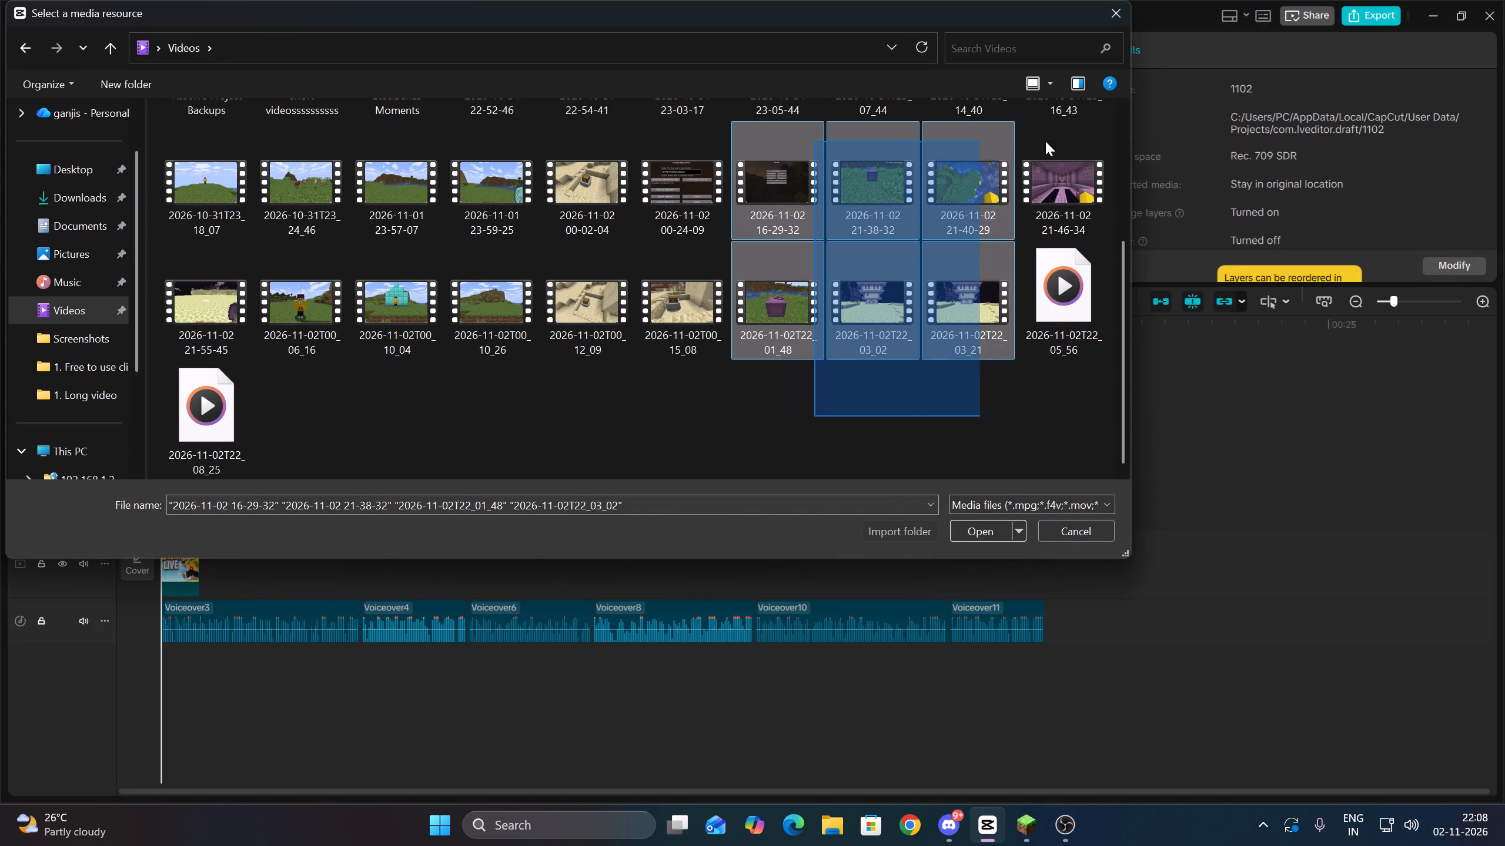
pyautogui.moveTo(1045, 141); pyautogui.dragTo(894, 415)
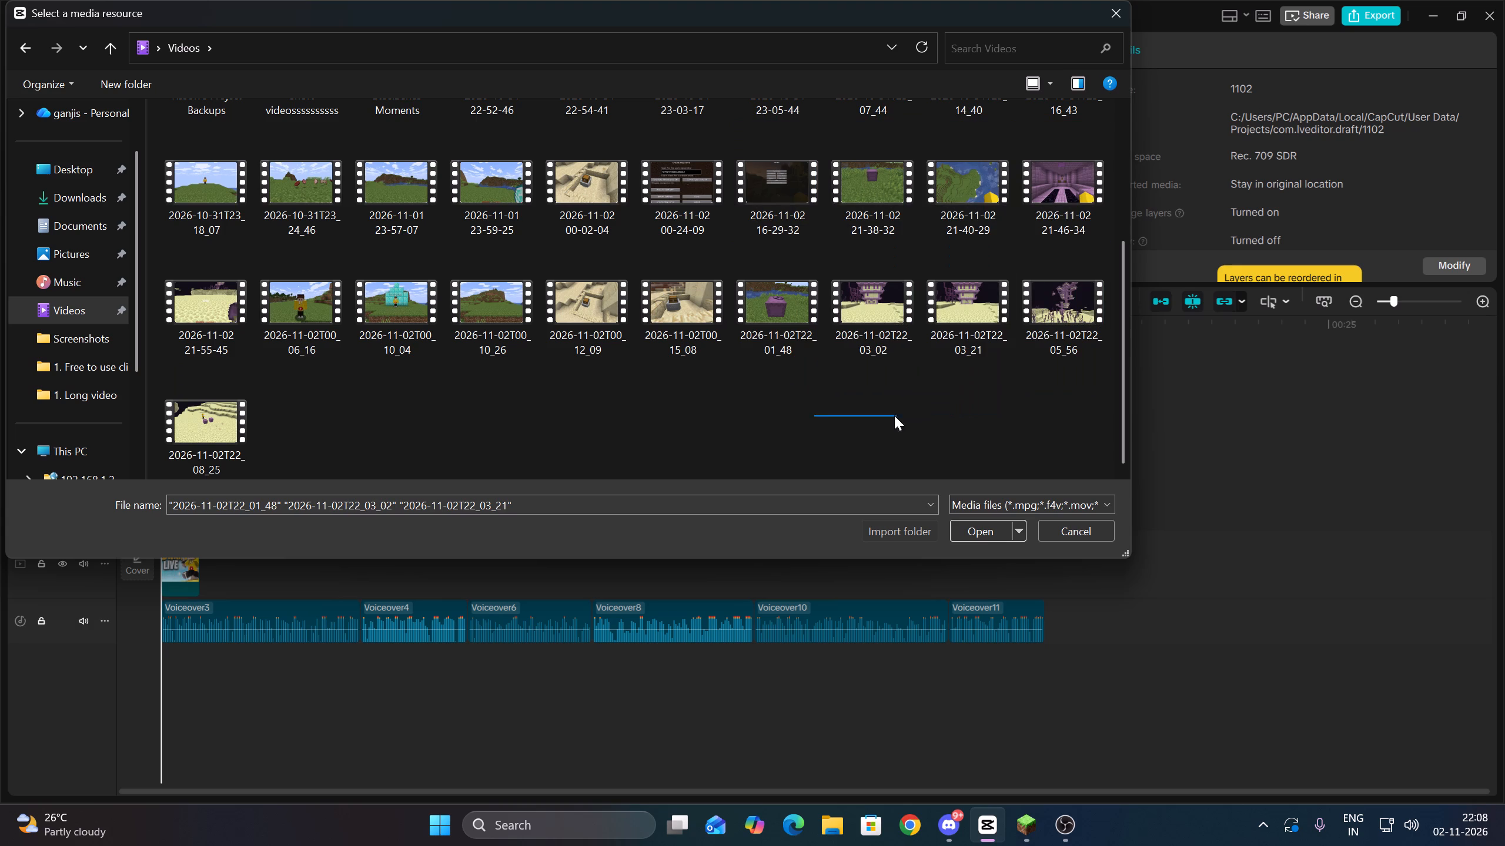
pyautogui.moveTo(894, 415); pyautogui.dragTo(888, 414)
pyautogui.moveTo(1069, 360); pyautogui.dragTo(775, 306)
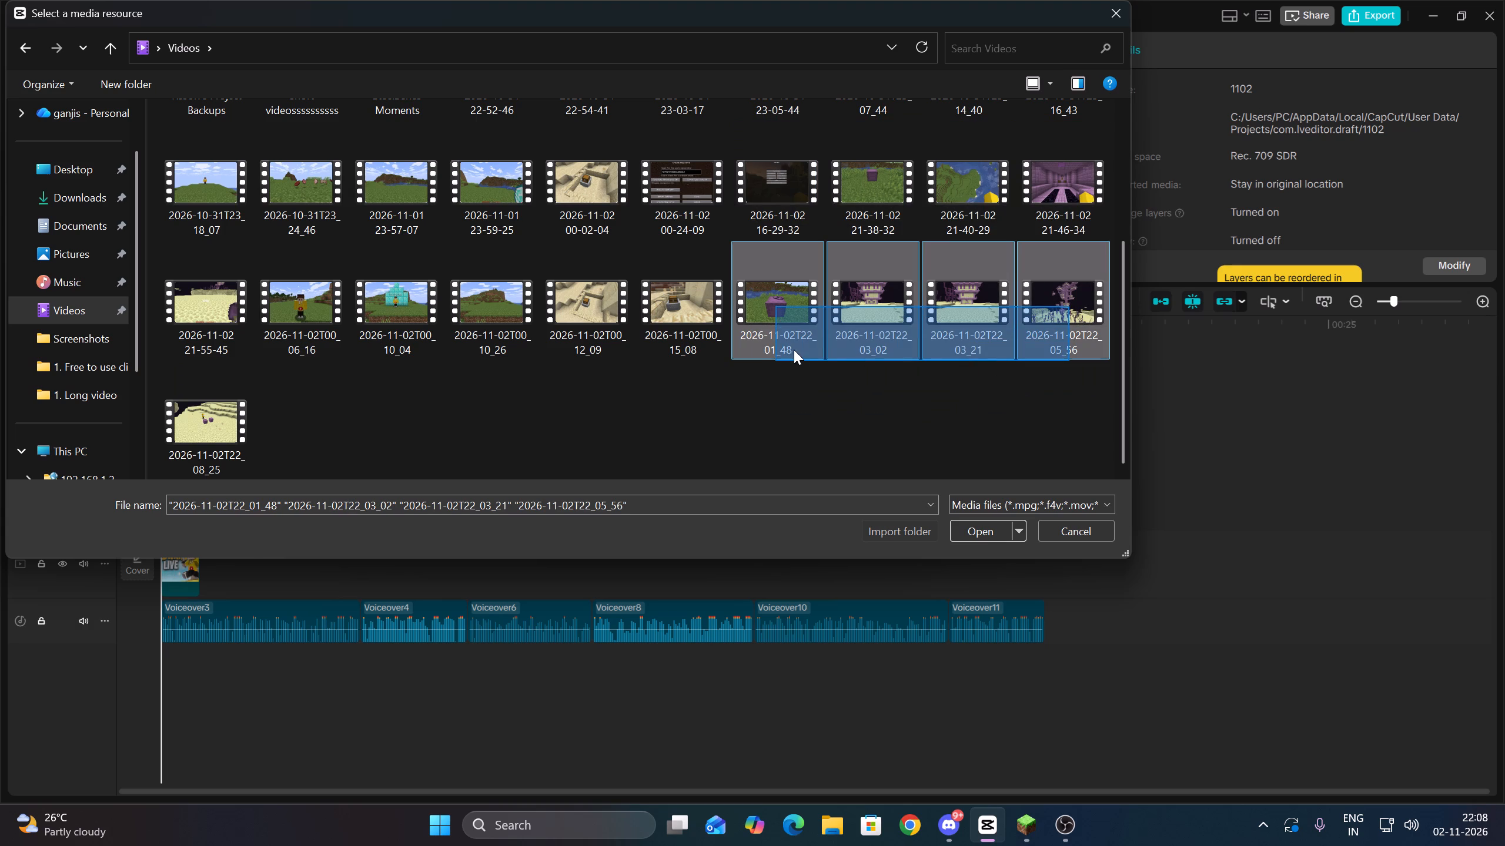
pyautogui.click(984, 530)
pyautogui.click(167, 101)
pyautogui.click(172, 86)
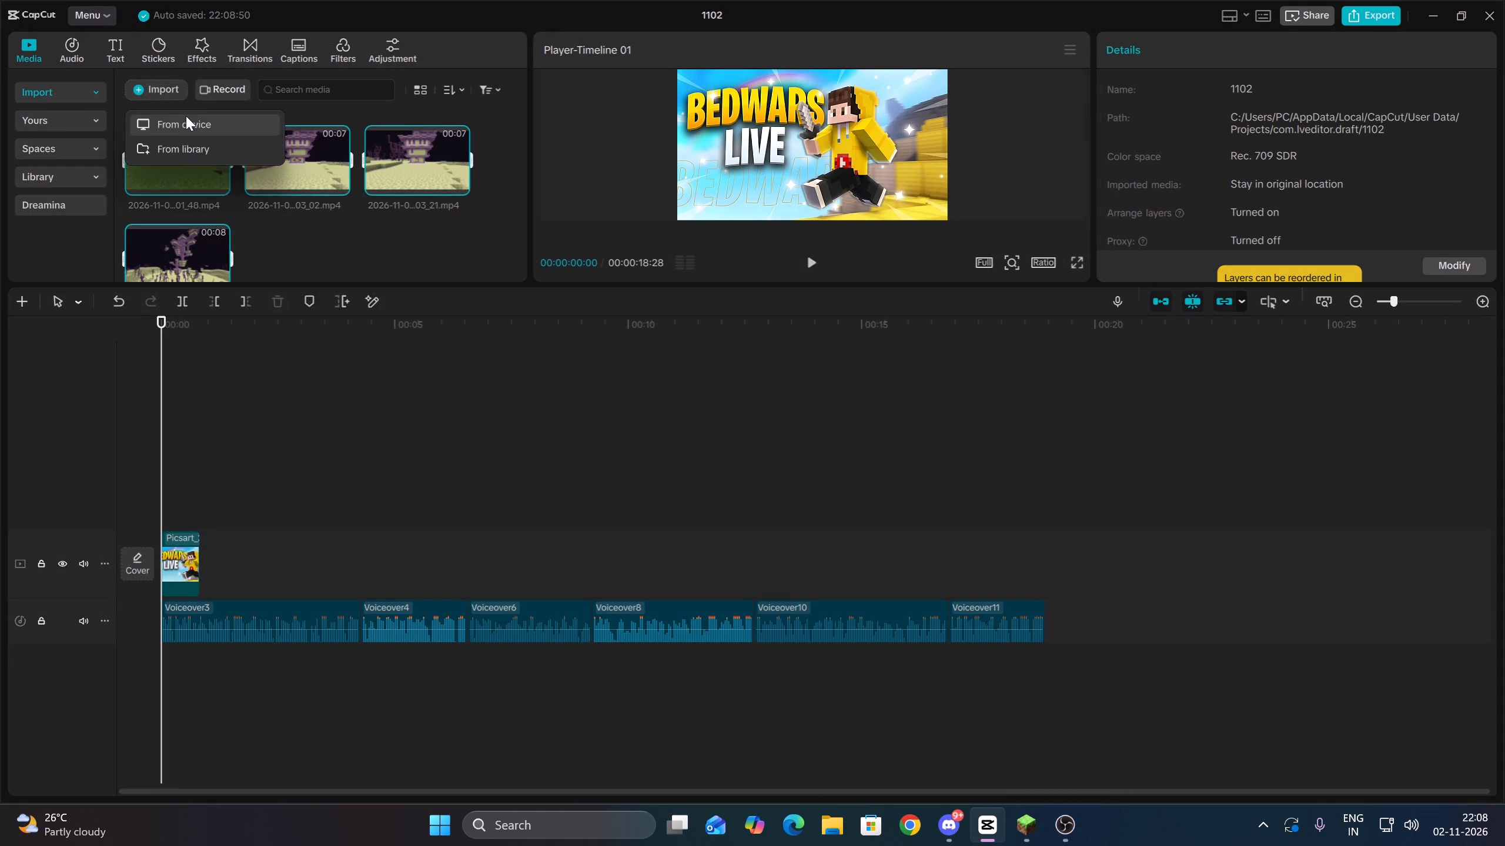
pyautogui.click(186, 116)
pyautogui.scroll(-8, 819, 396)
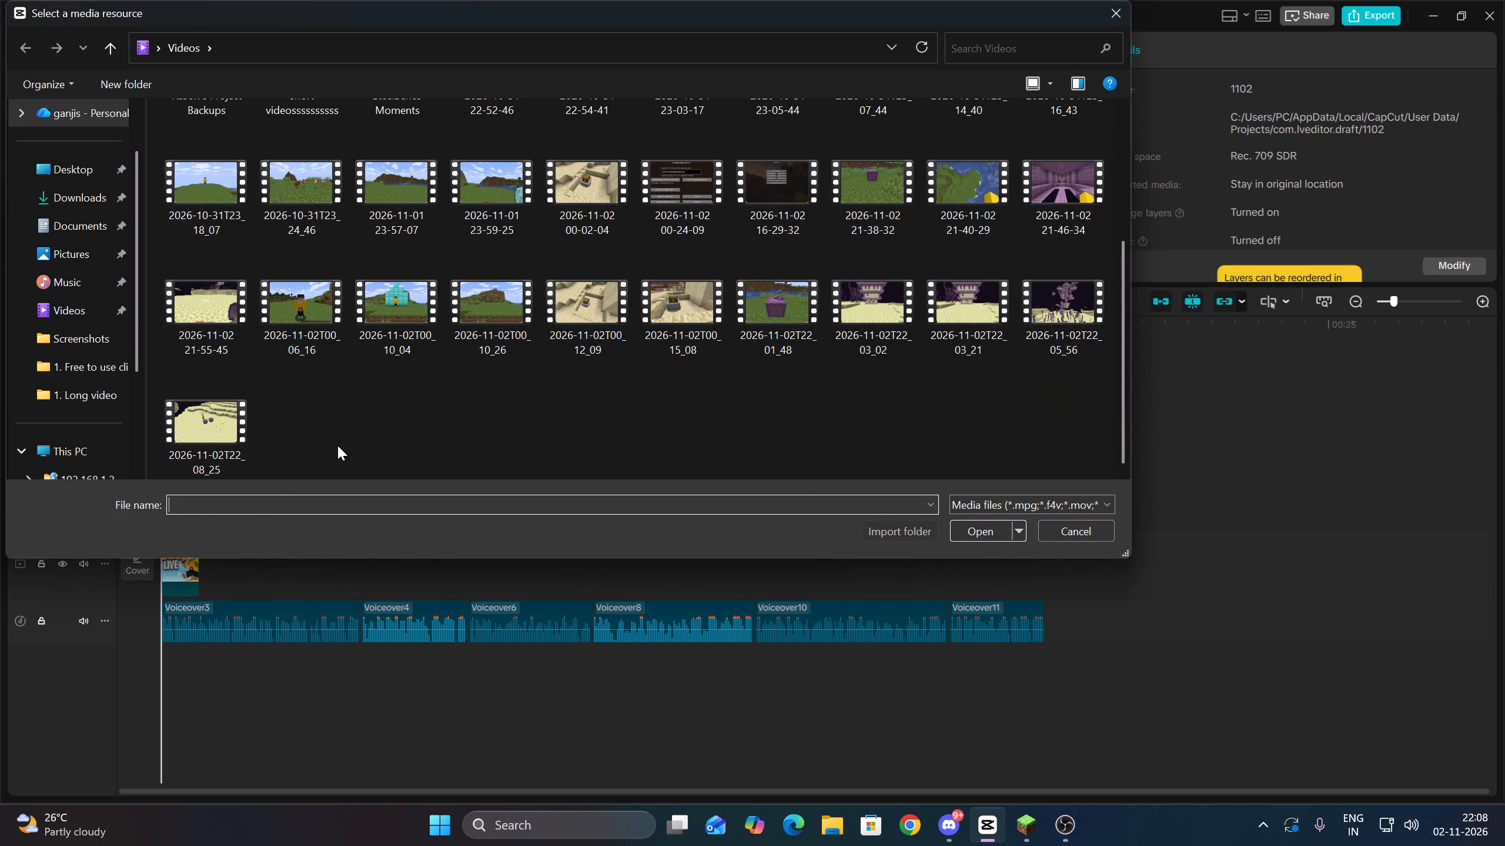
pyautogui.click(222, 334)
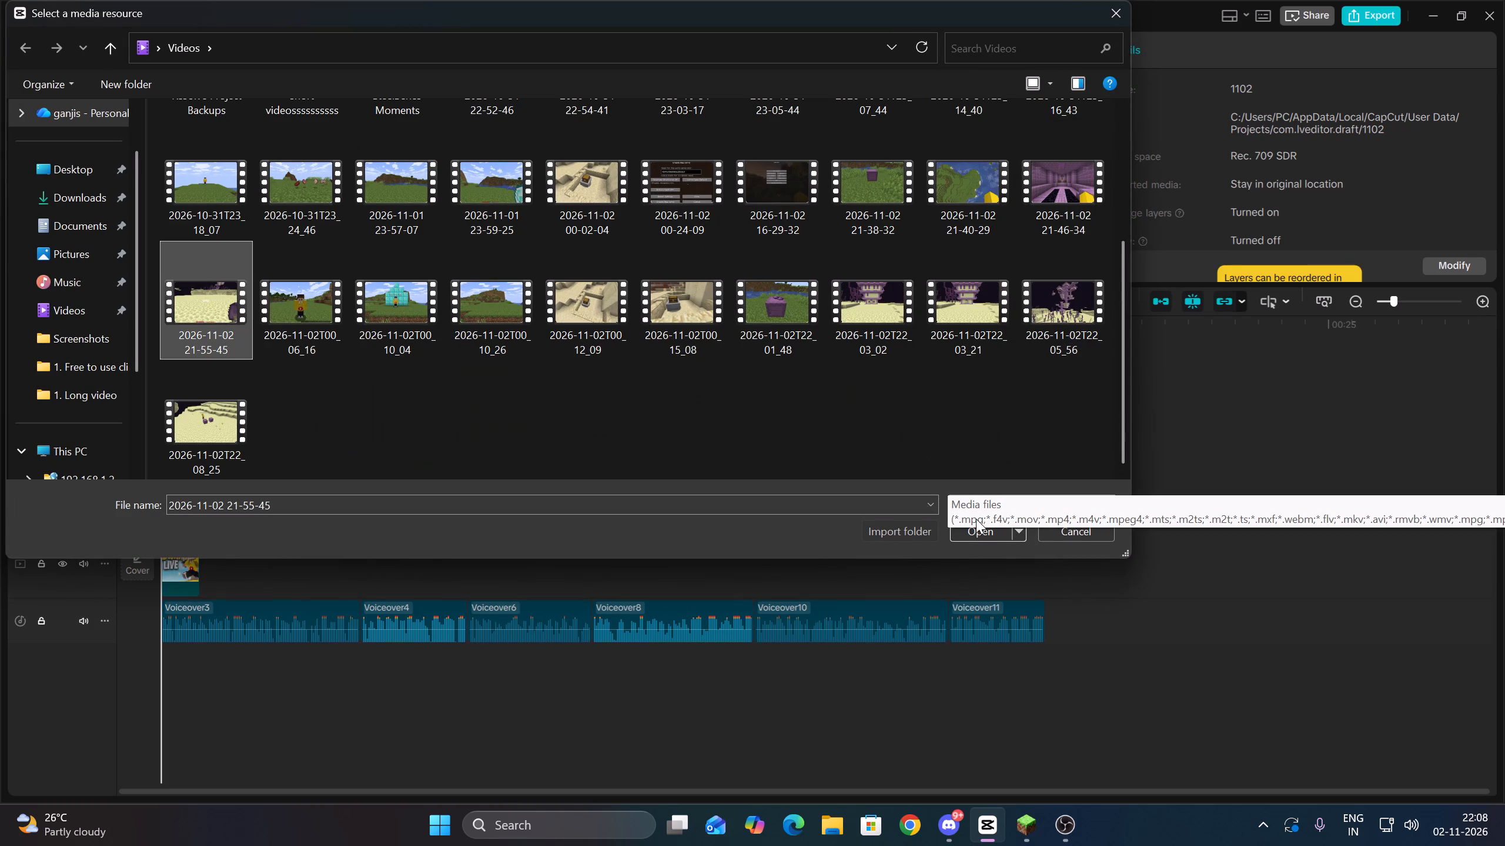
pyautogui.click(973, 528)
# Import the clip 2026-11-02T22_08_25 from the Videos folder into the project media.
pyautogui.click(156, 84)
pyautogui.click(186, 119)
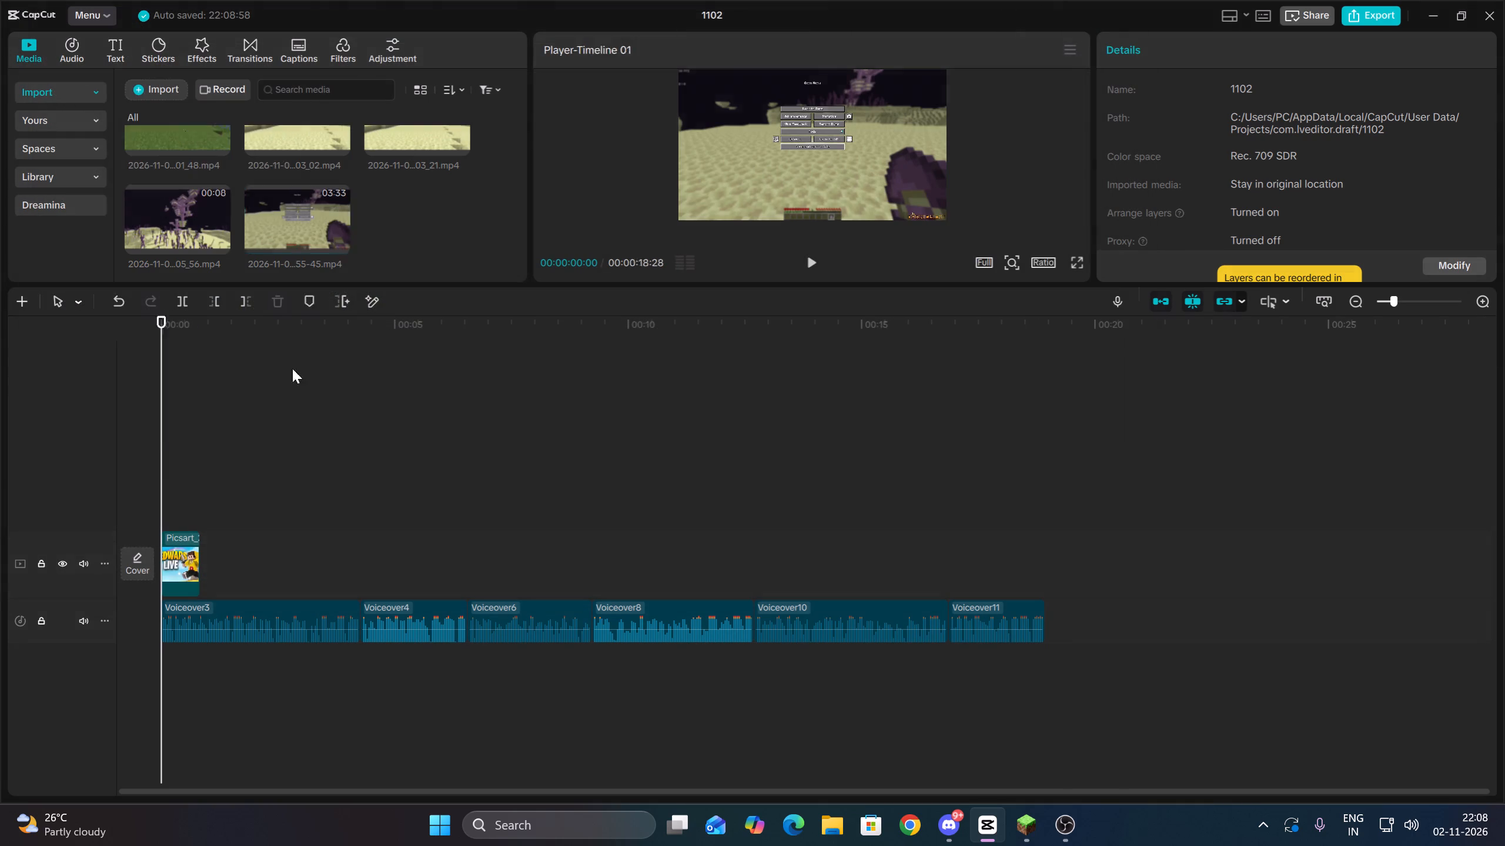
pyautogui.scroll(-8, 290, 422)
pyautogui.moveTo(367, 477); pyautogui.dragTo(120, 459)
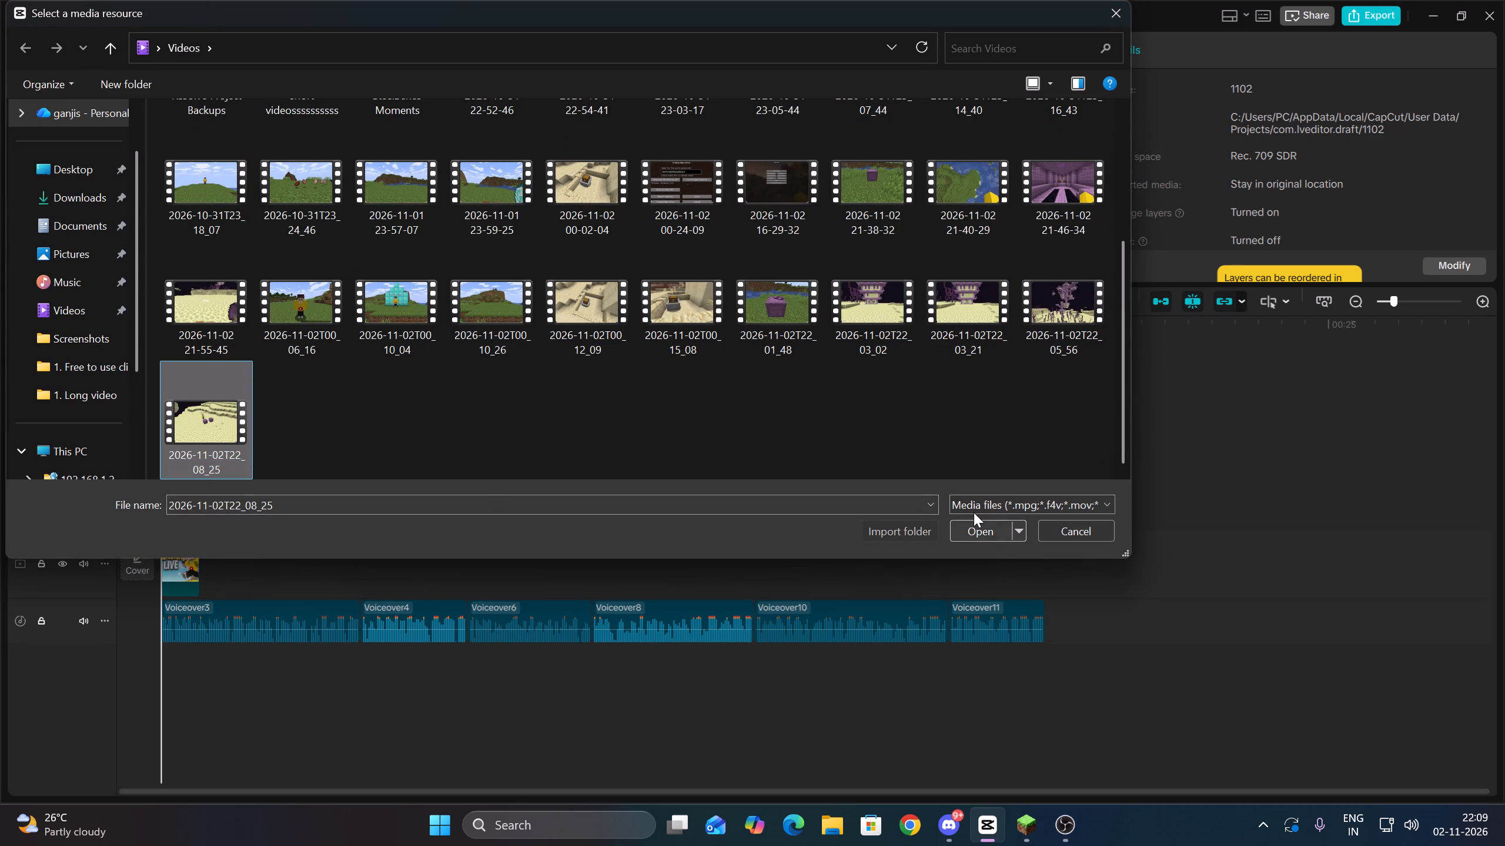
pyautogui.click(970, 523)
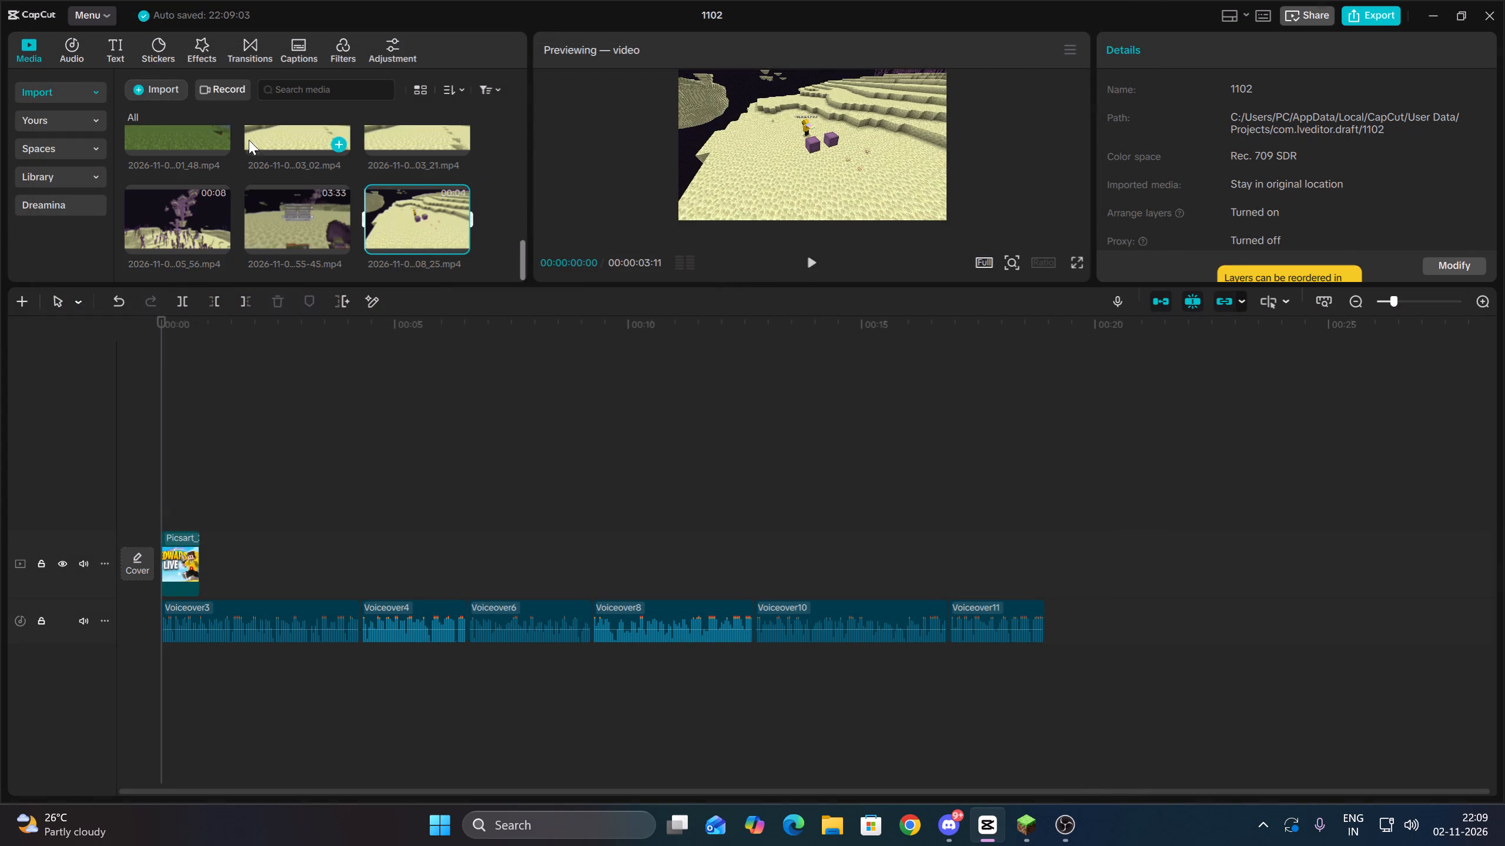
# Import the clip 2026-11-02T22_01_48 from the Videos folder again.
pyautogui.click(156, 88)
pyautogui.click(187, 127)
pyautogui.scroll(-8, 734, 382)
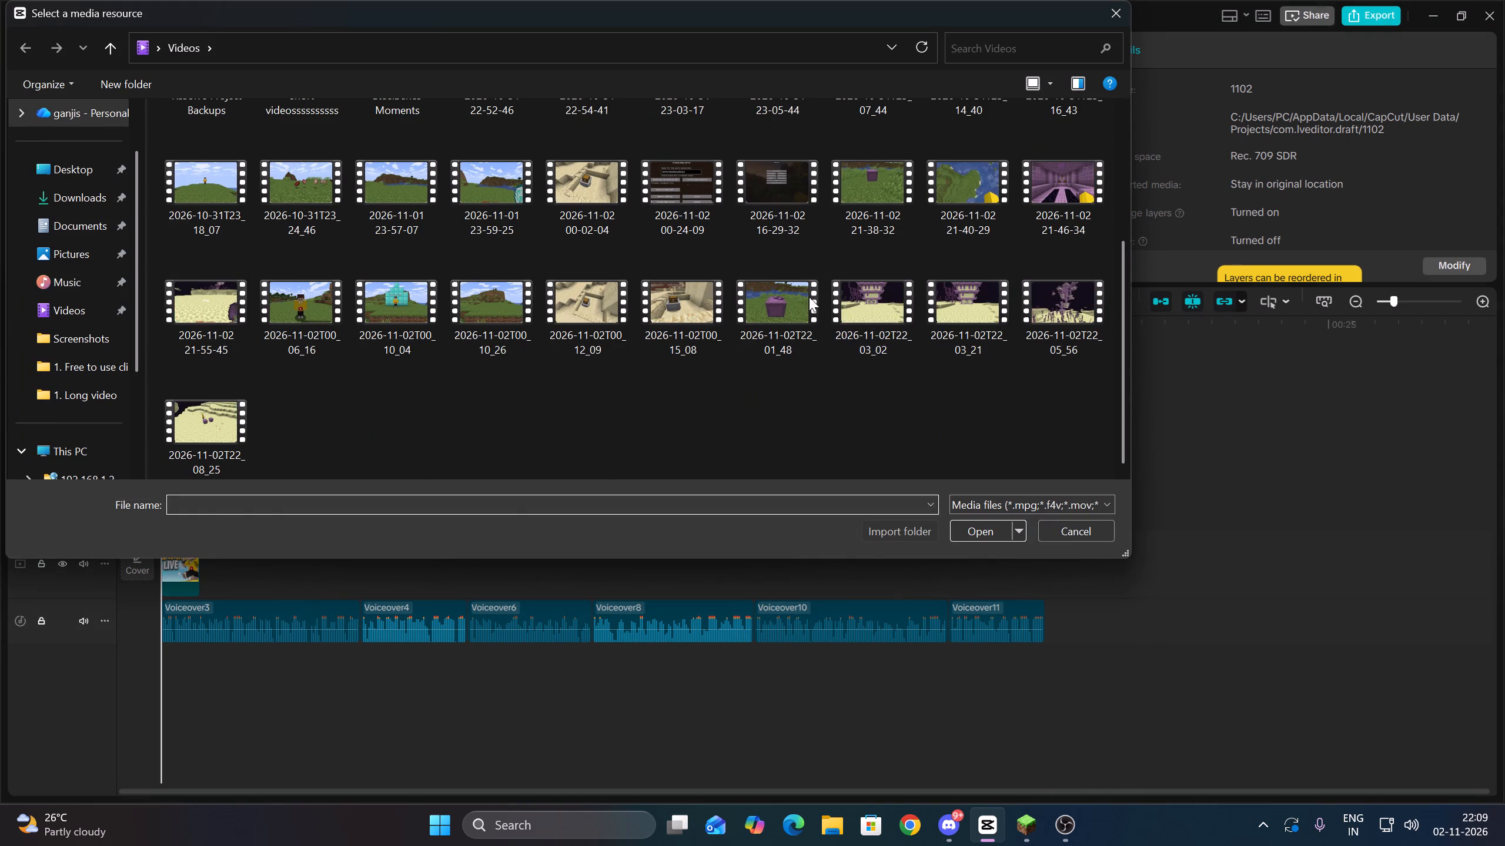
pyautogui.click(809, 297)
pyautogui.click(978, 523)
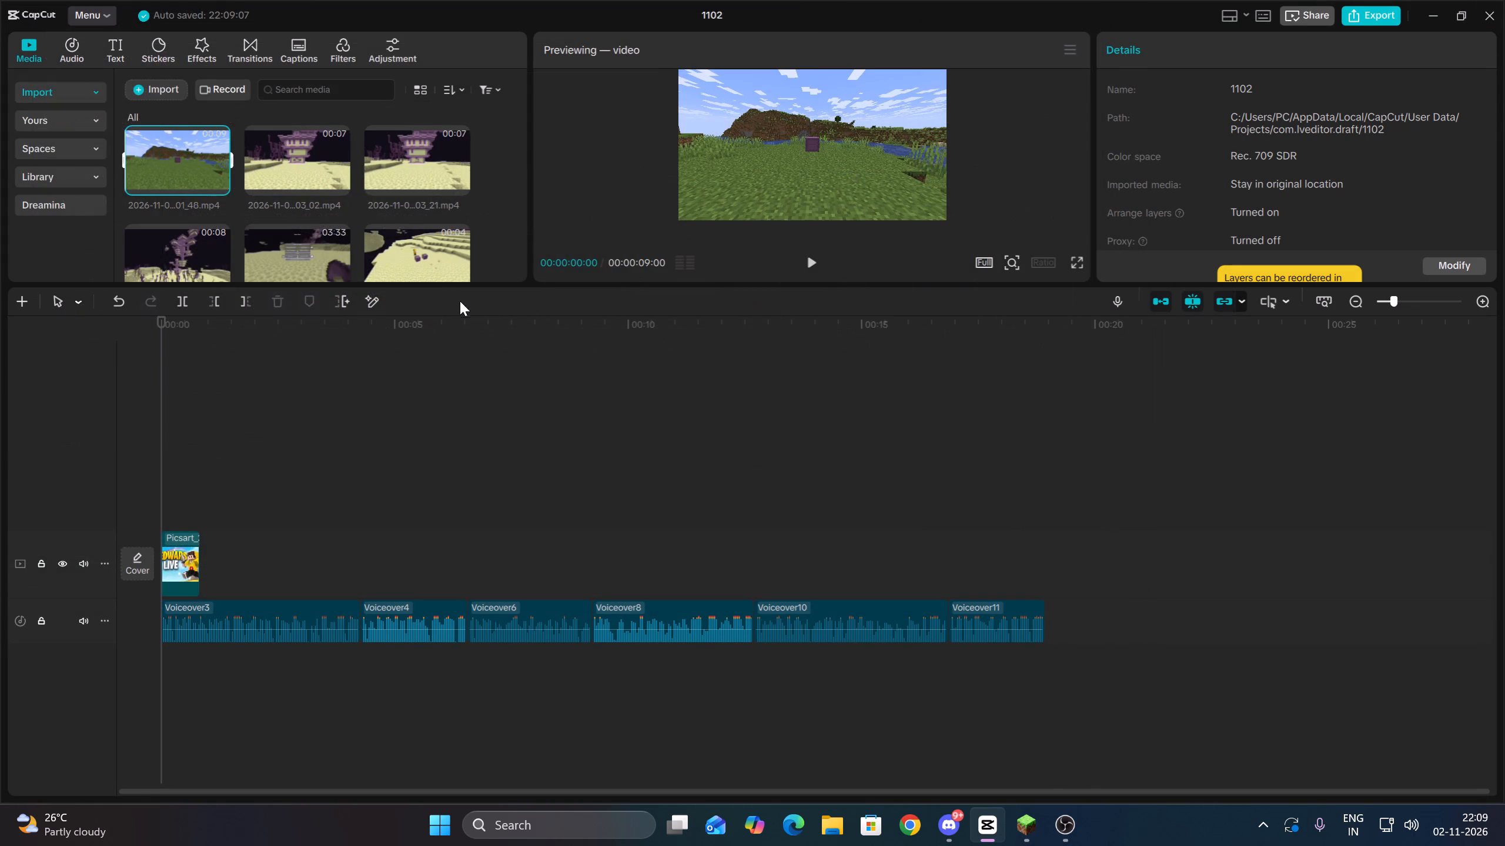
# Enlarge the media and preview area by reducing the height of the timeline.
pyautogui.moveTo(492, 286); pyautogui.dragTo(480, 524)
pyautogui.scroll(-7, 369, 378)
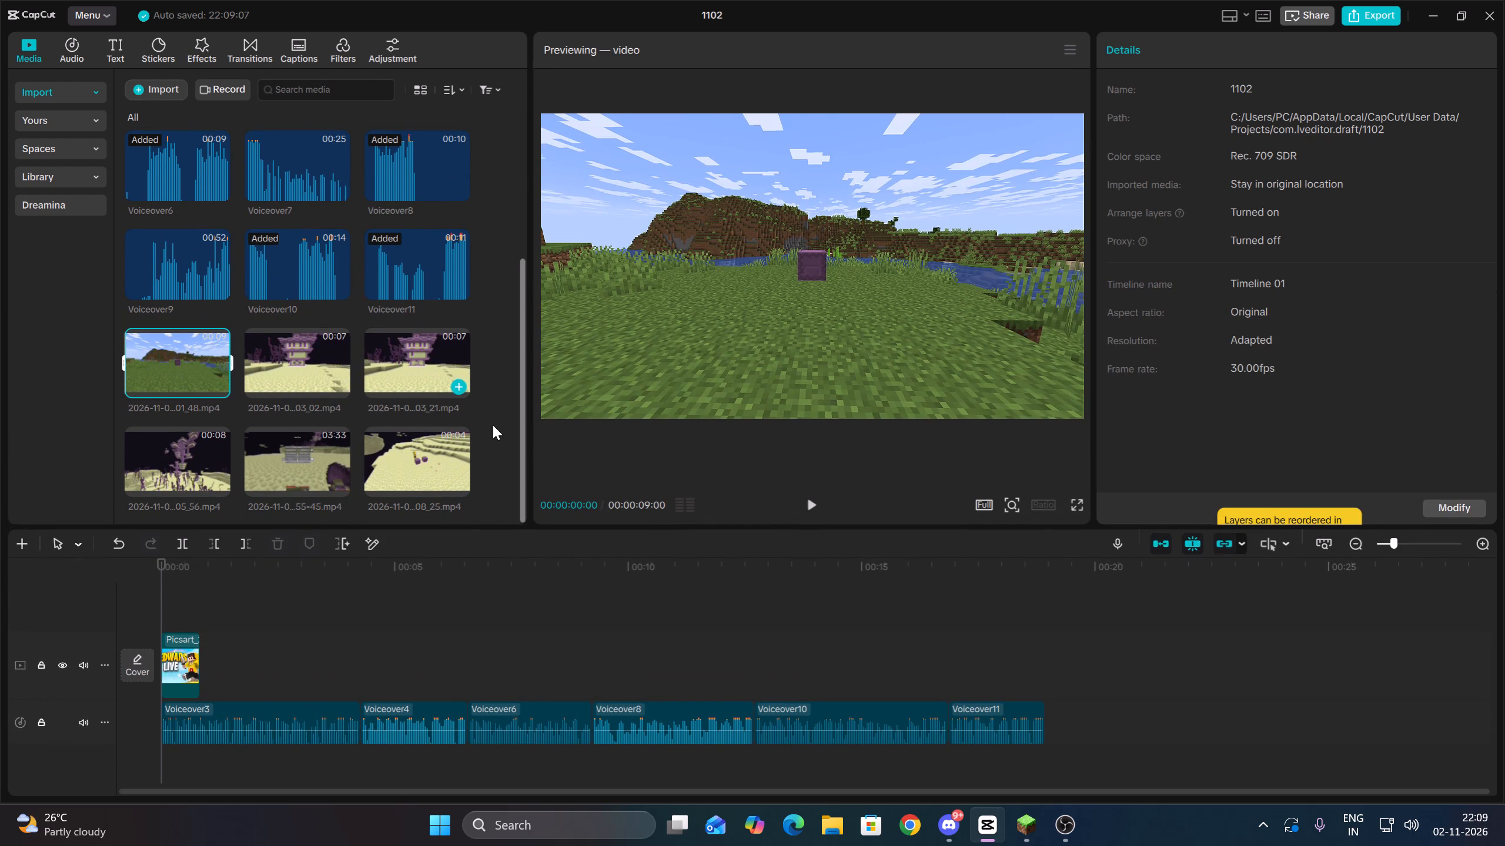
pyautogui.click(153, 92)
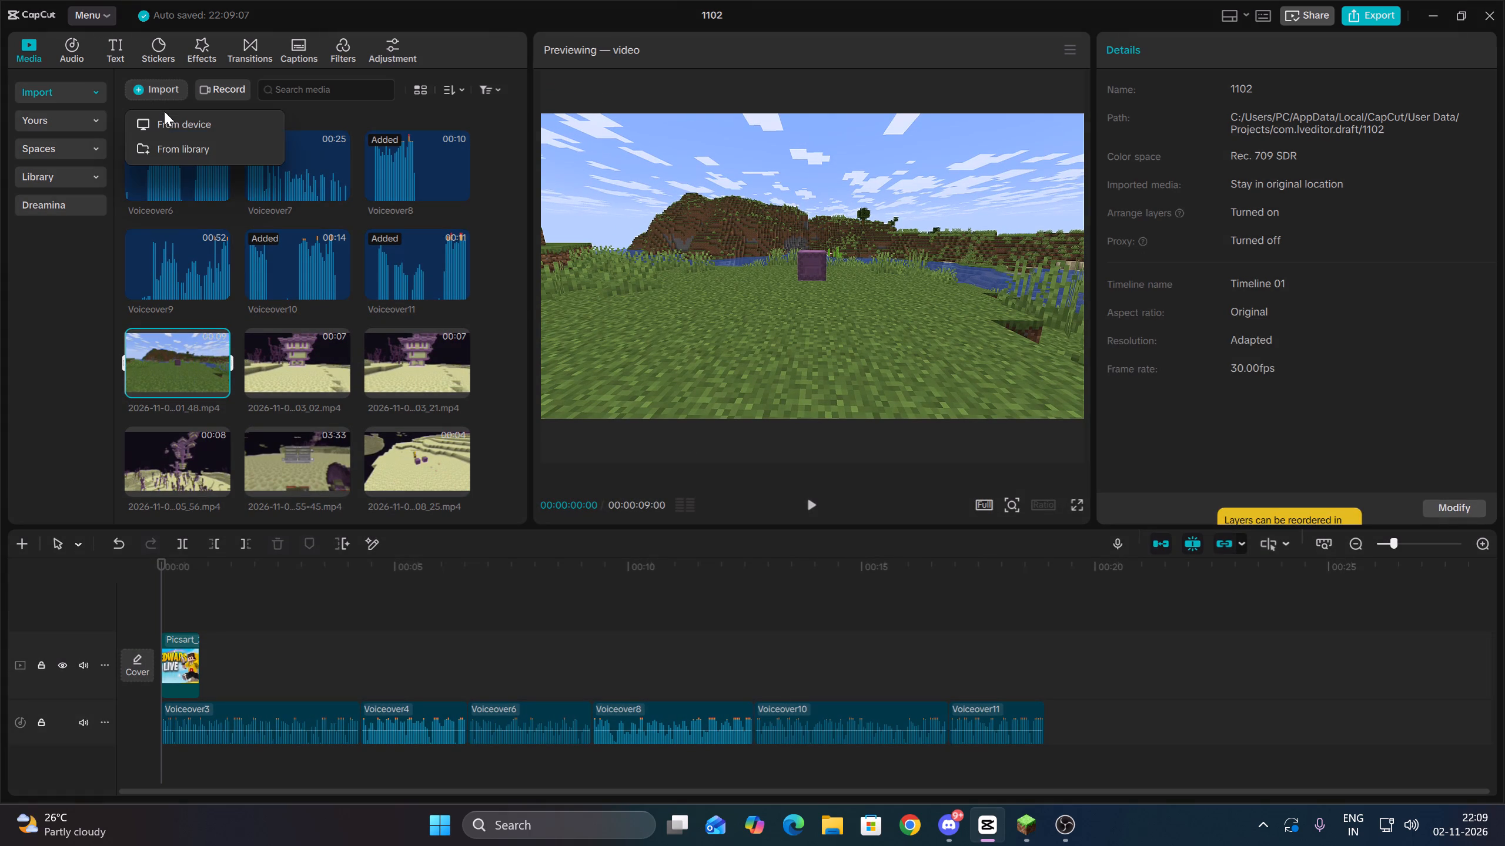
pyautogui.click(164, 112)
pyautogui.click(164, 115)
pyautogui.scroll(-7, 1002, 384)
pyautogui.click(1038, 218)
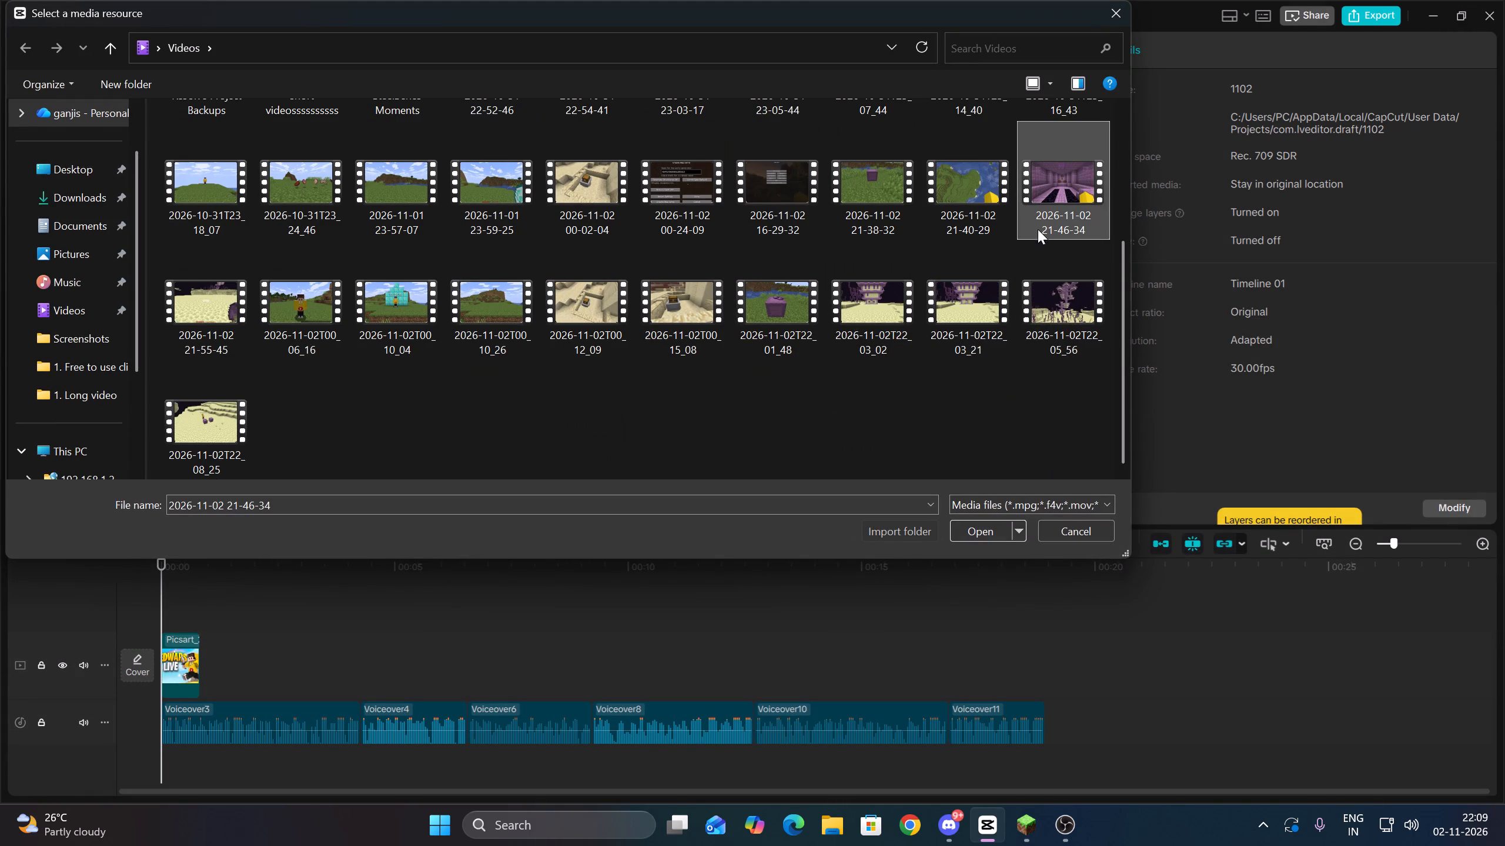
pyautogui.moveTo(1061, 388); pyautogui.dragTo(848, 176)
pyautogui.click(984, 533)
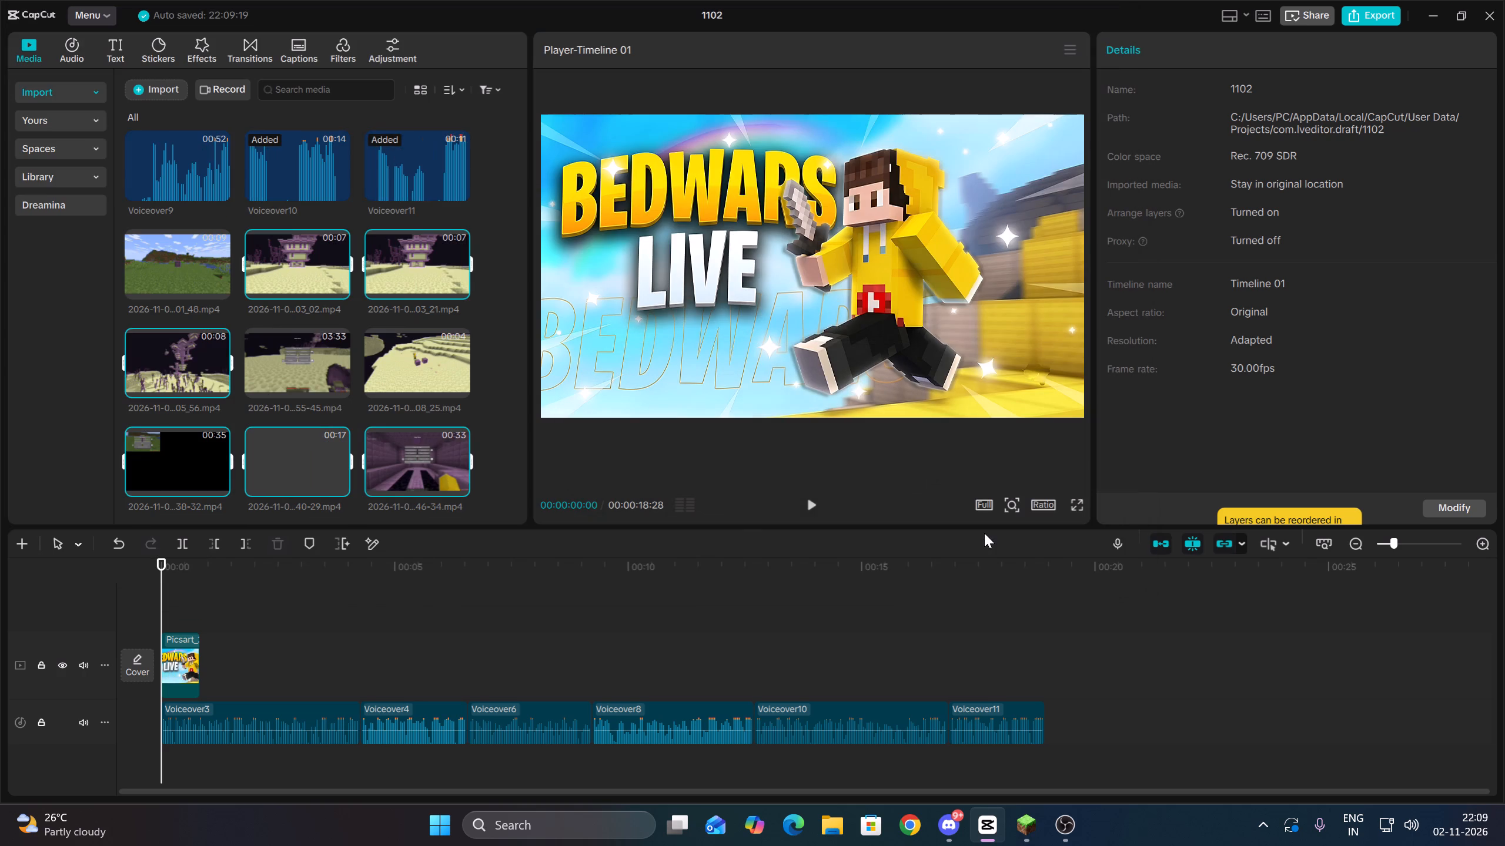
pyautogui.click(482, 407)
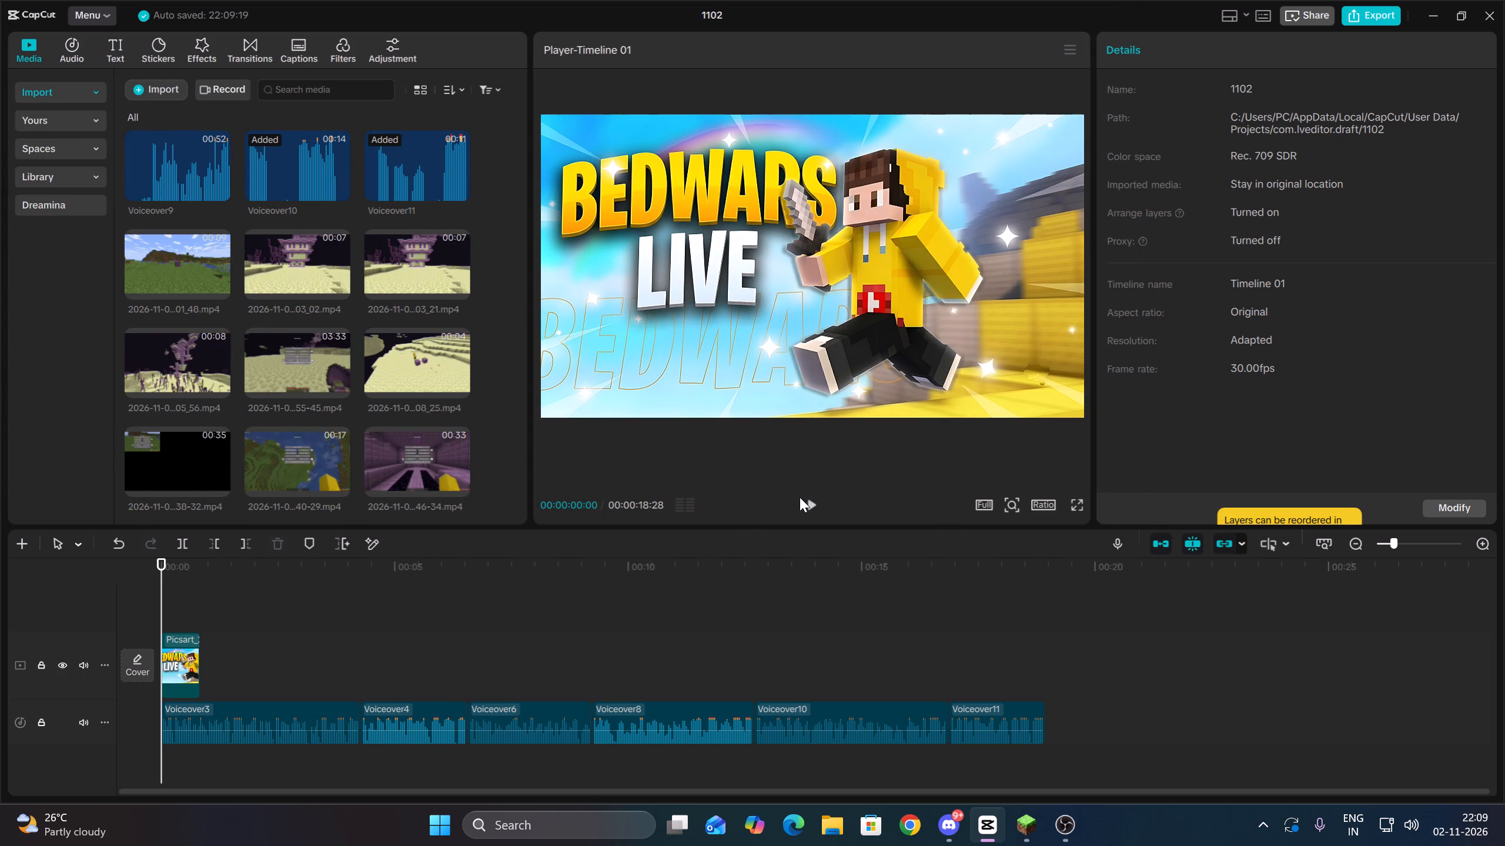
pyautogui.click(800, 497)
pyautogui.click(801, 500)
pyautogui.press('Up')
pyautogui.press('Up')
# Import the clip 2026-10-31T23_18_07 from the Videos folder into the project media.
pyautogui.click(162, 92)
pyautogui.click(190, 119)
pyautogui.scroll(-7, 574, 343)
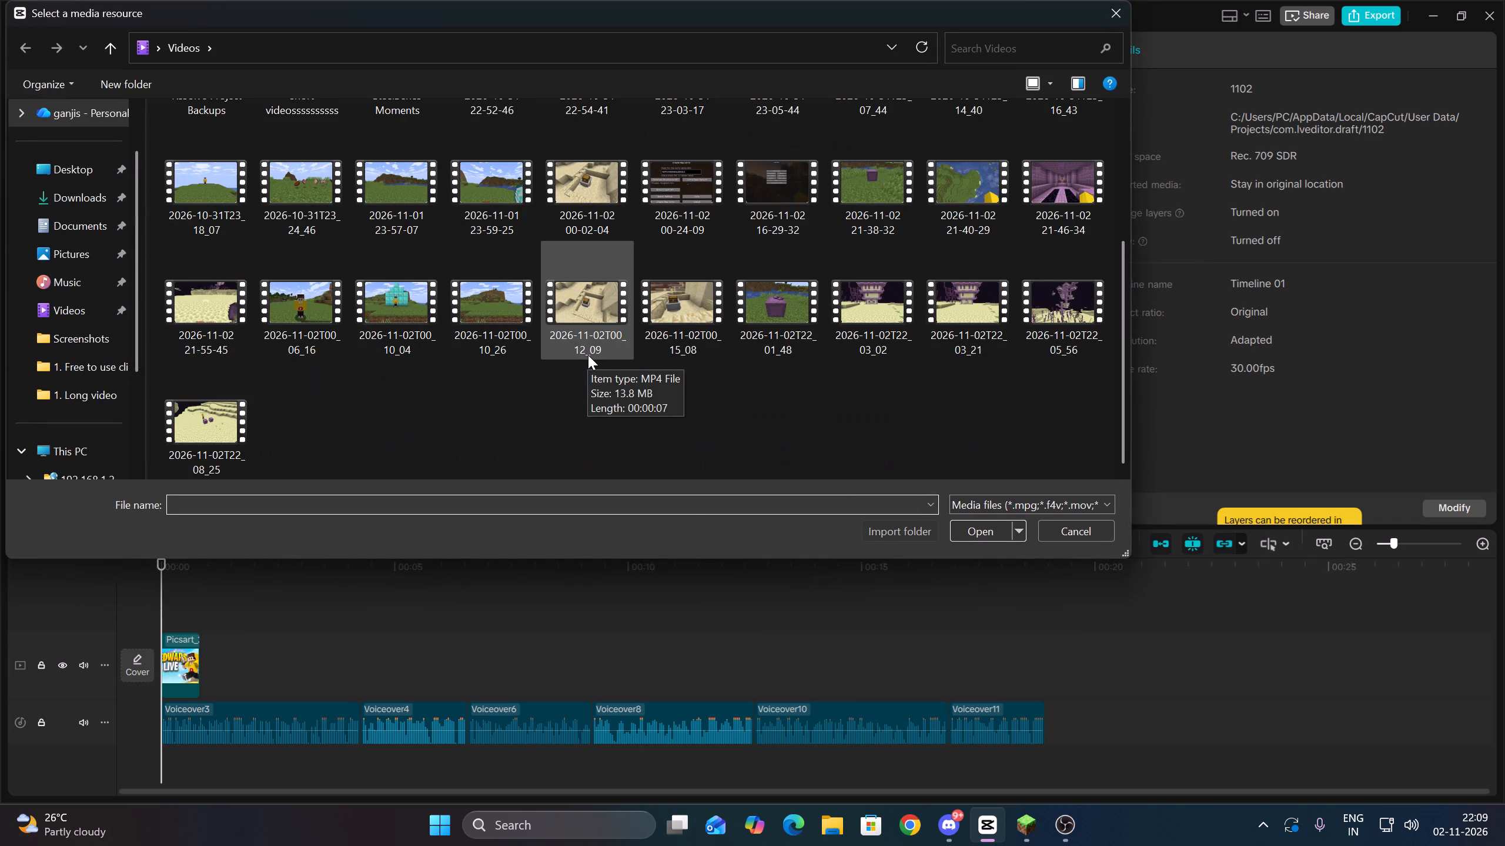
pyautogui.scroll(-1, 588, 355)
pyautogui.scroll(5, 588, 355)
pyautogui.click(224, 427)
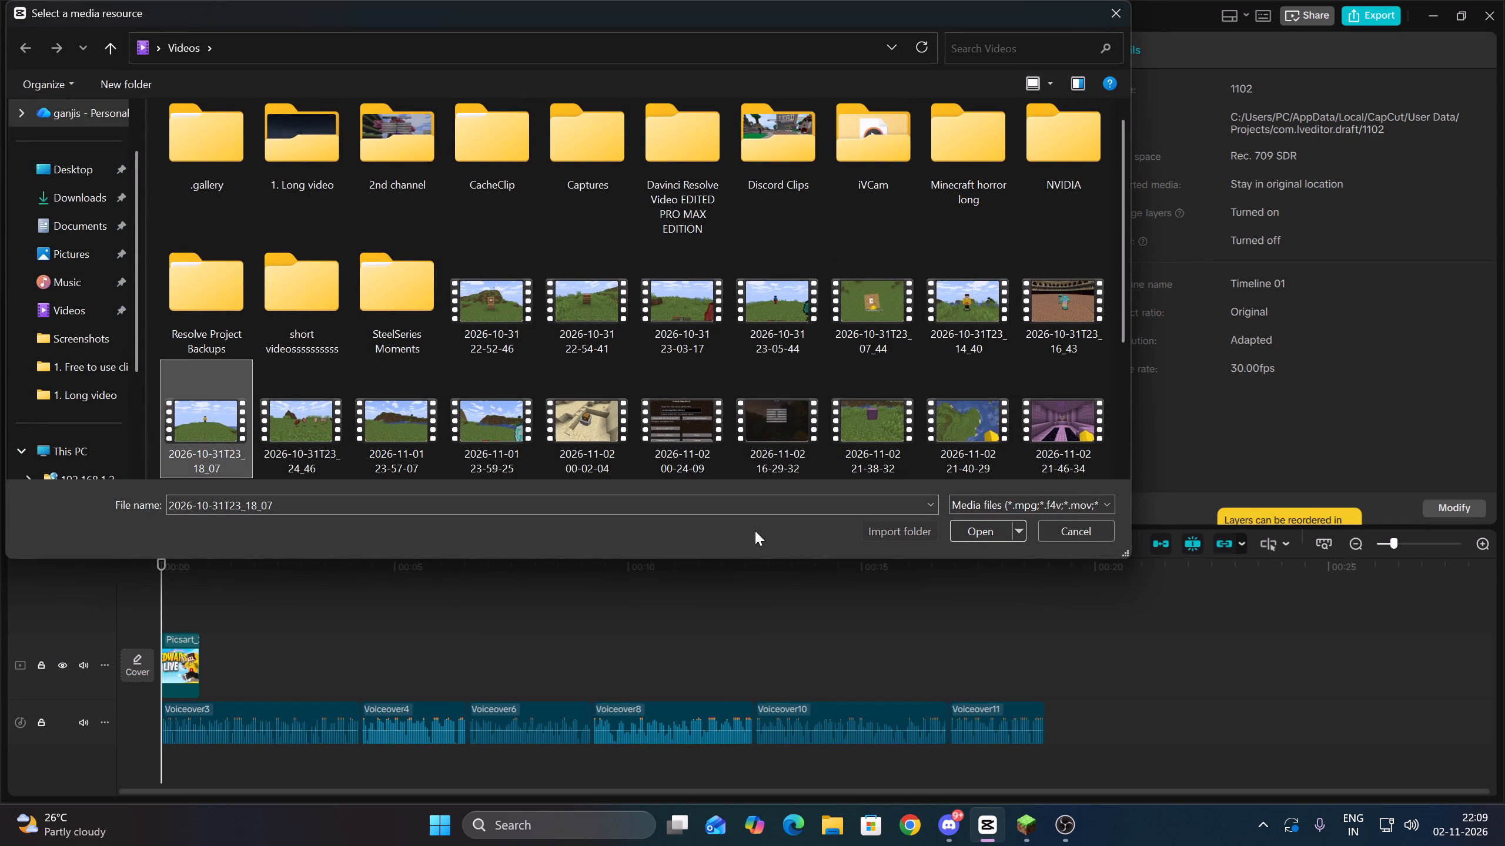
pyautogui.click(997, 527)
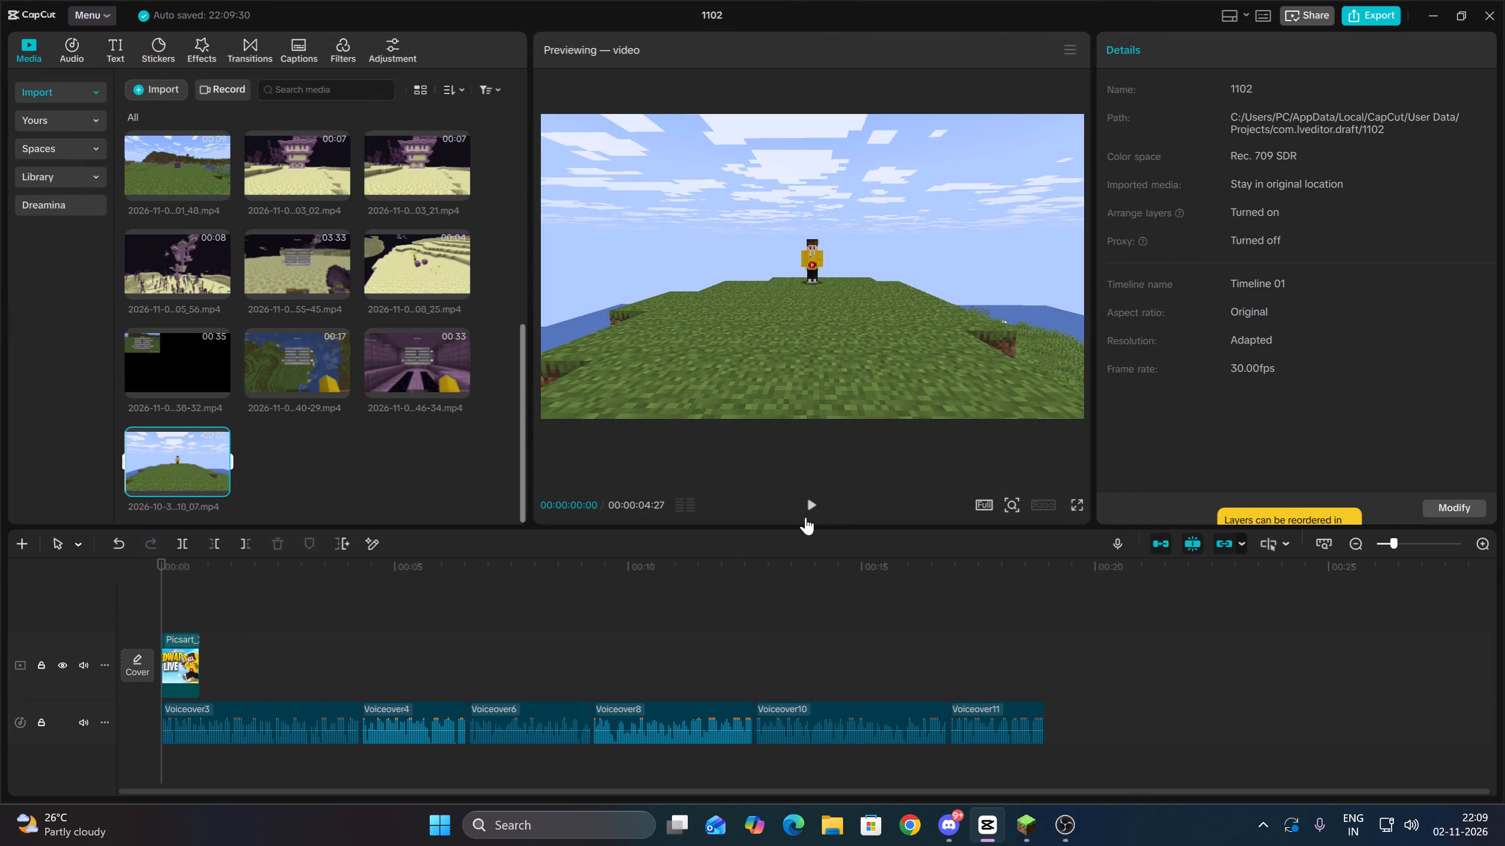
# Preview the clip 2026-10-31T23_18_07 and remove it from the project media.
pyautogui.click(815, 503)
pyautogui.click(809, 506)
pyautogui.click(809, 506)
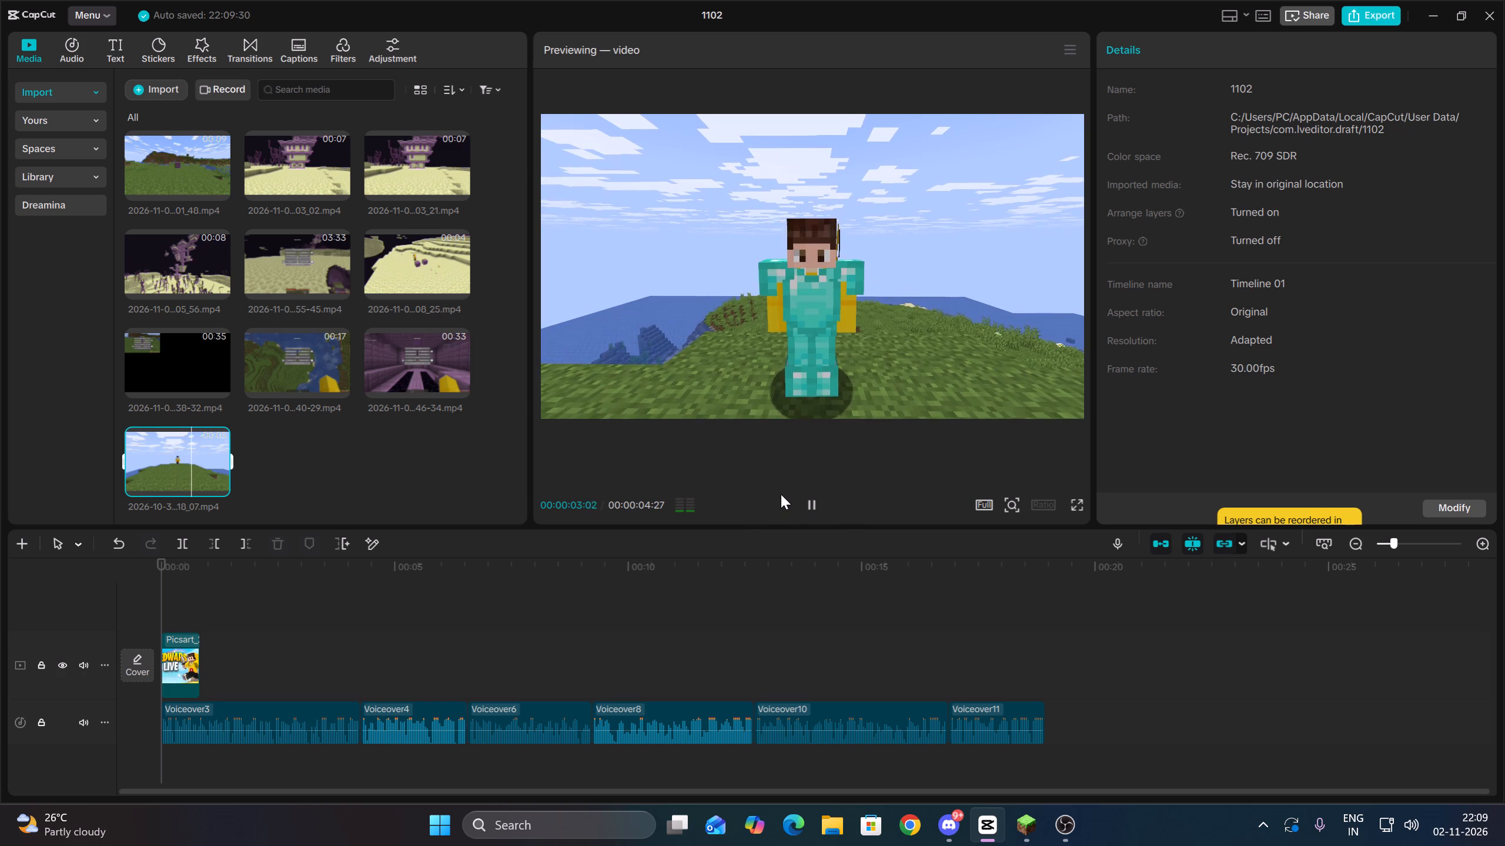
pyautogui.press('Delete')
pyautogui.click(175, 93)
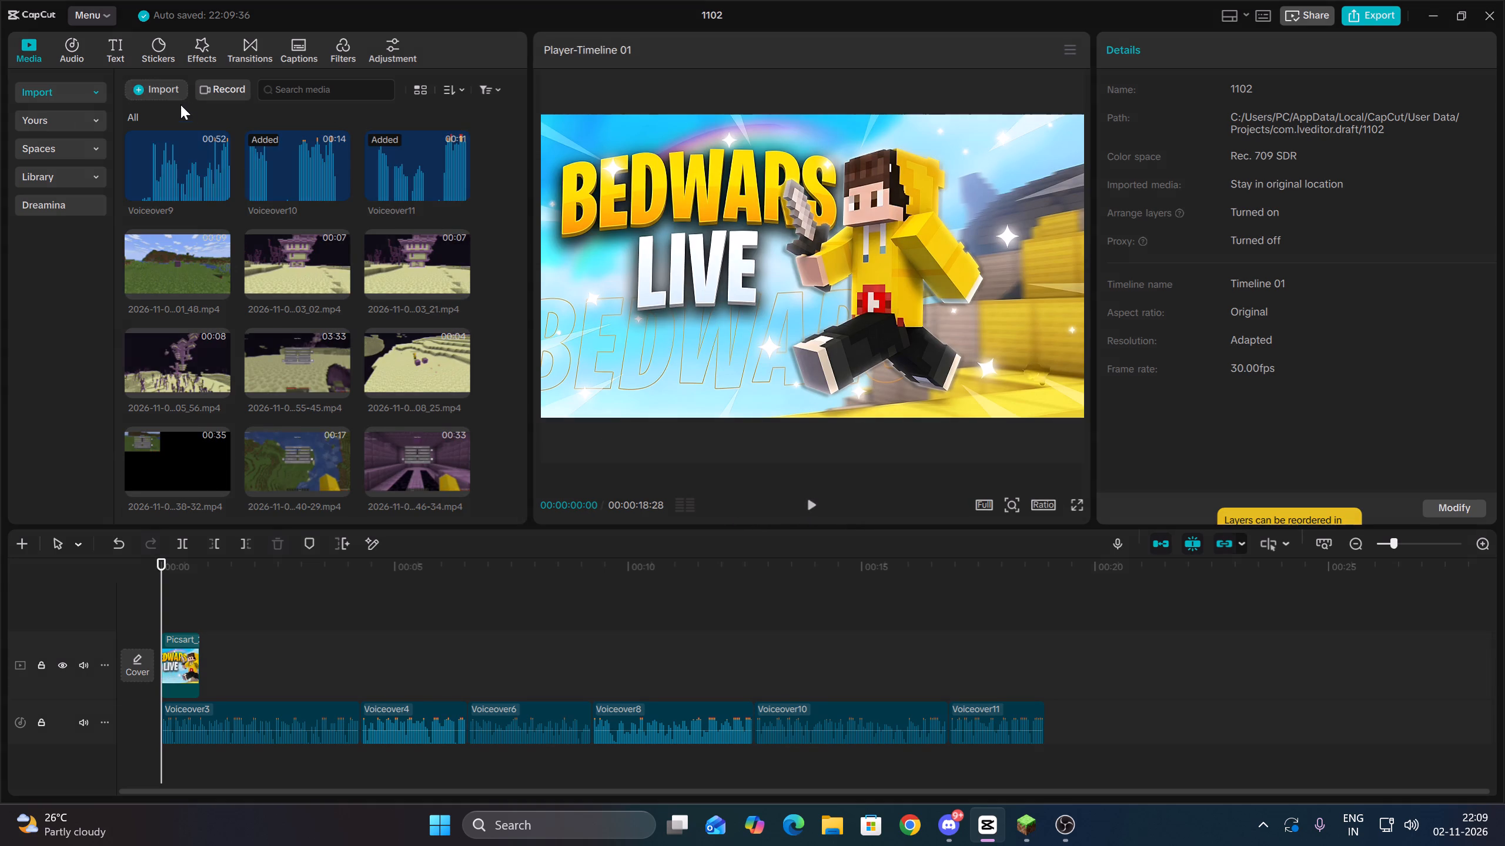
pyautogui.click(188, 119)
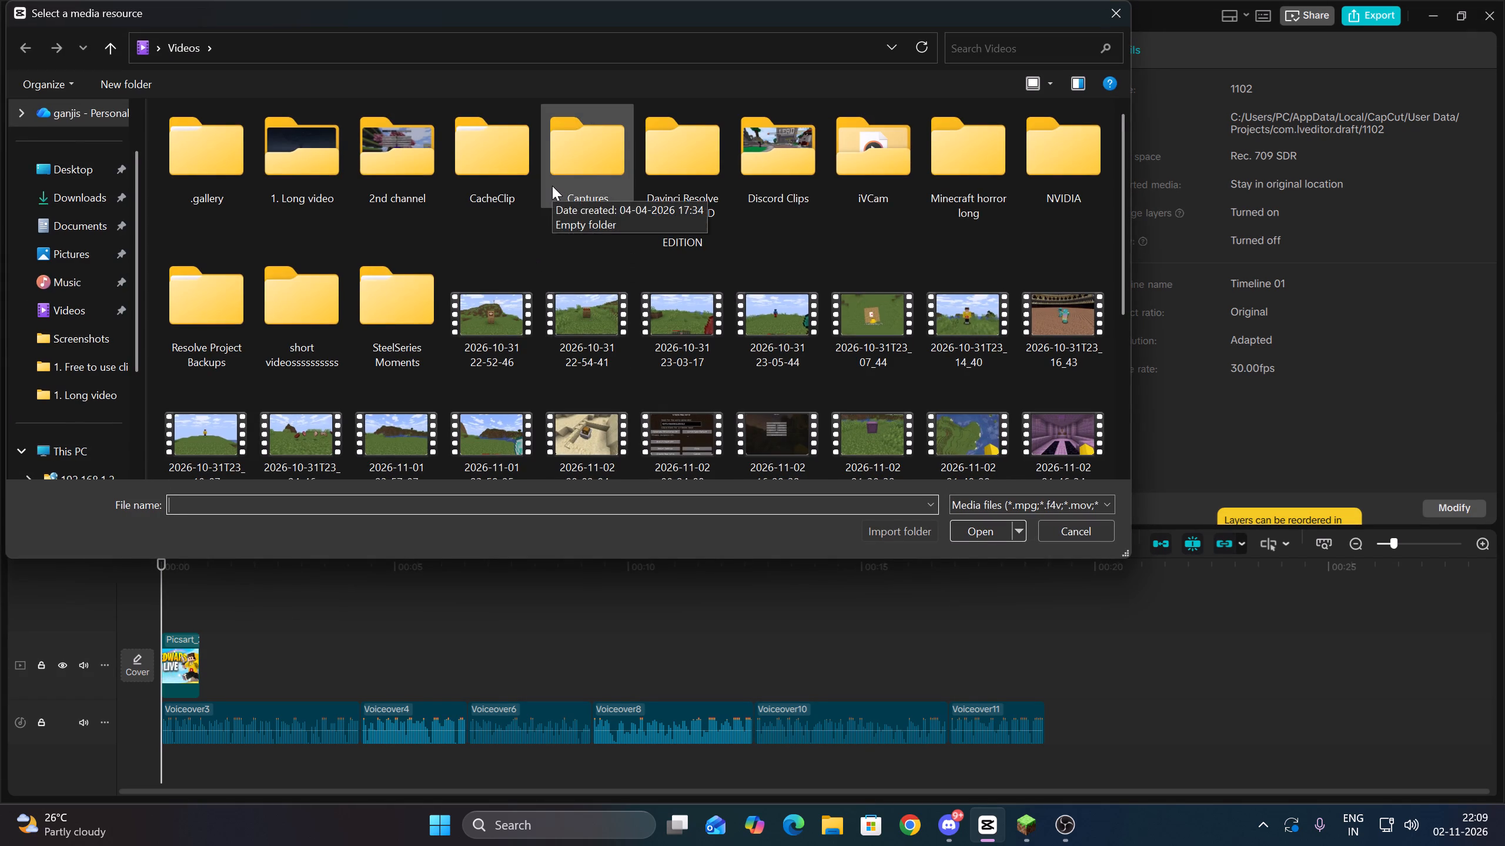
pyautogui.doubleClick(310, 178)
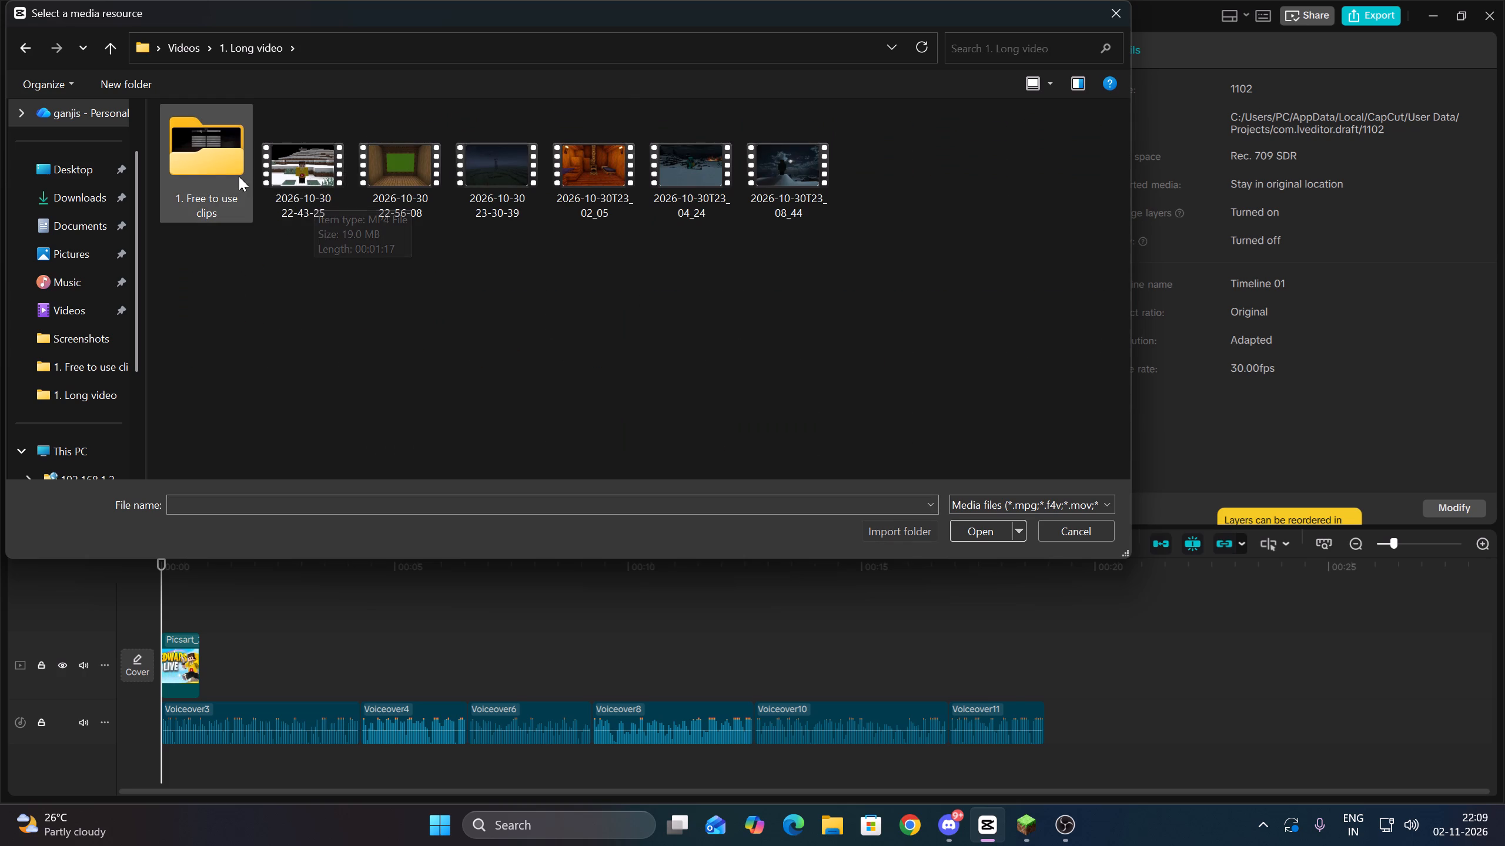
pyautogui.doubleClick(239, 176)
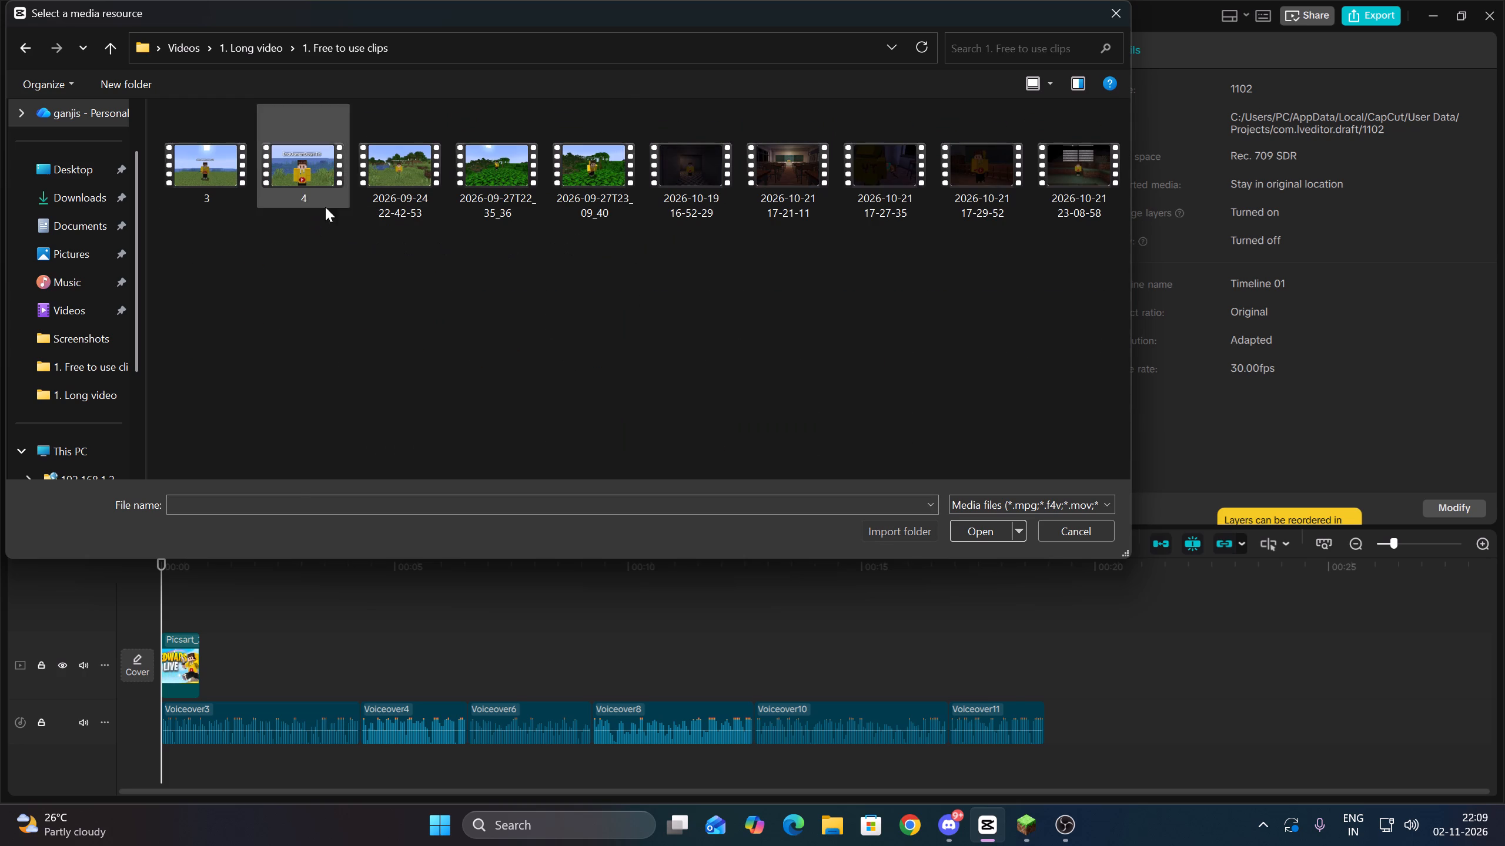
pyautogui.click(210, 201)
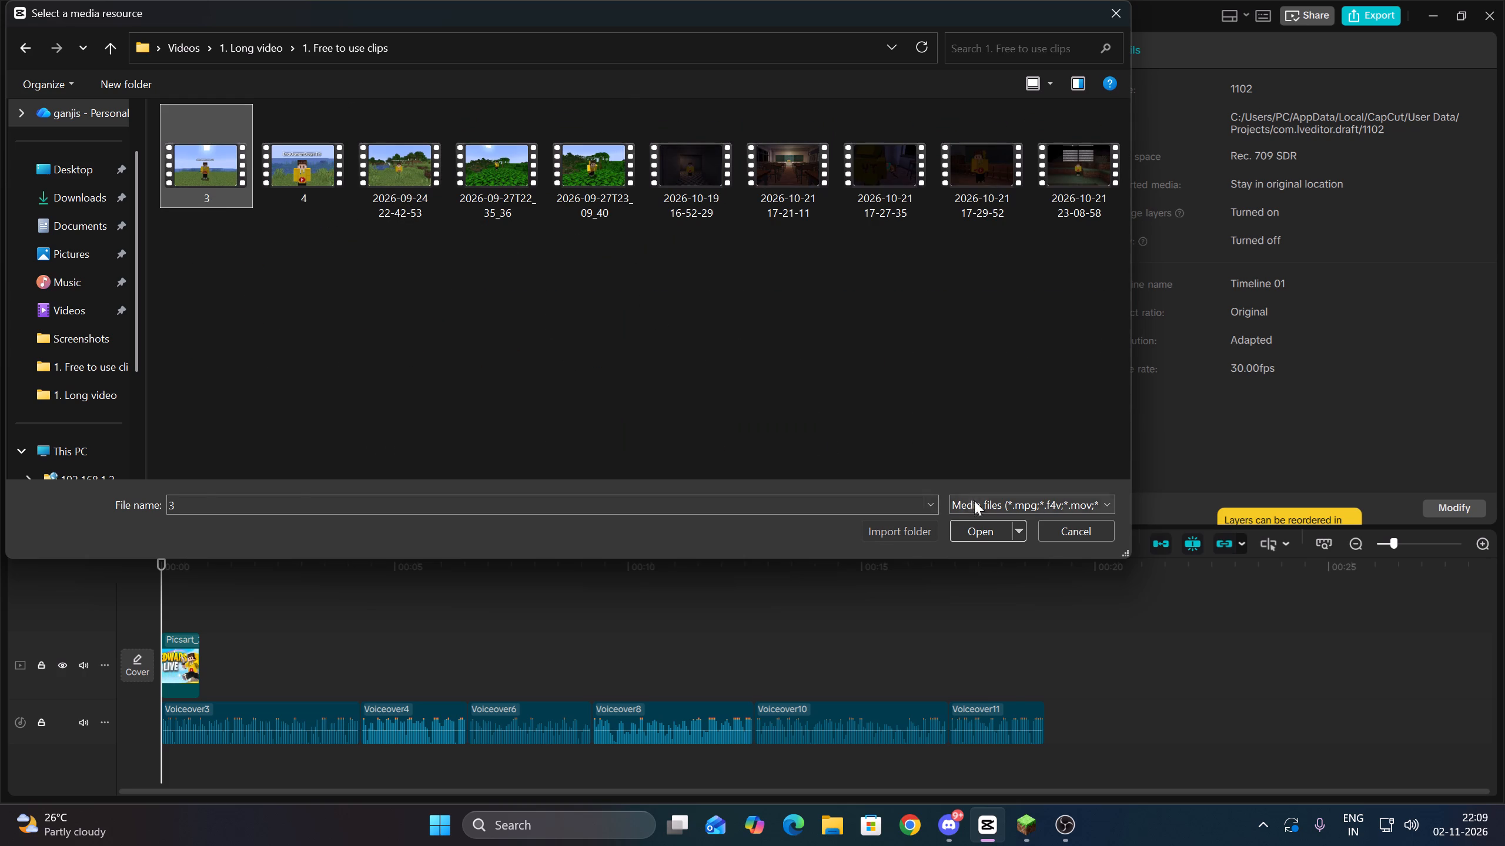
pyautogui.click(393, 194)
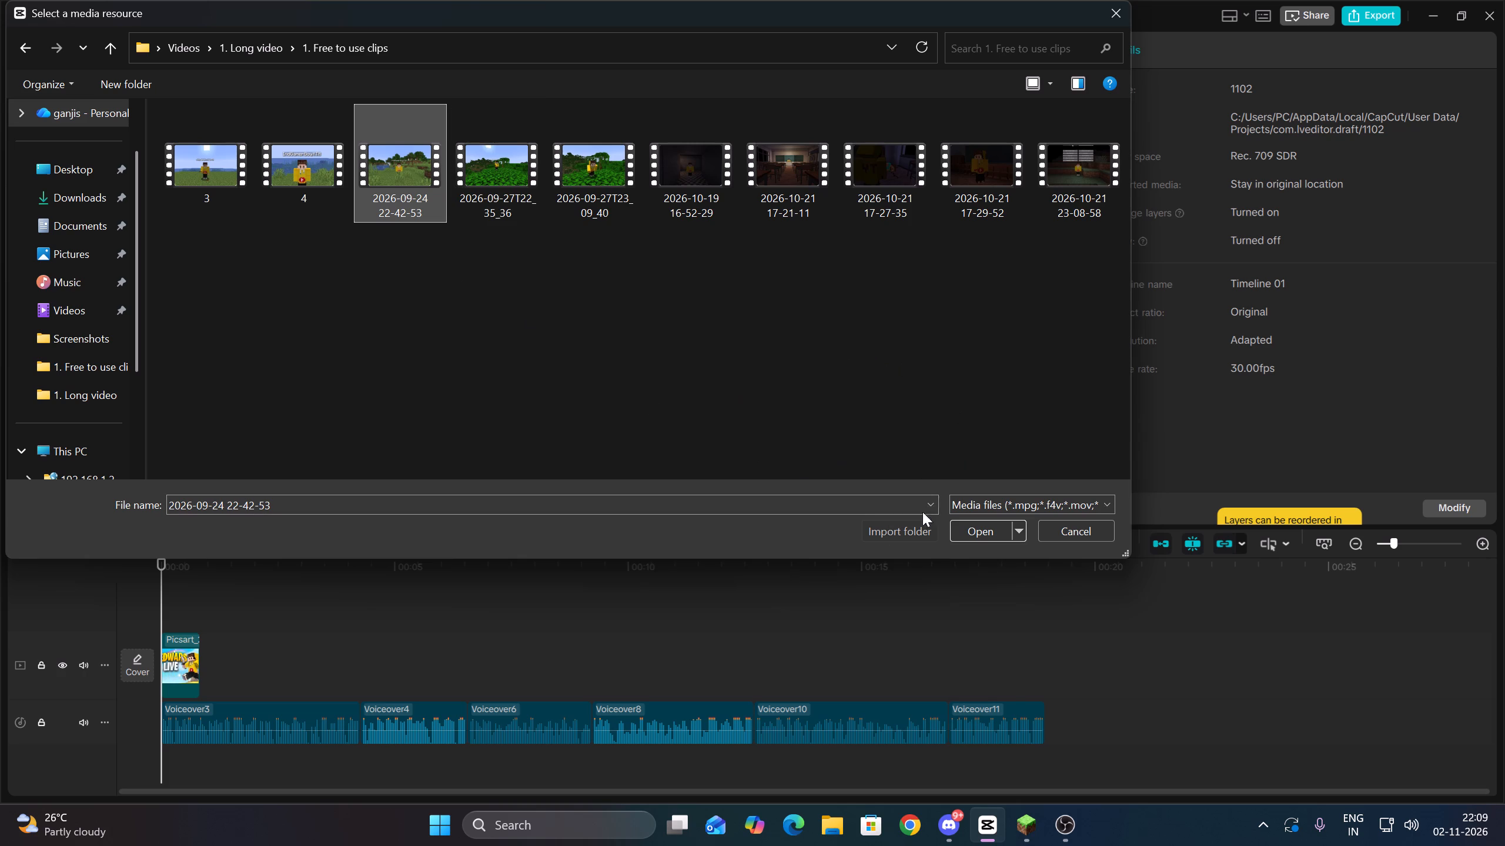
pyautogui.click(980, 532)
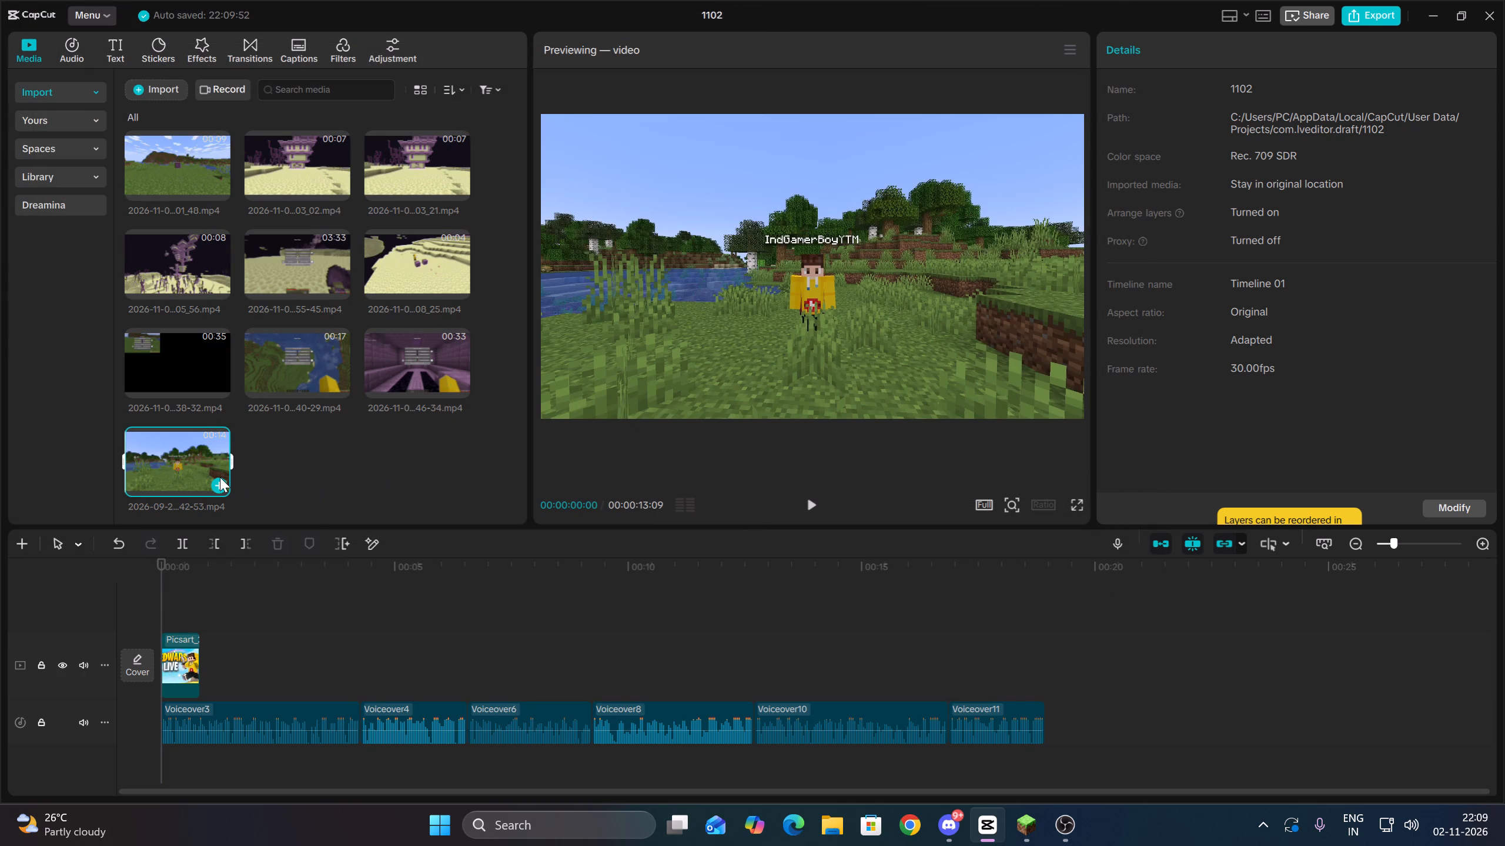
pyautogui.click(220, 477)
pyautogui.click(220, 492)
pyautogui.click(331, 588)
pyautogui.moveTo(329, 588); pyautogui.dragTo(332, 586)
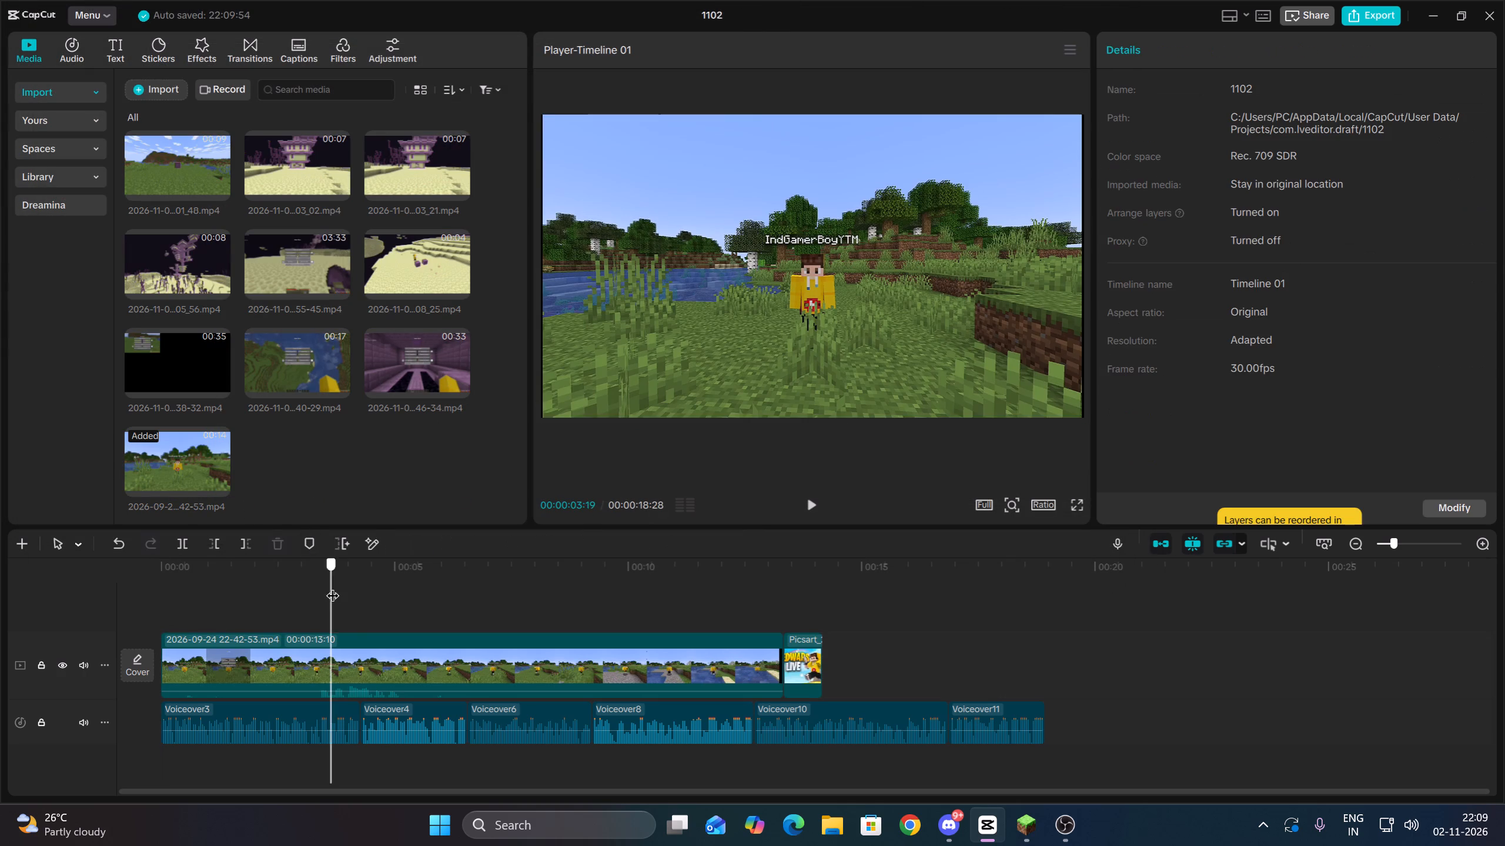
pyautogui.moveTo(332, 586); pyautogui.dragTo(439, 591)
pyautogui.moveTo(500, 603); pyautogui.dragTo(506, 656)
pyautogui.click(208, 539)
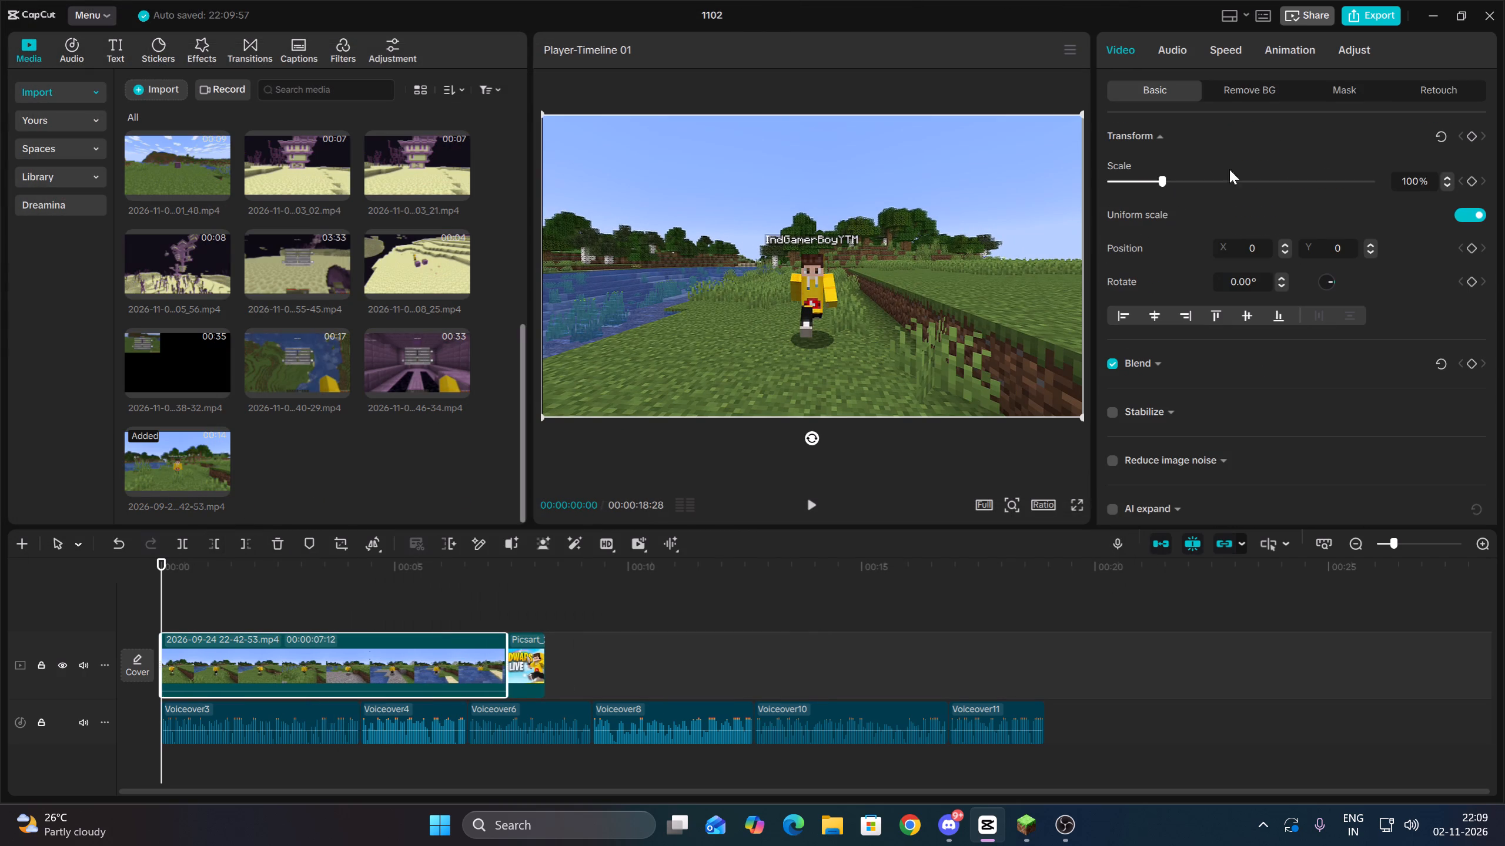
# Mute the gameplay clip by lowering its volume to -∞ dB.
pyautogui.click(1149, 53)
pyautogui.moveTo(1229, 180); pyautogui.dragTo(956, 178)
# Trim the end of the gameplay clip so it lasts just under one second, and play back the cut.
pyautogui.press('space')
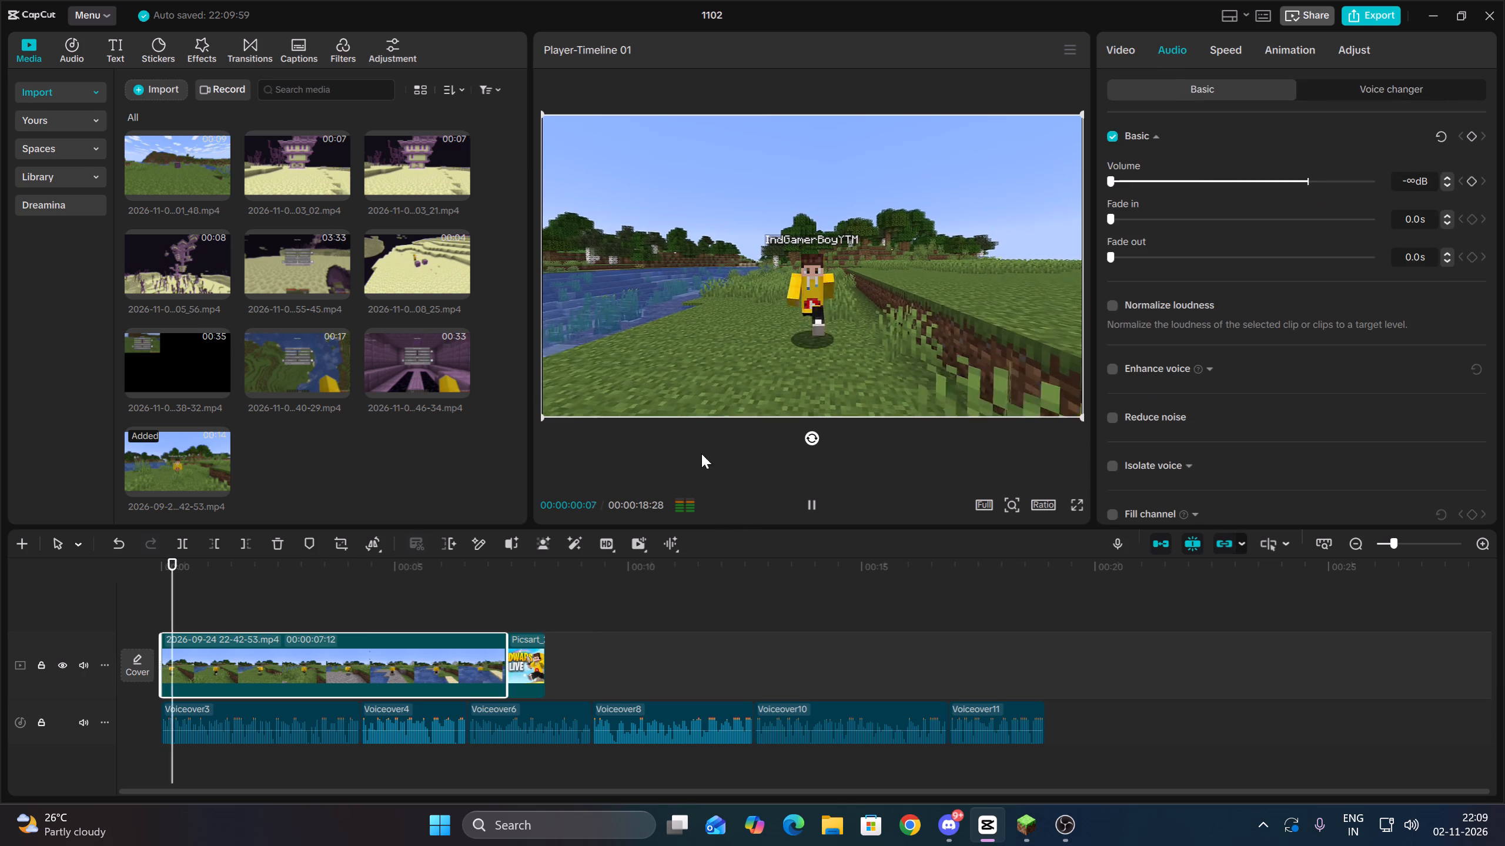
pyautogui.press('space')
pyautogui.click(243, 548)
pyautogui.press('Up')
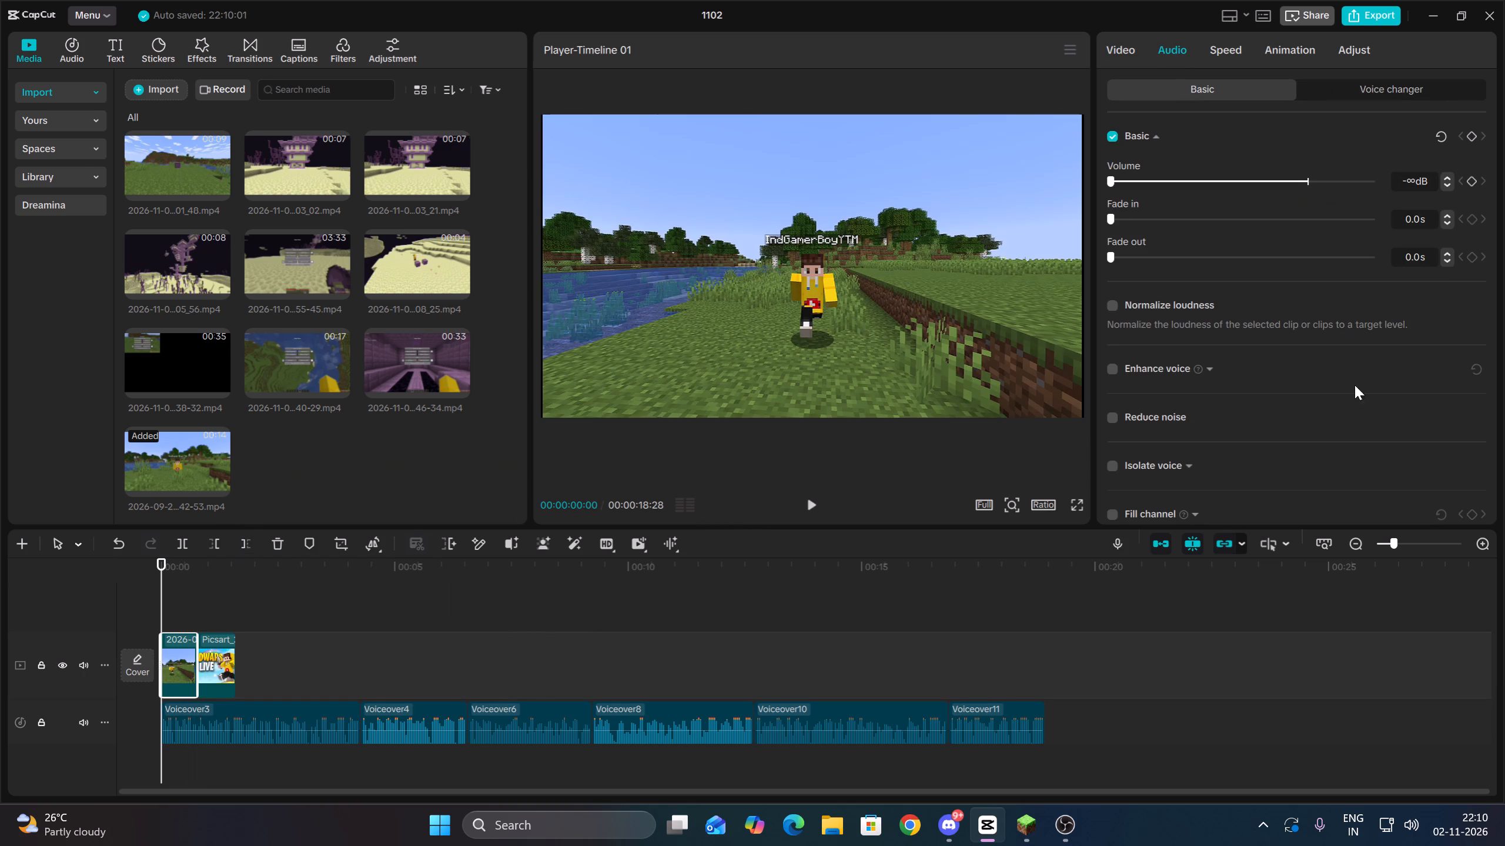
pyautogui.press('space')
pyautogui.press('space')
# Add transform keyframes to the gameplay clip at its start and at 00:00:00:18.
pyautogui.click(1124, 44)
pyautogui.press('Up')
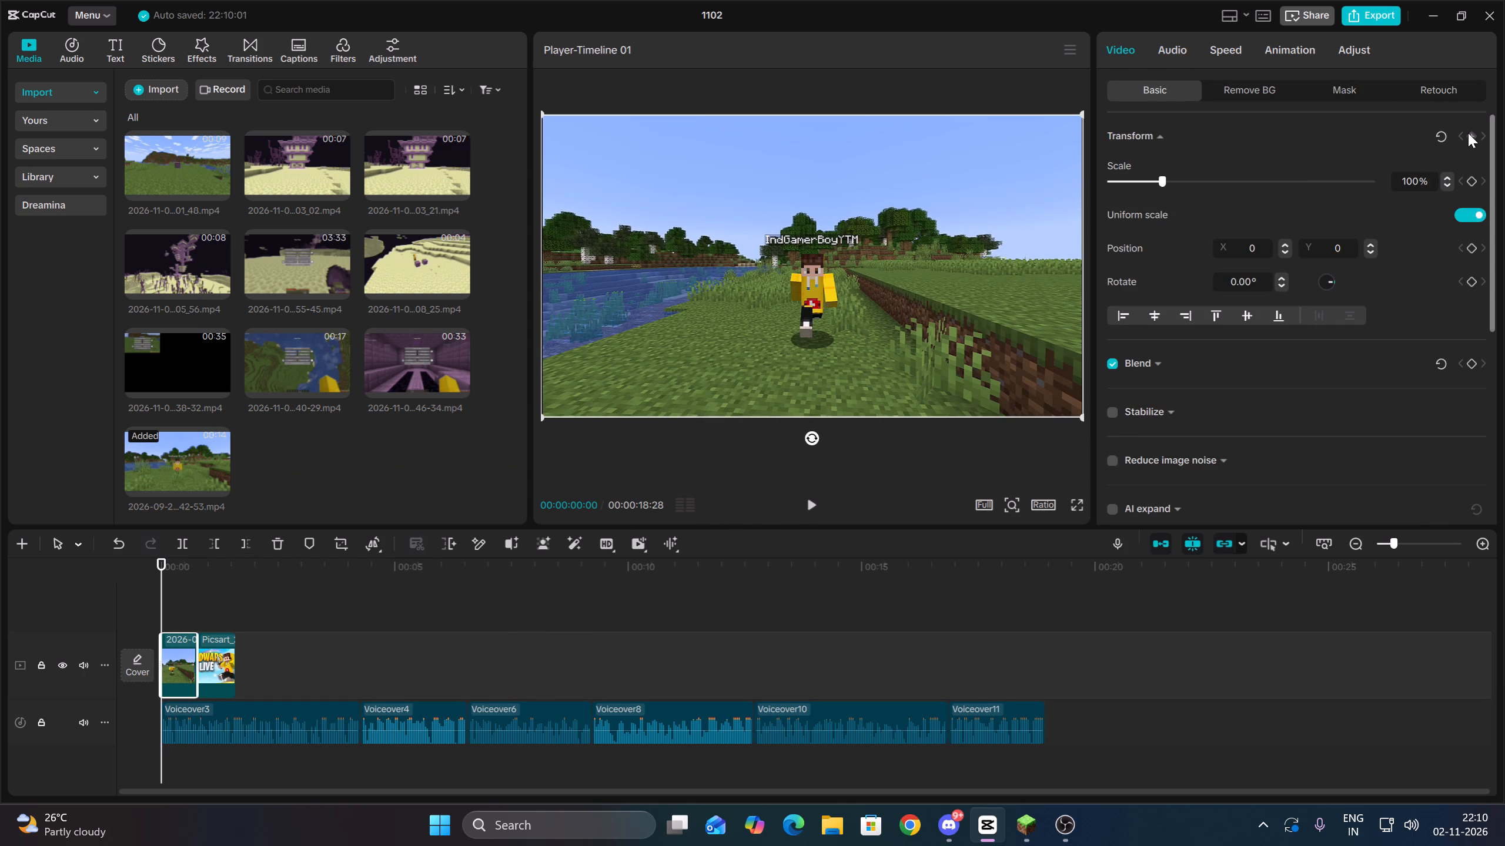
pyautogui.click(1468, 133)
pyautogui.press('space')
pyautogui.press('space')
pyautogui.click(1468, 133)
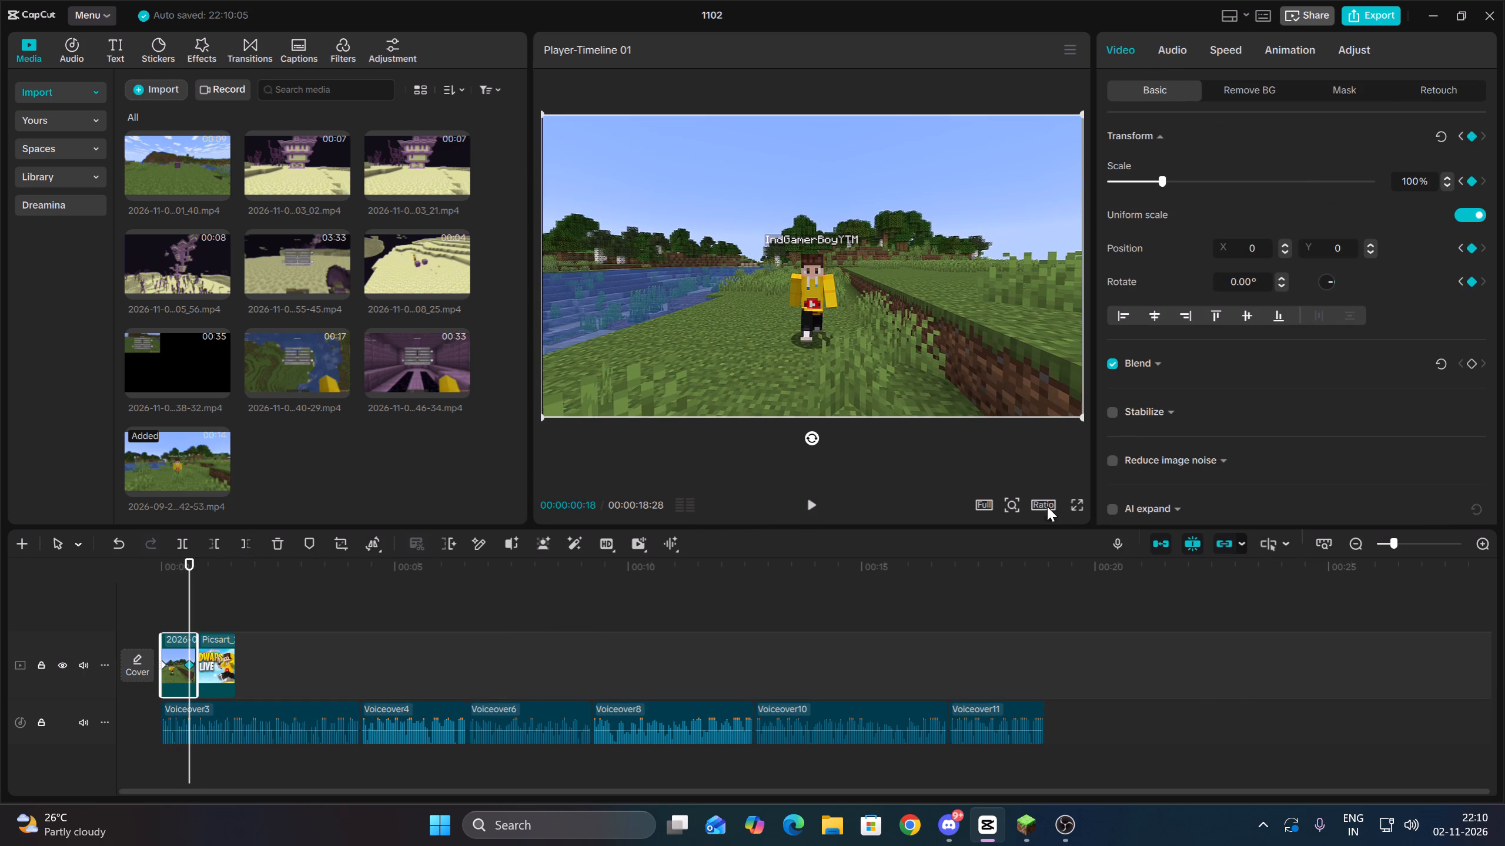
# Change the project's aspect ratio to 9:16.
pyautogui.click(1047, 505)
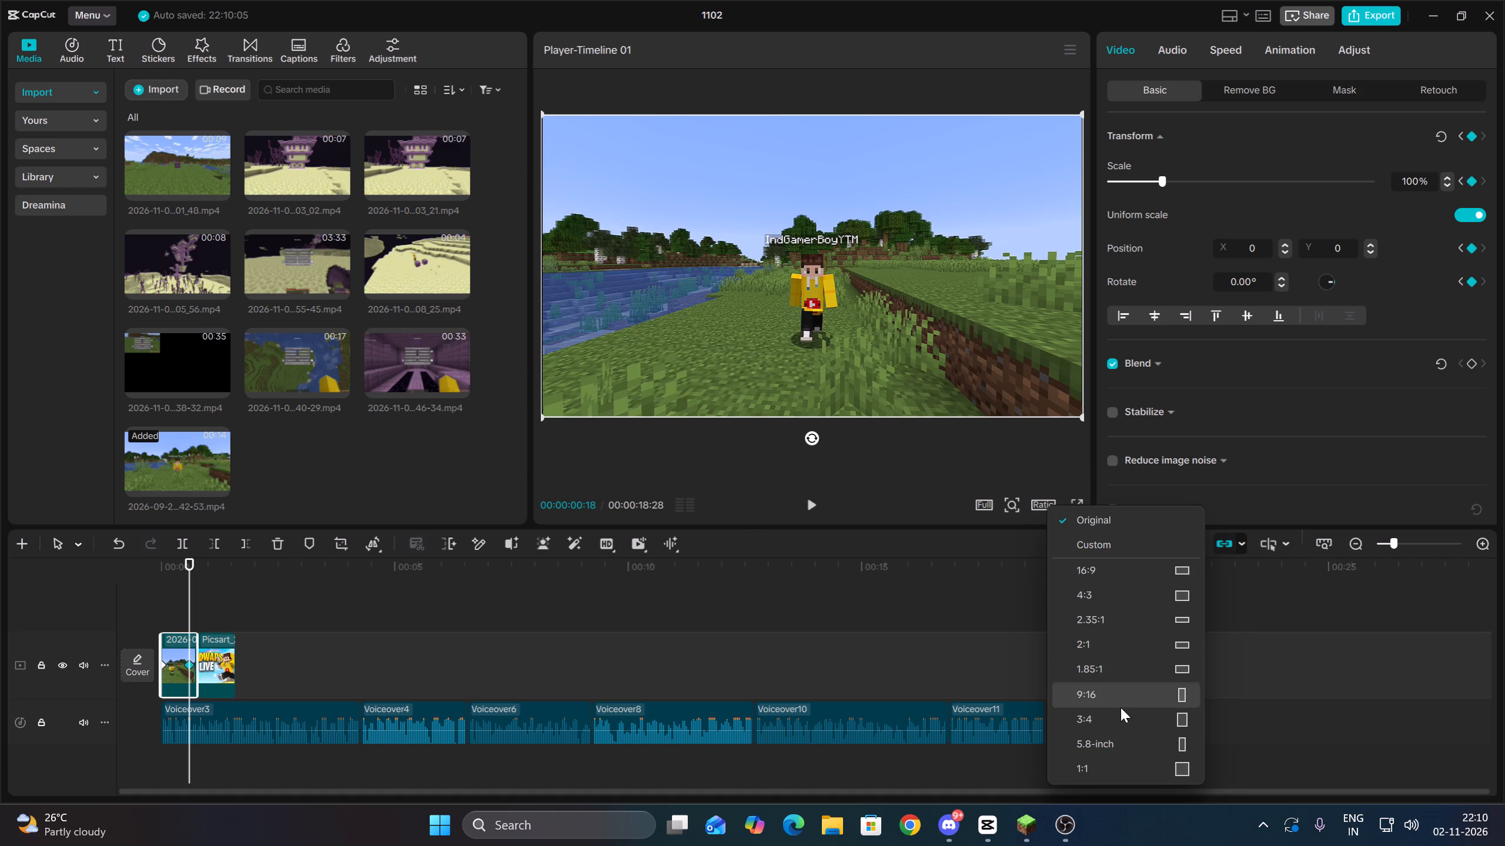
pyautogui.click(1121, 689)
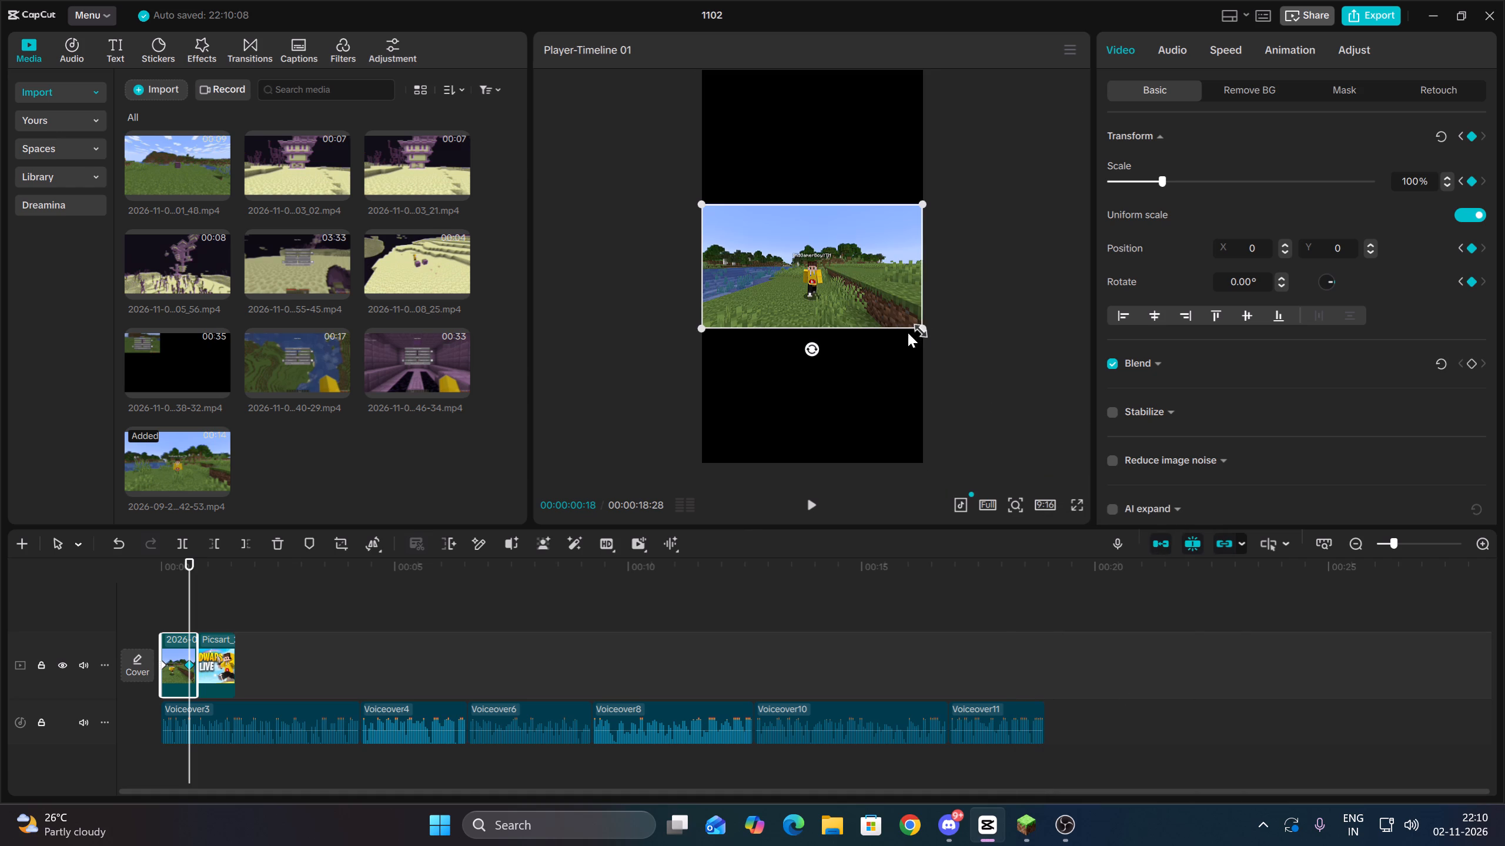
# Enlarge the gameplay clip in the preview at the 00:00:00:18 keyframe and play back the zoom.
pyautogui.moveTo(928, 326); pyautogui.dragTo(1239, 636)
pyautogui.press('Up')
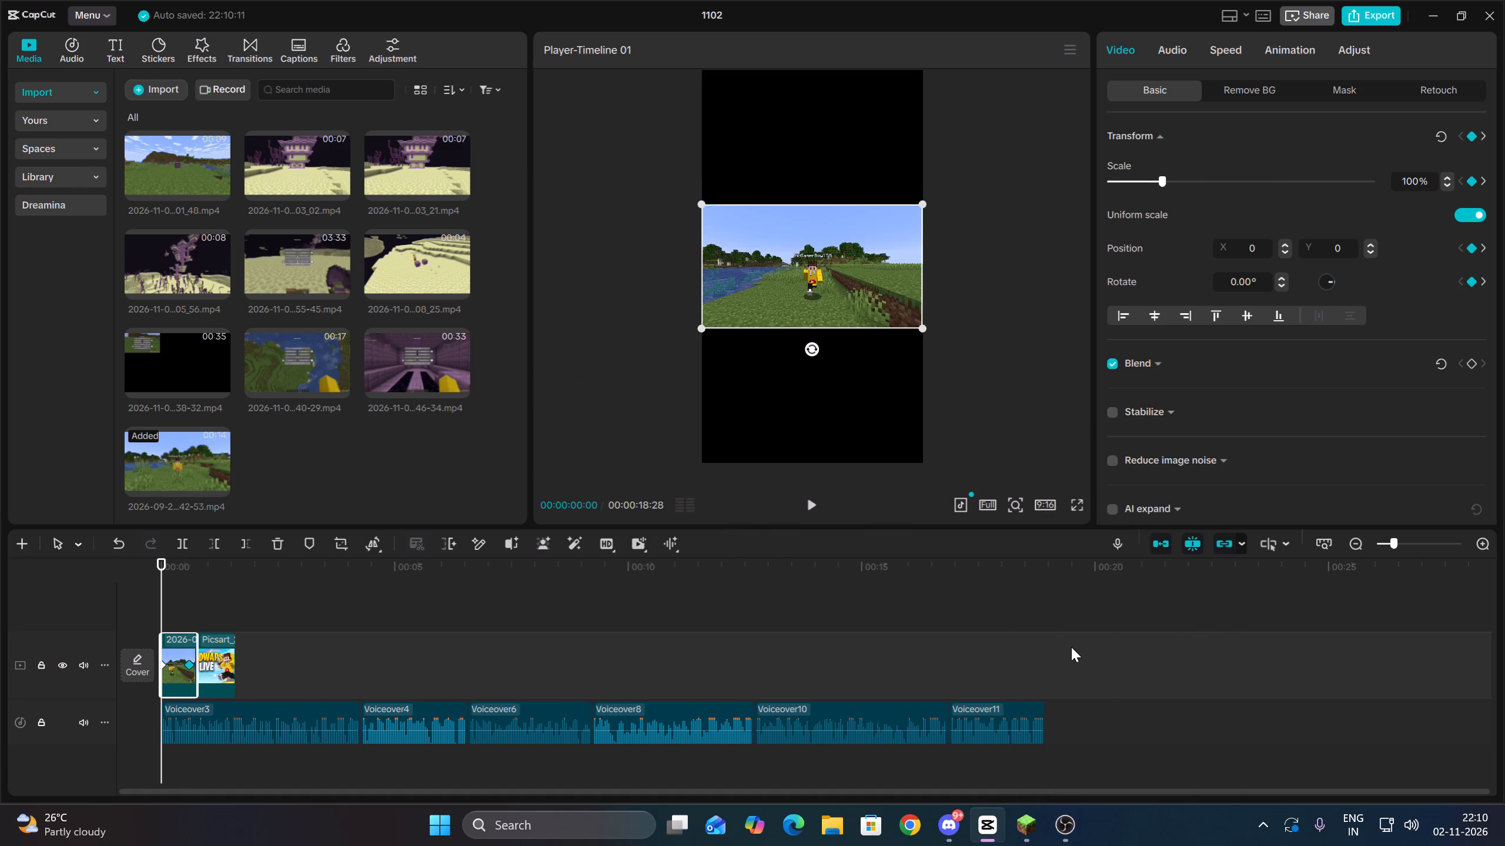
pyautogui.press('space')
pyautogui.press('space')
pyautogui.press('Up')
# Set the gameplay clip's scale to 317% at the starting keyframe so it fills the vertical frame.
pyautogui.moveTo(1169, 173); pyautogui.dragTo(1265, 224)
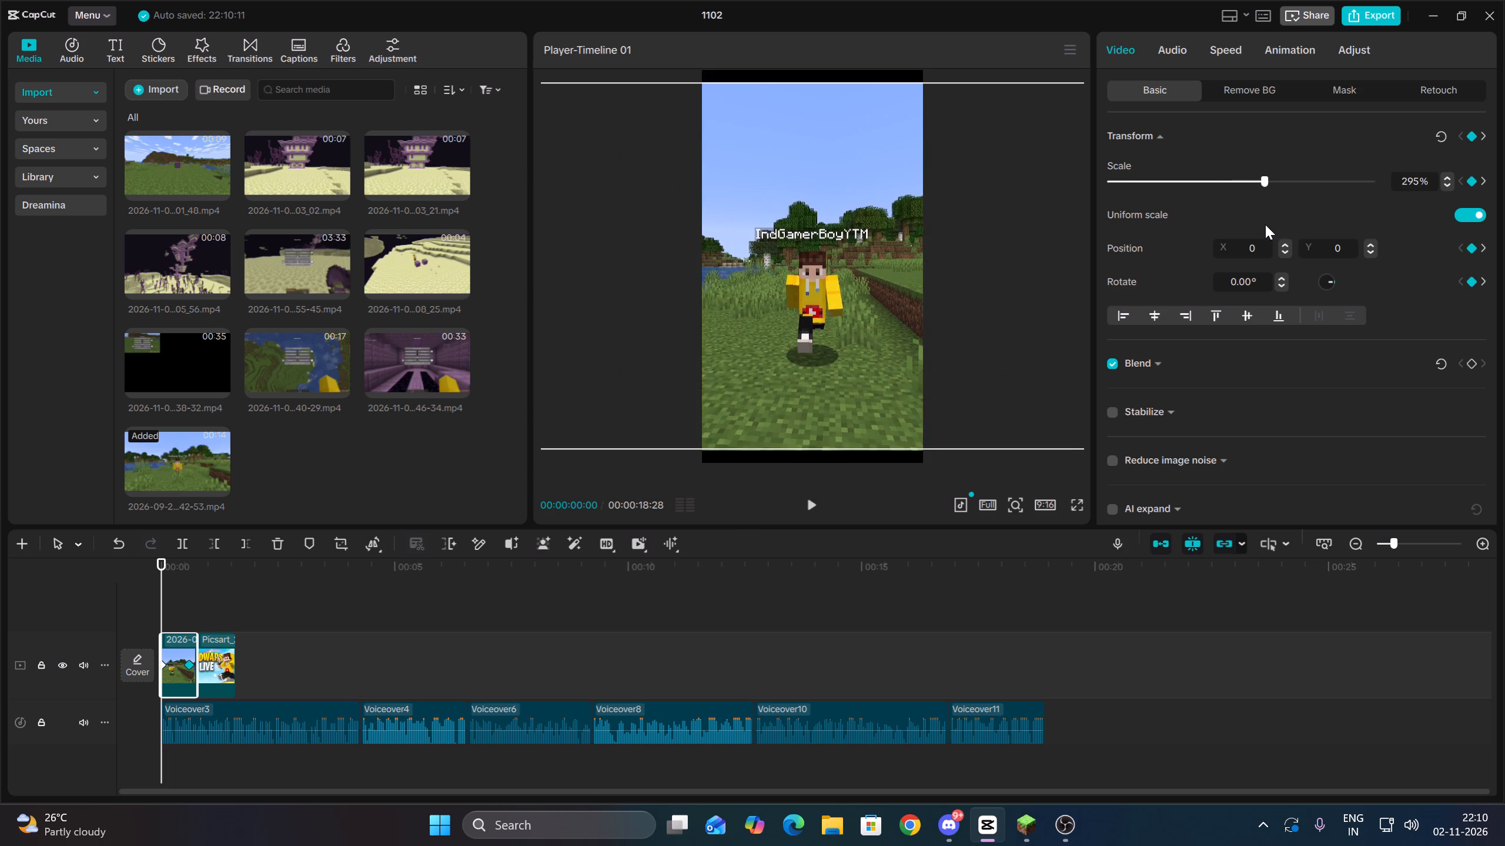
pyautogui.moveTo(1265, 224); pyautogui.dragTo(1276, 233)
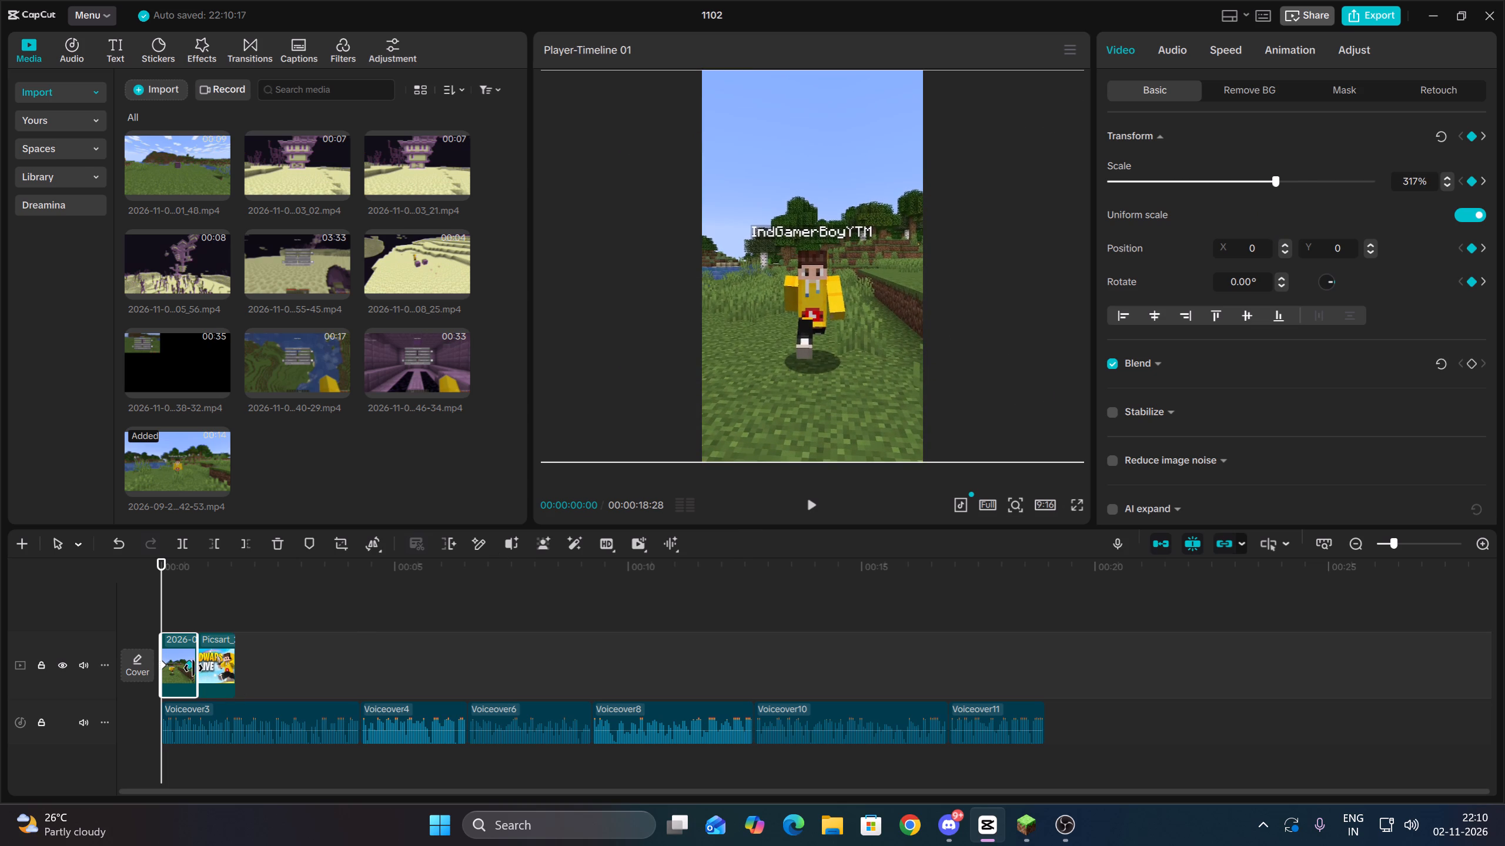
# Set the gameplay clip's scale to 500% at the 00:00:00:18 keyframe.
pyautogui.click(192, 670)
pyautogui.moveTo(1272, 179); pyautogui.dragTo(1417, 191)
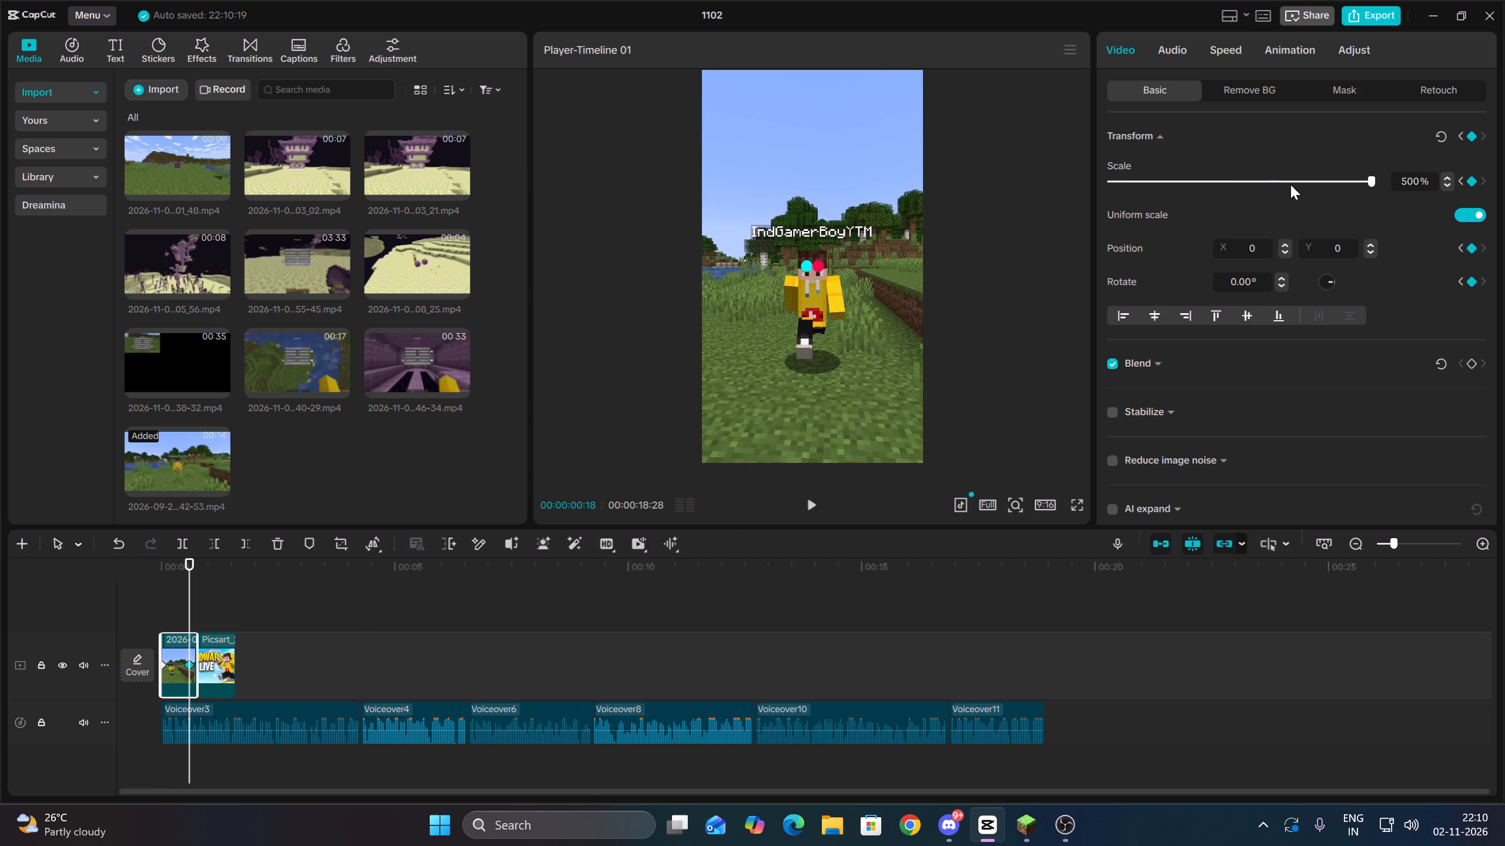
# Play back the zoom on the gameplay clip and delete the Bedwars Live image clip that follows it.
pyautogui.press('Up')
pyautogui.press('space')
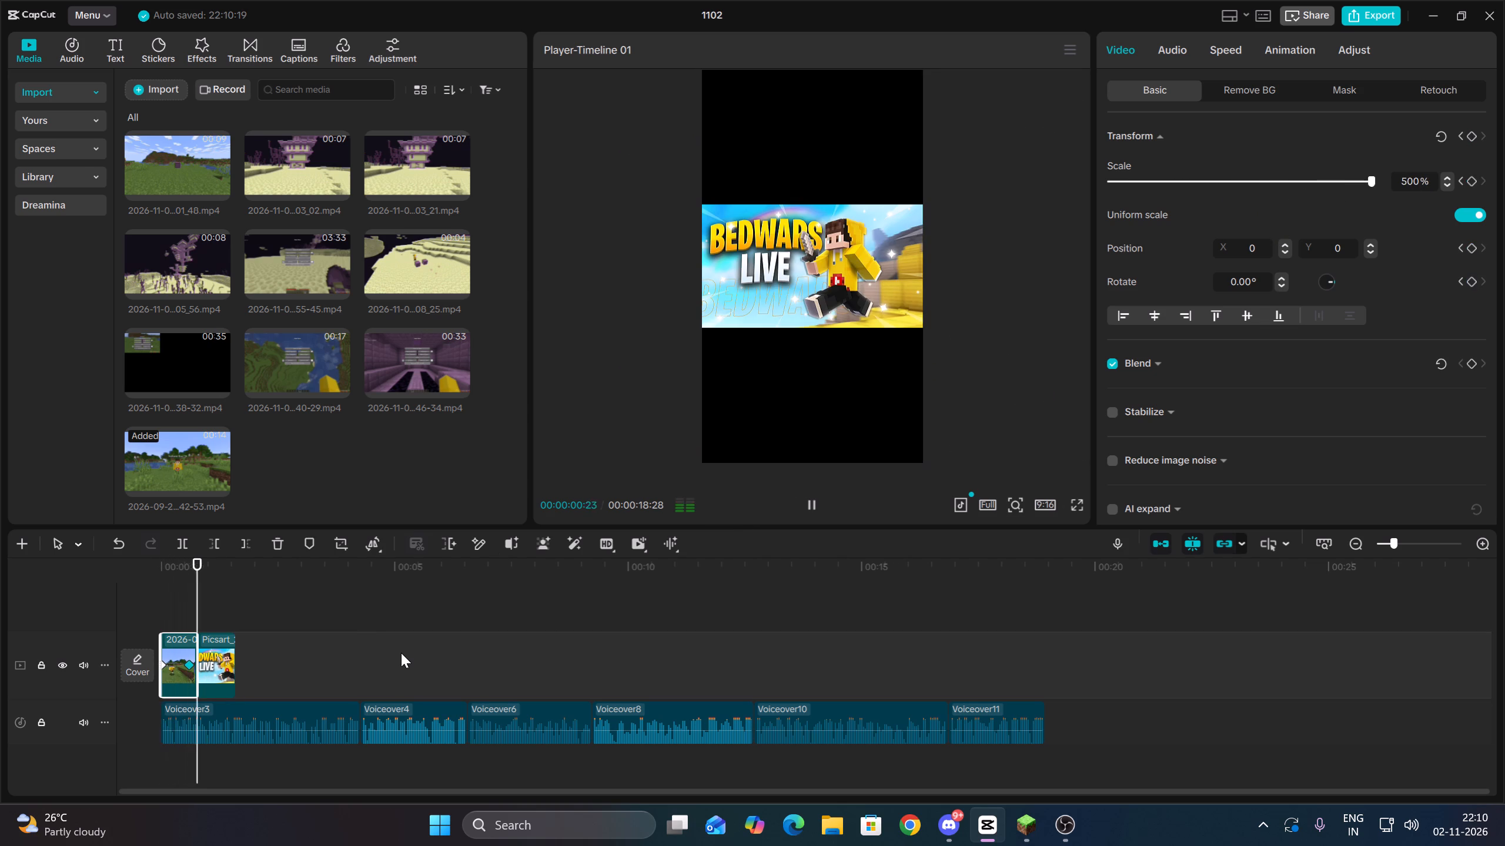
pyautogui.press('space')
pyautogui.click(220, 674)
pyautogui.press('Up')
pyautogui.press('Delete')
# Listen to the first voiceover from the end of the gameplay clip and check the imported End city shots for a match.
pyautogui.press('space')
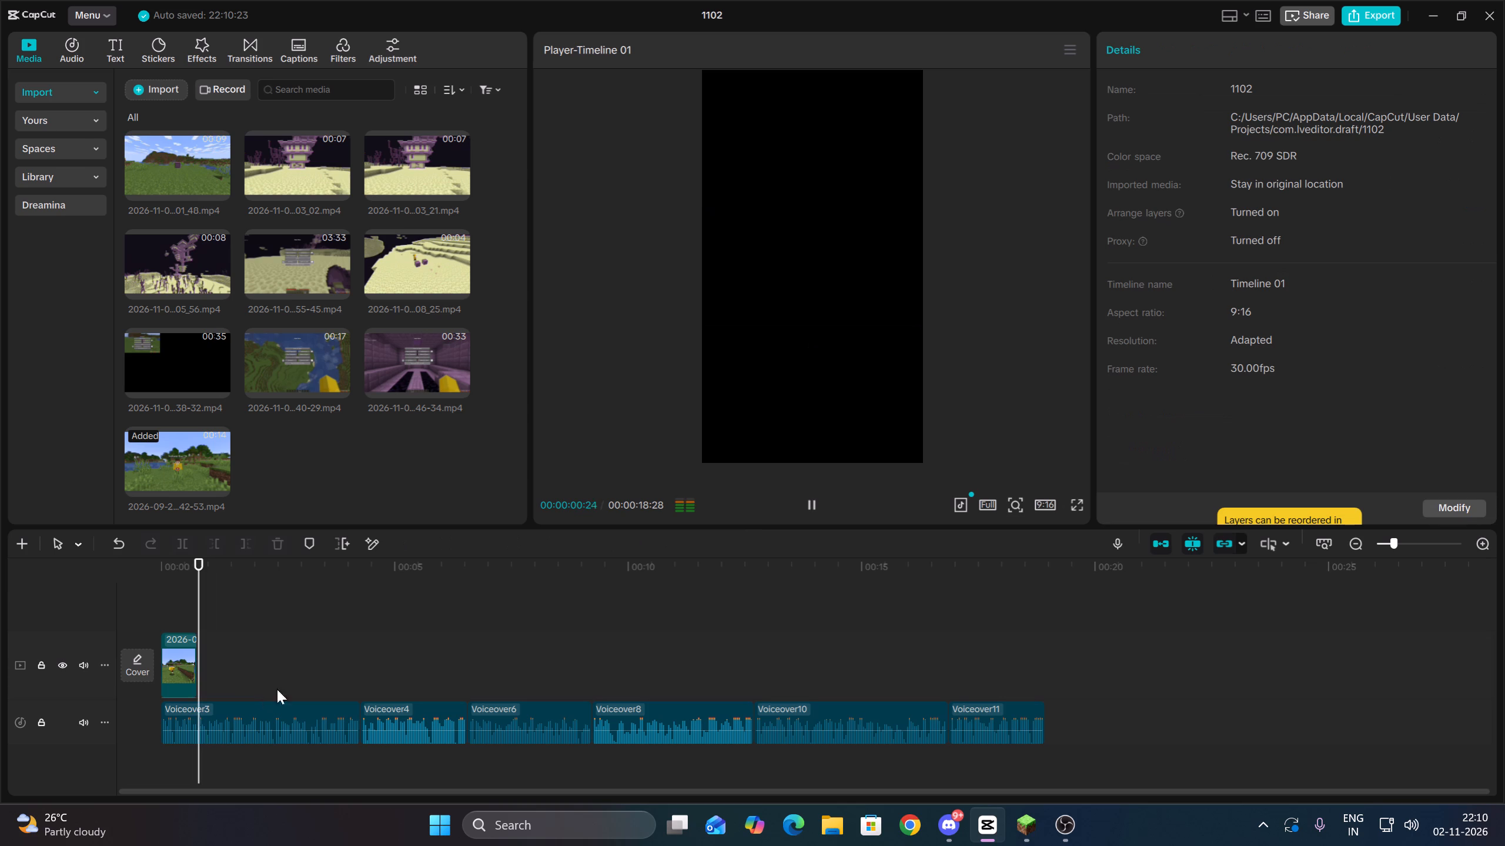
pyautogui.press('space')
pyautogui.press('Up')
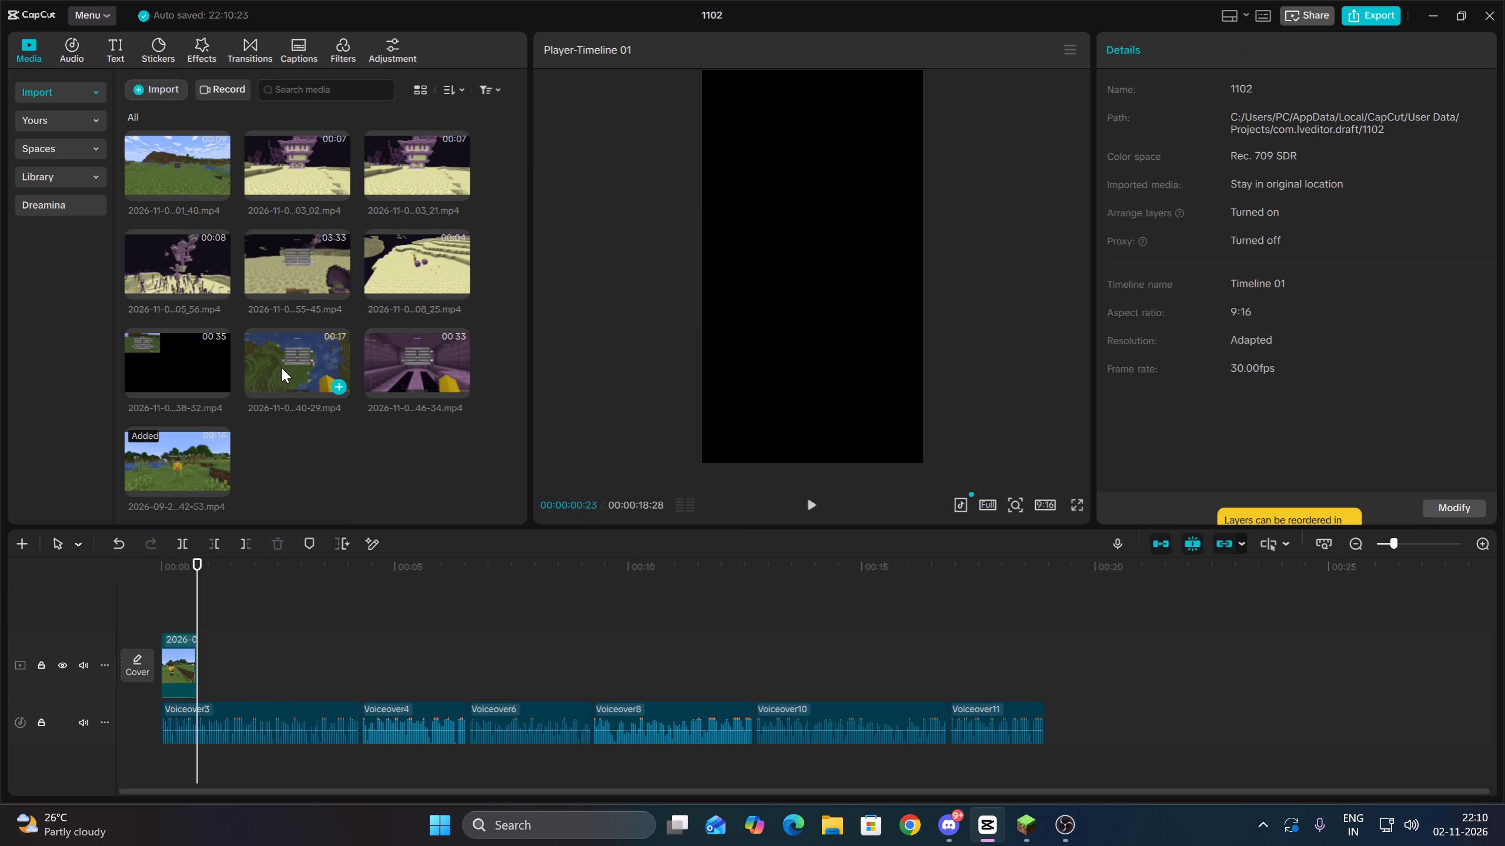
pyautogui.scroll(1, 282, 368)
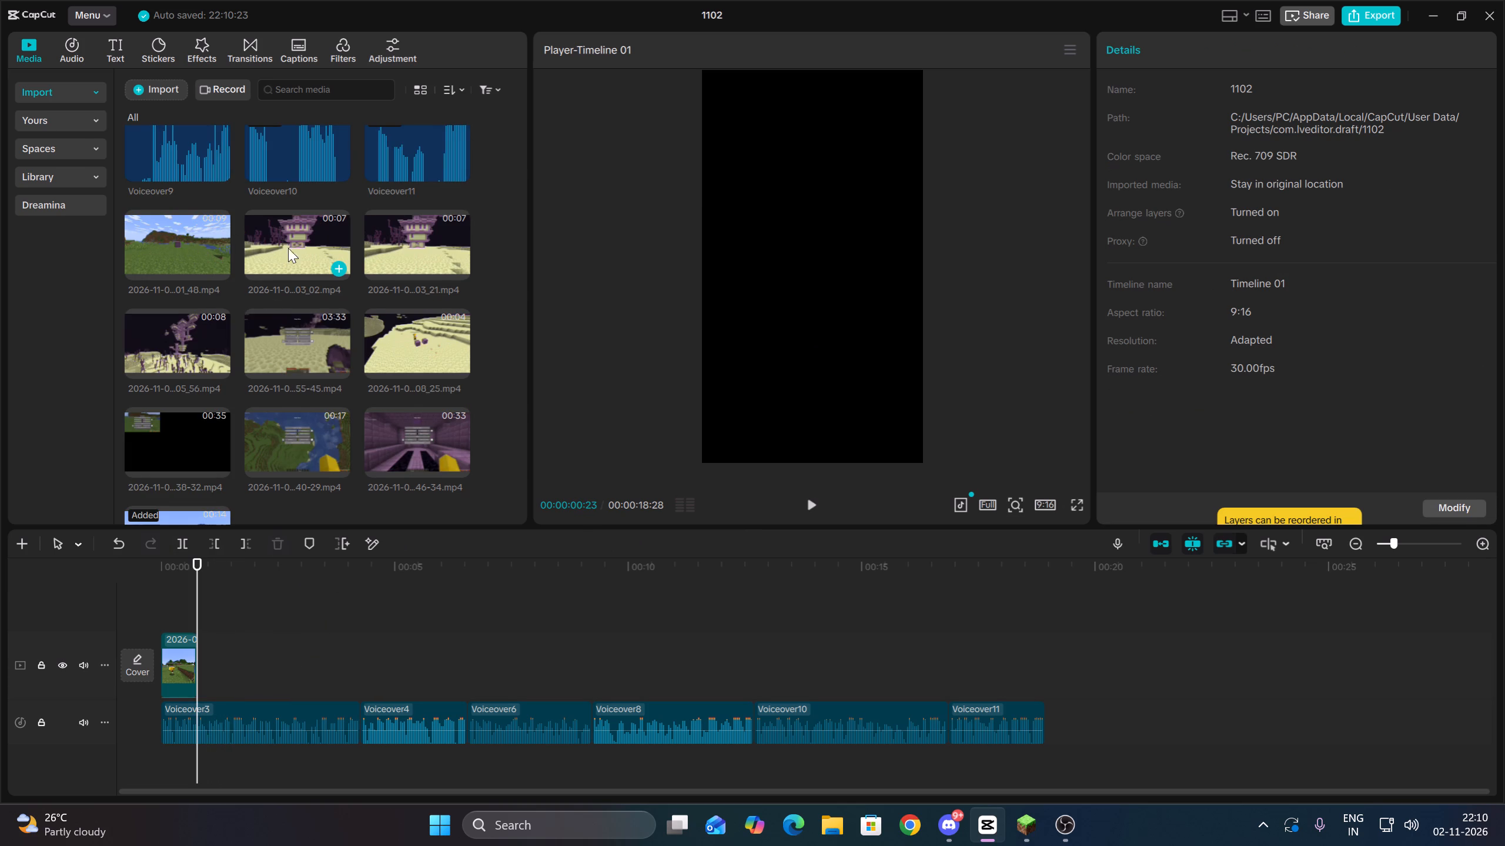
pyautogui.click(309, 241)
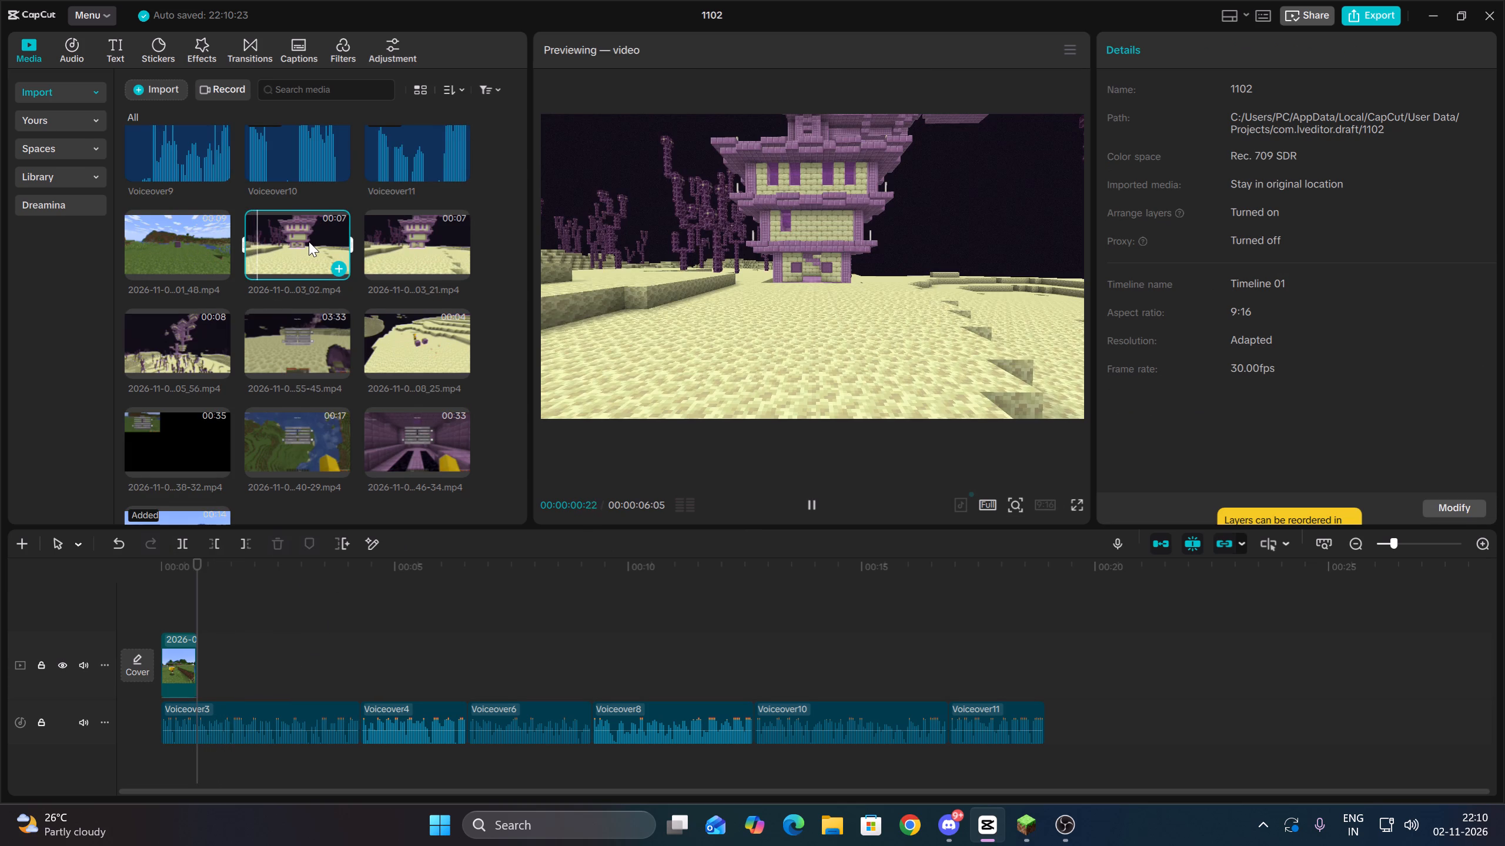
pyautogui.click(236, 676)
pyautogui.press('Up')
pyautogui.press('Down')
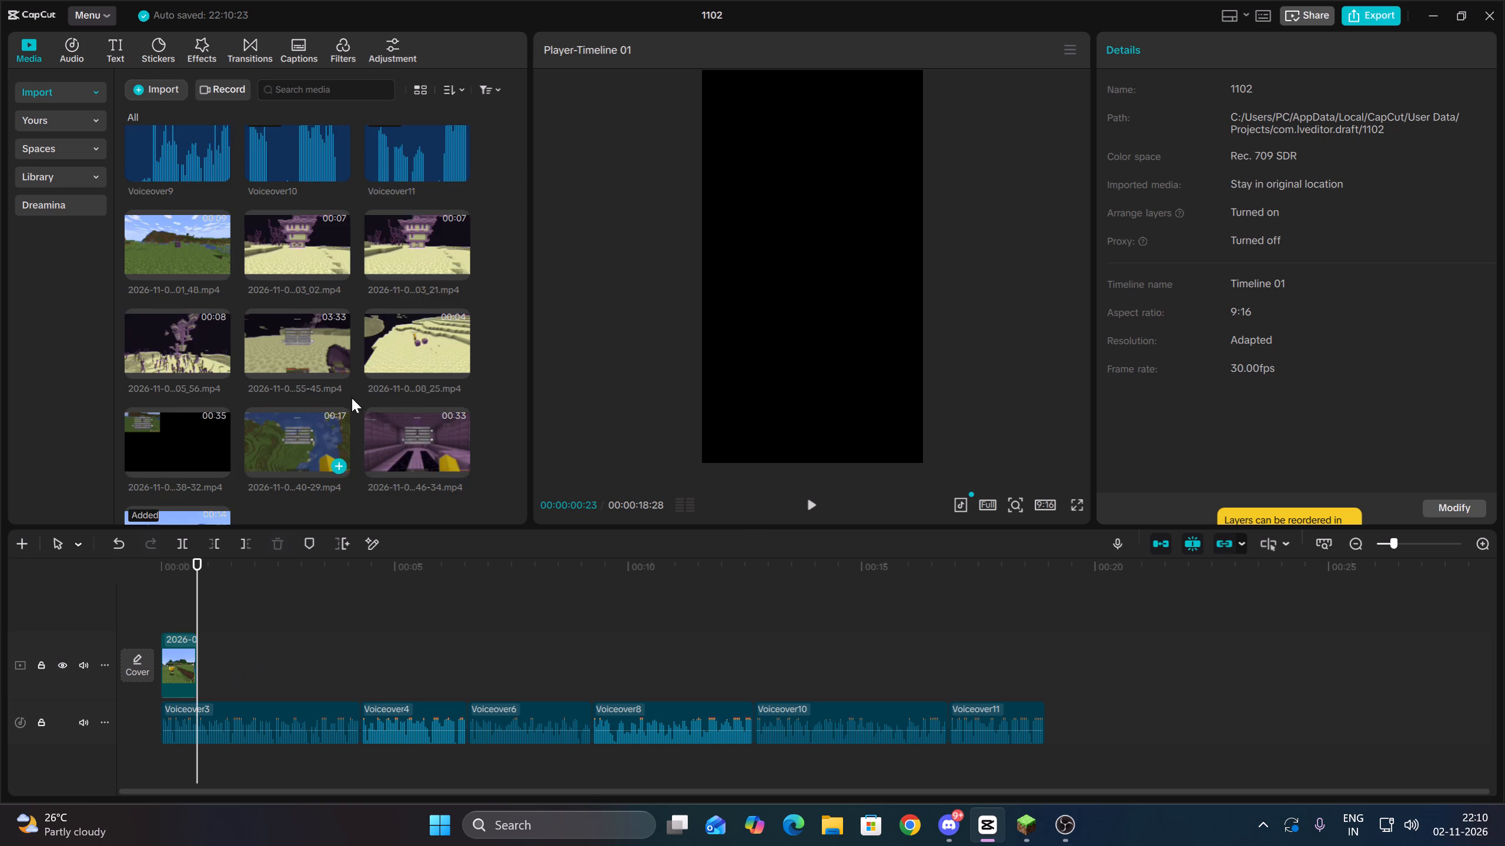
pyautogui.scroll(-4, 361, 392)
pyautogui.press('space')
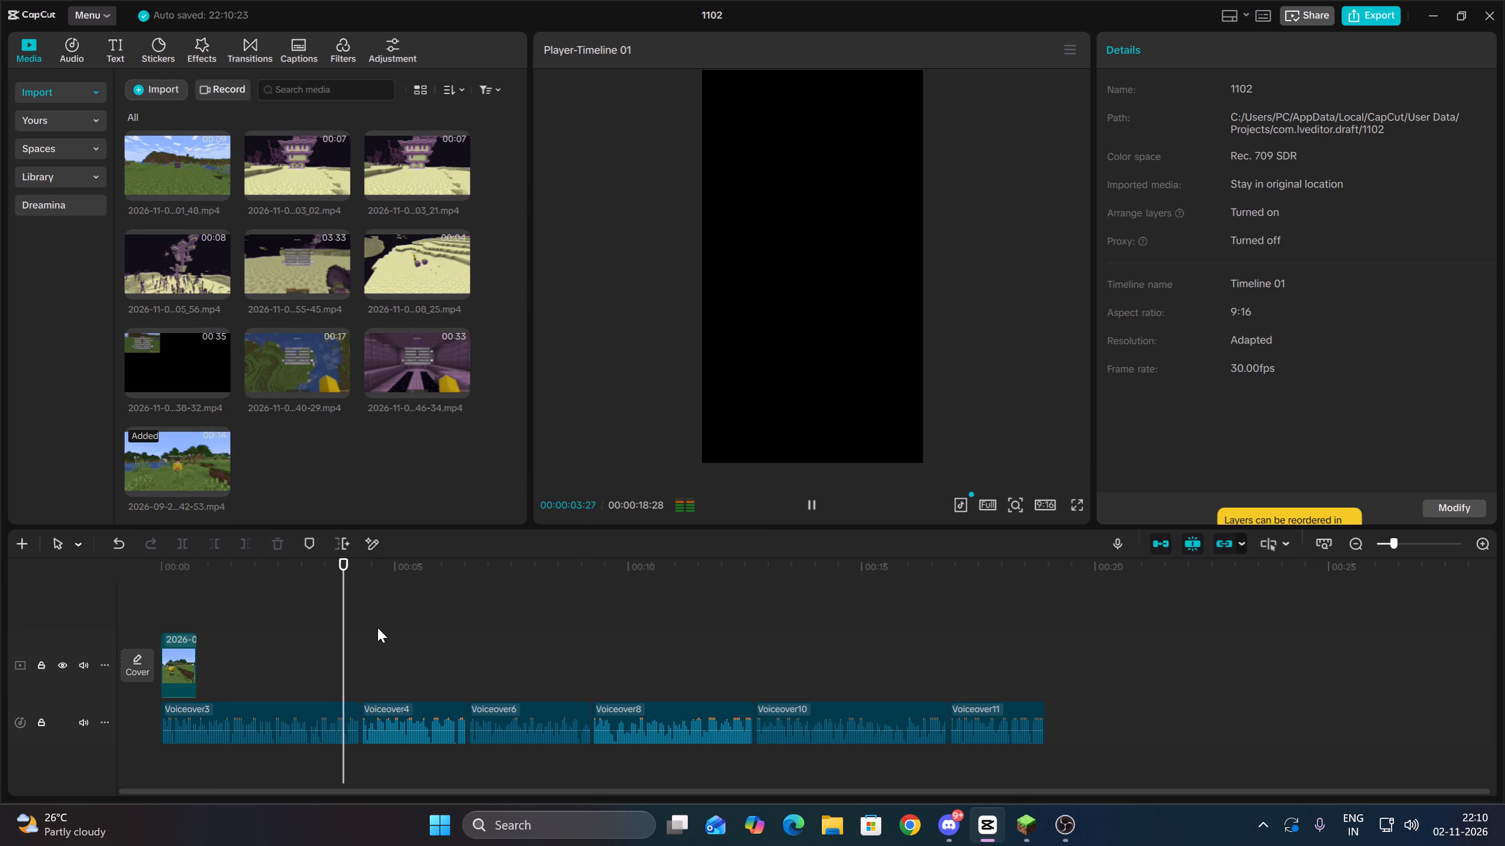
pyautogui.press('space')
pyautogui.click(339, 660)
pyautogui.press('Up')
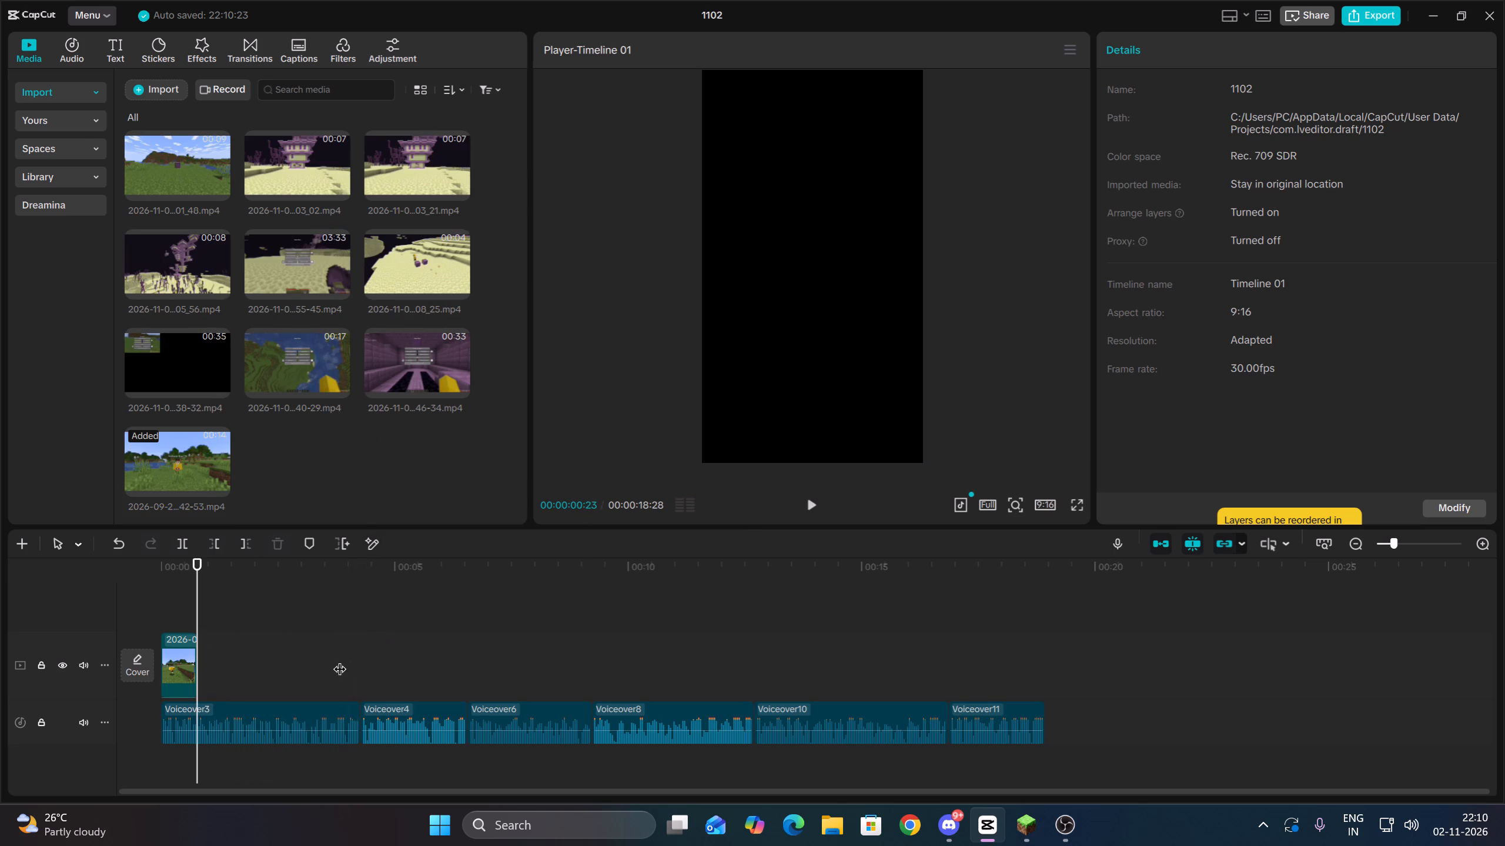
# Preview the imported 35-second, 4-second and 03:33 recordings to find footage for the next shot.
pyautogui.click(170, 375)
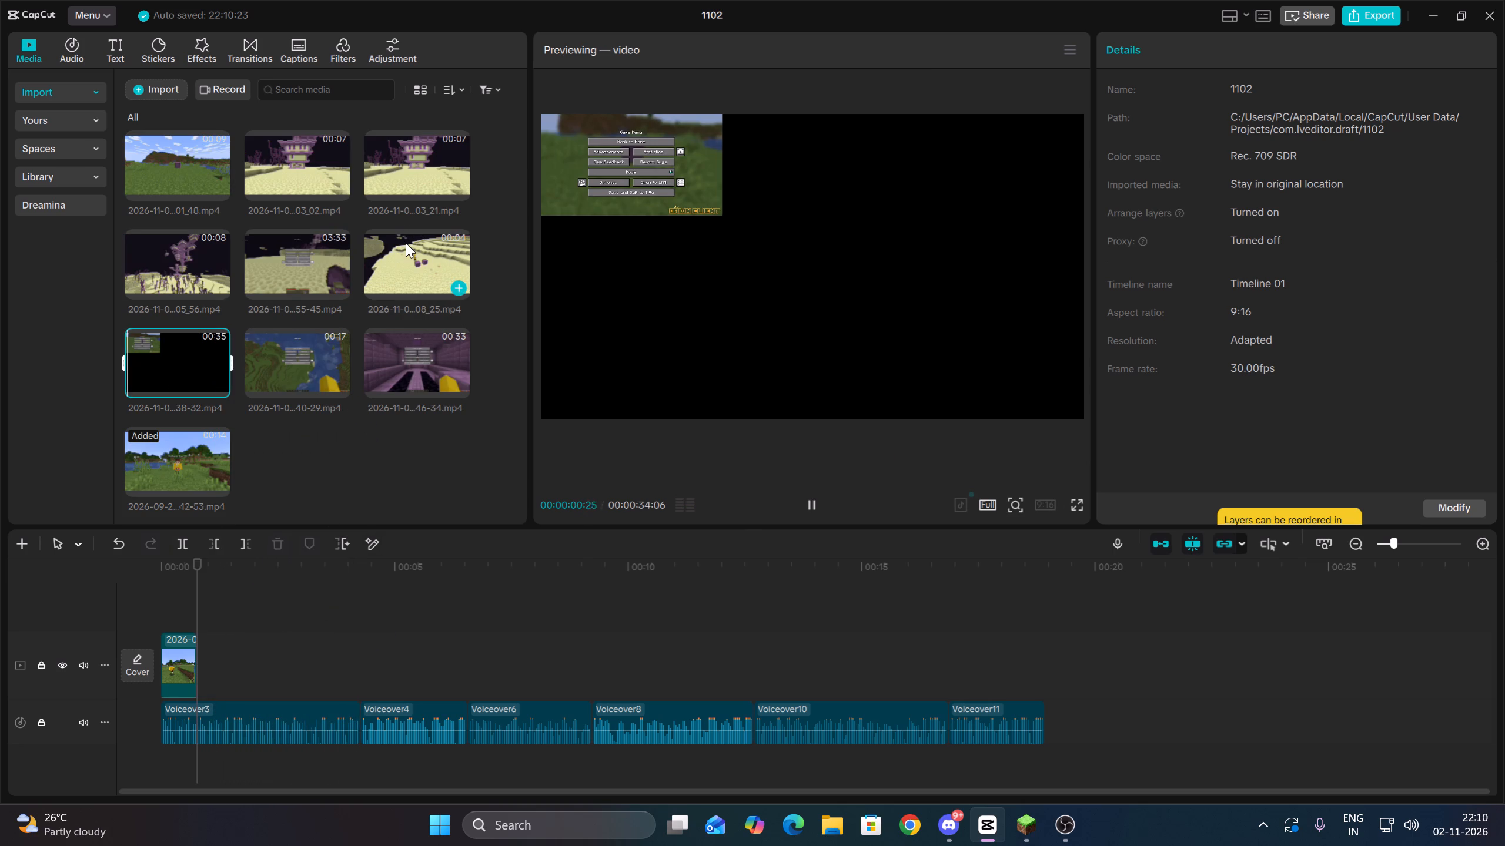
pyautogui.click(406, 243)
pyautogui.click(306, 251)
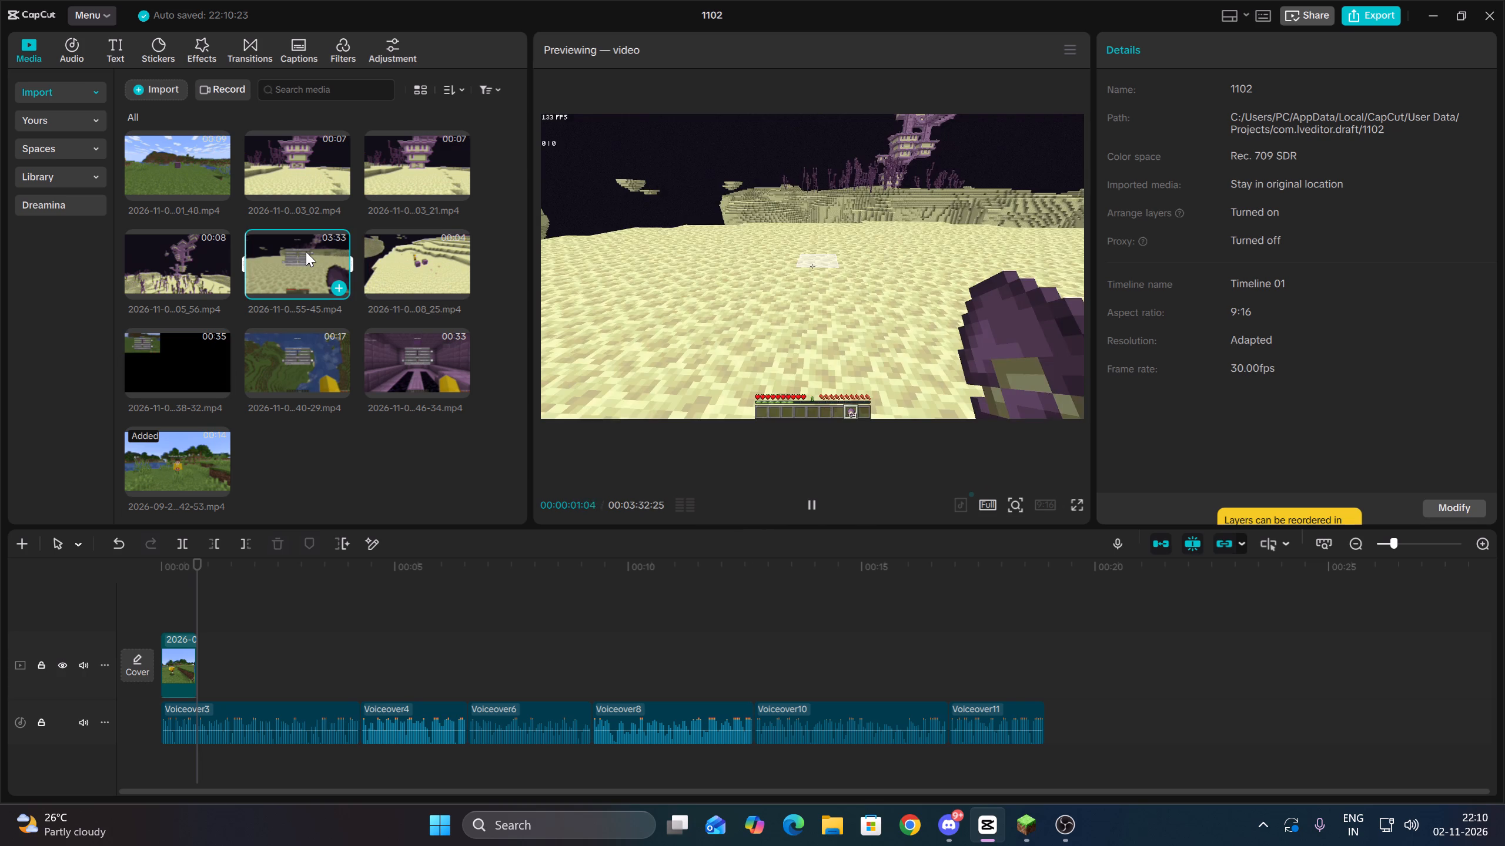
pyautogui.click(802, 511)
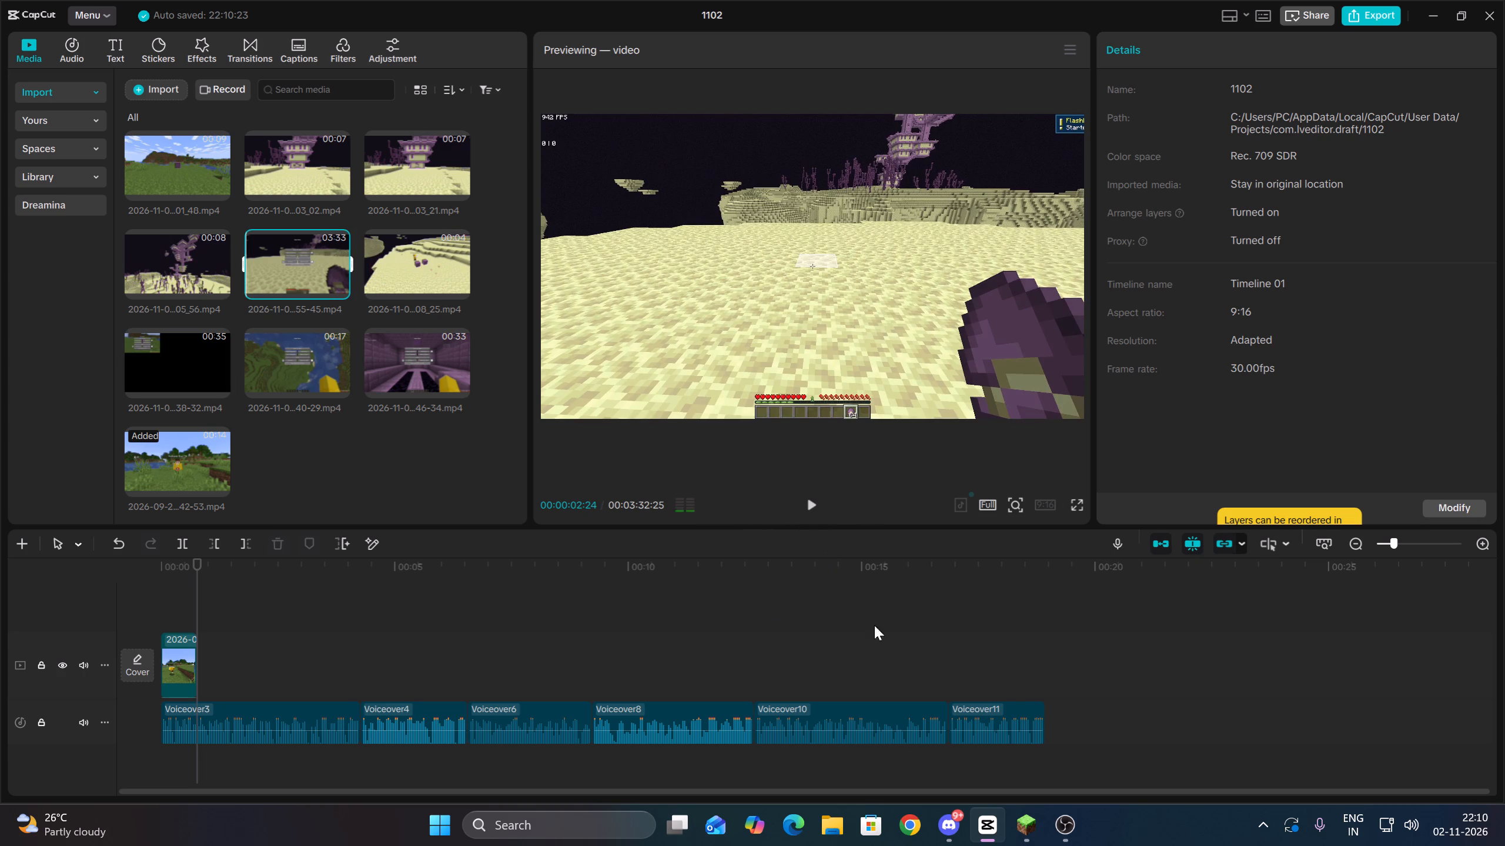
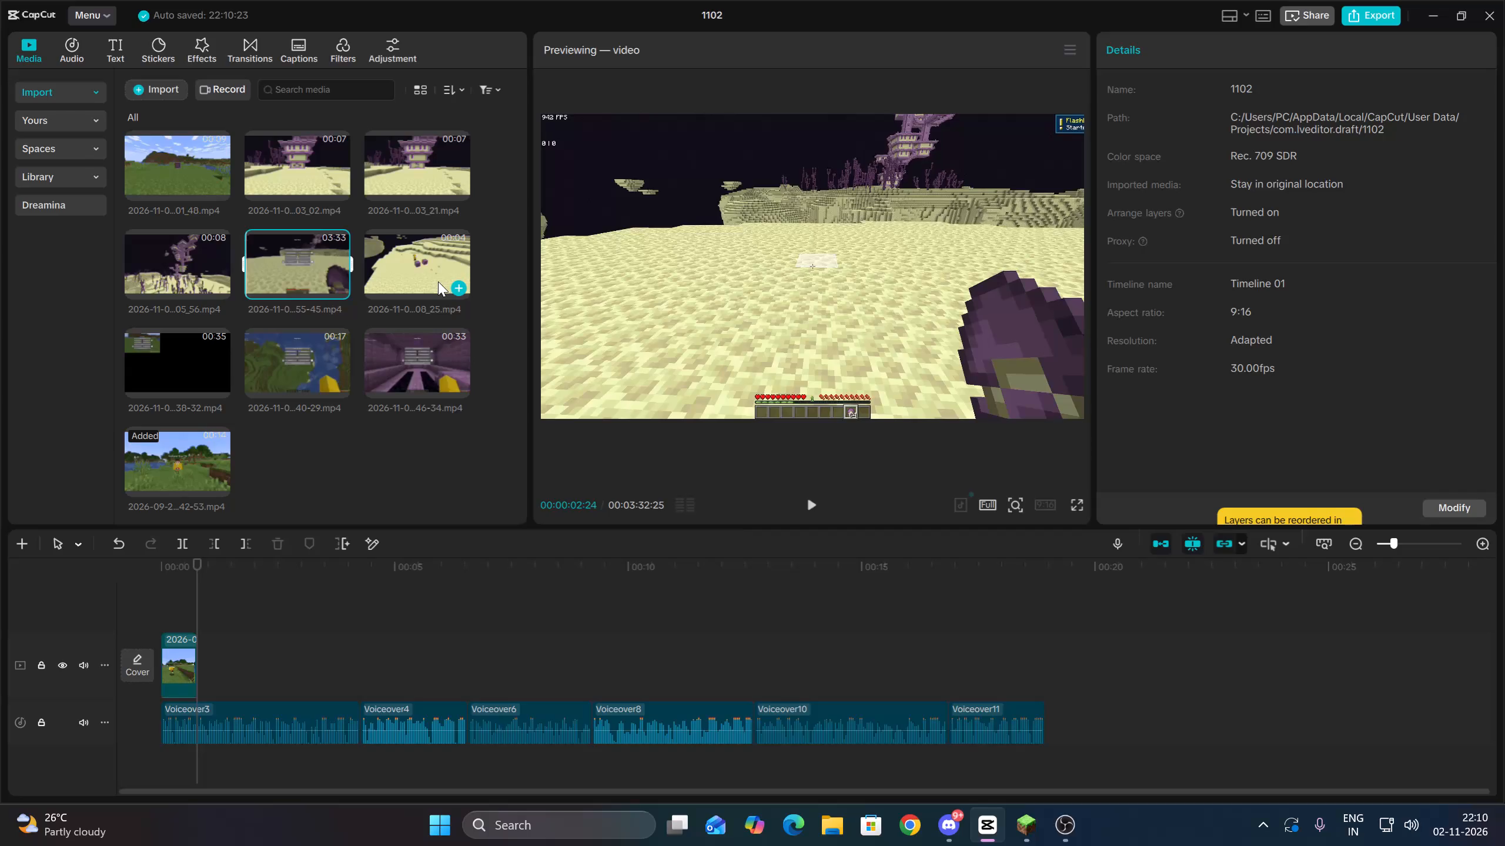
# Preview the 4-second, 33-second and 17-second recordings and listen to the first voiceover from the end of the gameplay clip.
pyautogui.click(438, 281)
pyautogui.click(410, 402)
pyautogui.click(411, 377)
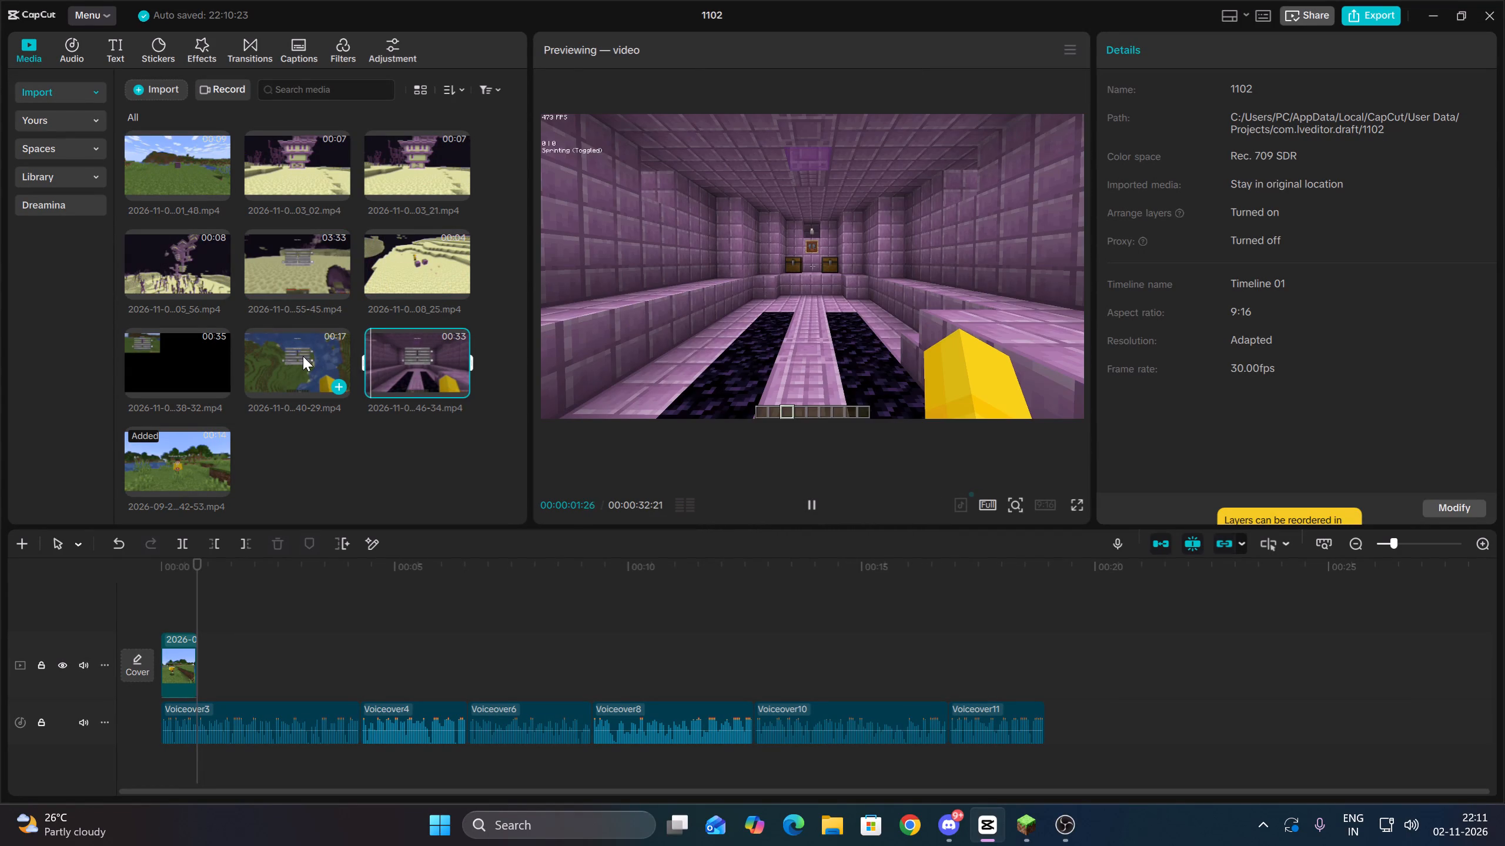
pyautogui.click(289, 370)
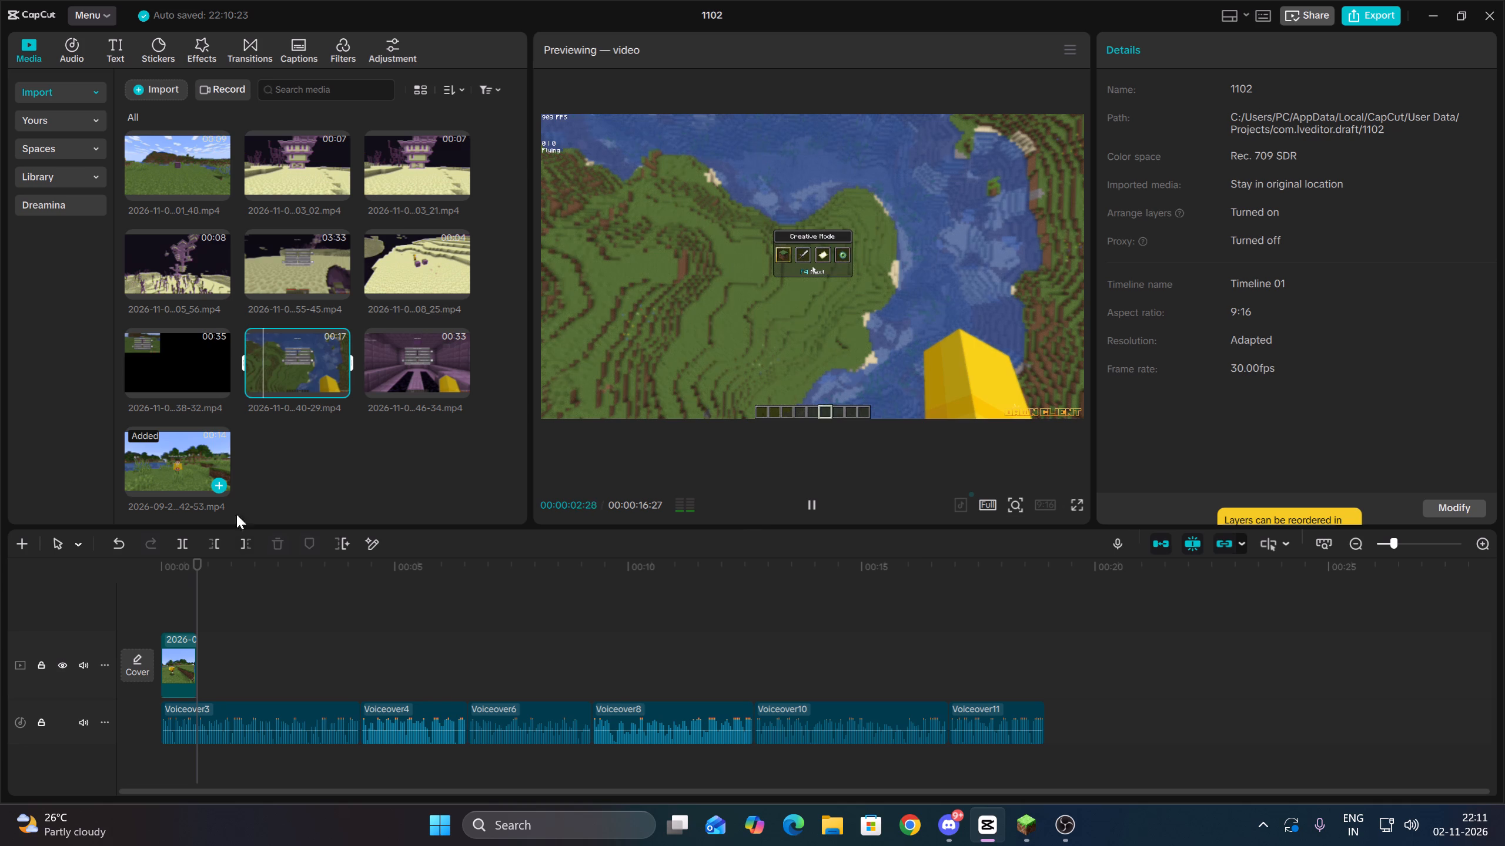
pyautogui.click(240, 666)
pyautogui.moveTo(240, 666); pyautogui.dragTo(193, 659)
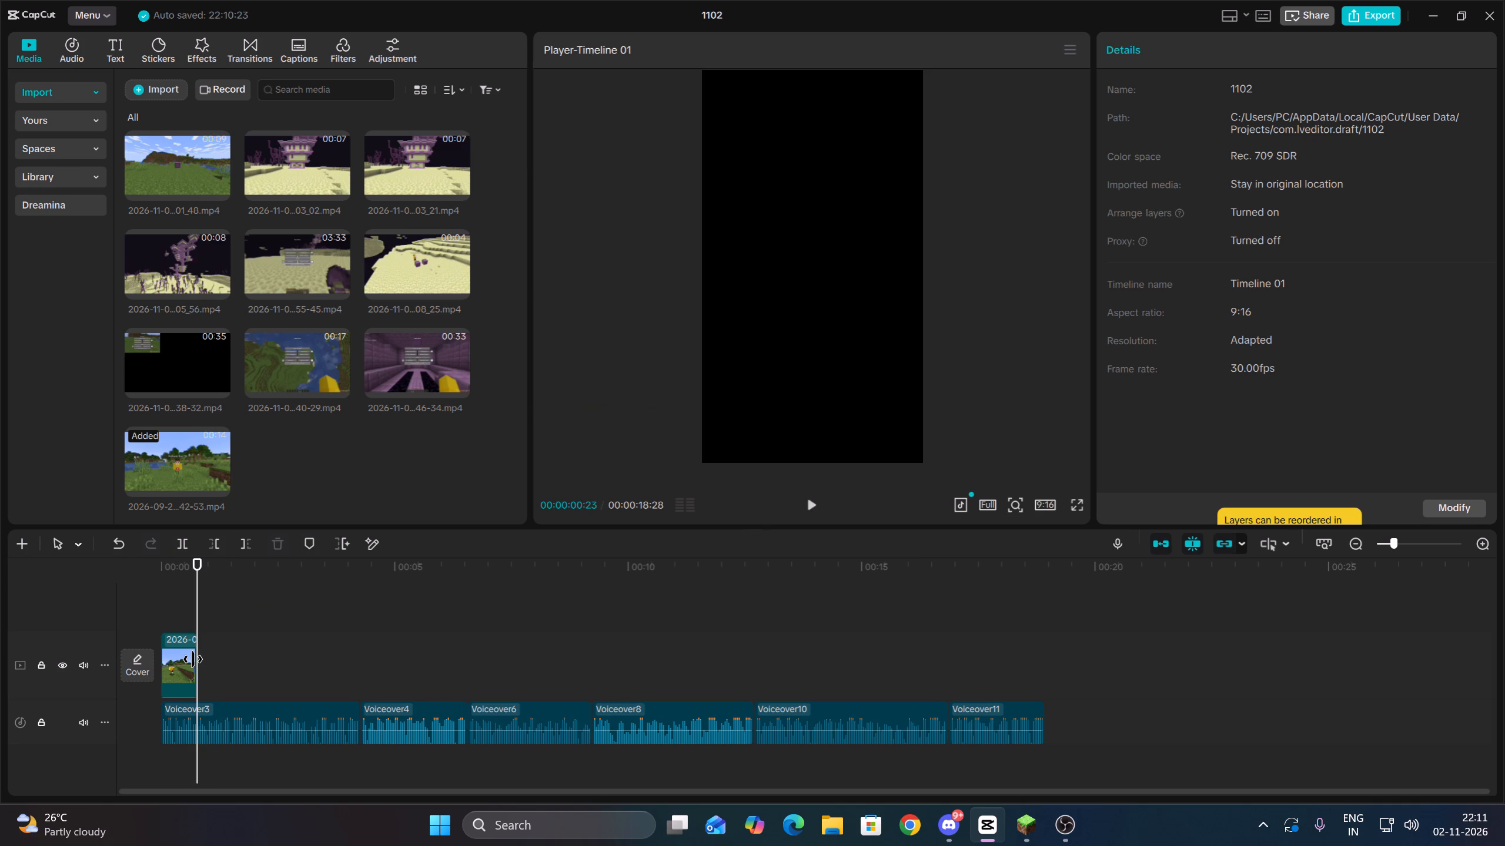
pyautogui.press('space')
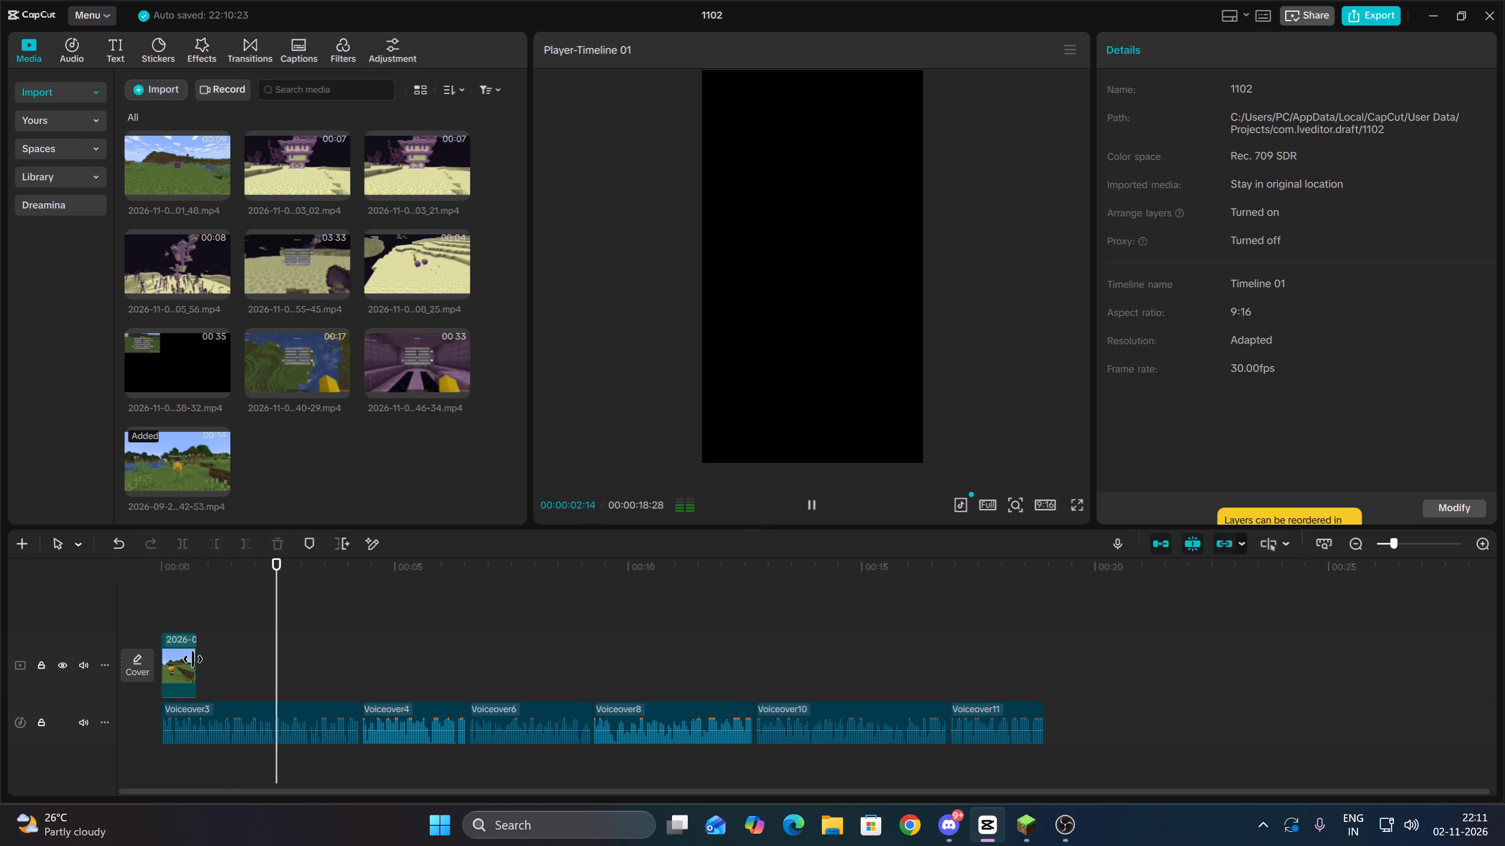
pyautogui.press('Up')
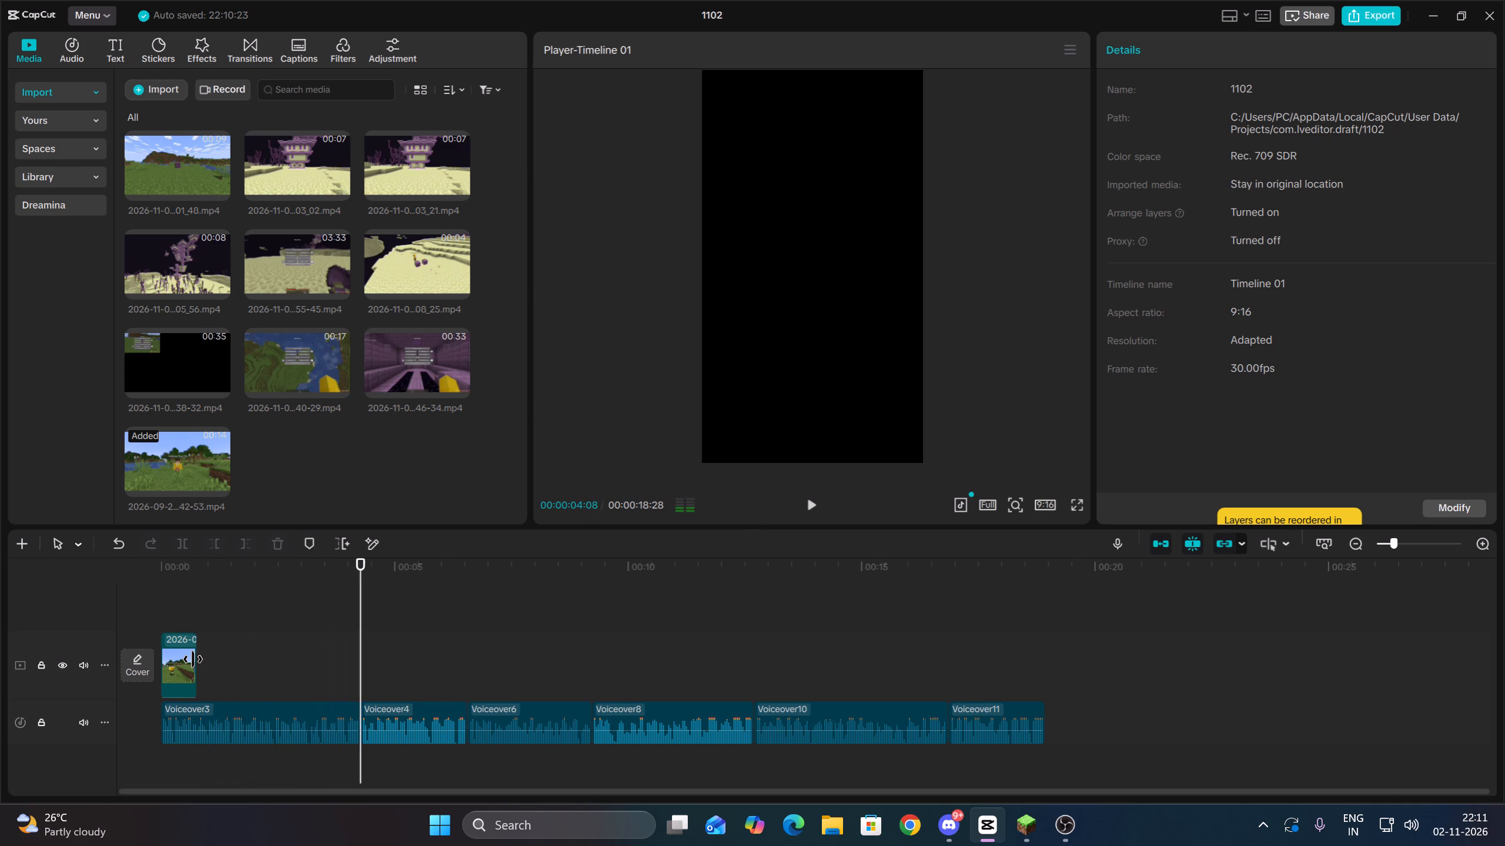
pyautogui.press('Up')
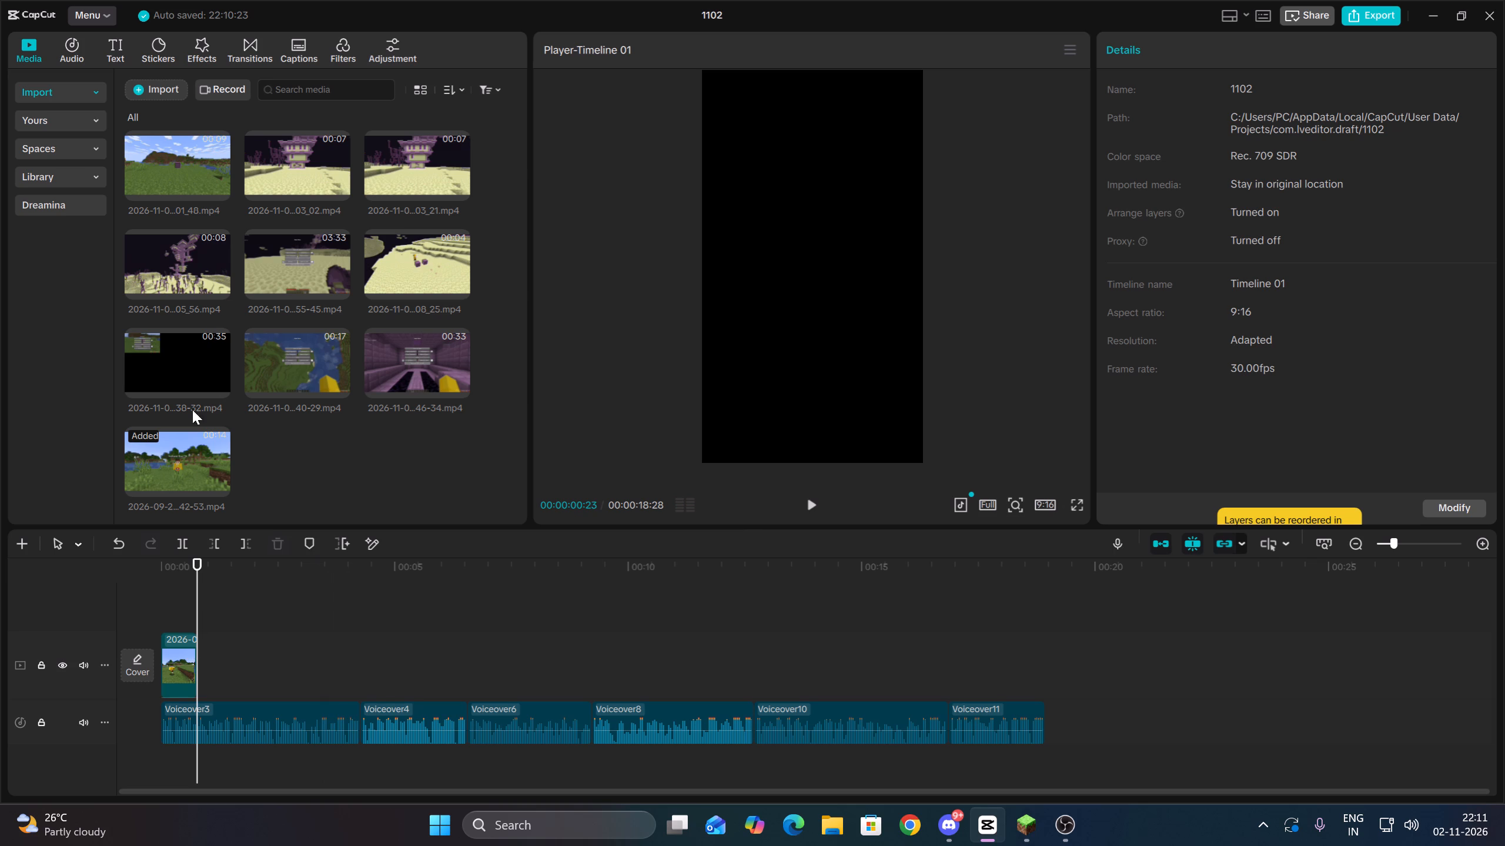
# Preview the 35-second 21-38-32 recording and place it on the main track directly after the opening gameplay clip.
pyautogui.click(183, 355)
pyautogui.click(166, 350)
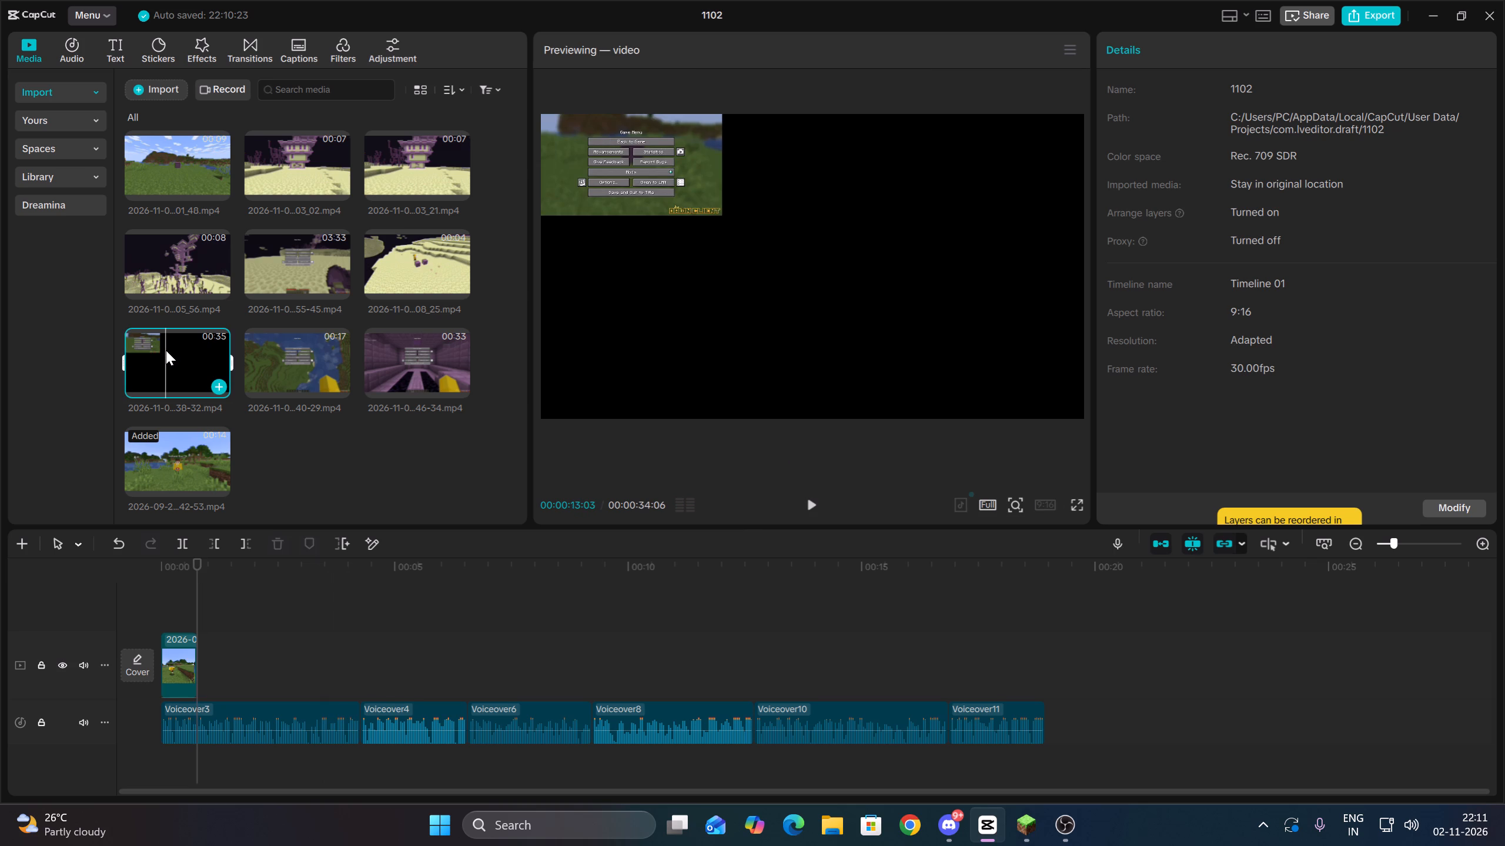
pyautogui.moveTo(184, 360); pyautogui.dragTo(302, 673)
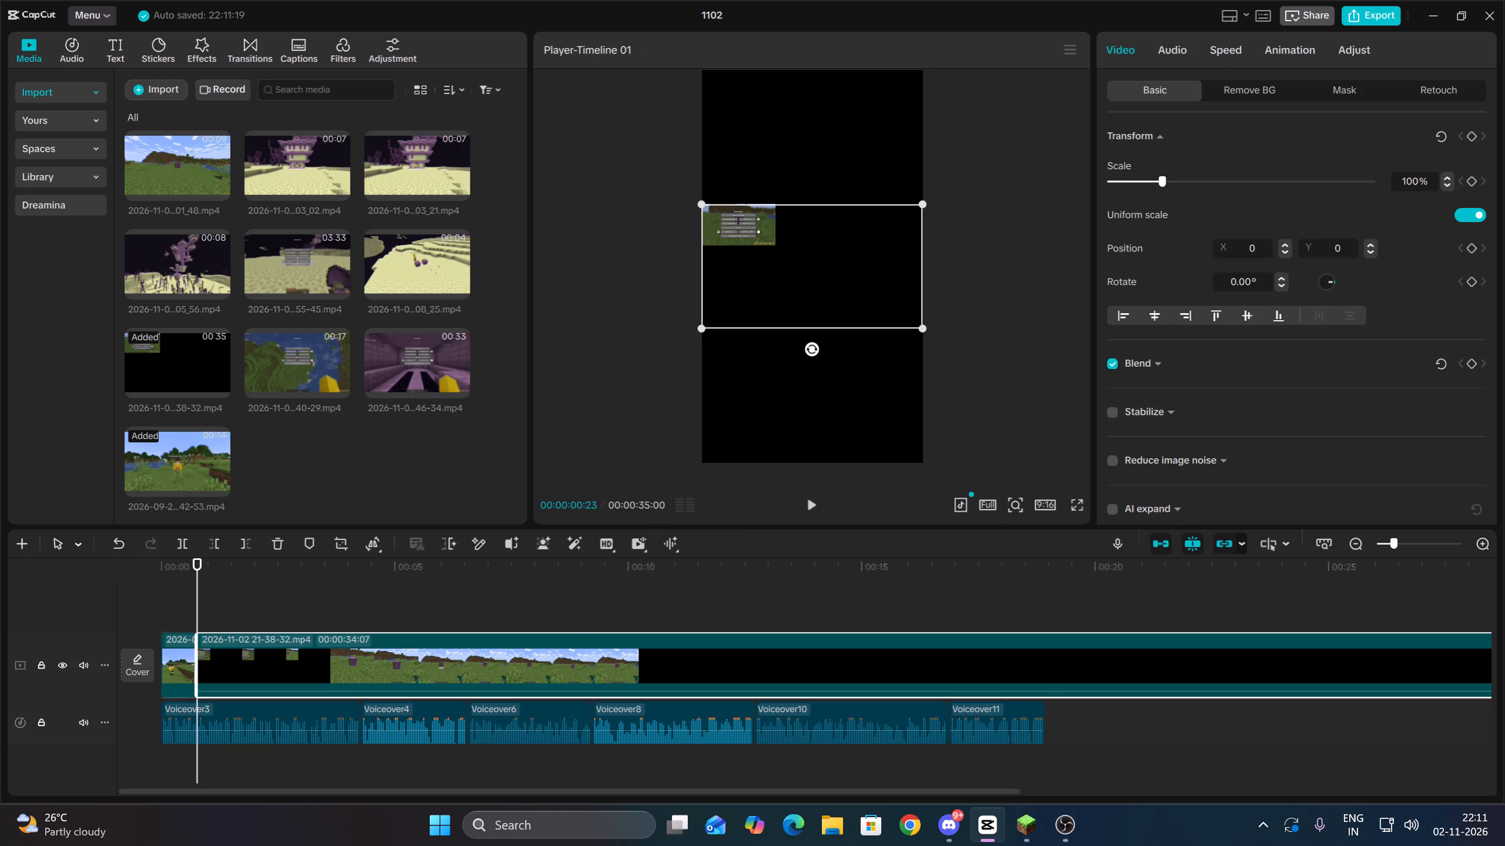
# Trim off the start of the 21-38-32 clip in two cuts, at 00:00:08:19 and at 00:00:16:13.
pyautogui.click(530, 573)
pyautogui.moveTo(532, 573); pyautogui.dragTo(564, 584)
pyautogui.moveTo(728, 596); pyautogui.dragTo(750, 692)
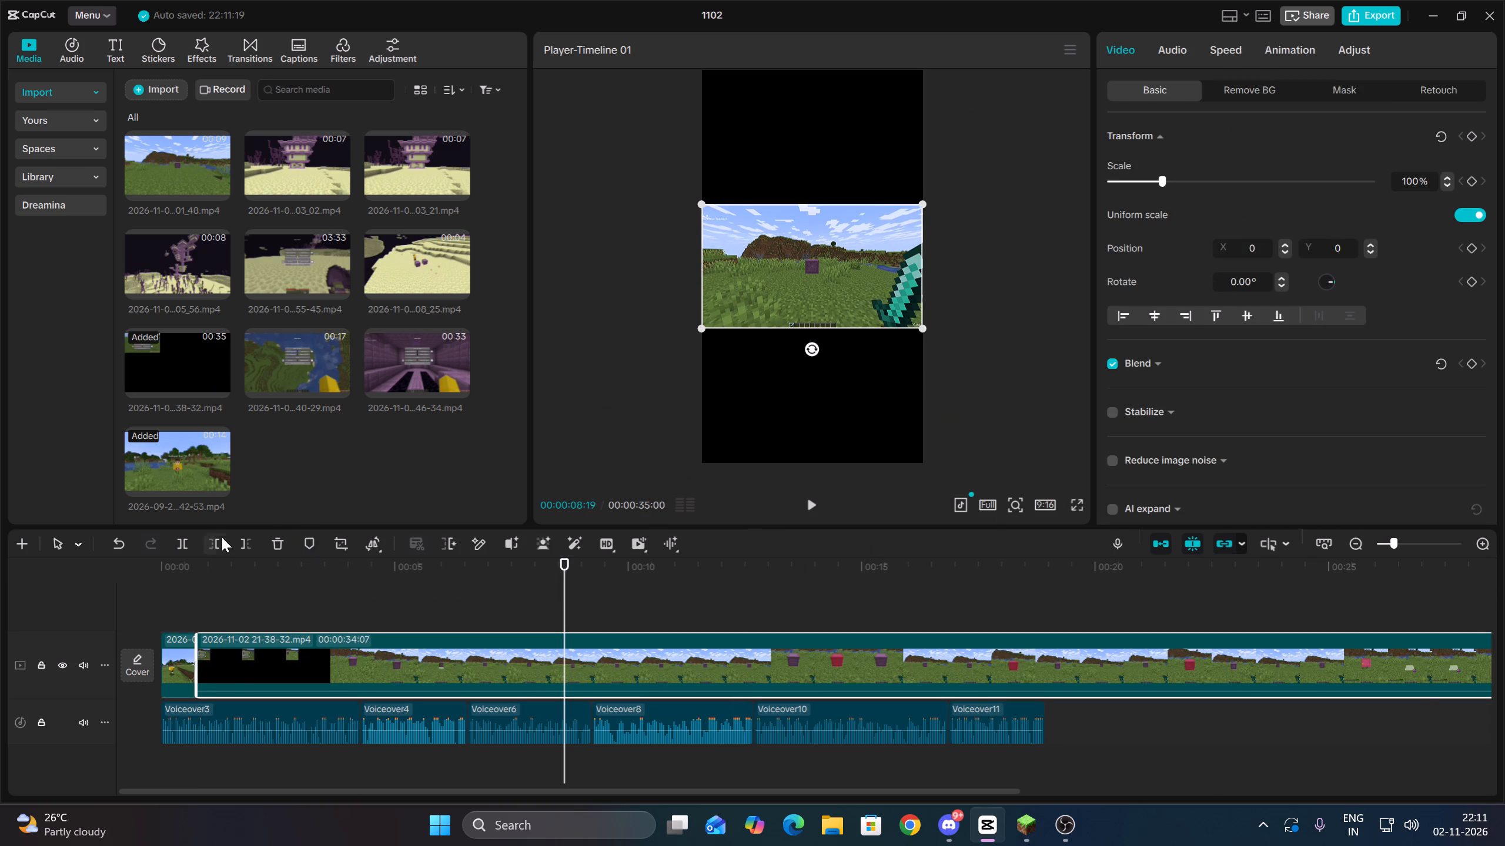
pyautogui.click(222, 537)
pyautogui.press('space')
pyautogui.click(414, 607)
pyautogui.press('space')
pyautogui.click(1083, 606)
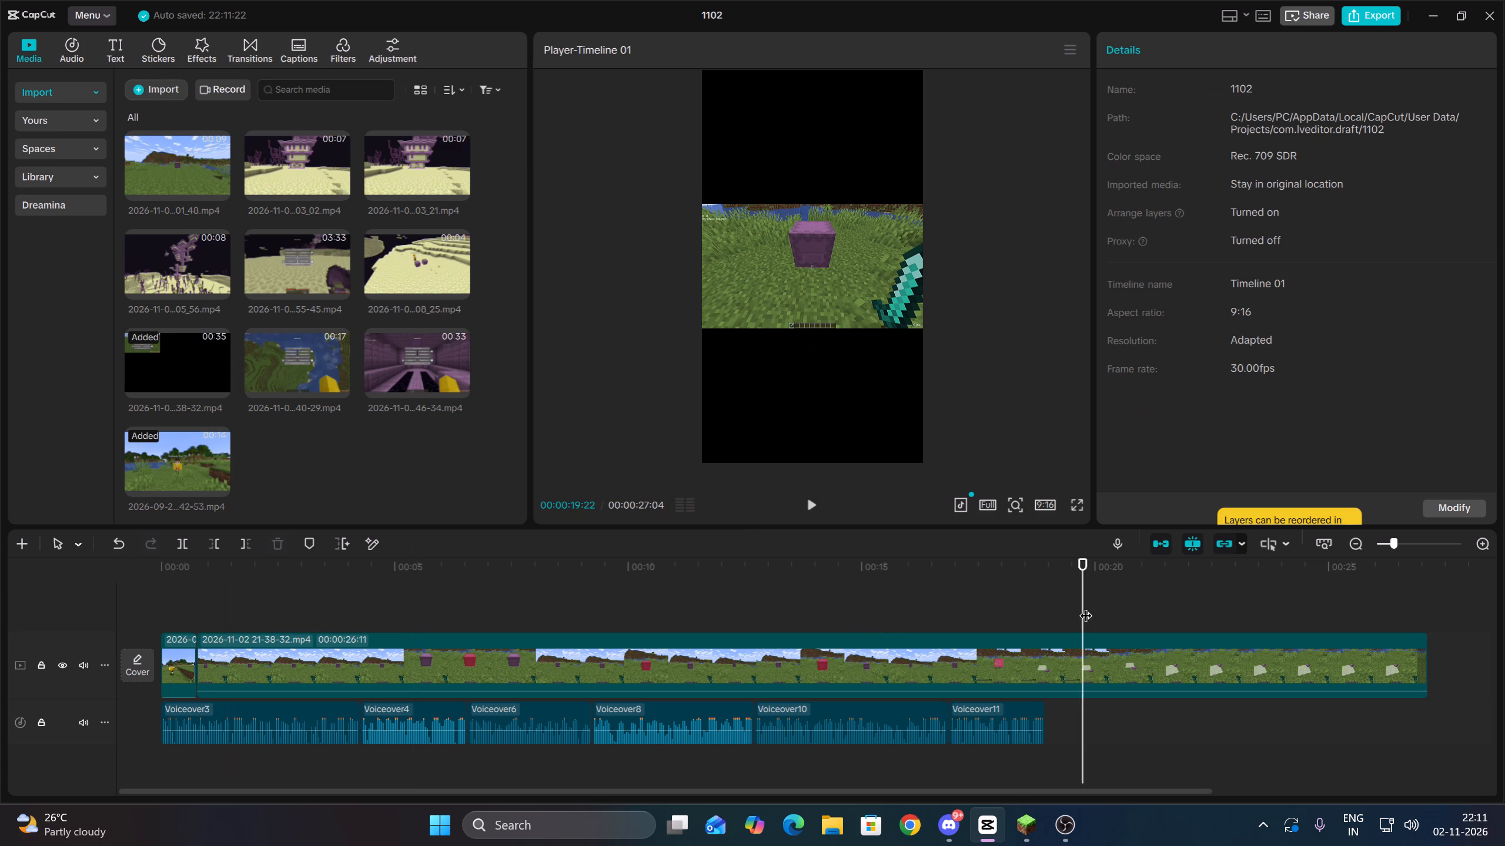
pyautogui.press('space')
pyautogui.click(952, 593)
pyautogui.moveTo(952, 593); pyautogui.dragTo(929, 590)
pyautogui.moveTo(970, 597); pyautogui.dragTo(998, 655)
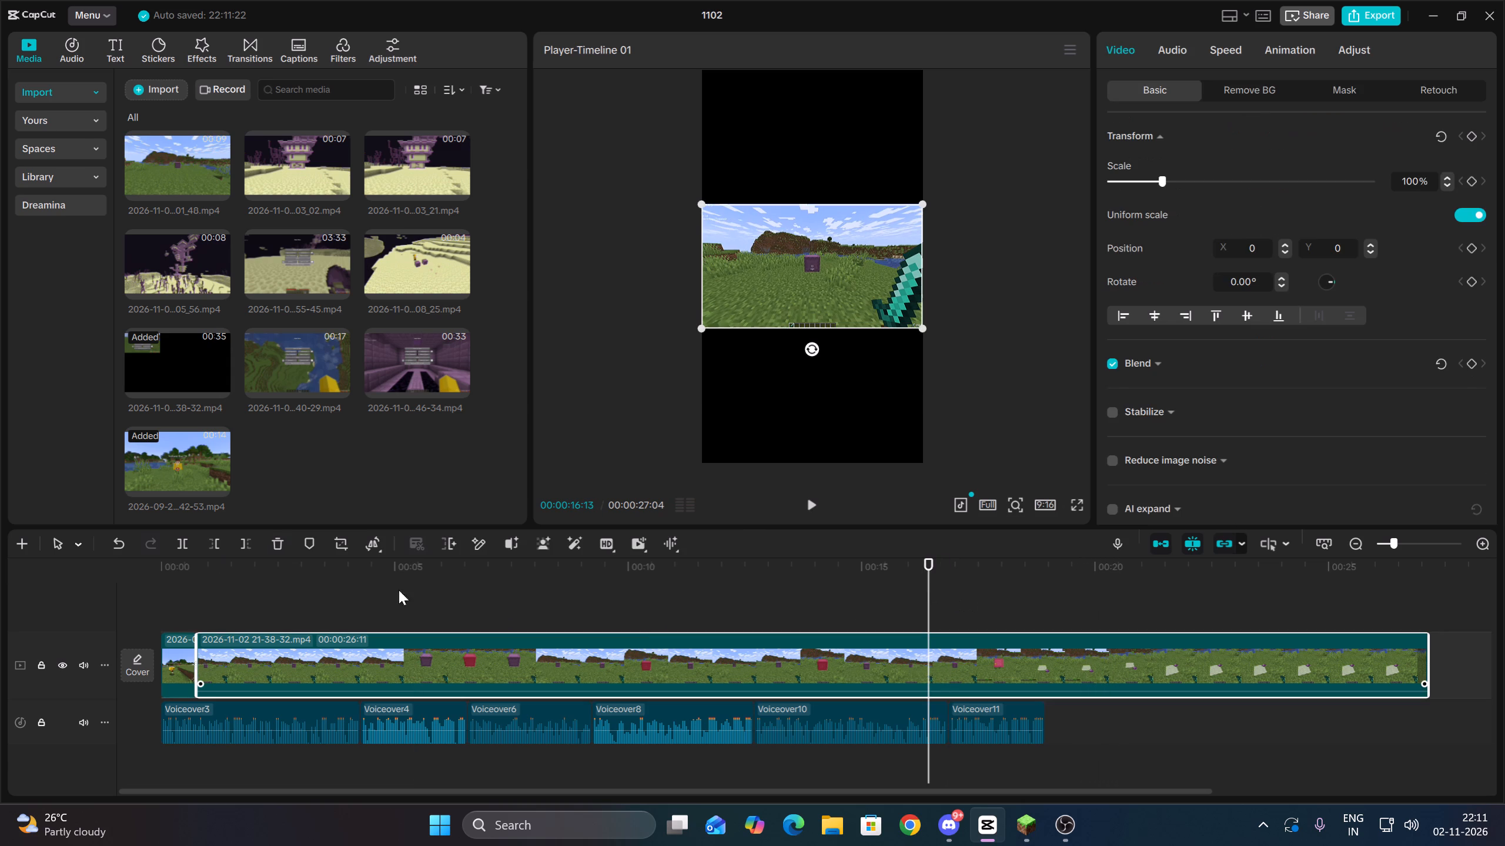
pyautogui.click(219, 543)
# Scale the shulker box clip to 316% so it fills the vertical frame.
pyautogui.press('space')
pyautogui.press('space')
pyautogui.moveTo(924, 335); pyautogui.dragTo(1153, 561)
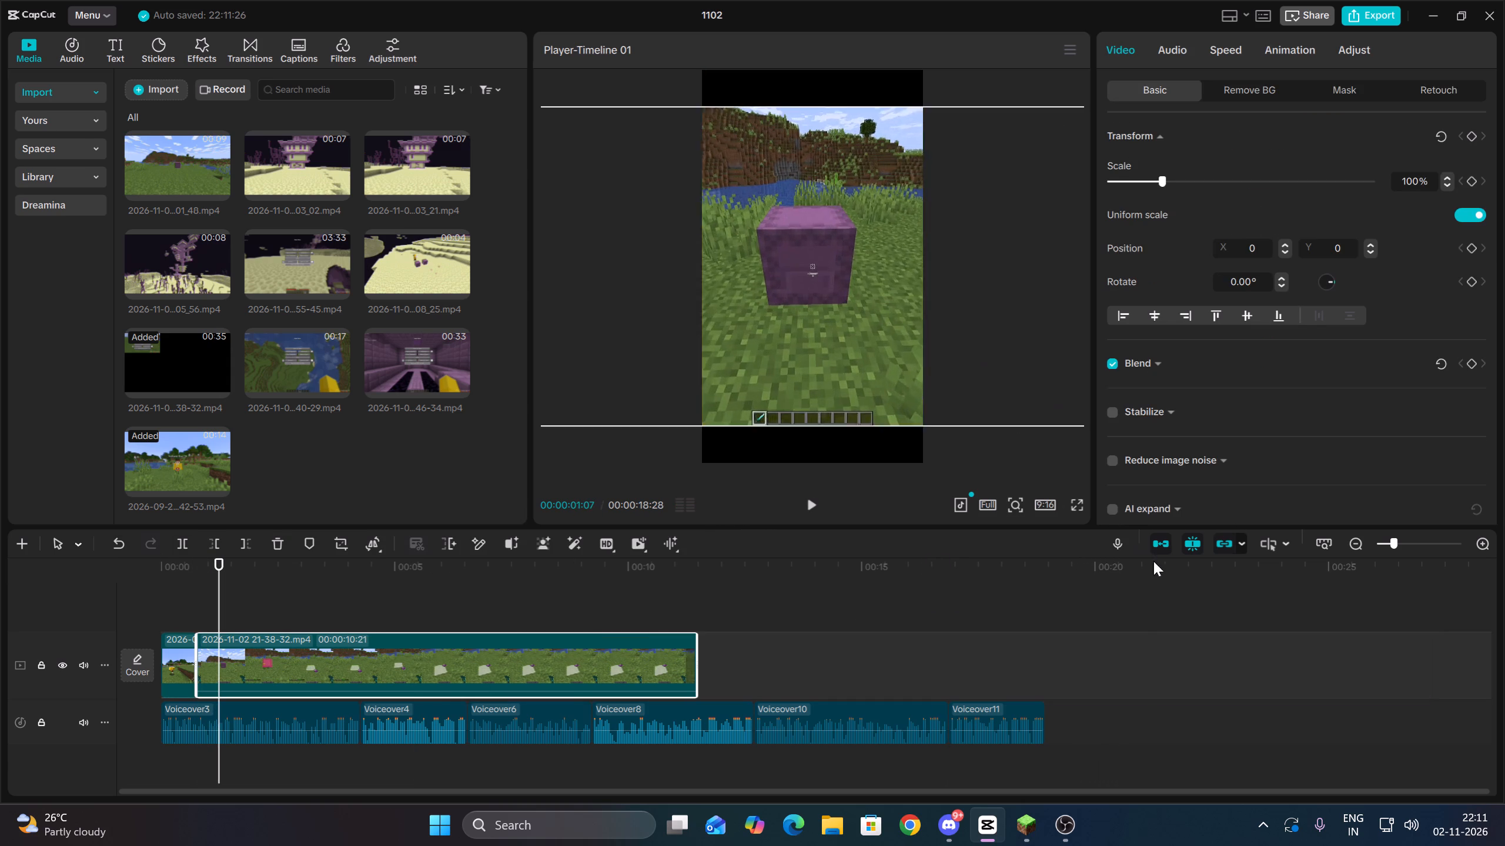
pyautogui.moveTo(1153, 561); pyautogui.dragTo(1223, 647)
# Play the shulker box clip against the voiceover and trim off its end at 00:00:02:27.
pyautogui.press('Up')
pyautogui.press('space')
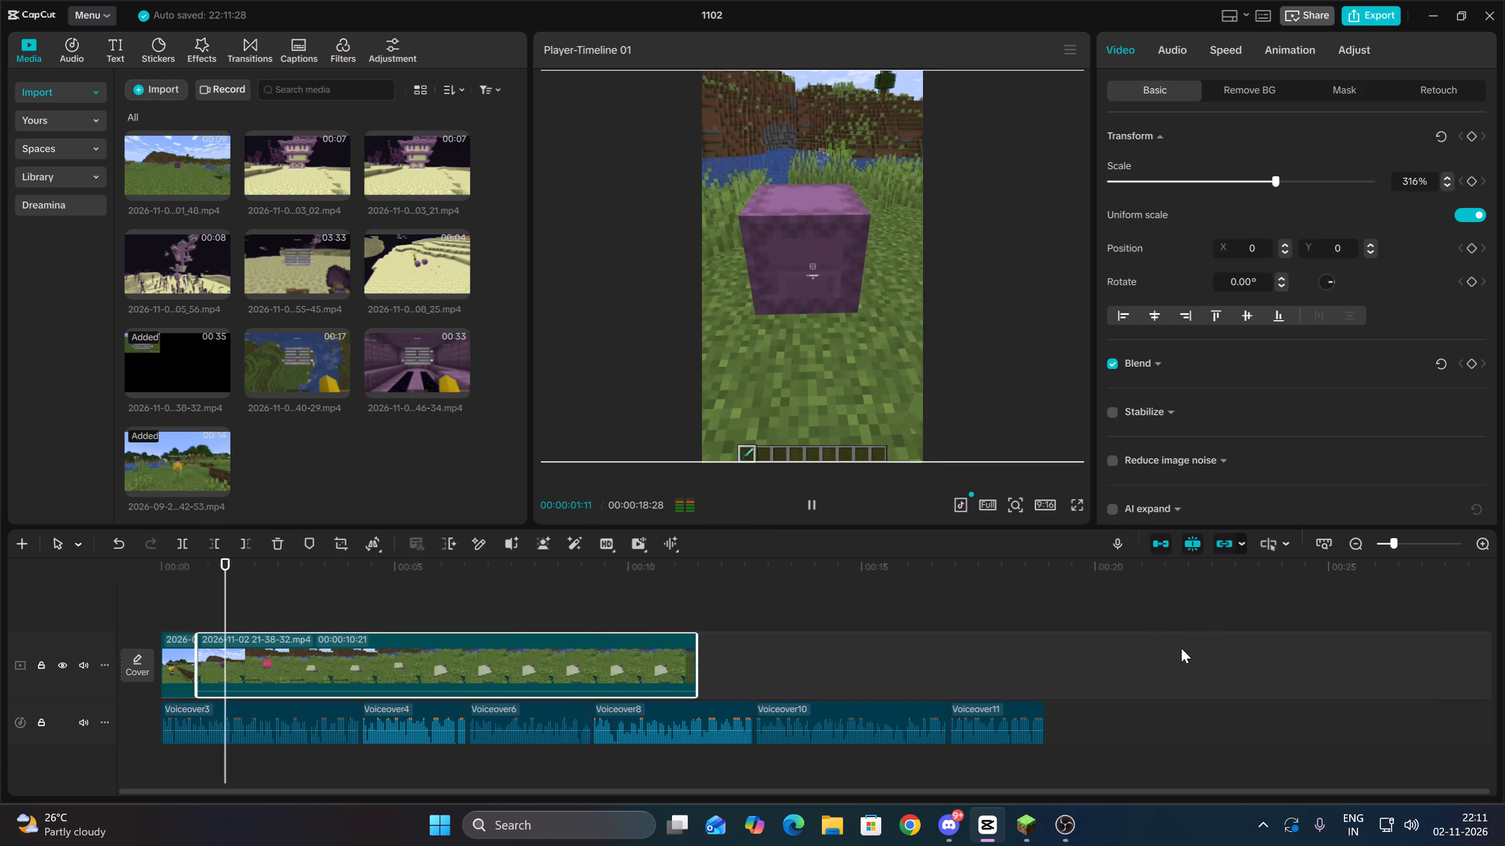
pyautogui.press('space')
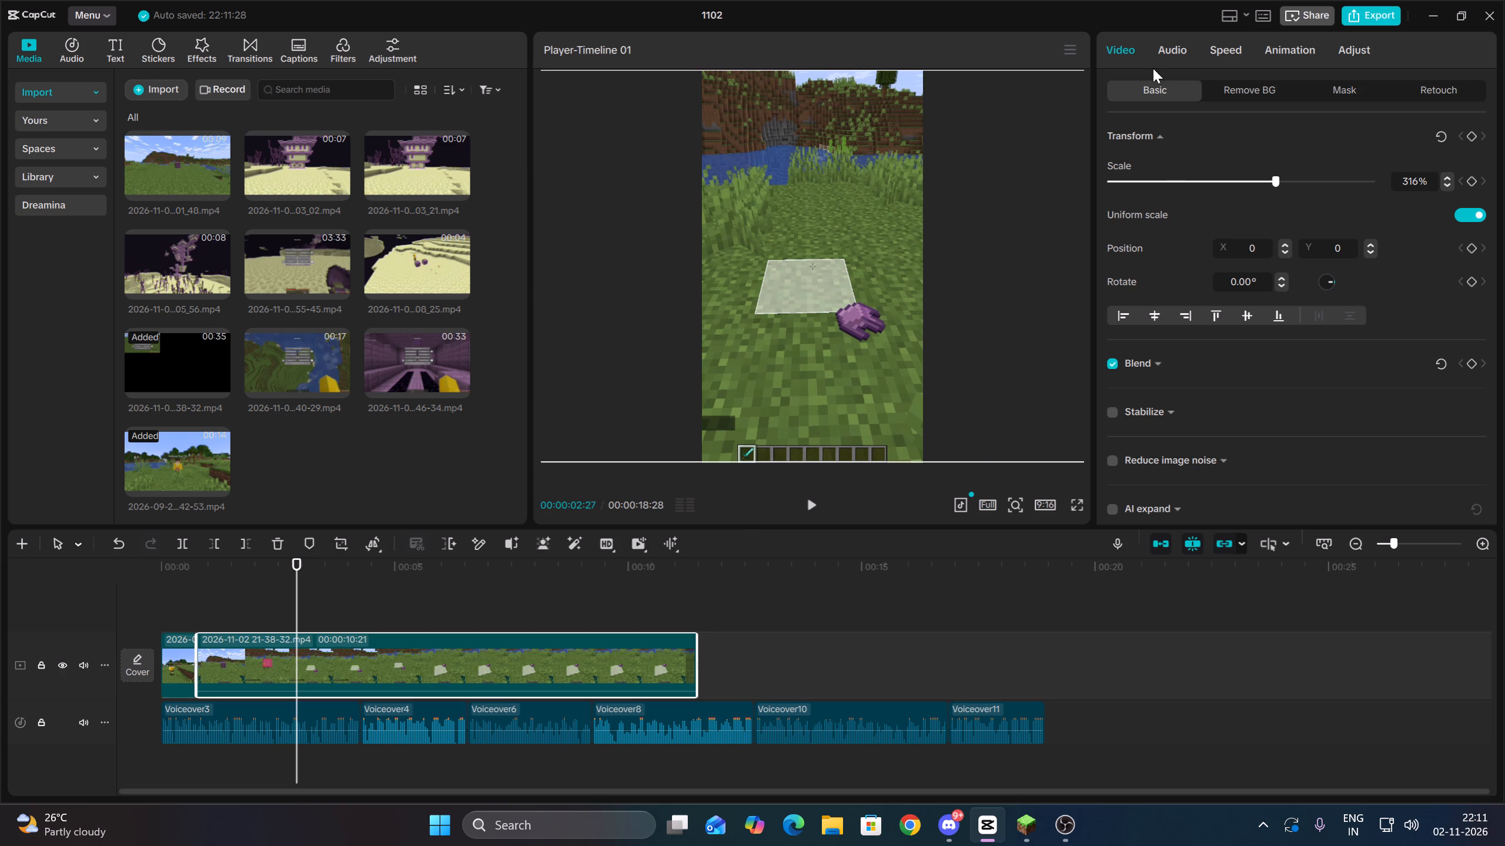
pyautogui.click(240, 546)
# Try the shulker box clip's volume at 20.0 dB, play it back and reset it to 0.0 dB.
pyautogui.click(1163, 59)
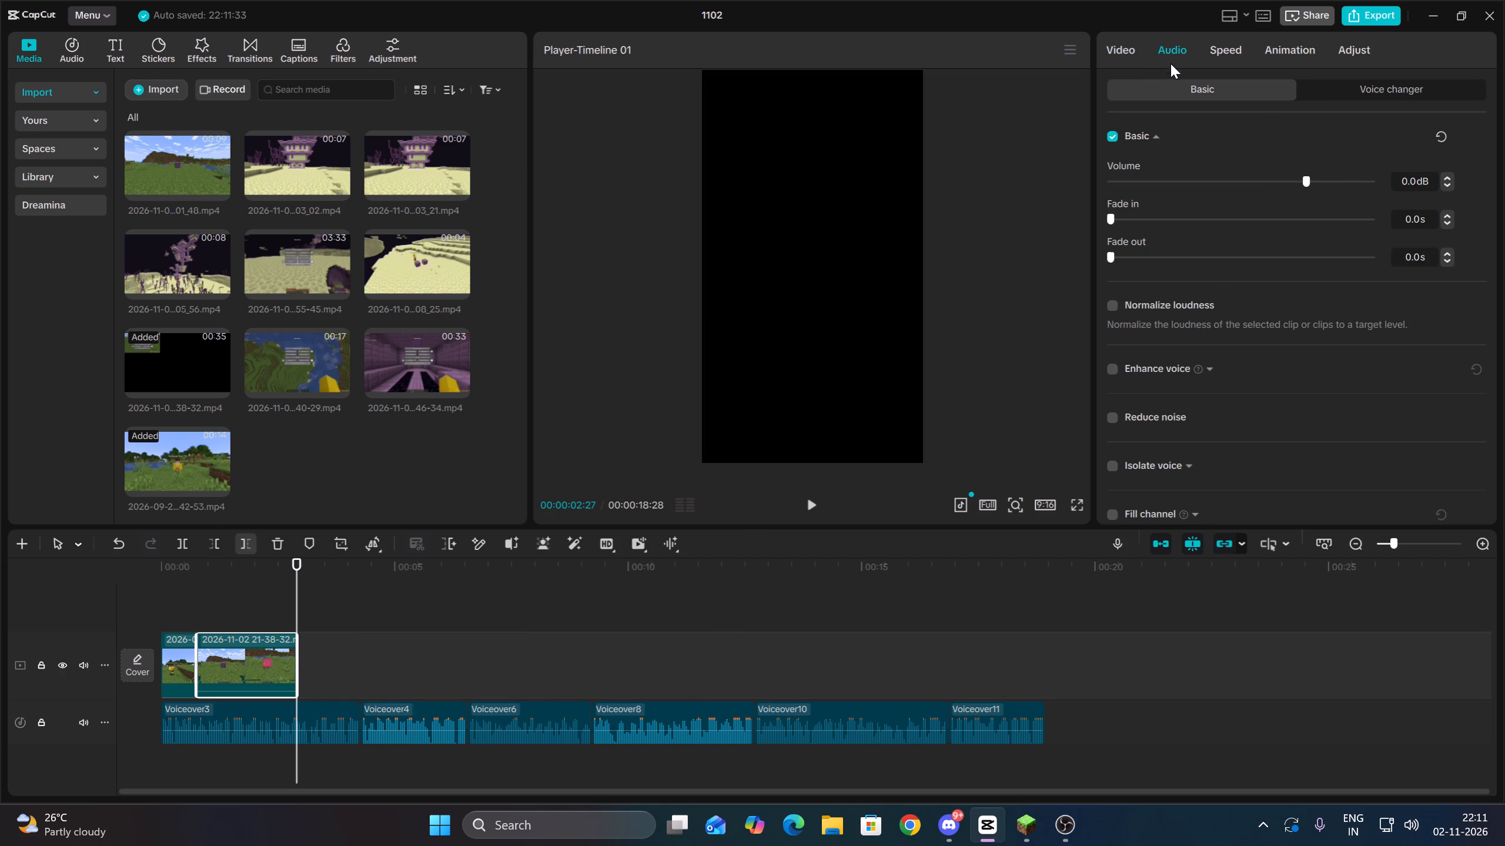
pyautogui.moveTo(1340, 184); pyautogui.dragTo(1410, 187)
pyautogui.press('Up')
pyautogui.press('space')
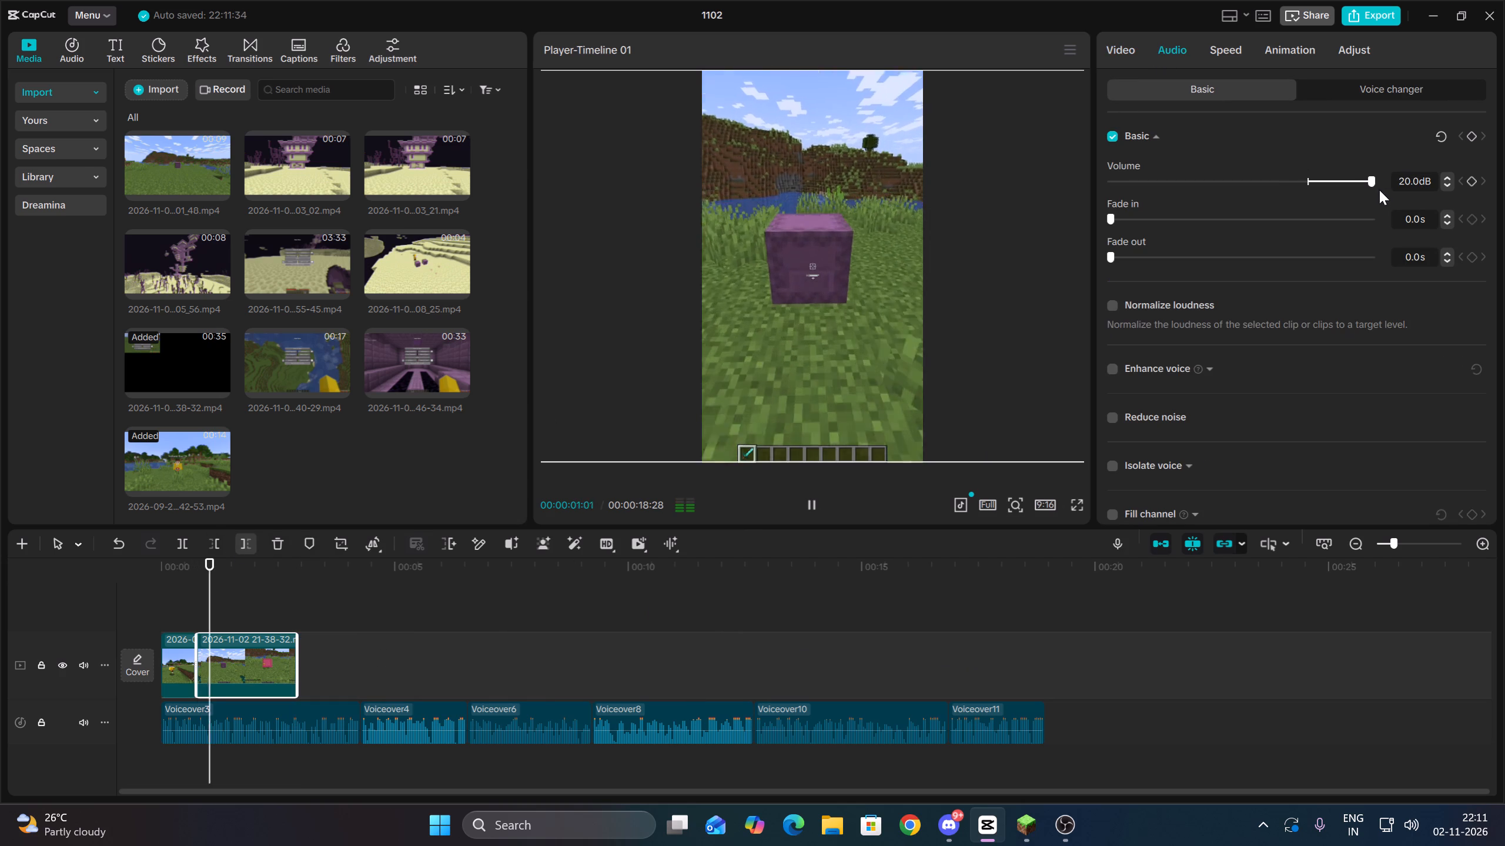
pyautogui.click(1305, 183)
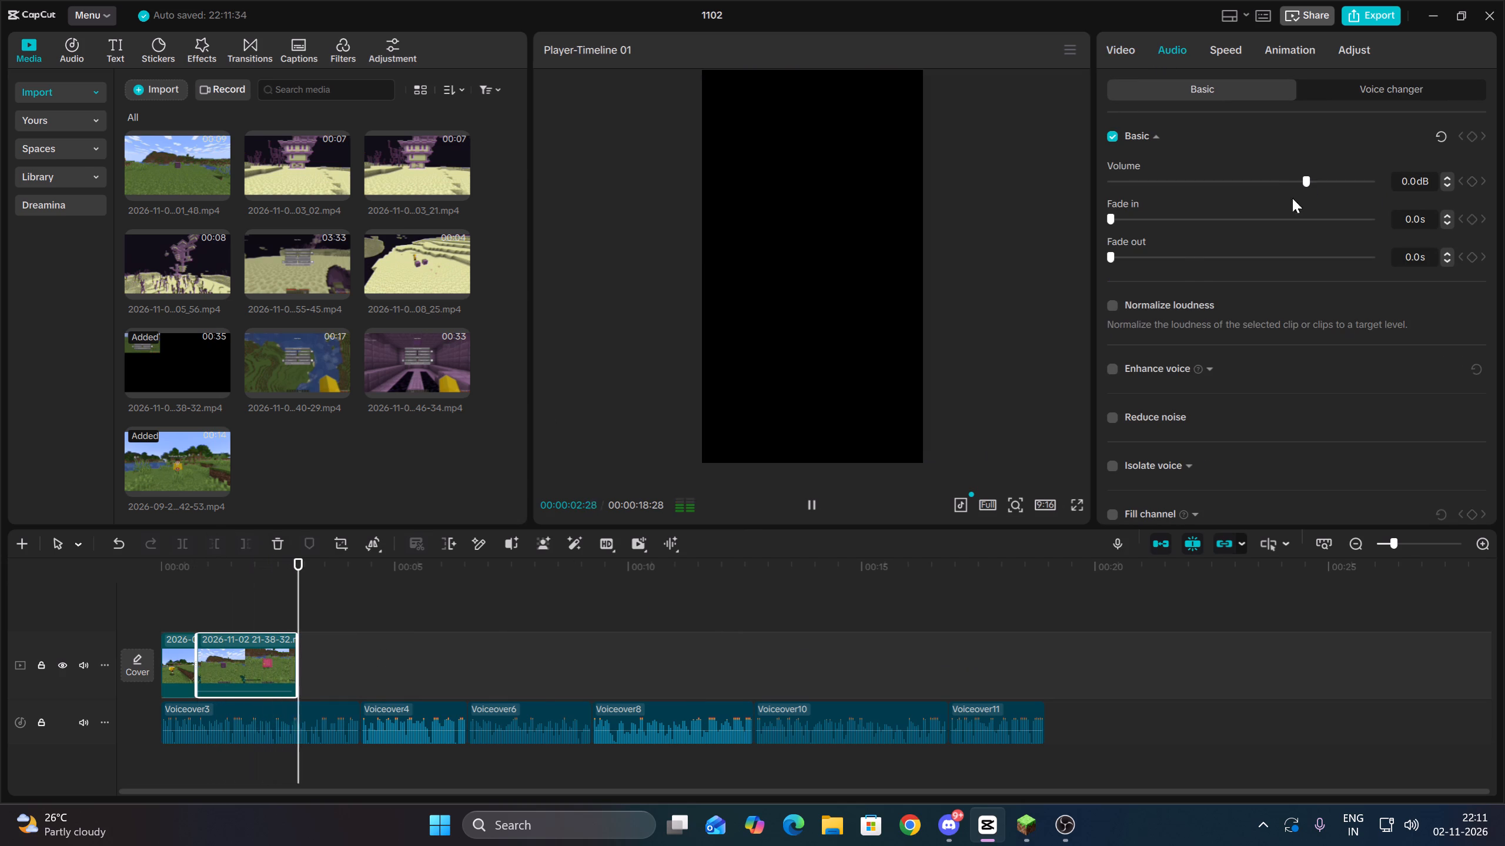
# Play the shulker box clip again and trim its end back to 00:00:02:26.
pyautogui.press('Up')
pyautogui.press('Up')
pyautogui.press('space')
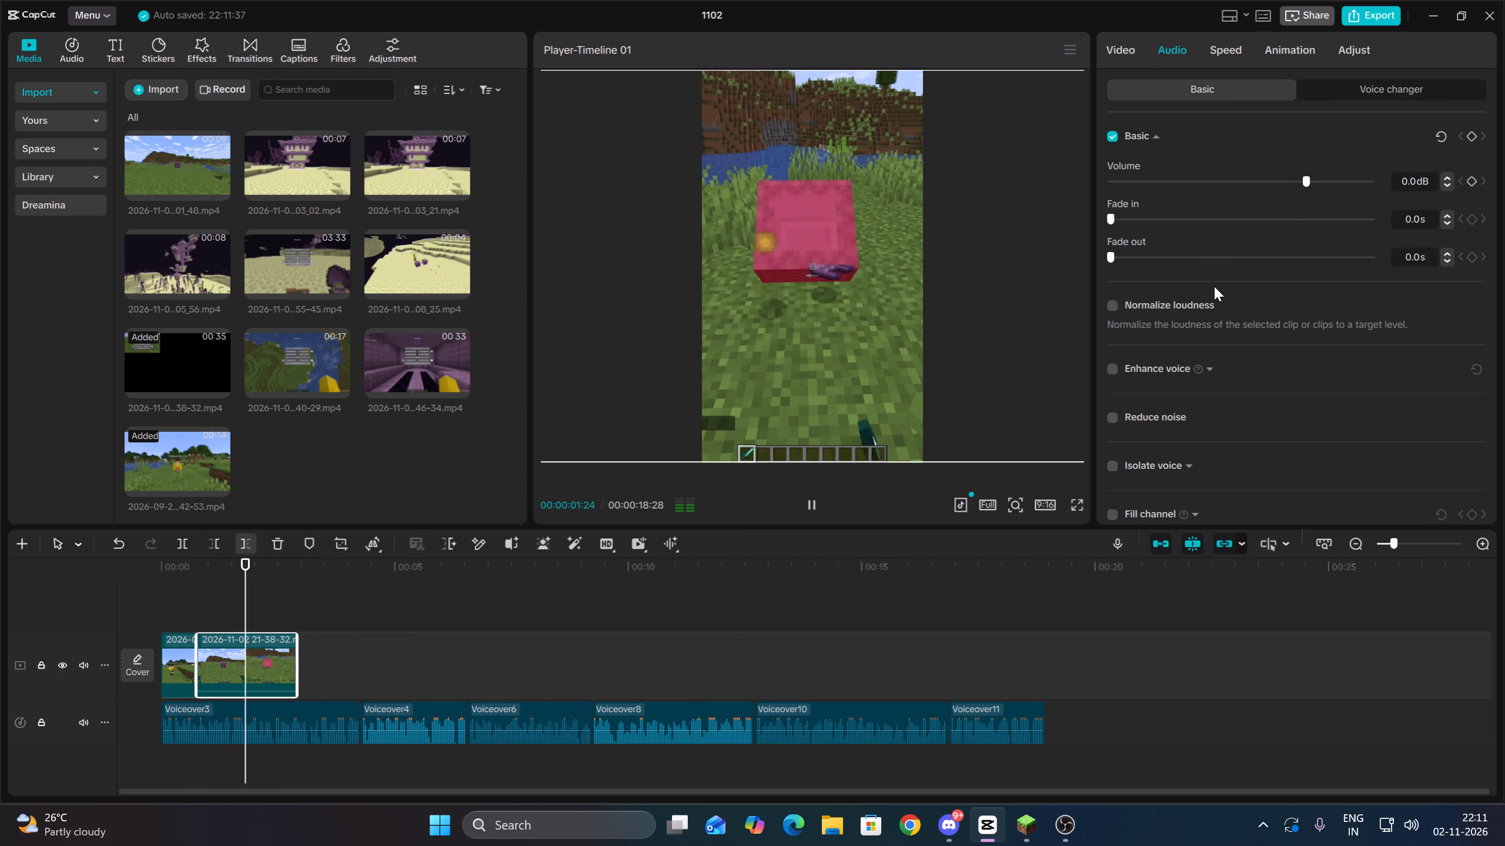
pyautogui.press('space')
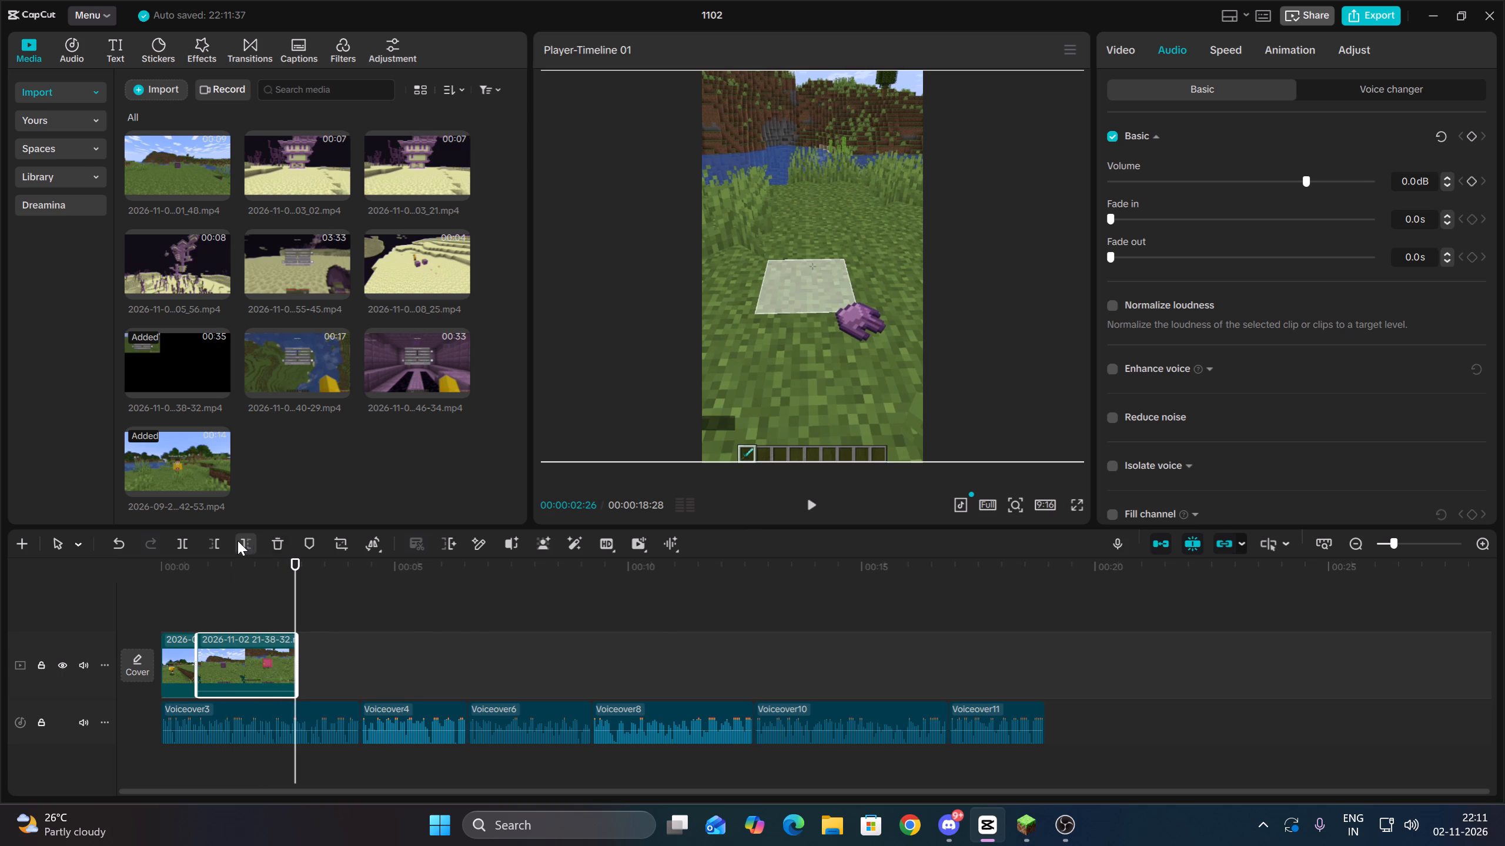
pyautogui.click(238, 540)
pyautogui.click(319, 675)
pyautogui.press('Up')
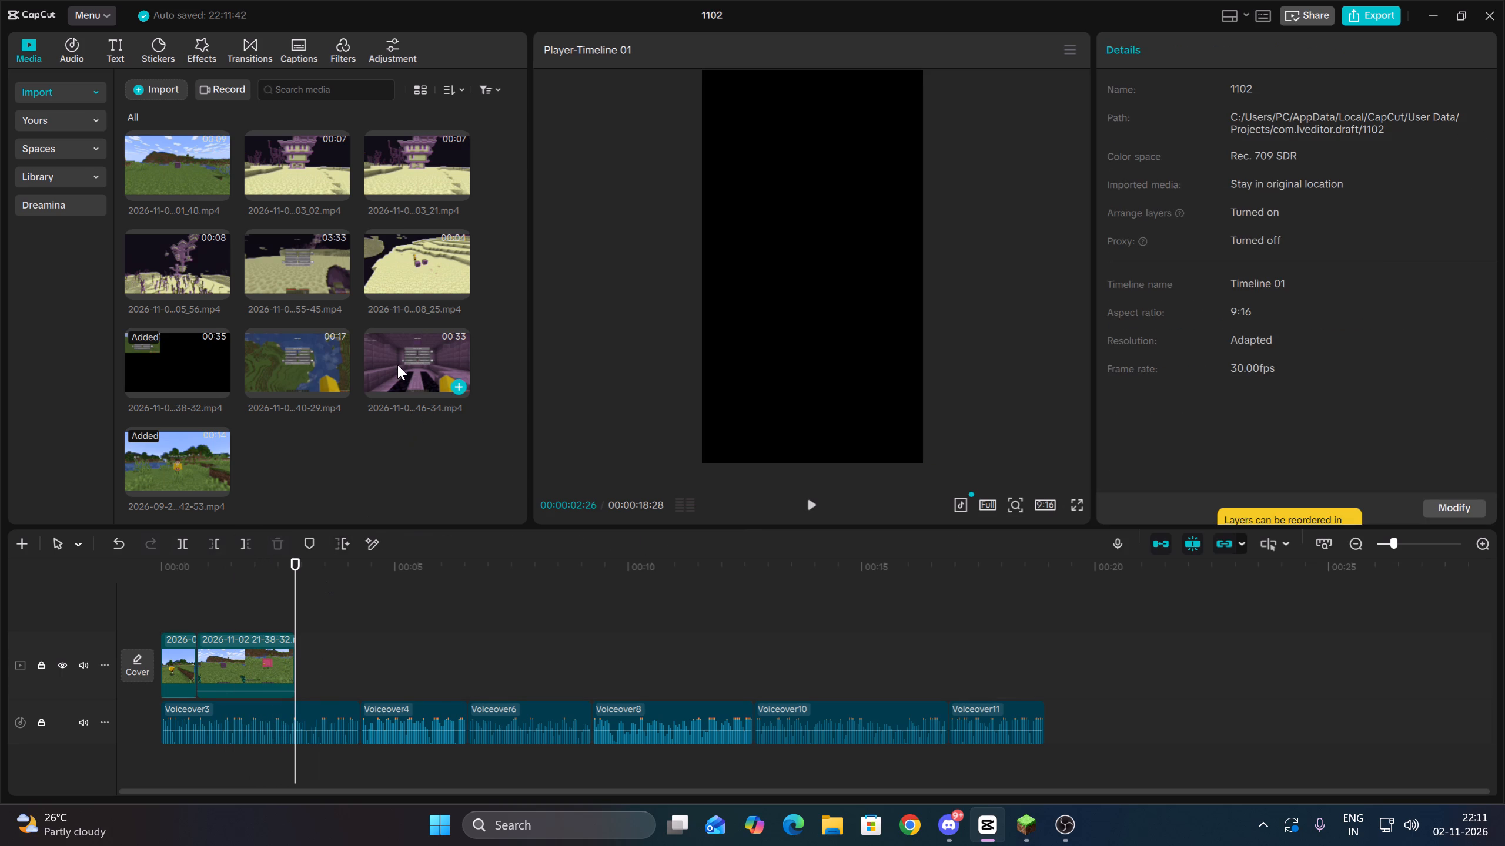
# Place the two 7-second End city shots, 22_03_02 and 22_03_21, on the main track after the shulker box clip.
pyautogui.moveTo(397, 365); pyautogui.dragTo(375, 393)
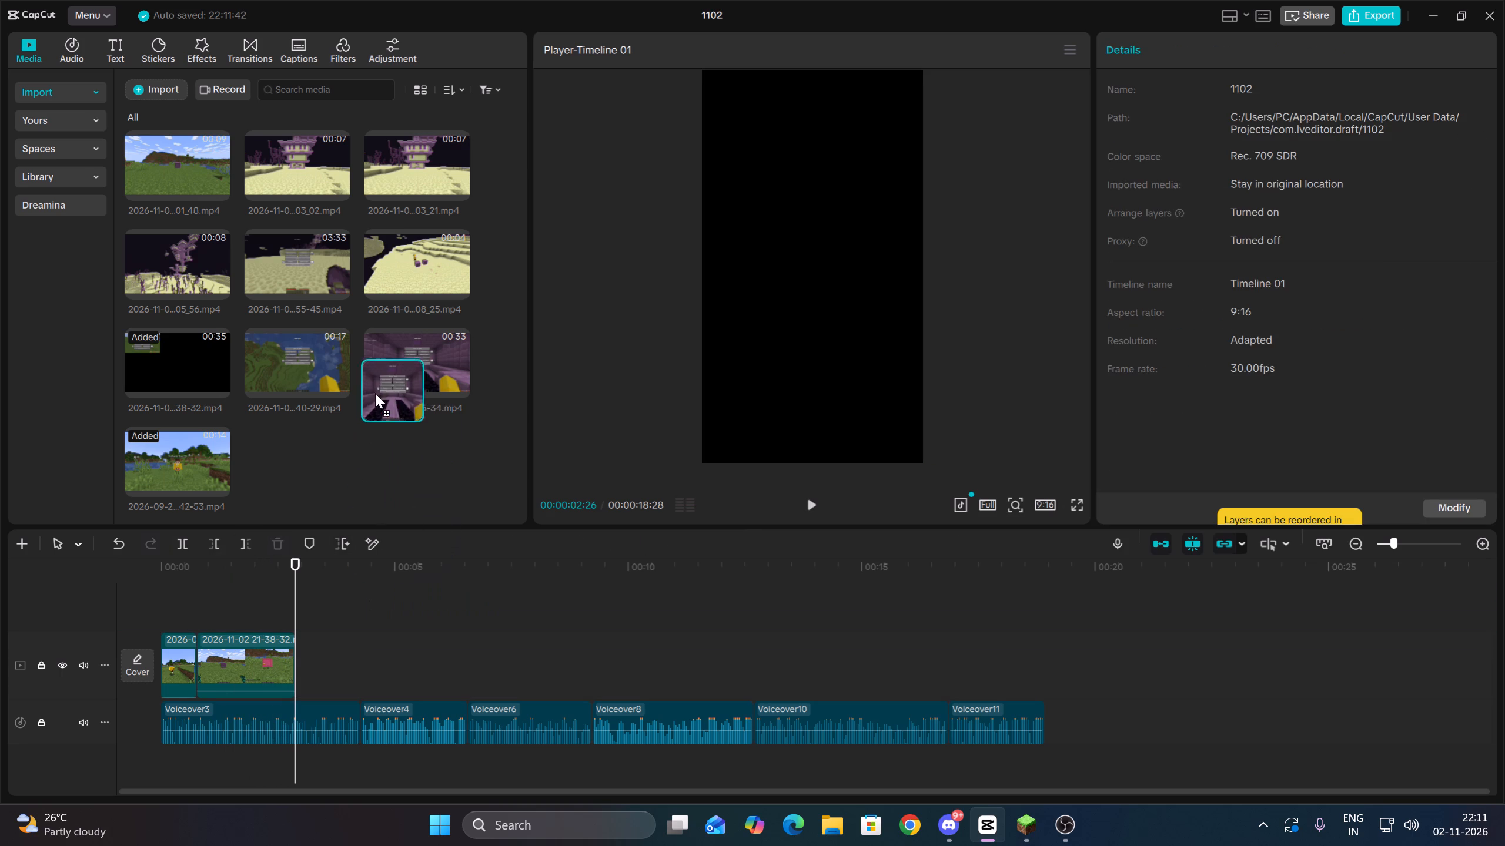
pyautogui.moveTo(375, 393); pyautogui.dragTo(376, 380)
pyautogui.scroll(1, 306, 279)
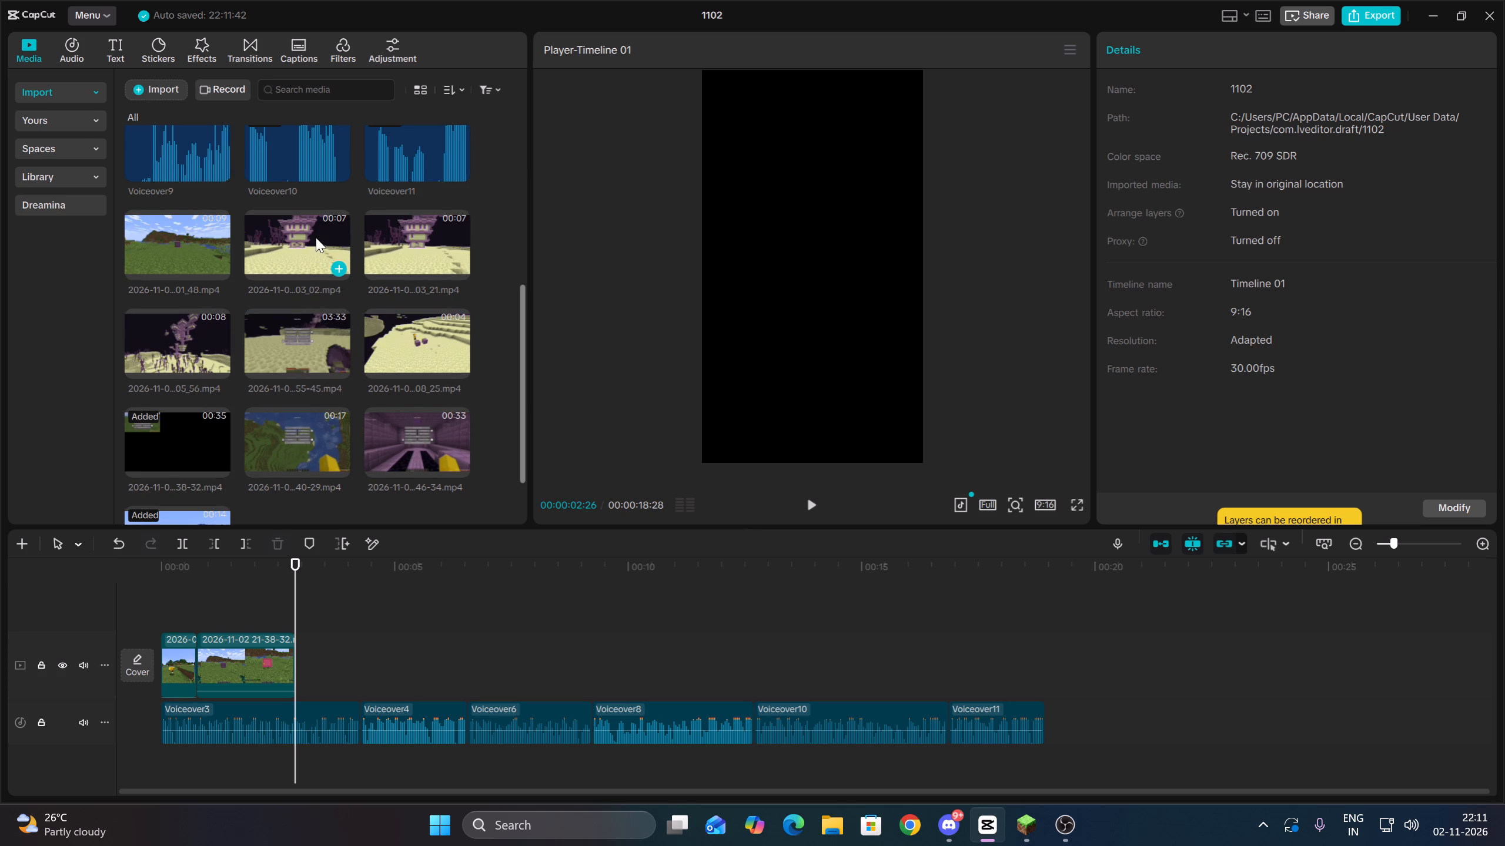
pyautogui.moveTo(492, 240); pyautogui.dragTo(257, 254)
pyautogui.moveTo(266, 251); pyautogui.dragTo(341, 656)
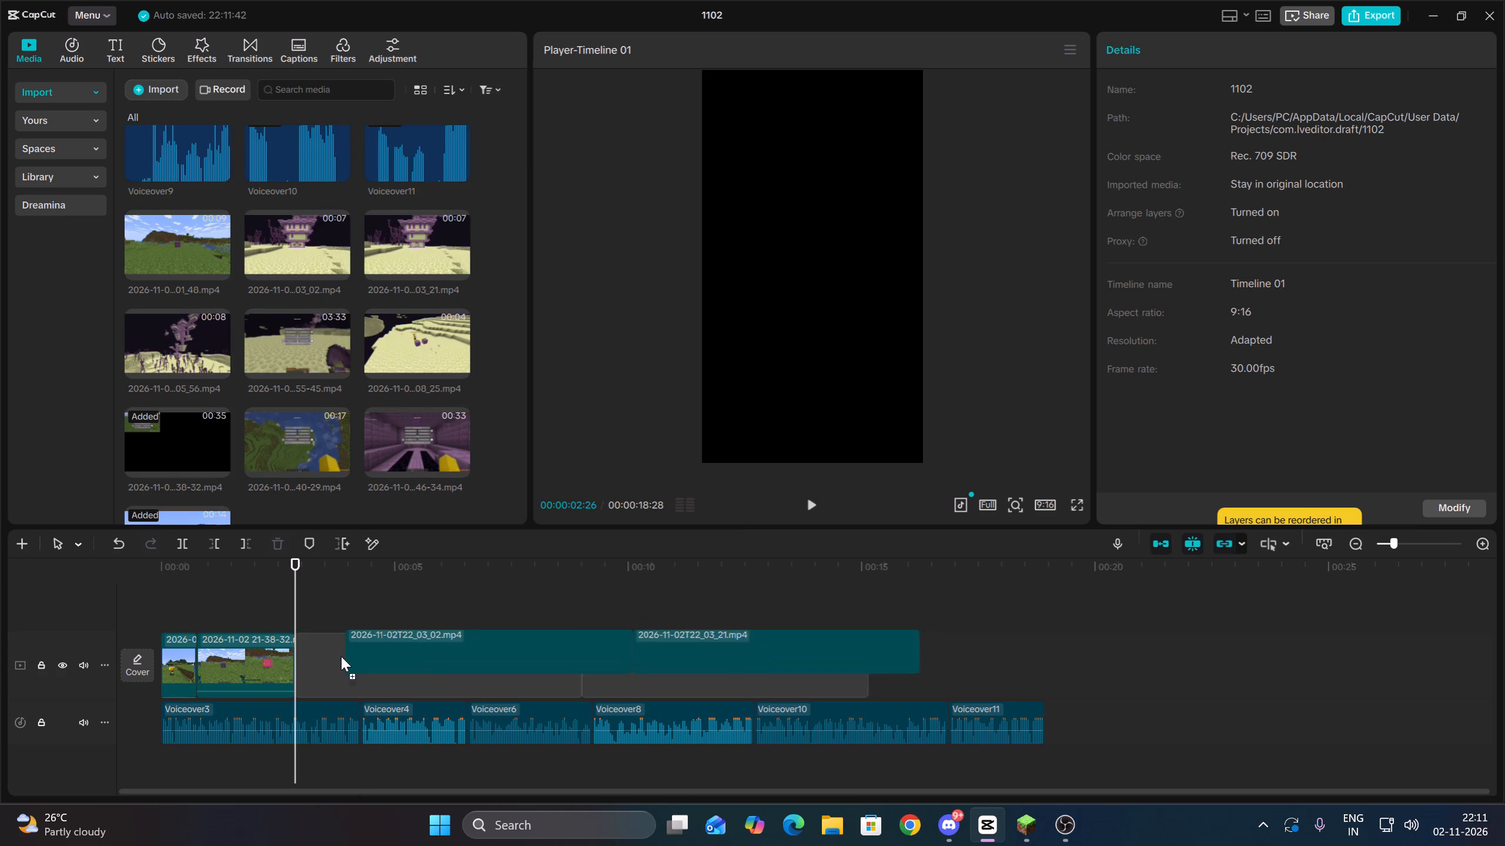
pyautogui.moveTo(341, 656); pyautogui.dragTo(332, 662)
# Move the 22_03_21 End city clip to a track above the 22_03_02 clip, starting at 00:00:02:26.
pyautogui.click(313, 587)
pyautogui.press('Up')
pyautogui.moveTo(711, 660); pyautogui.dragTo(419, 600)
pyautogui.scroll(3, 429, 630)
# Scale both stacked End city clips together to 316% to fill the vertical frame.
pyautogui.moveTo(453, 585); pyautogui.dragTo(451, 664)
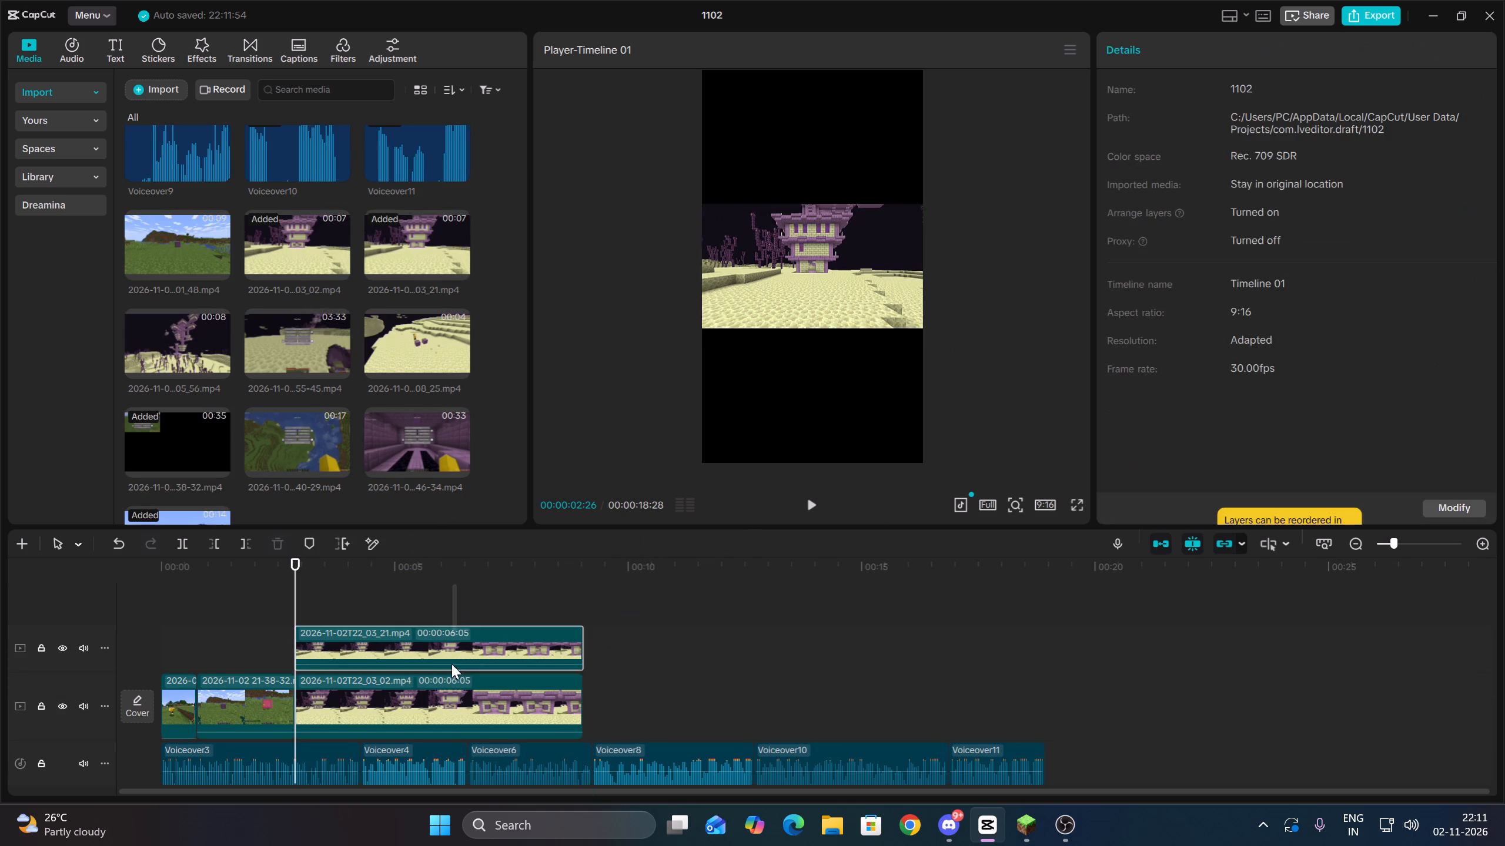
pyautogui.moveTo(451, 664); pyautogui.dragTo(446, 697)
pyautogui.moveTo(923, 327); pyautogui.dragTo(1254, 589)
# Play the stacked End city clips and trim the start of both, leaving 00:00:04:11 of each.
pyautogui.click(395, 603)
pyautogui.press('Up')
pyautogui.press('Up')
pyautogui.click(406, 646)
pyautogui.press('space')
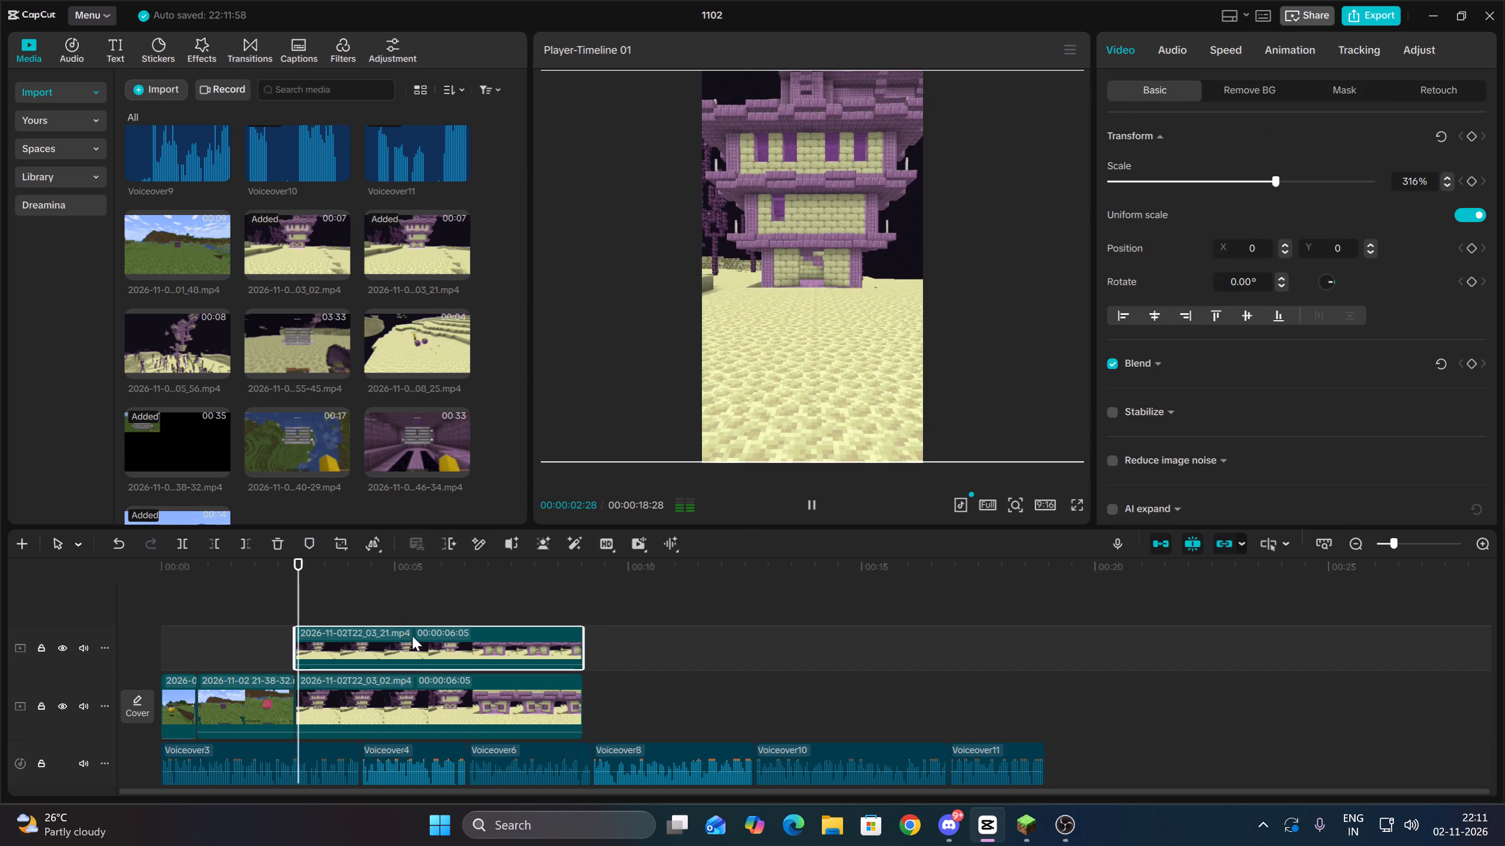
pyautogui.moveTo(426, 566); pyautogui.dragTo(345, 638)
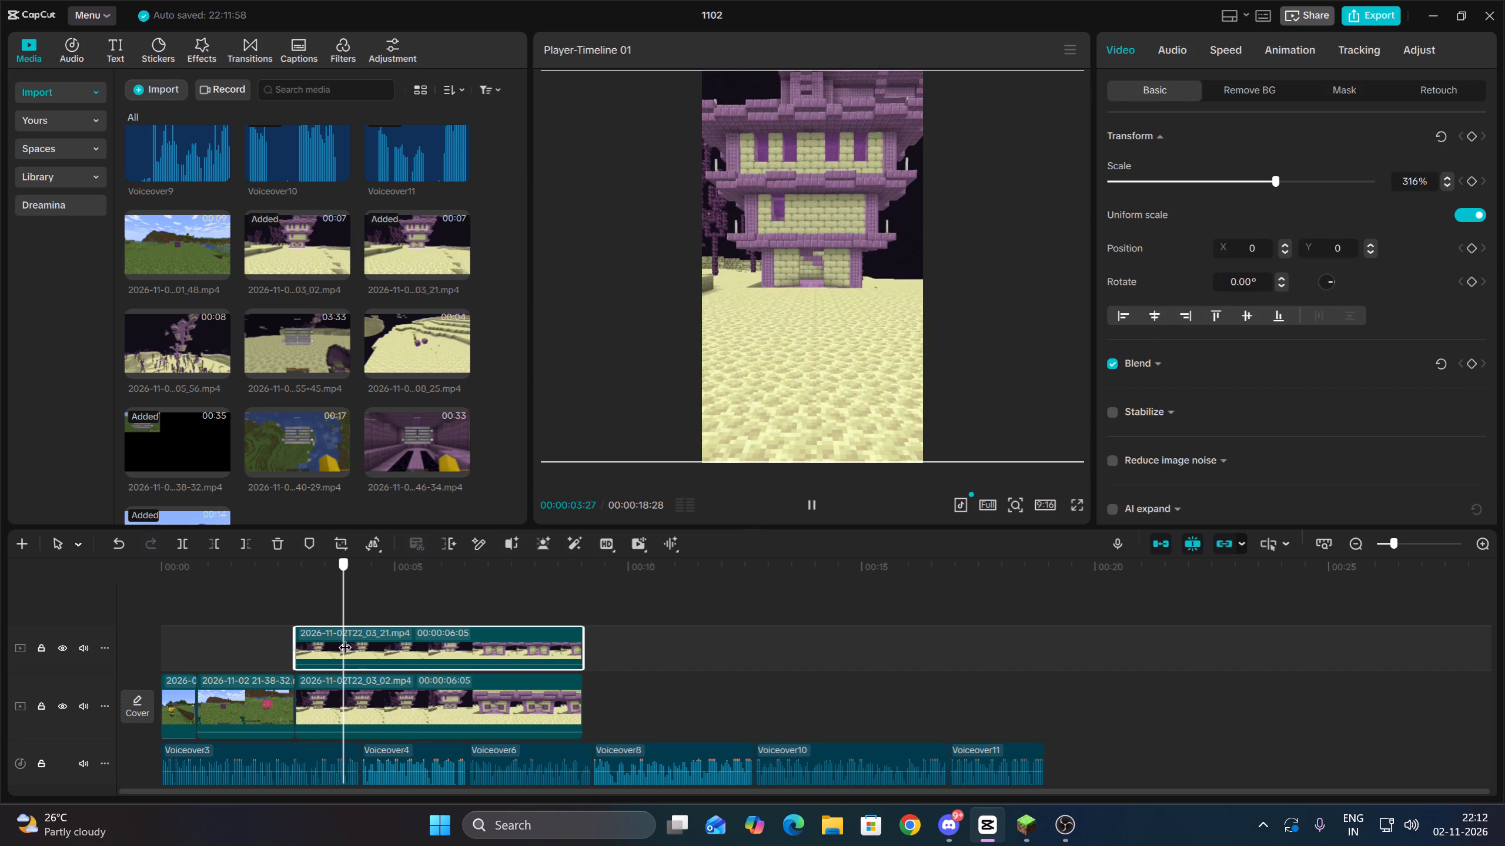
pyautogui.moveTo(345, 638); pyautogui.dragTo(380, 630)
pyautogui.moveTo(411, 602); pyautogui.dragTo(415, 724)
pyautogui.click(208, 549)
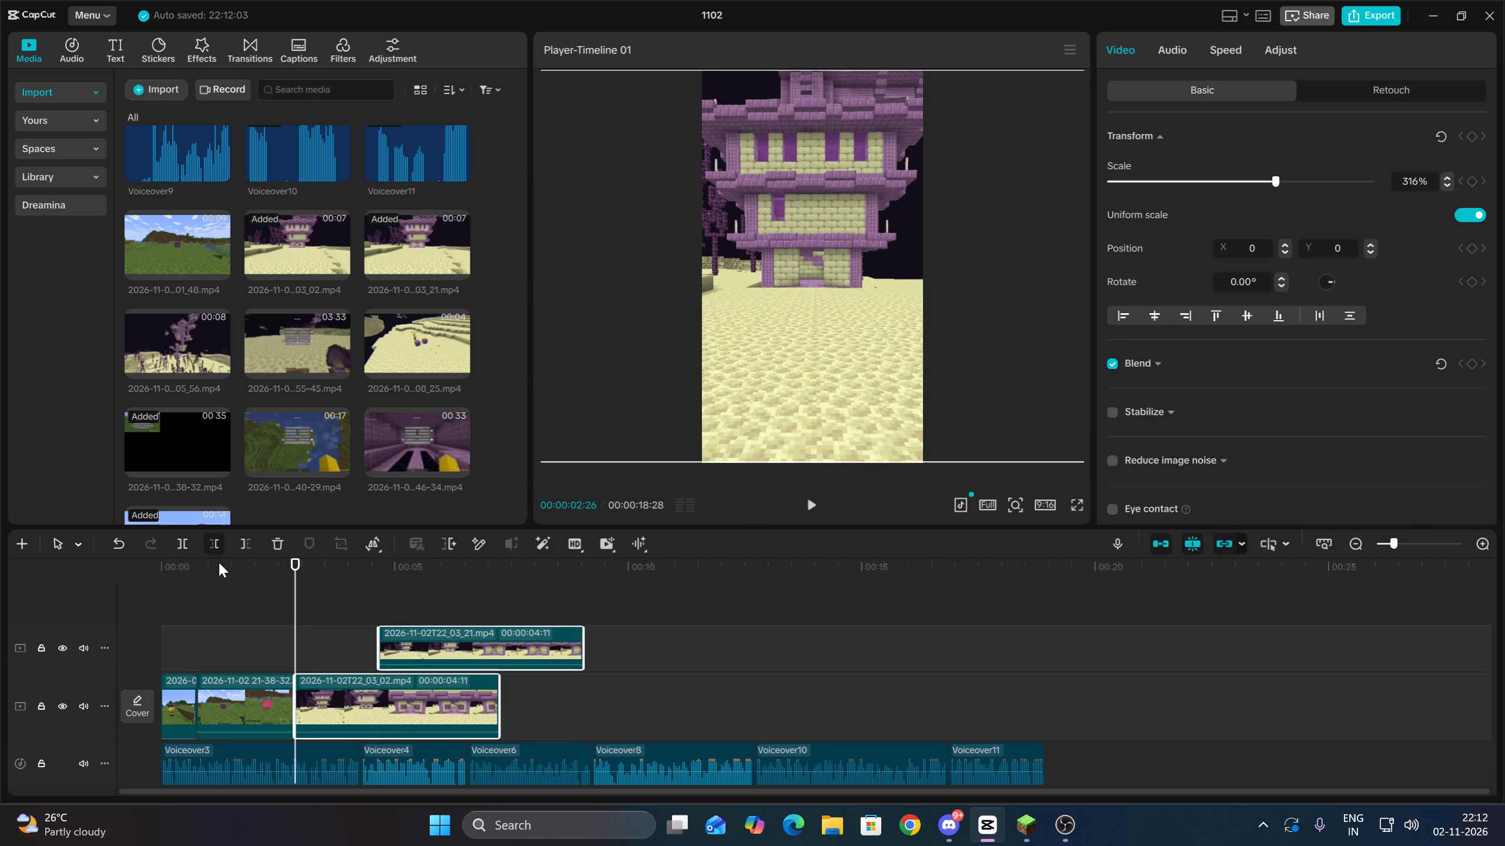
# Realign the upper End city clip with the lower one and trim the start of both clips again at 00:00:03:21.
pyautogui.moveTo(322, 636); pyautogui.dragTo(316, 636)
pyautogui.press('Up')
pyautogui.press('space')
pyautogui.press('space')
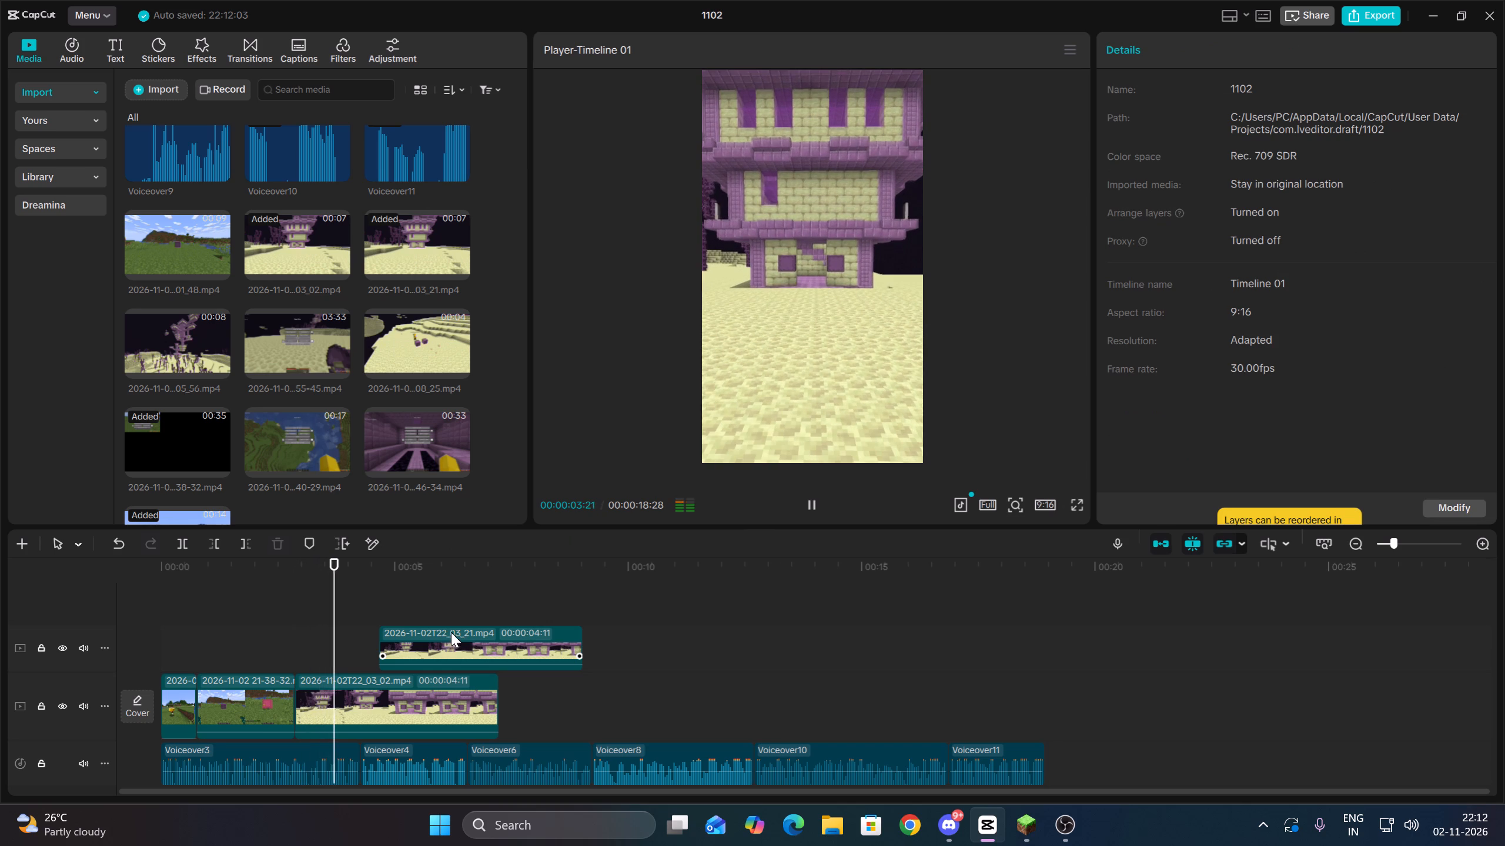
pyautogui.moveTo(451, 632); pyautogui.dragTo(370, 637)
pyautogui.moveTo(376, 603); pyautogui.dragTo(376, 714)
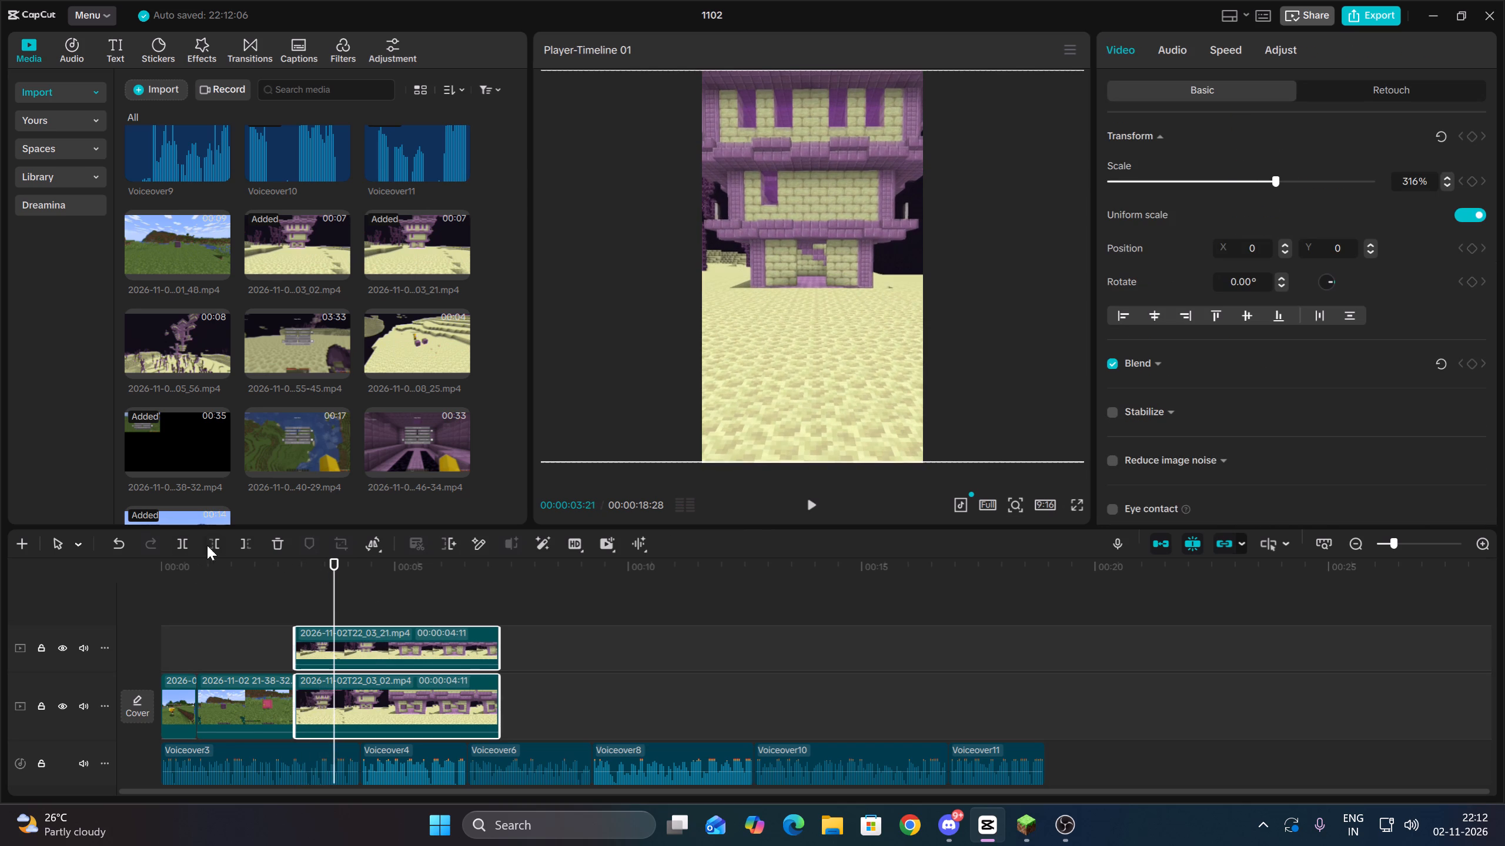
pyautogui.moveTo(208, 542); pyautogui.dragTo(217, 545)
# Move the upper 22_03_21 clip back to 00:00:02:26 so it lines up with the 22_03_02 clip below.
pyautogui.click(299, 616)
pyautogui.press('Up')
pyautogui.click(319, 643)
pyautogui.press('Up')
pyautogui.moveTo(389, 643); pyautogui.dragTo(383, 643)
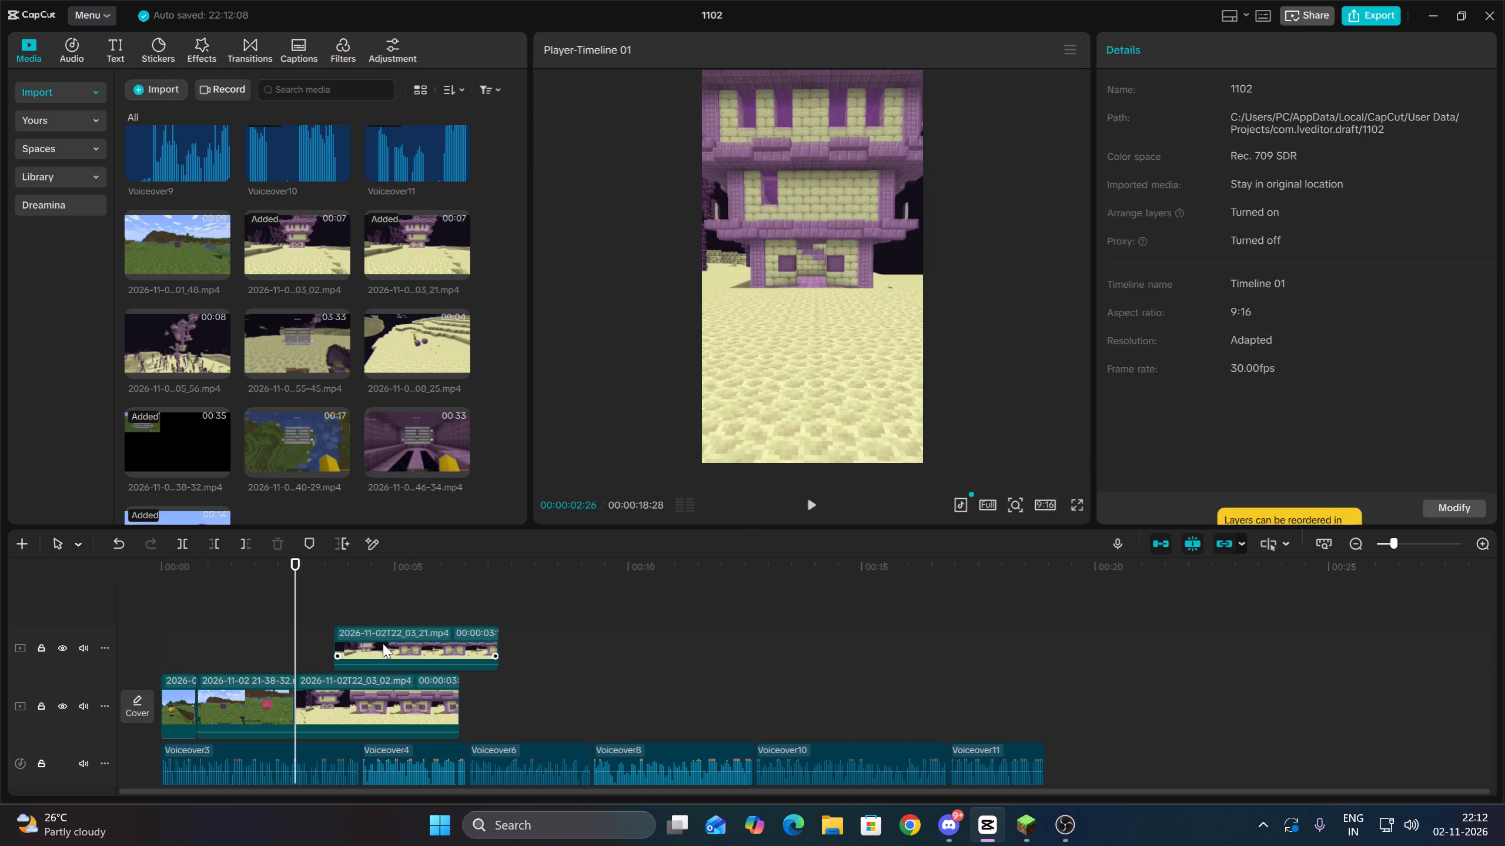
pyautogui.moveTo(383, 643); pyautogui.dragTo(355, 646)
pyautogui.moveTo(358, 646); pyautogui.dragTo(485, 639)
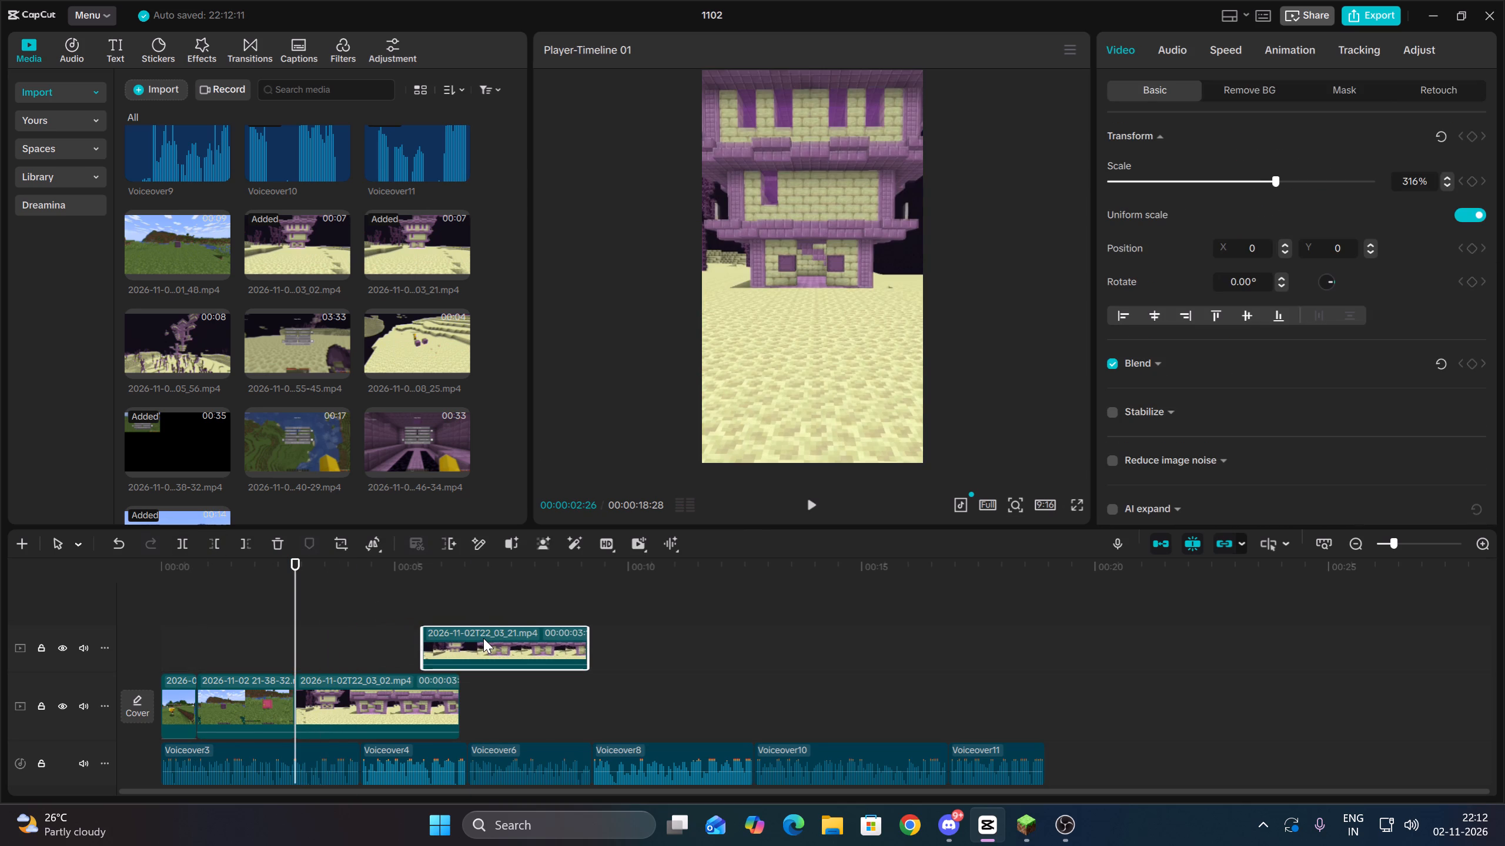
pyautogui.moveTo(481, 638); pyautogui.dragTo(352, 641)
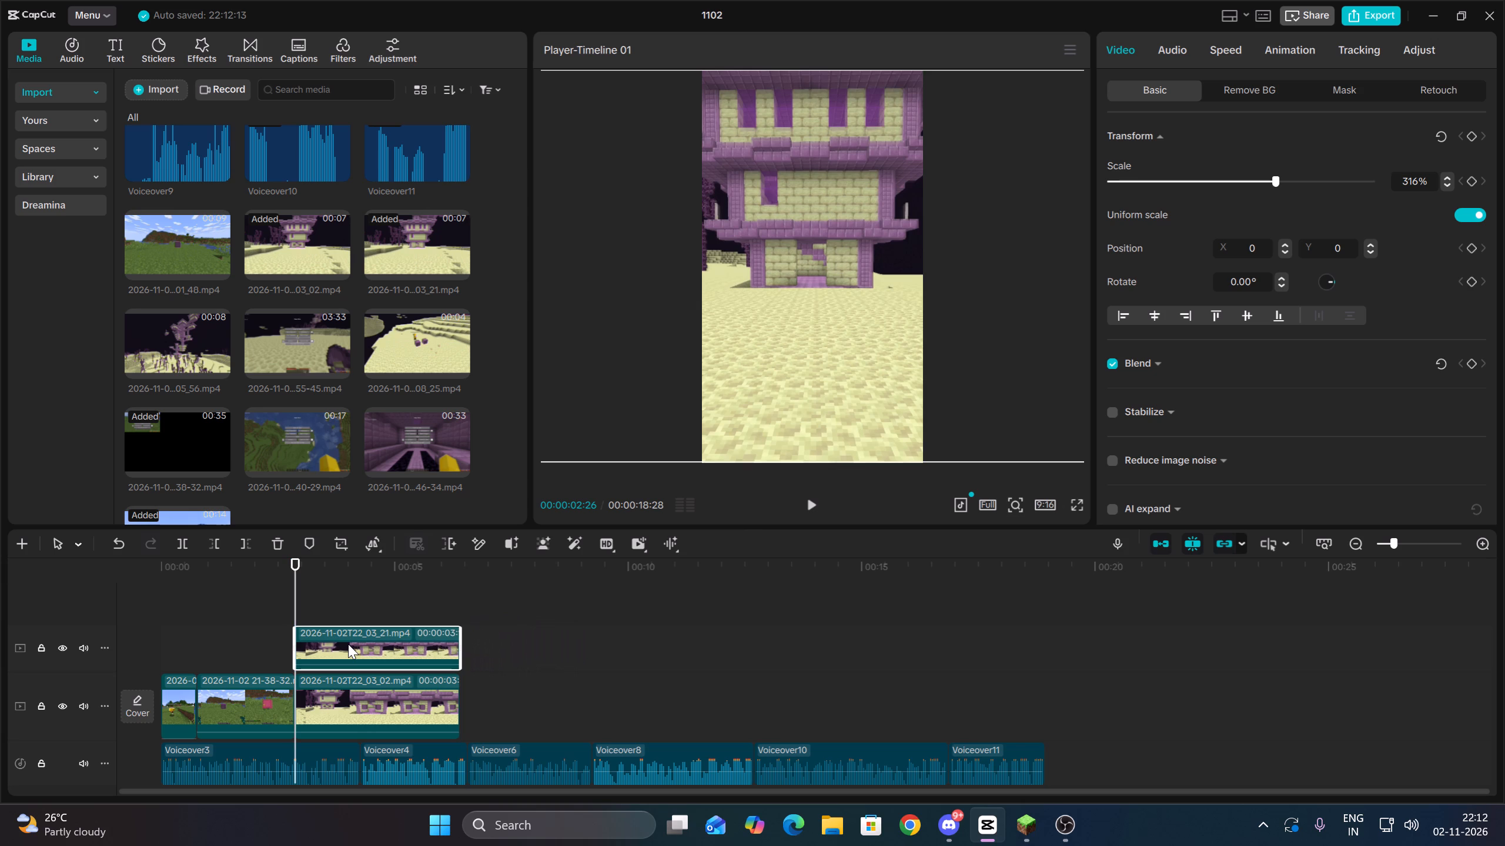
pyautogui.click(357, 648)
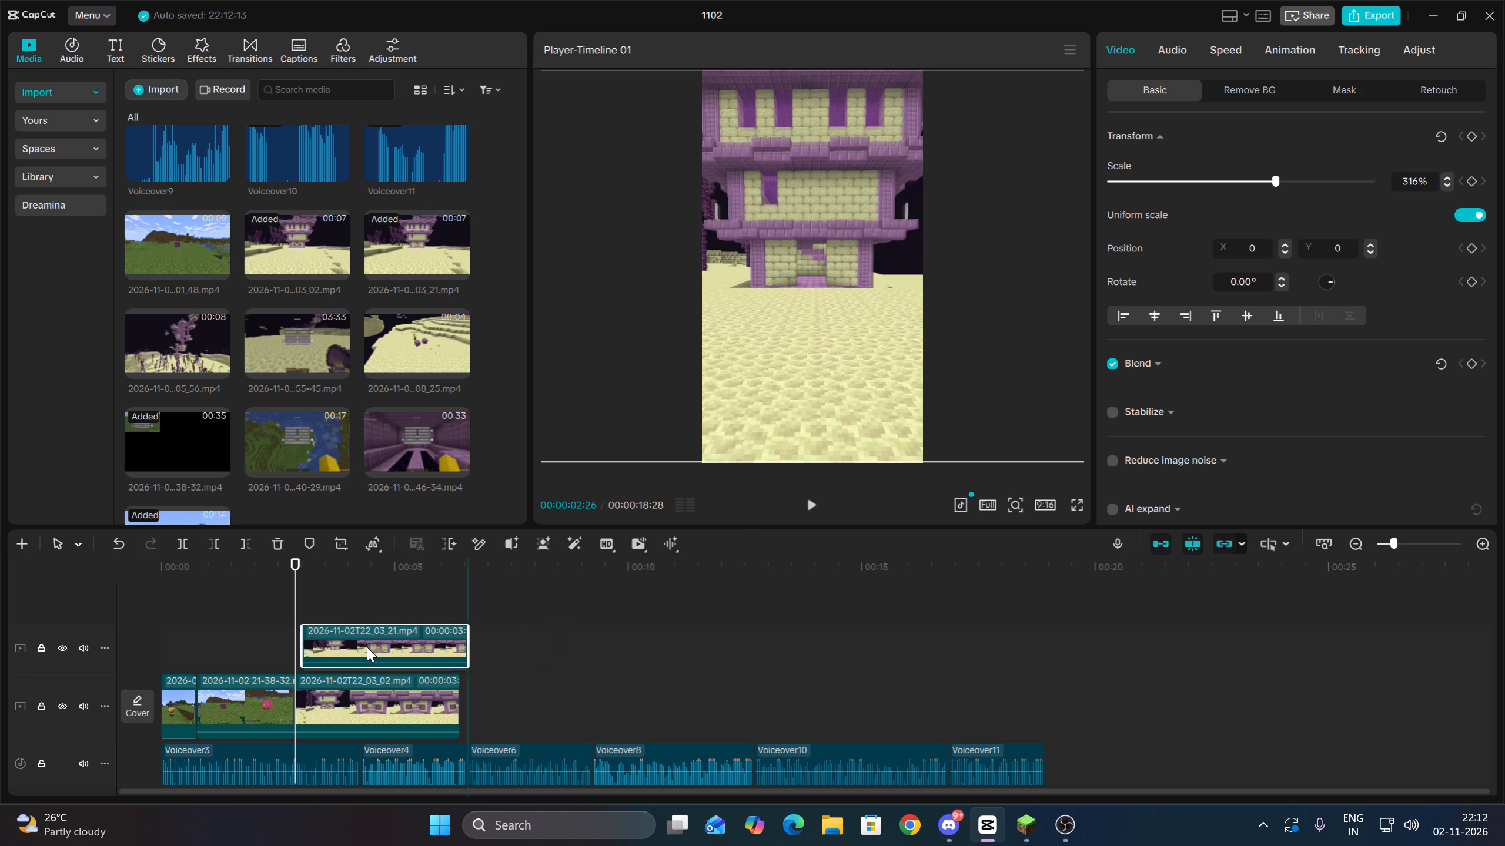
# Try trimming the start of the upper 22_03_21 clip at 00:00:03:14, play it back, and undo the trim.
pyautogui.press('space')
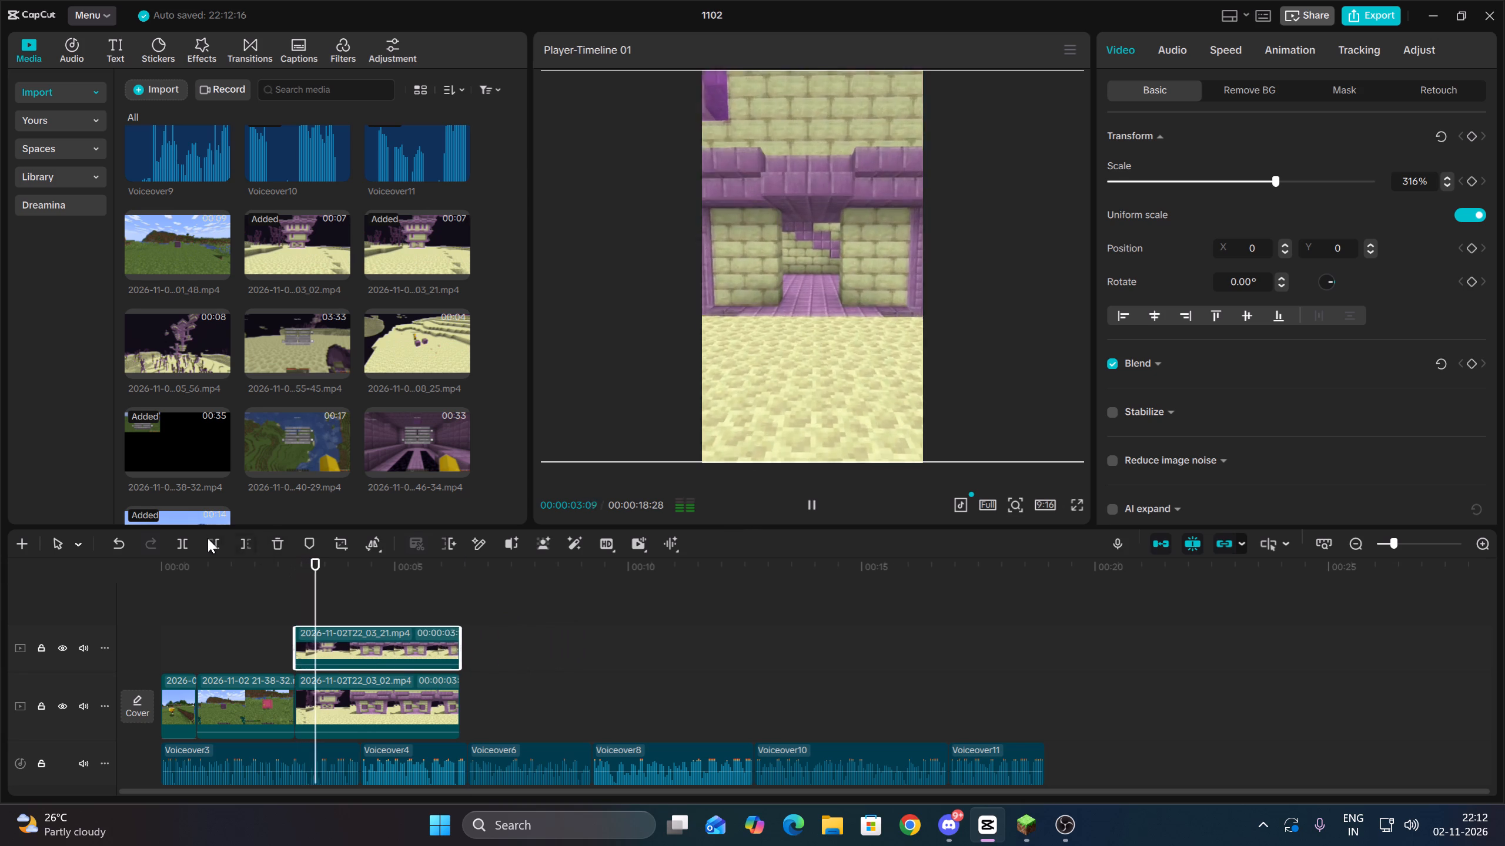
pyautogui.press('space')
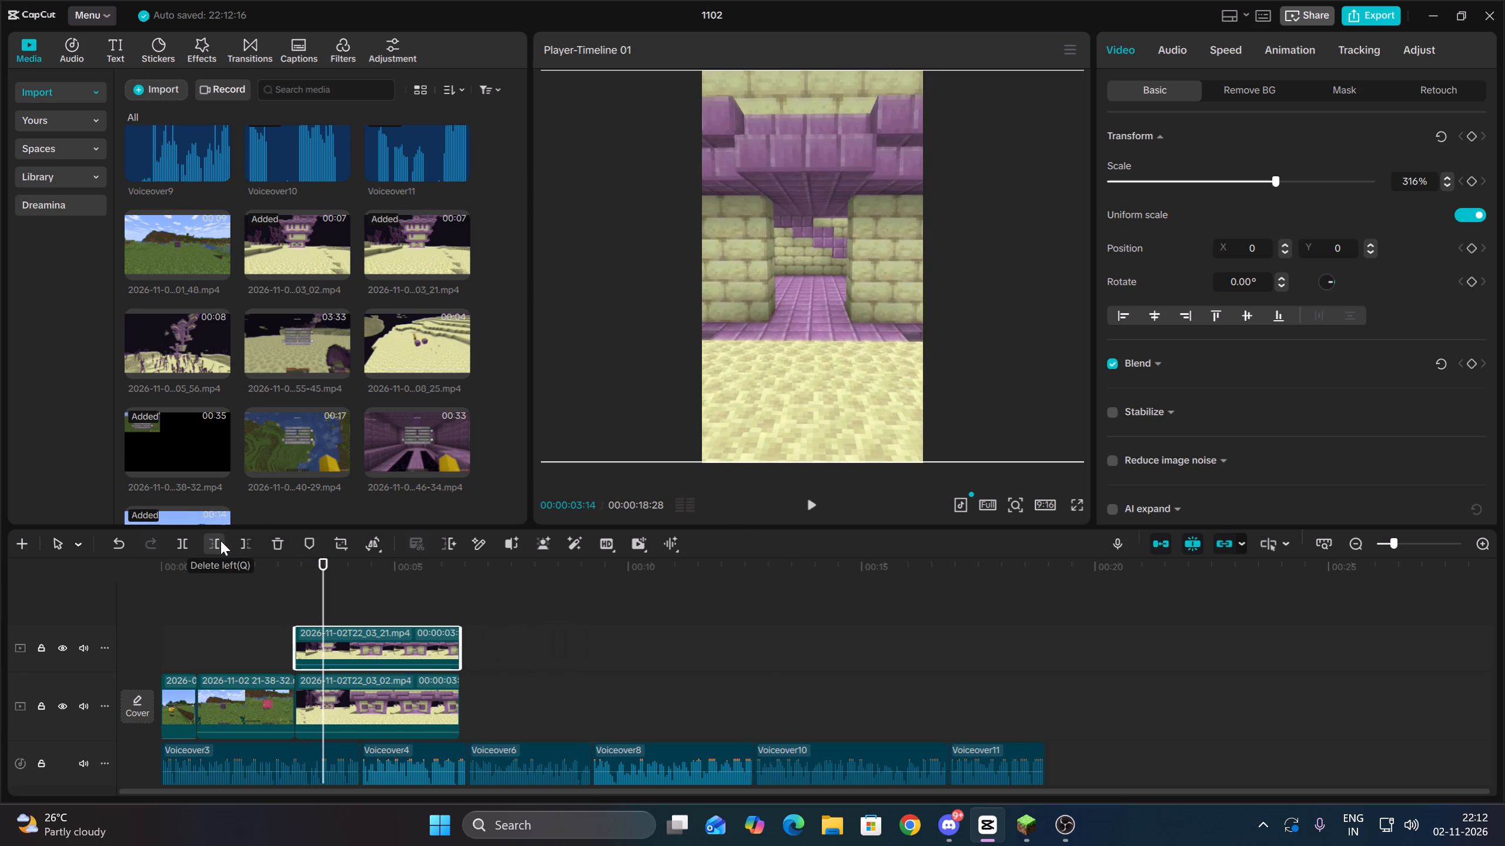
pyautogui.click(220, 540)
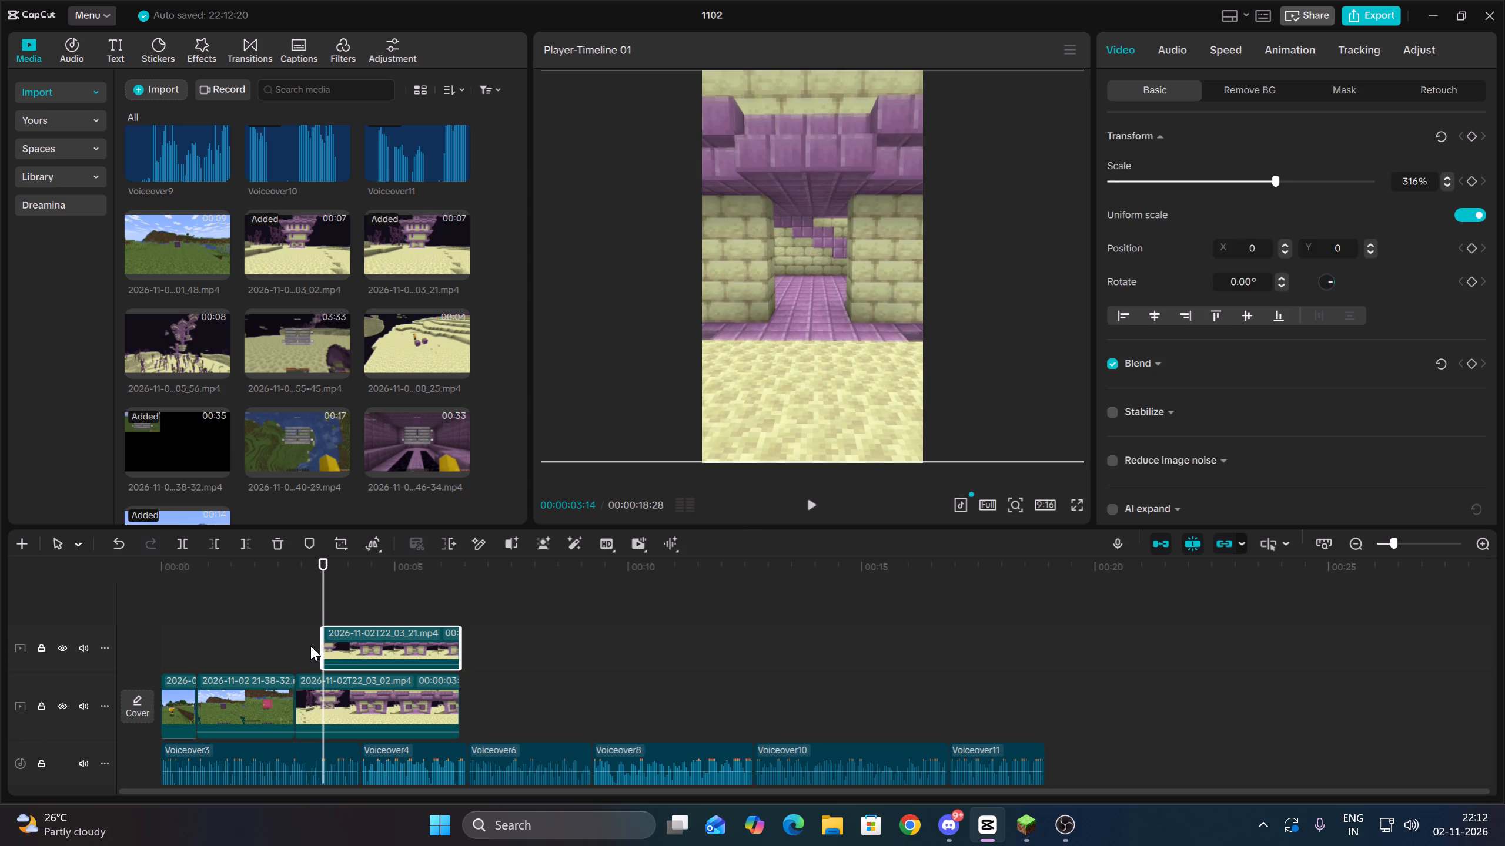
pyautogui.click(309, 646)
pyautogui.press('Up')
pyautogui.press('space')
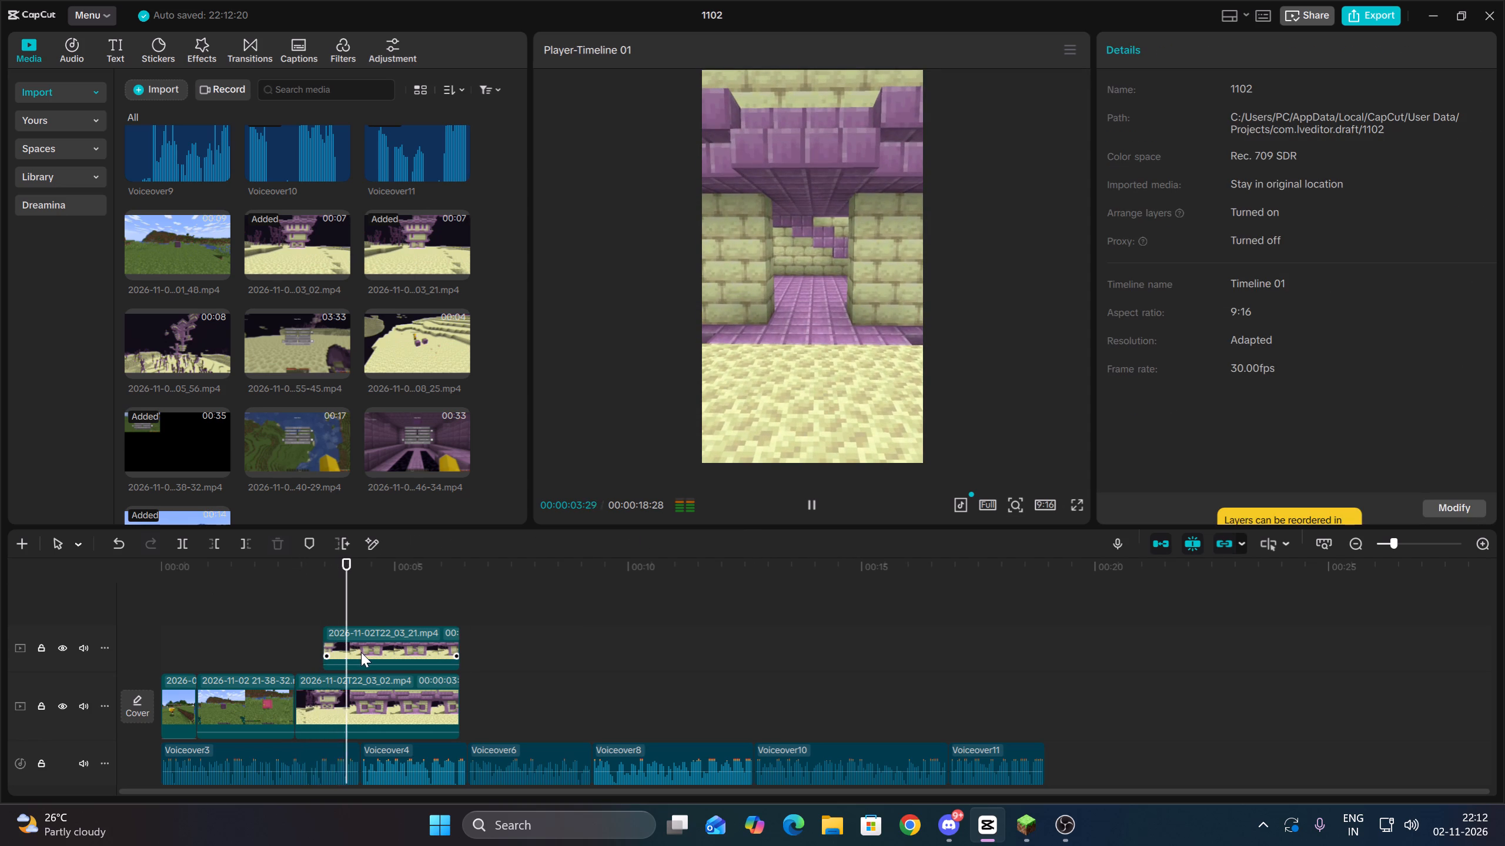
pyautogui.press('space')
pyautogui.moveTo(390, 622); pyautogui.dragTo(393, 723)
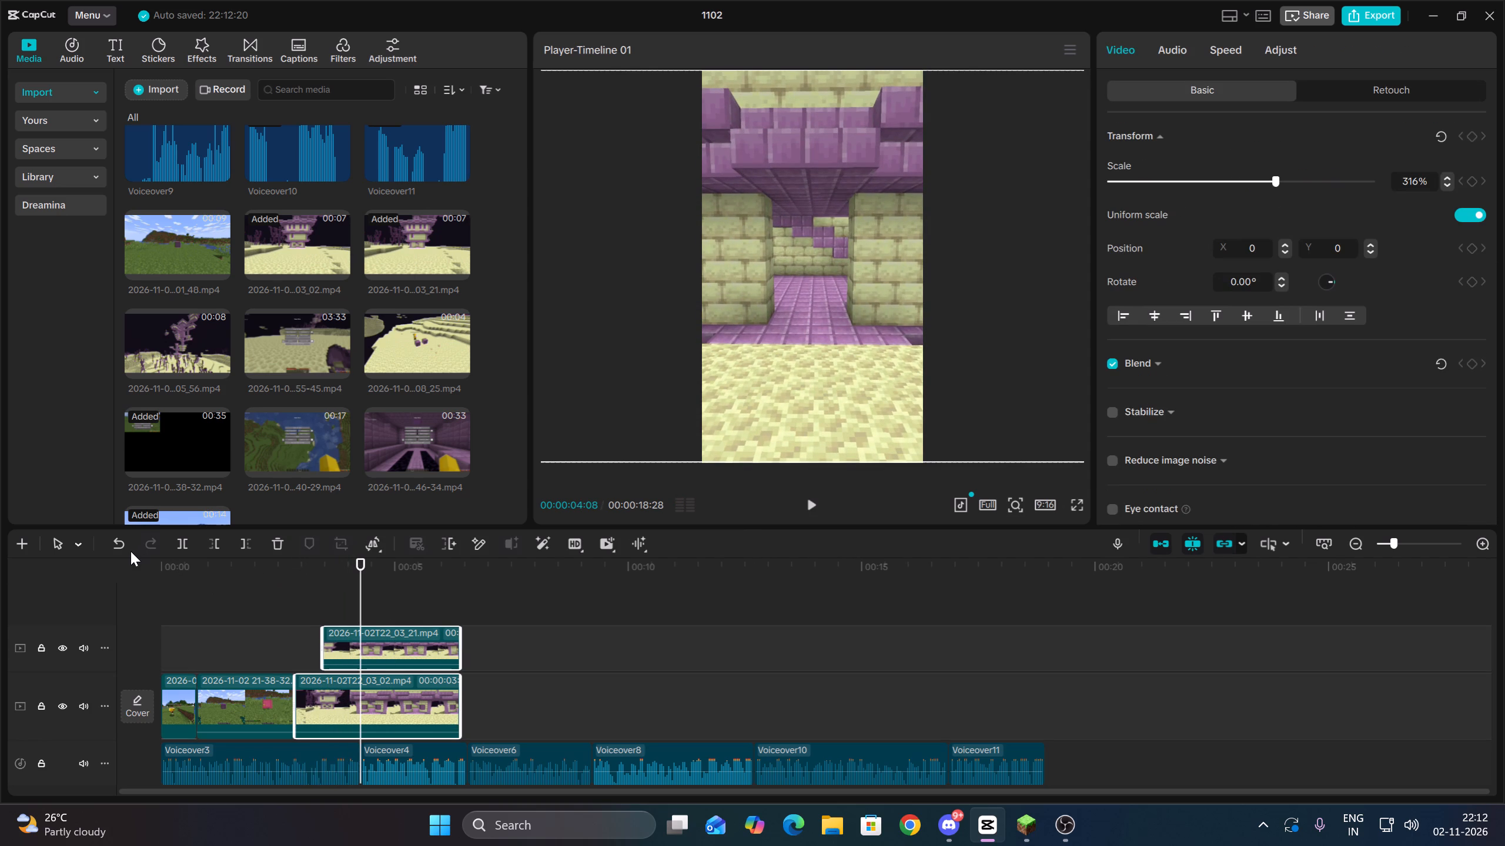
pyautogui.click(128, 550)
# Play the upper 22_03_21 clip and trim its start at 00:00:03:05.
pyautogui.click(325, 613)
pyautogui.press('Up')
pyautogui.click(330, 642)
pyautogui.press('space')
pyautogui.press('space')
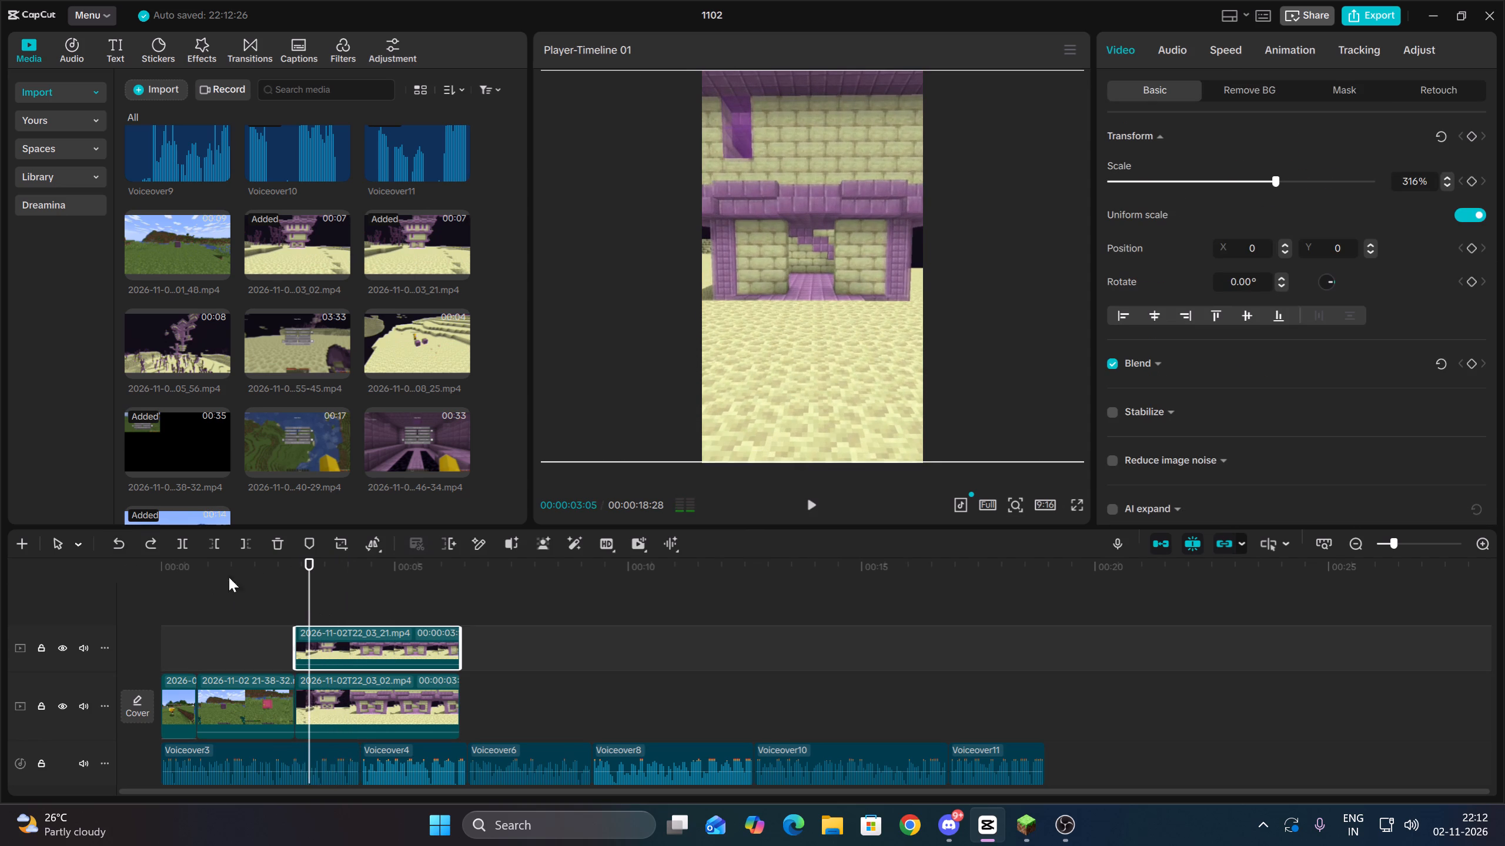
pyautogui.click(210, 544)
pyautogui.press('Up')
# Trim the ends of both stacked End city clips at 00:00:04:09, where Voiceover3 ends.
pyautogui.press('space')
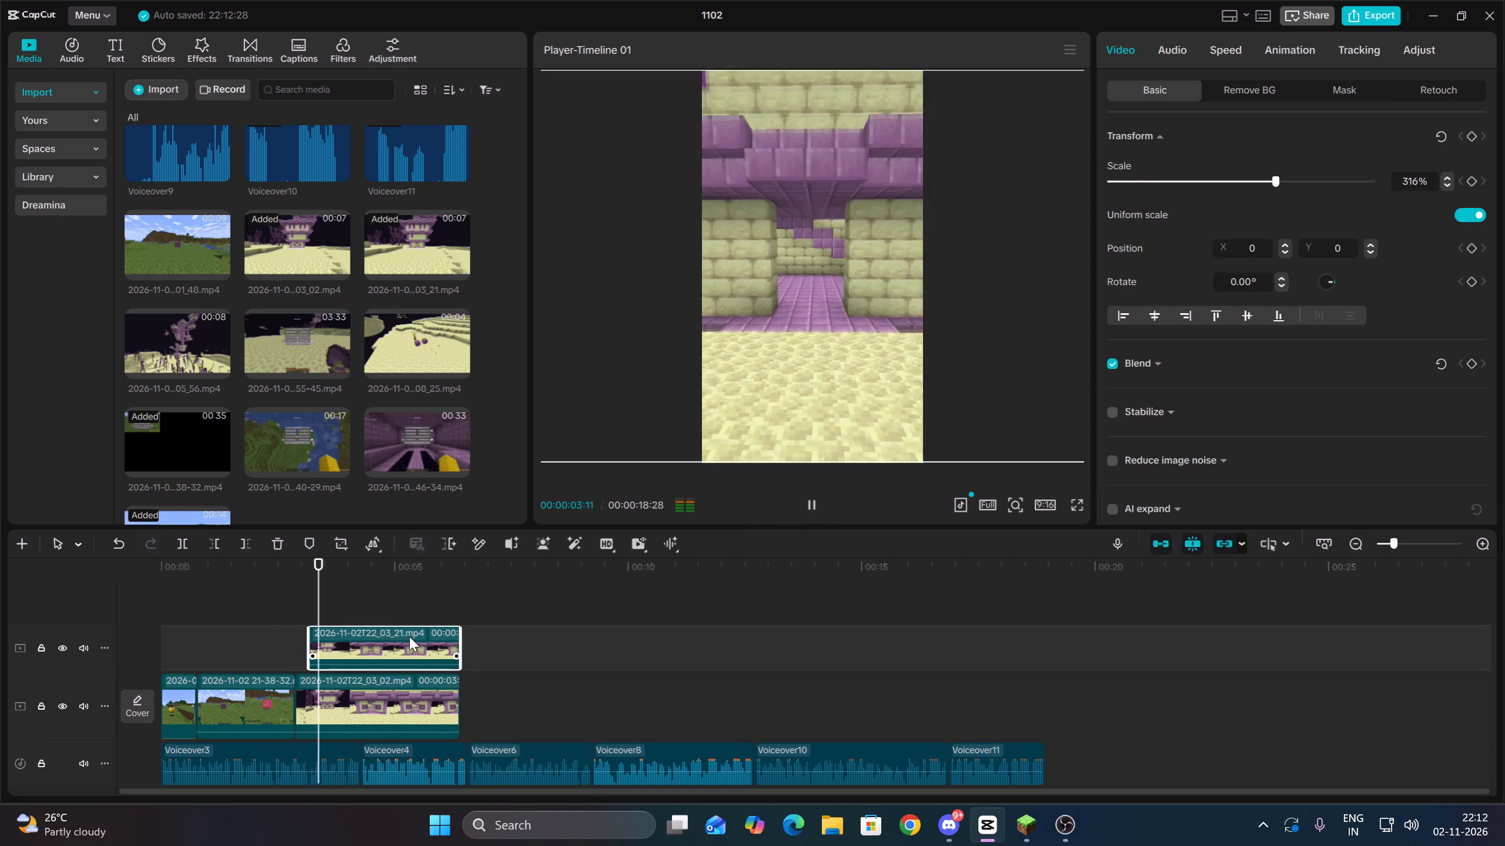
pyautogui.press('space')
pyautogui.moveTo(419, 624); pyautogui.dragTo(403, 713)
pyautogui.press('space')
pyautogui.press('space')
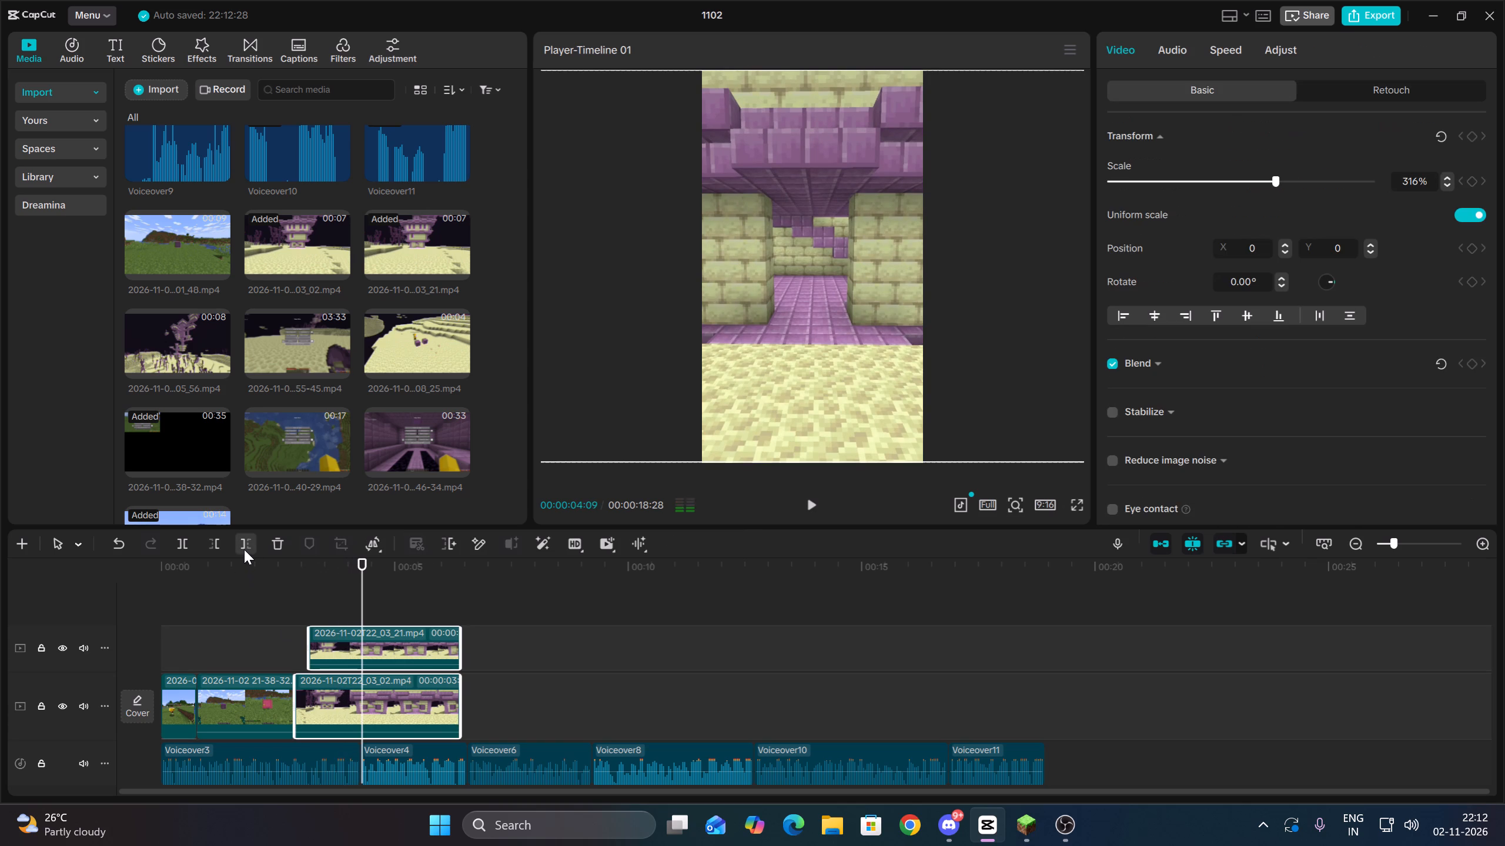
pyautogui.click(244, 549)
# Play on from 00:00:03:05 and trim a few more frames off the start of the upper End city clip.
pyautogui.click(322, 601)
pyautogui.press('Up')
pyautogui.click(329, 649)
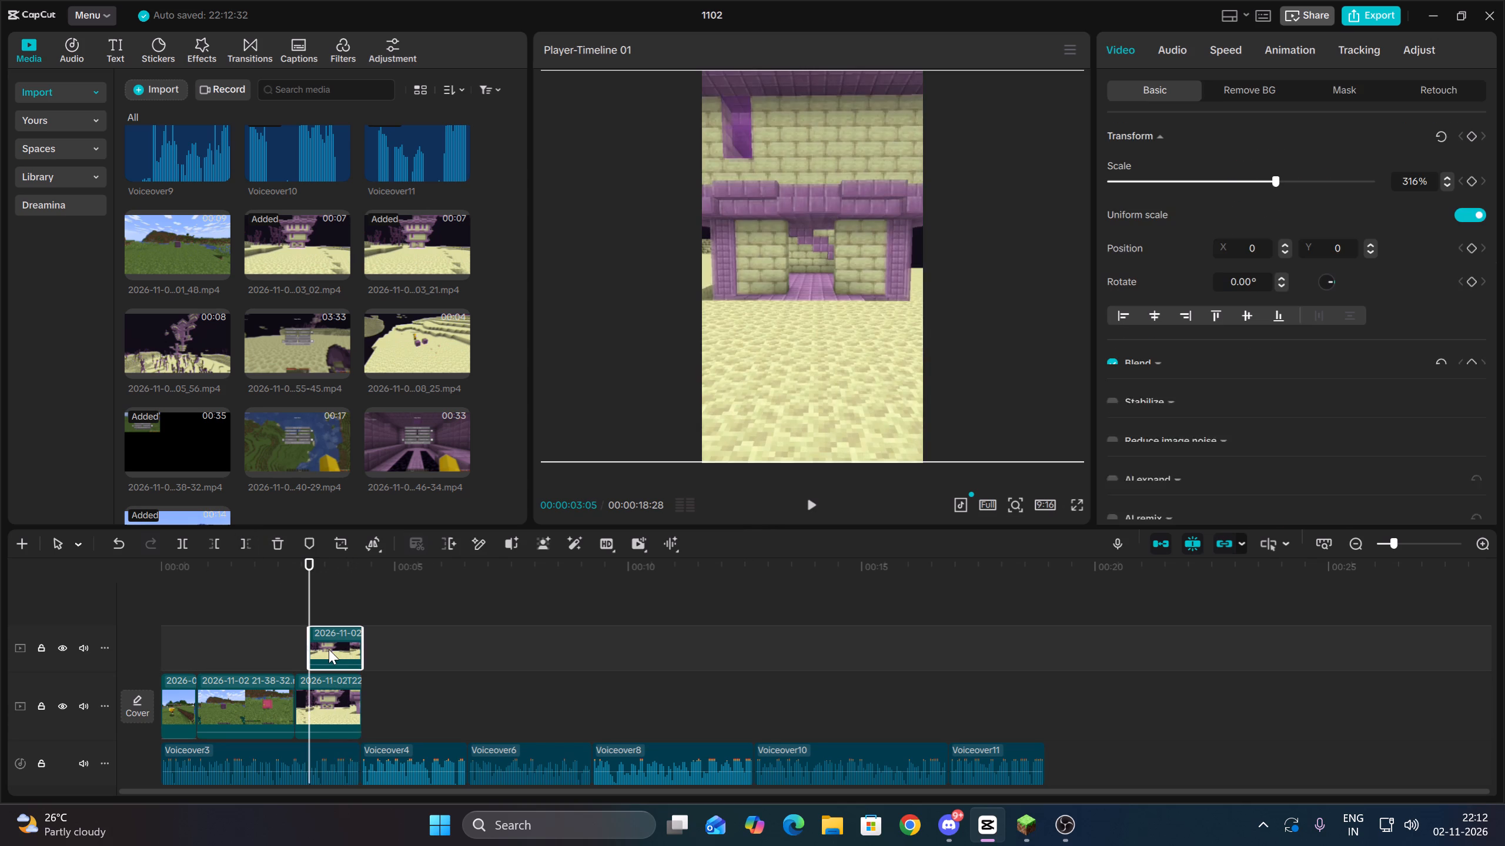
pyautogui.press('space')
pyautogui.press('space')
pyautogui.click(213, 546)
# Play back the stacked End city clips, listen to the start of Voiceover4, and return to 00:00:04:09.
pyautogui.press('Up')
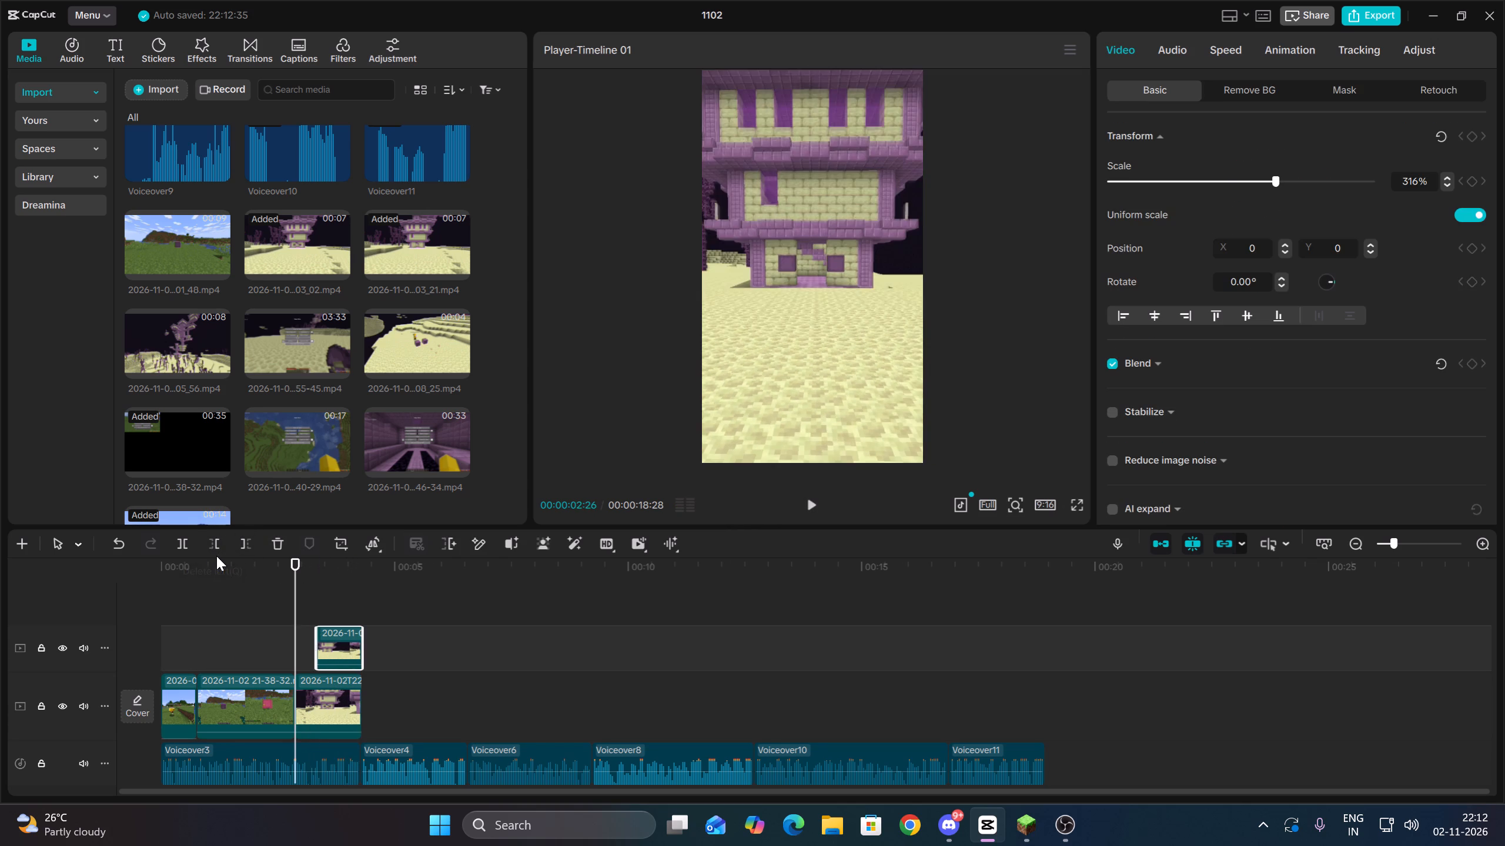
pyautogui.press('space')
pyautogui.press('space')
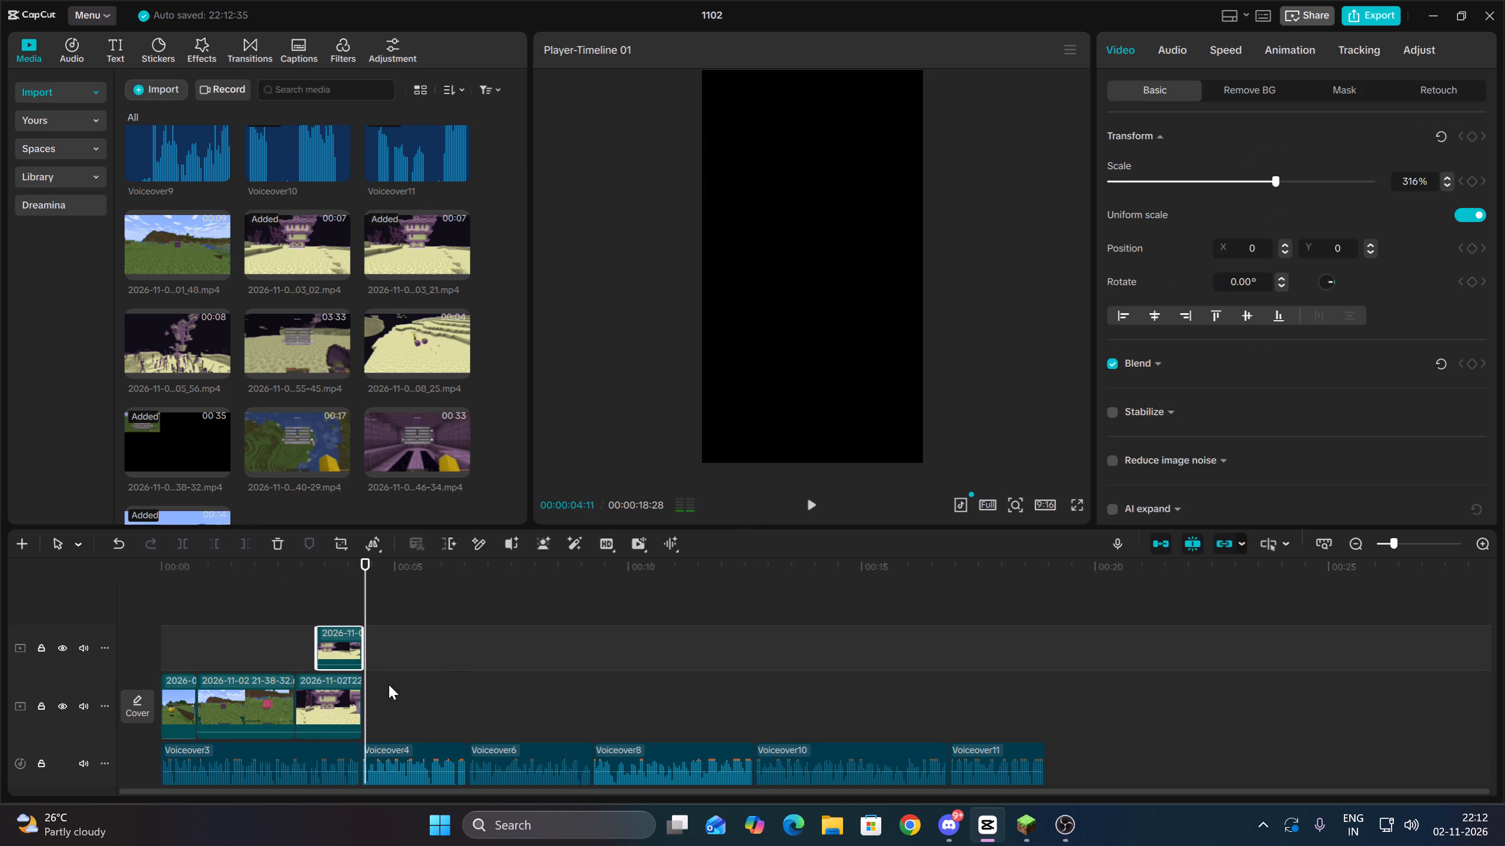
pyautogui.click(389, 684)
pyautogui.press('Up')
pyautogui.press('space')
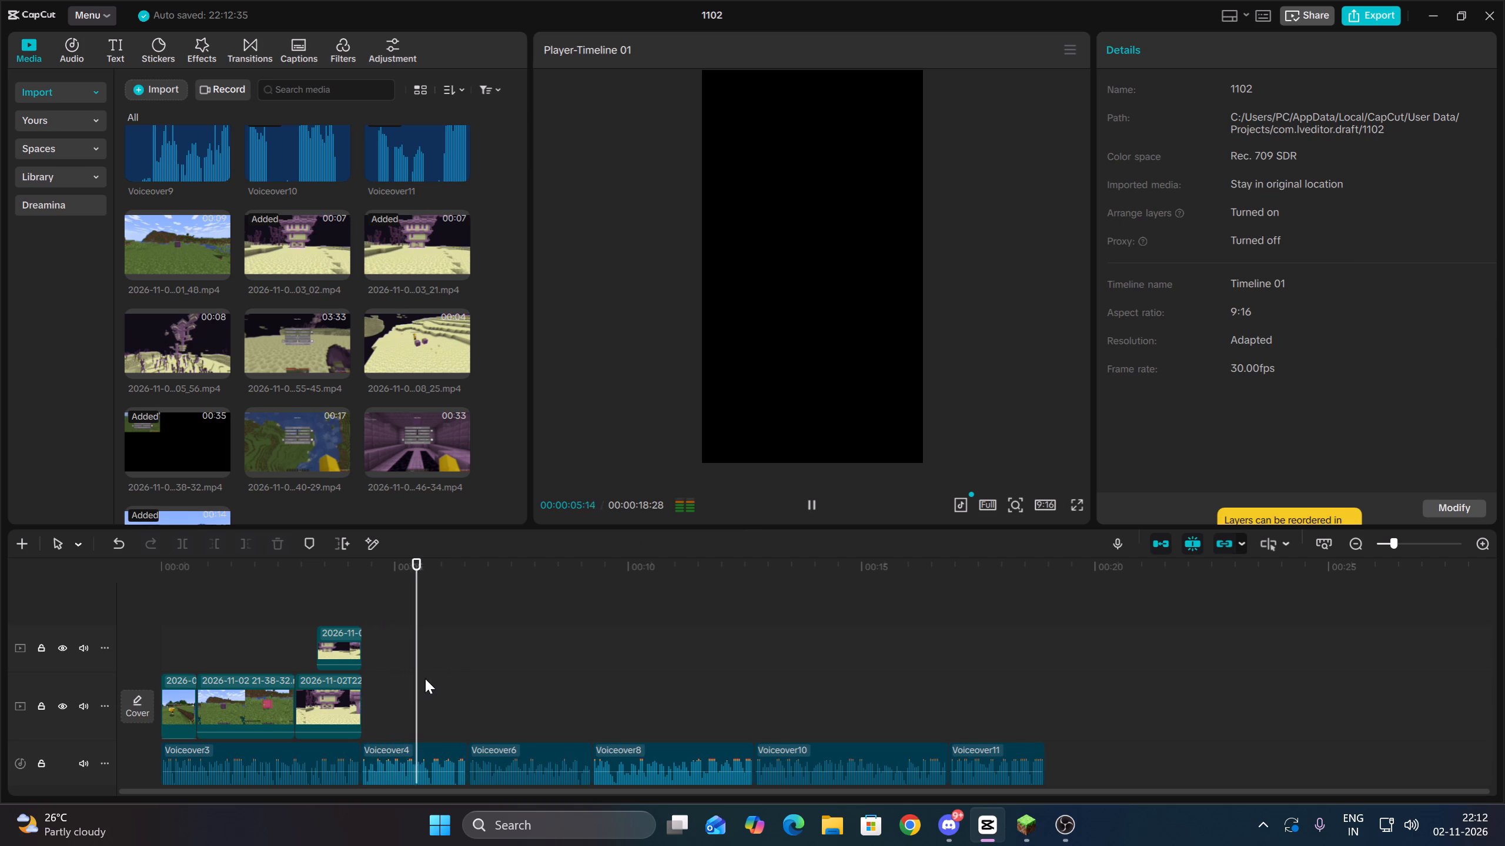
pyautogui.press('space')
pyautogui.click(423, 679)
pyautogui.press('Up')
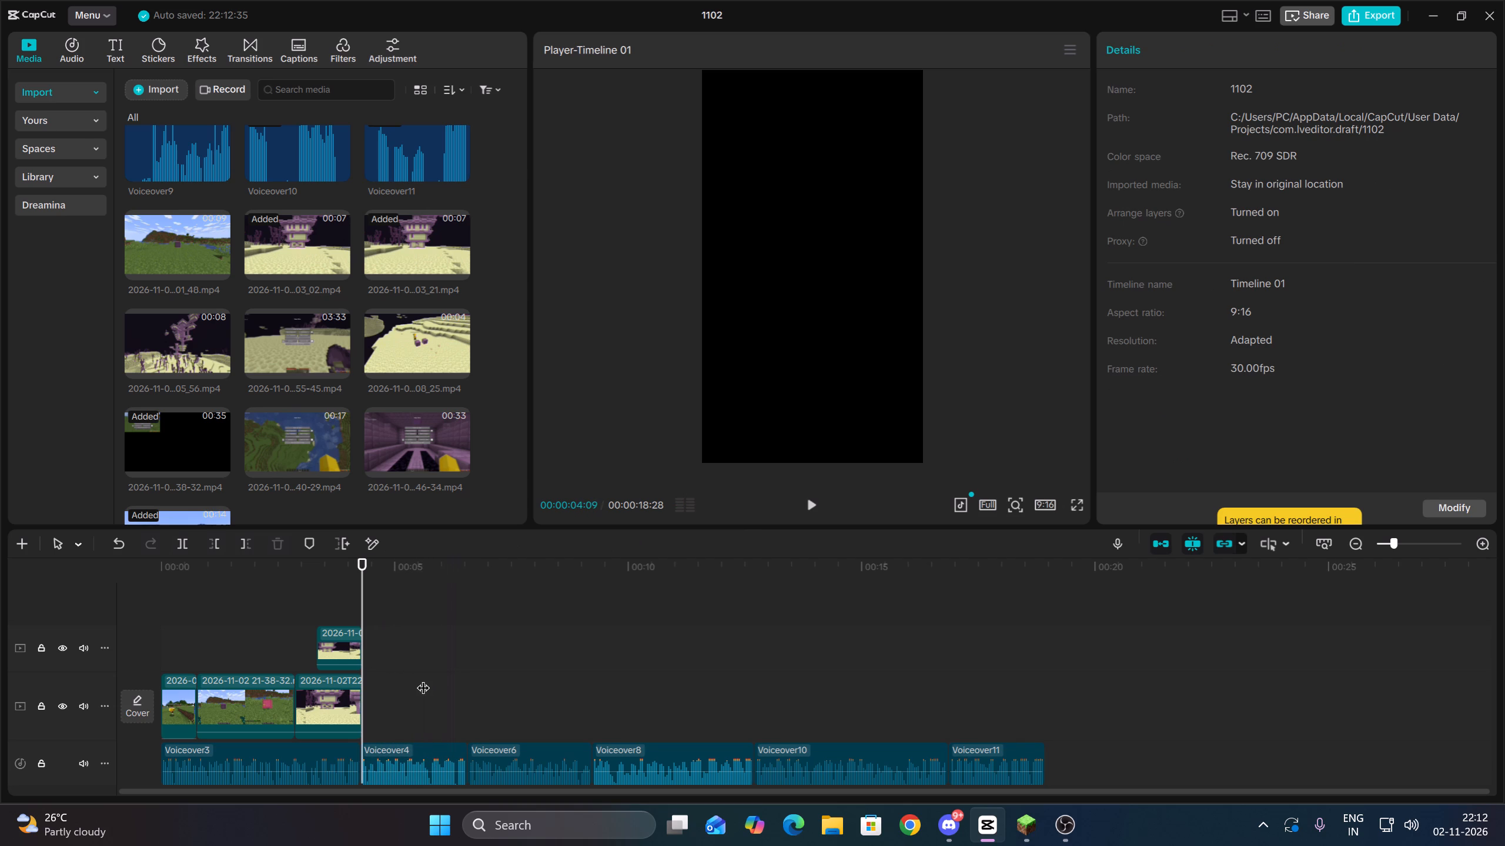
# Append the 21-46-34 clip to the main track at 00:00:04:09 and scale it to 316% to fill the frame.
pyautogui.moveTo(409, 435); pyautogui.dragTo(482, 604)
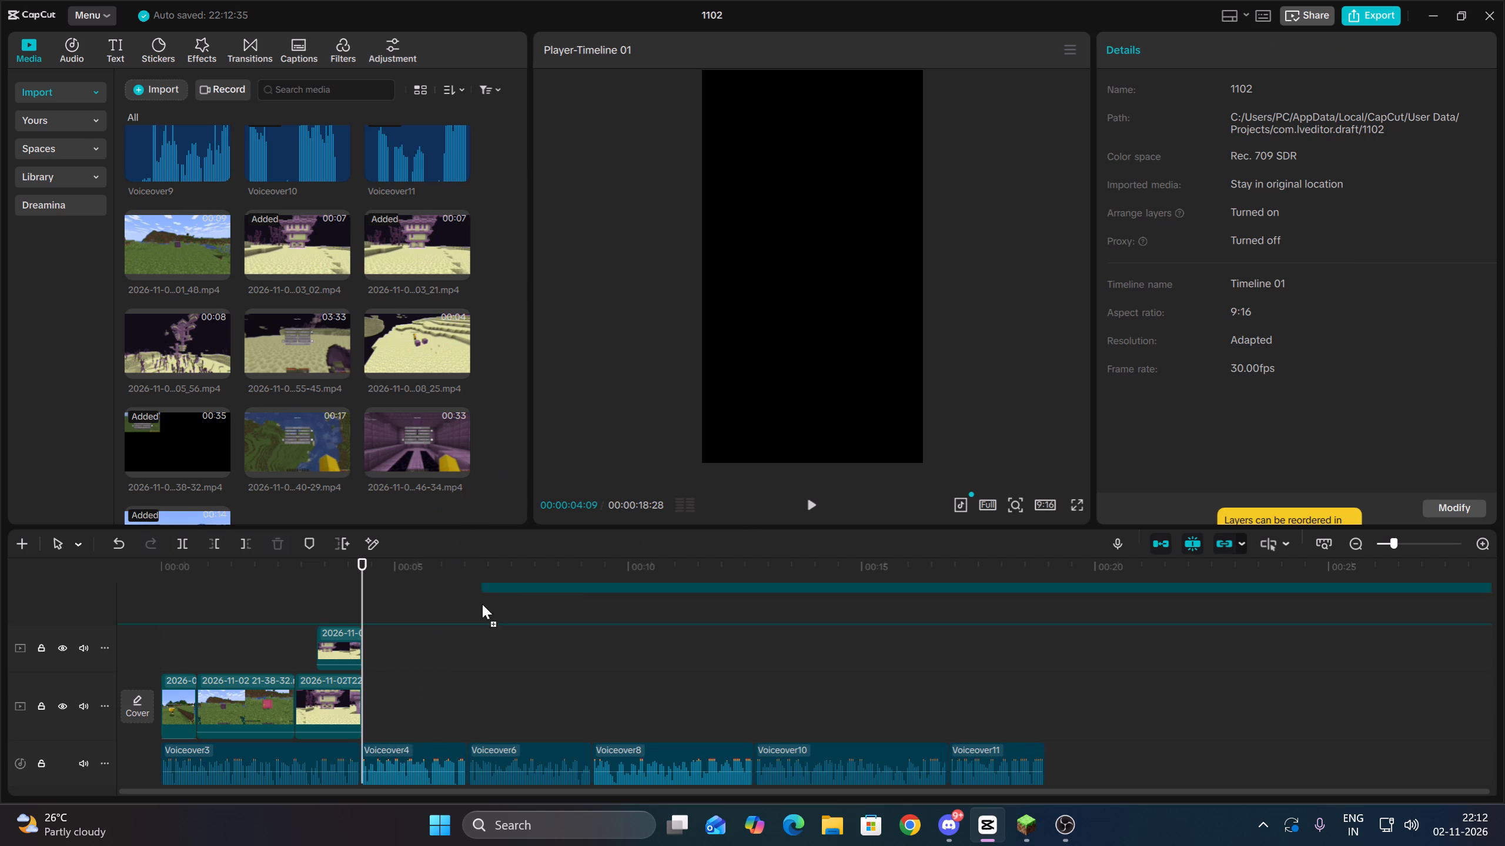
pyautogui.moveTo(482, 604); pyautogui.dragTo(410, 719)
pyautogui.moveTo(919, 327); pyautogui.dragTo(1184, 673)
pyautogui.press('space')
# Scrub through the 21-46-34 clip and trim its start at 00:00:08:24, leaving 00:00:28:06.
pyautogui.click(498, 641)
pyautogui.moveTo(498, 641); pyautogui.dragTo(573, 634)
pyautogui.moveTo(628, 632); pyautogui.dragTo(655, 702)
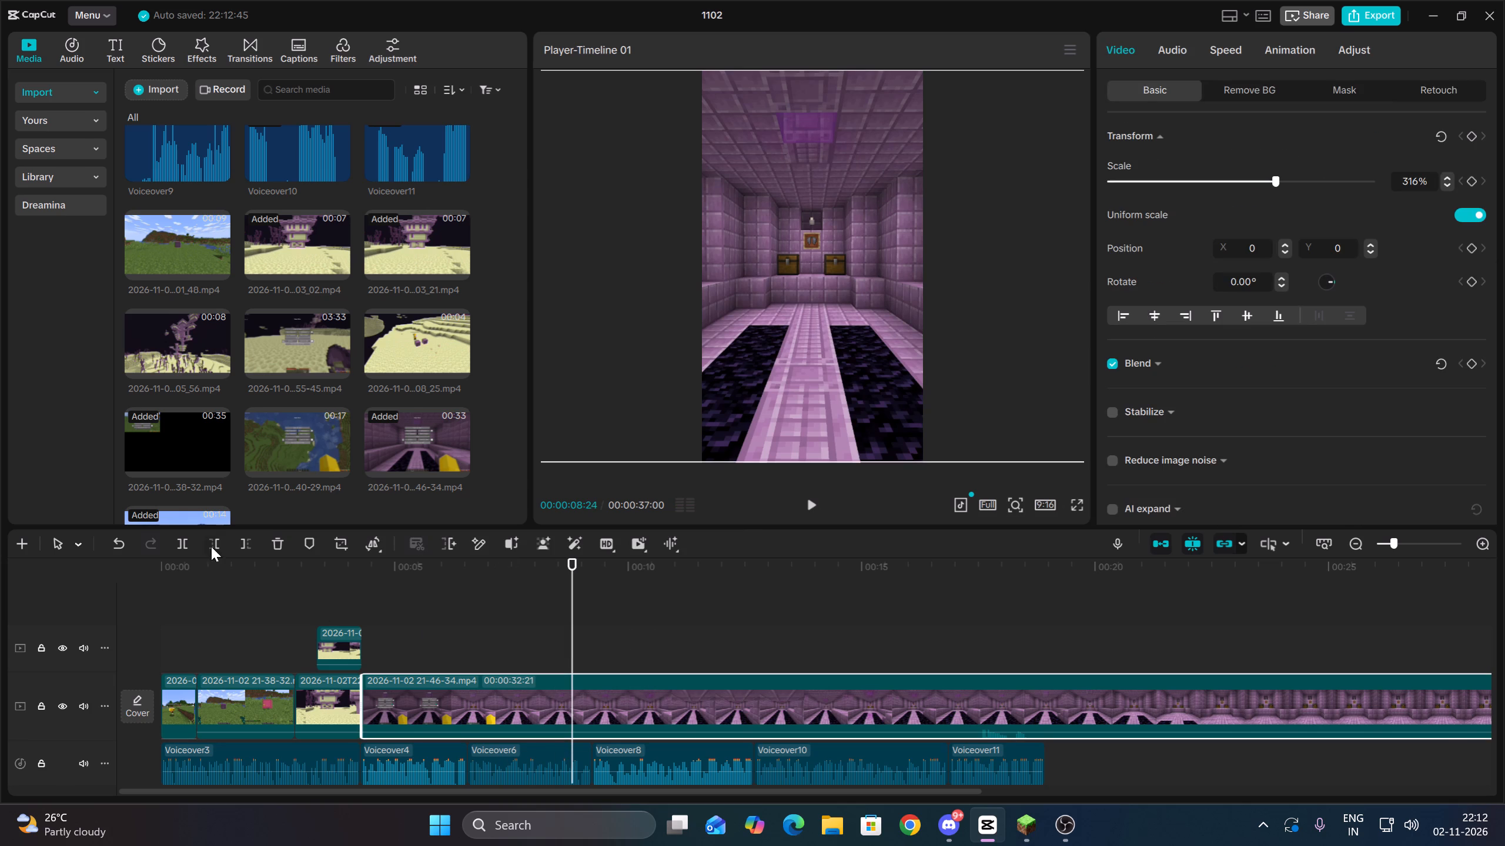
pyautogui.click(219, 530)
pyautogui.click(218, 552)
# Preview further into the 21-46-34 clip and mute it by lowering its volume to −∞ dB.
pyautogui.click(657, 619)
pyautogui.moveTo(657, 619); pyautogui.dragTo(728, 637)
pyautogui.press('space')
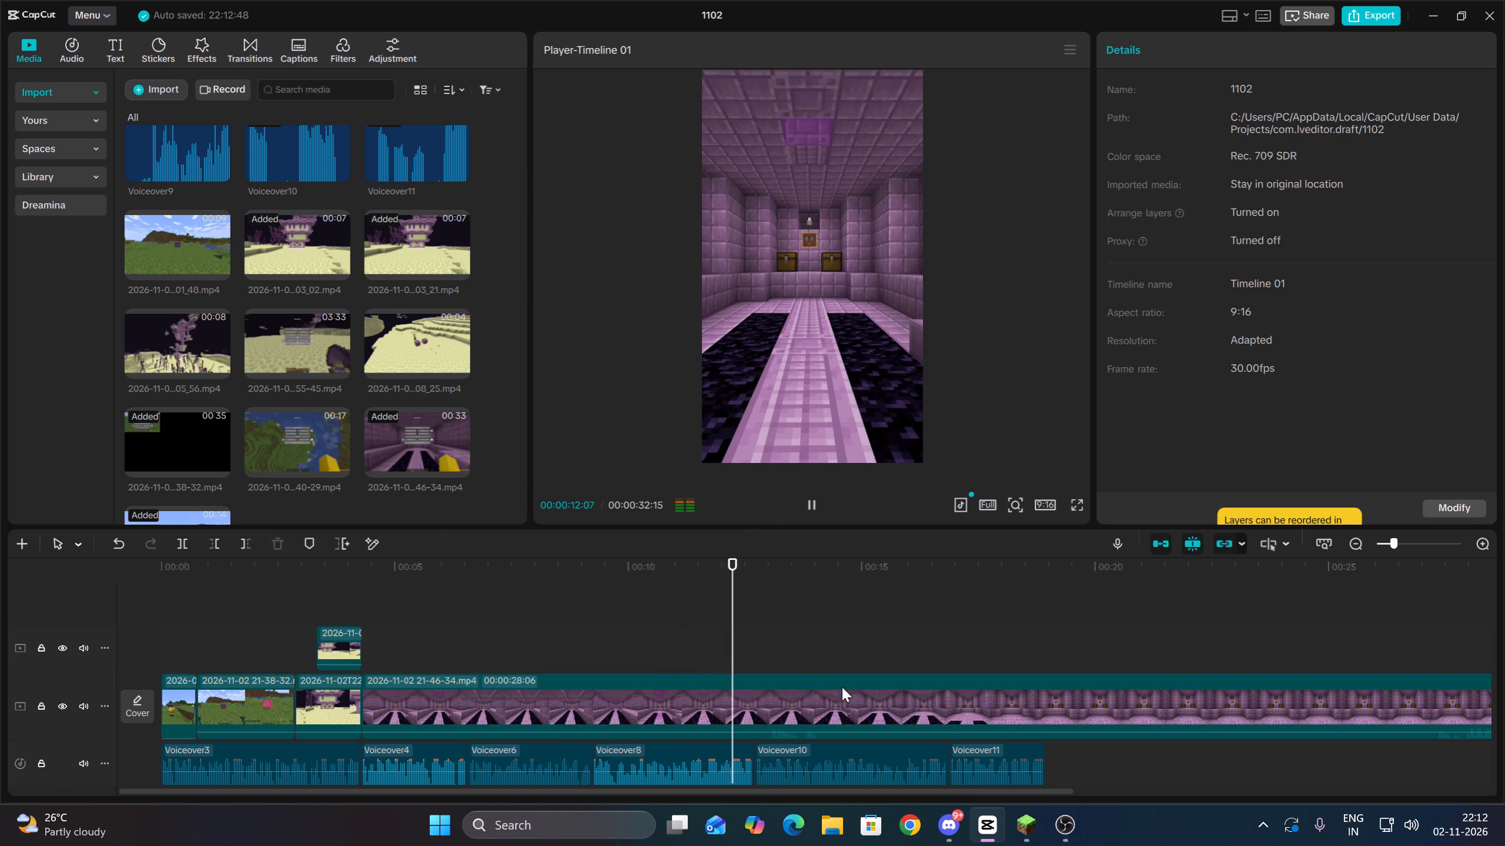
pyautogui.moveTo(836, 715); pyautogui.dragTo(837, 709)
pyautogui.press('space')
pyautogui.click(1177, 46)
pyautogui.moveTo(1257, 177); pyautogui.dragTo(1199, 177)
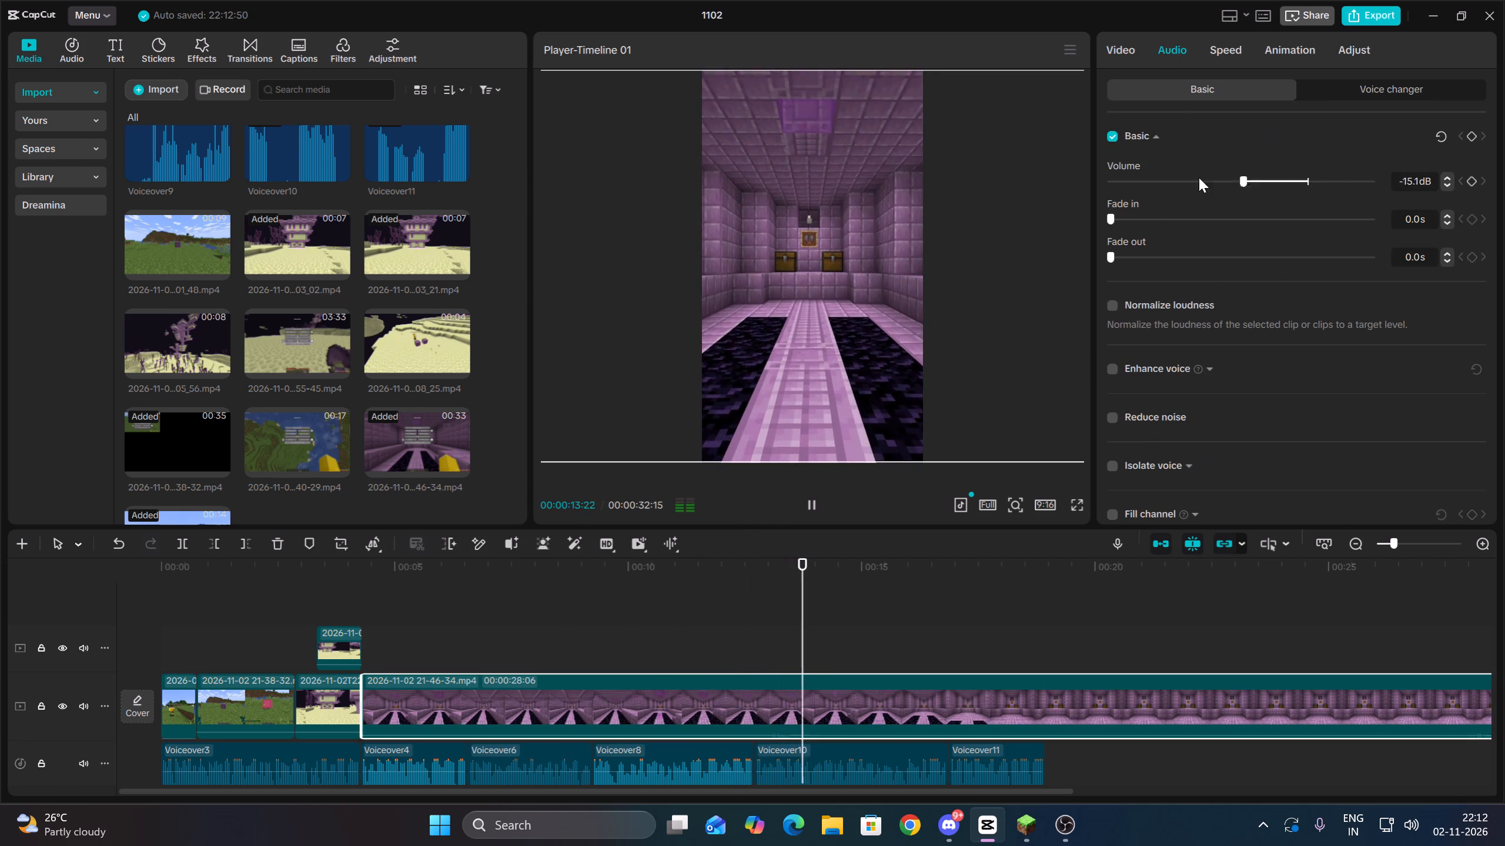
pyautogui.moveTo(1199, 177); pyautogui.dragTo(1006, 196)
# Trim the start of the 21-46-34 clip again to leave 00:00:18:07, and cut its end at 00:00:05:11.
pyautogui.press('space')
pyautogui.click(220, 547)
pyautogui.press('space')
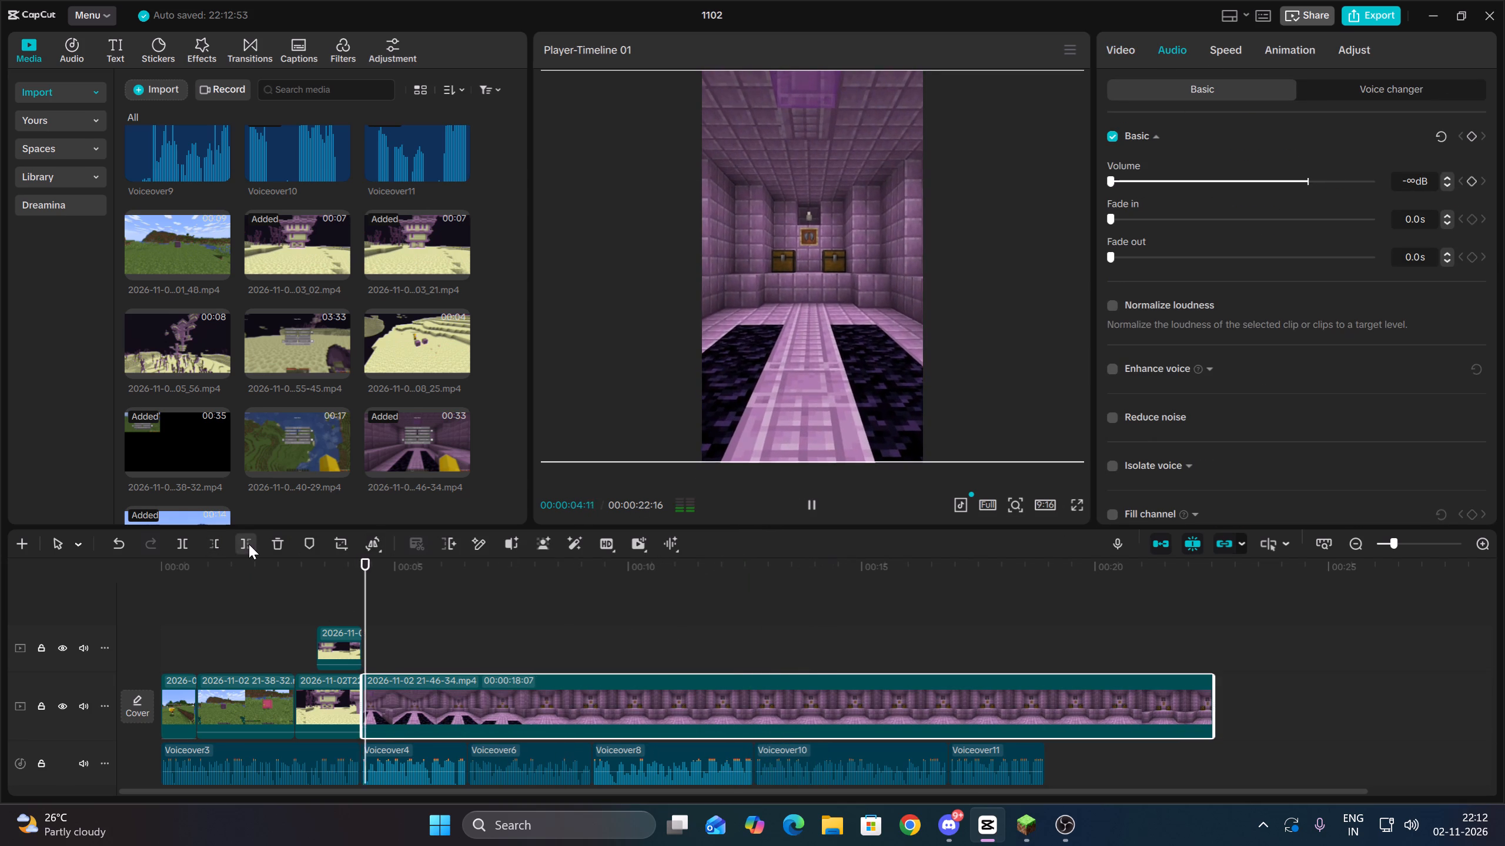
pyautogui.press('space')
pyautogui.press('Up')
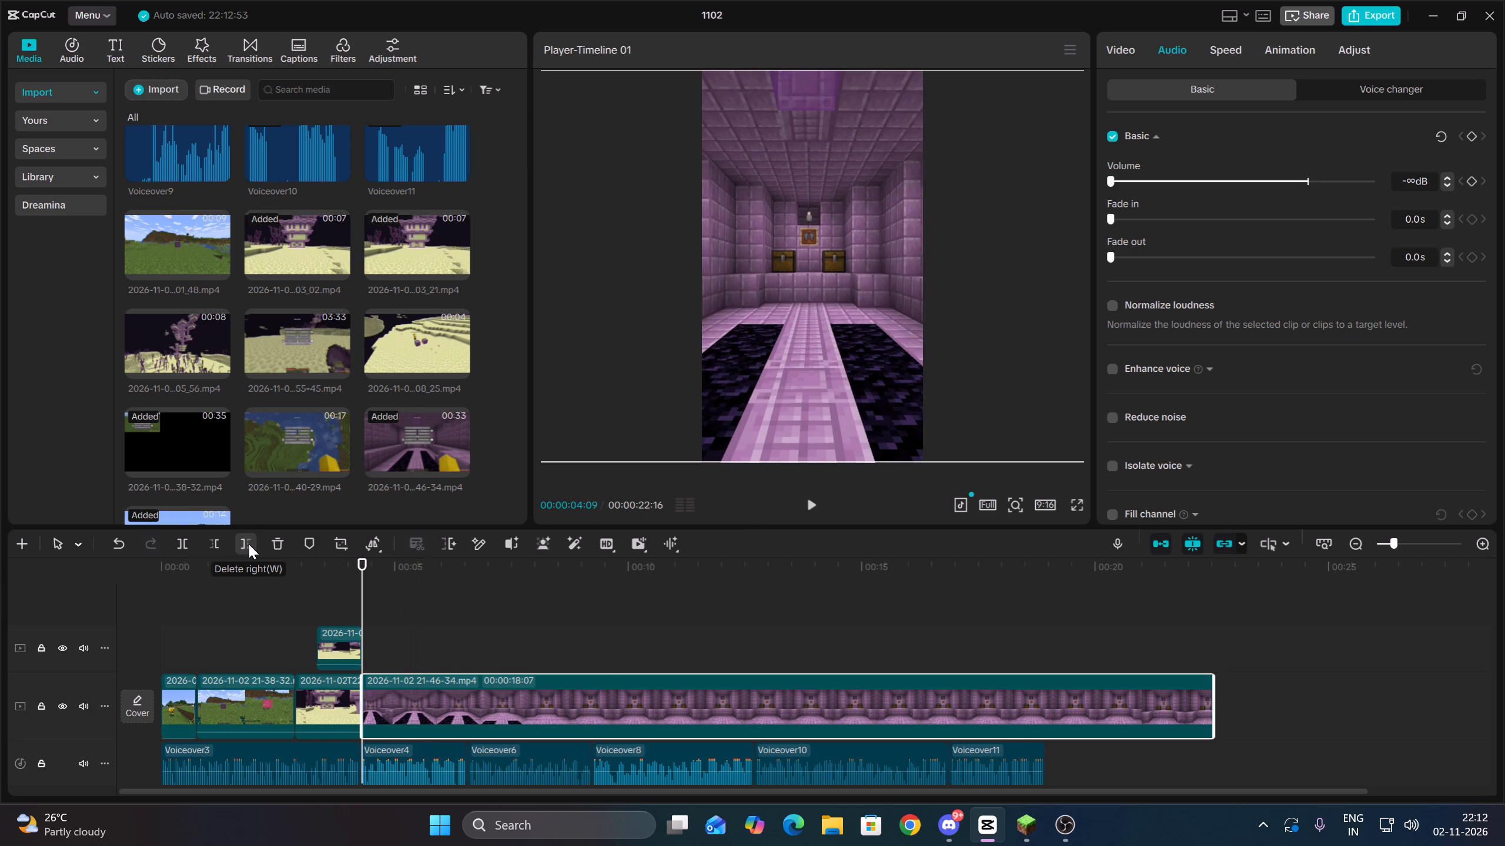
pyautogui.press('space')
pyautogui.press('space')
pyautogui.click(249, 544)
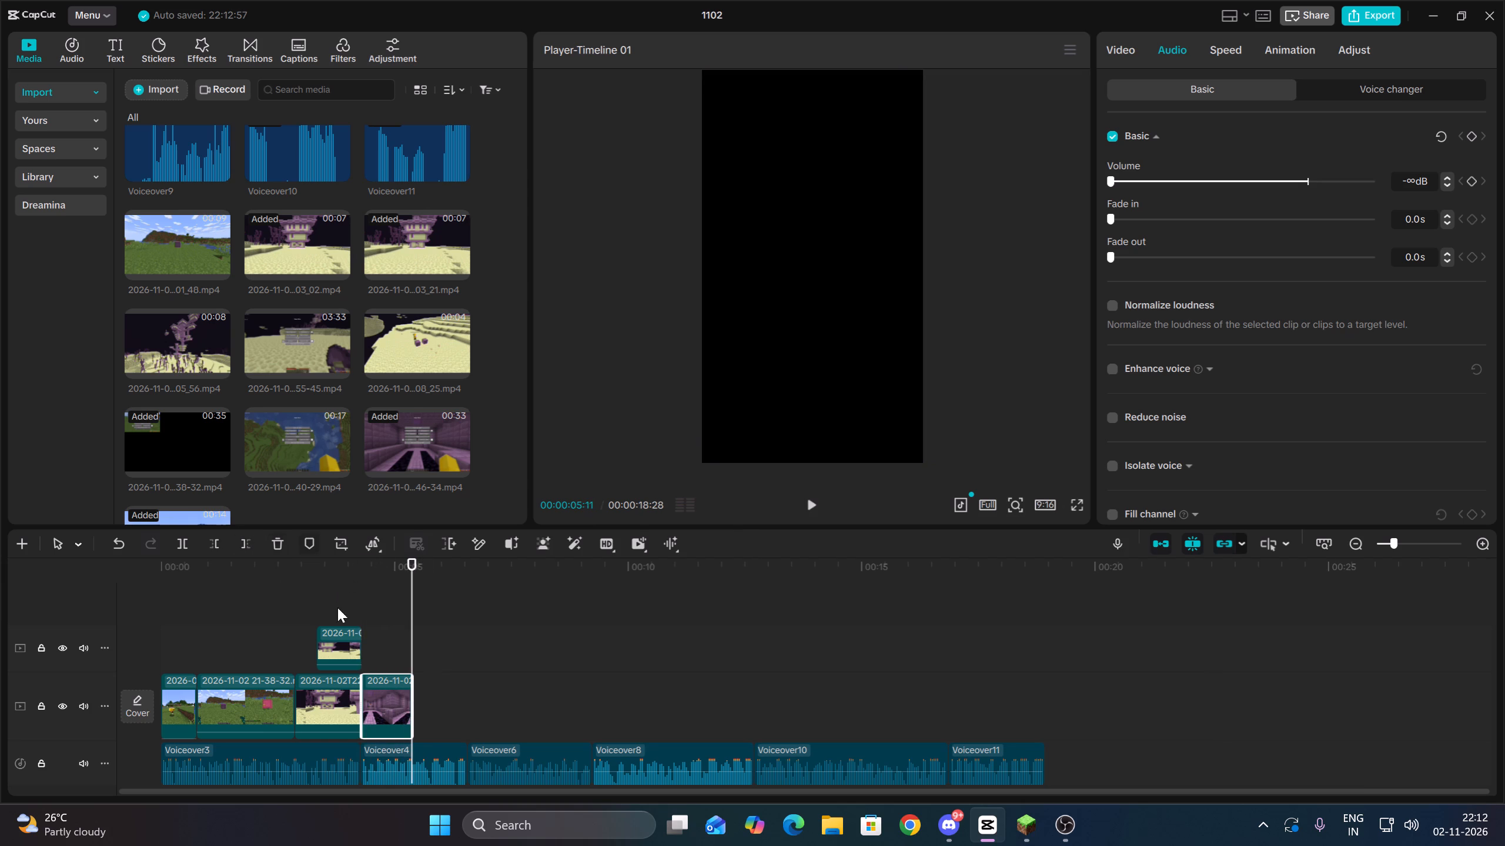
# Append the 21-40-29 clip at 00:00:05:11 and trim its start to just before the death screen, leaving 00:00:11:19.
pyautogui.click(442, 697)
pyautogui.press('Up')
pyautogui.moveTo(313, 418); pyautogui.dragTo(365, 467)
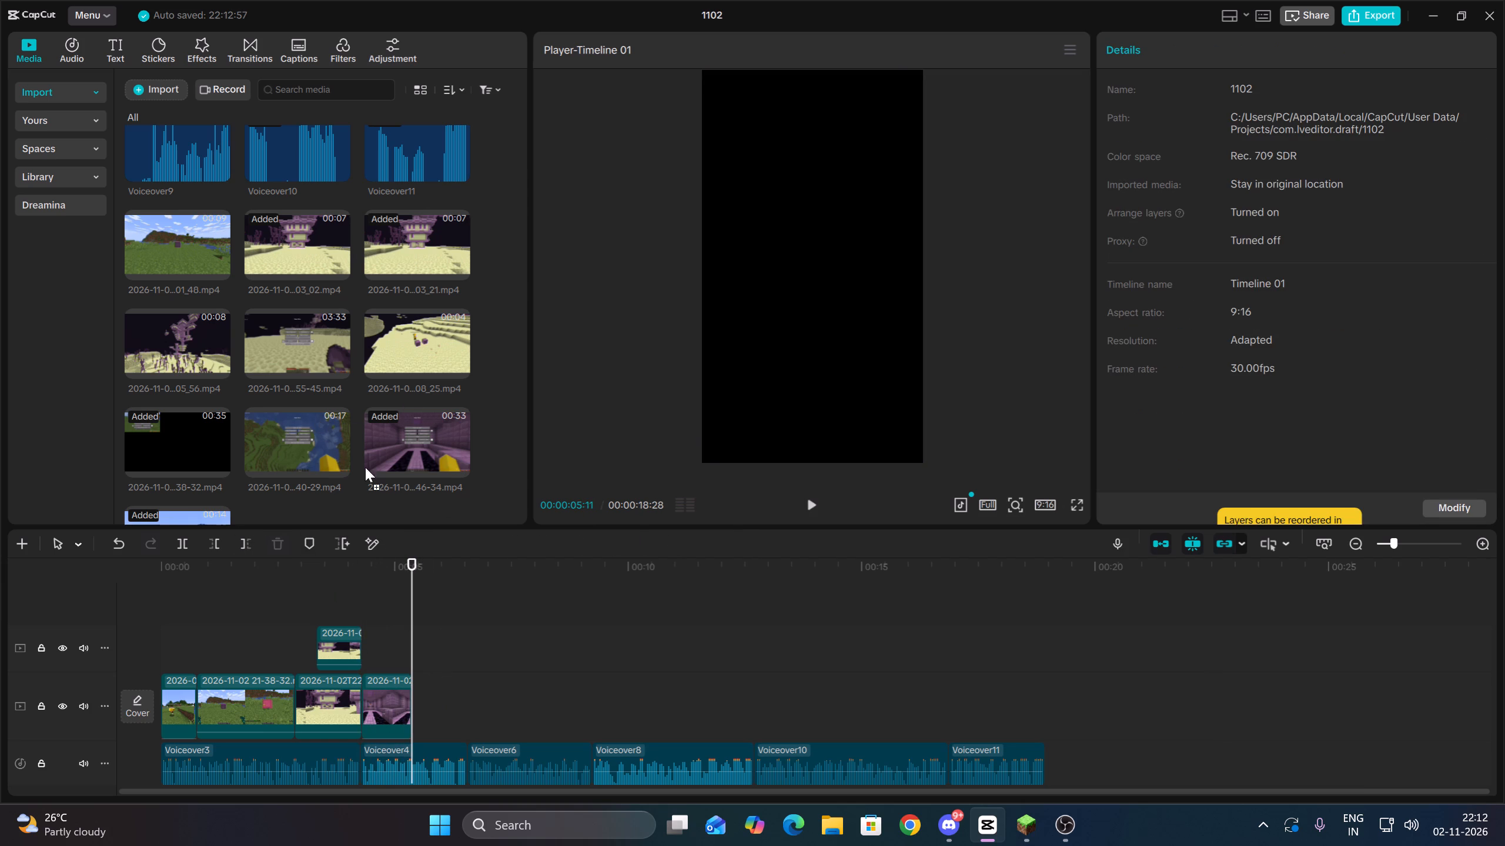
pyautogui.moveTo(365, 467); pyautogui.dragTo(490, 700)
pyautogui.click(654, 627)
pyautogui.moveTo(654, 627); pyautogui.dragTo(758, 631)
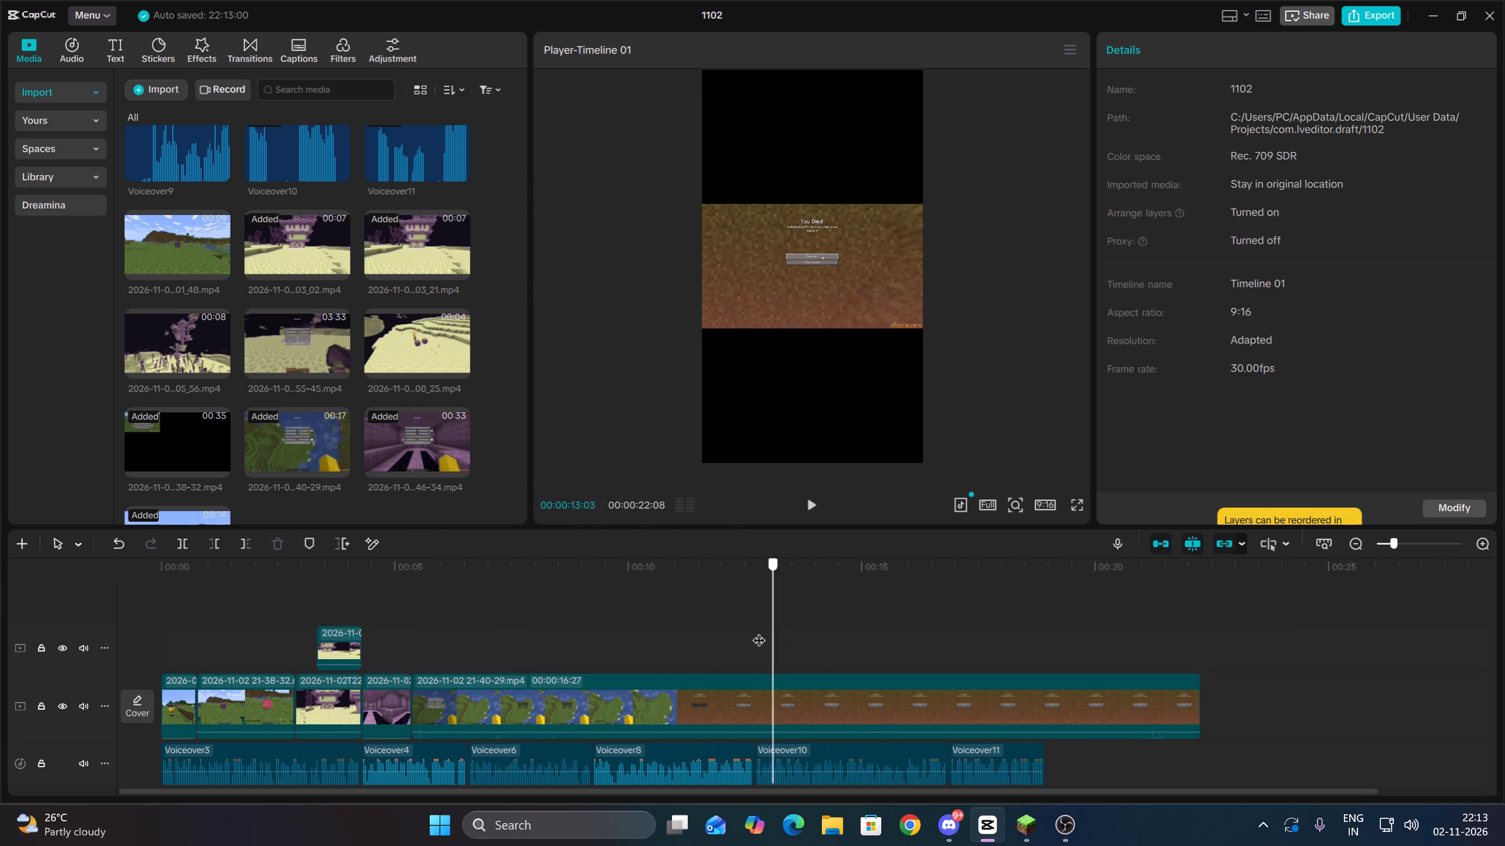
pyautogui.moveTo(758, 631); pyautogui.dragTo(658, 622)
pyautogui.moveTo(730, 624); pyautogui.dragTo(746, 676)
pyautogui.click(221, 544)
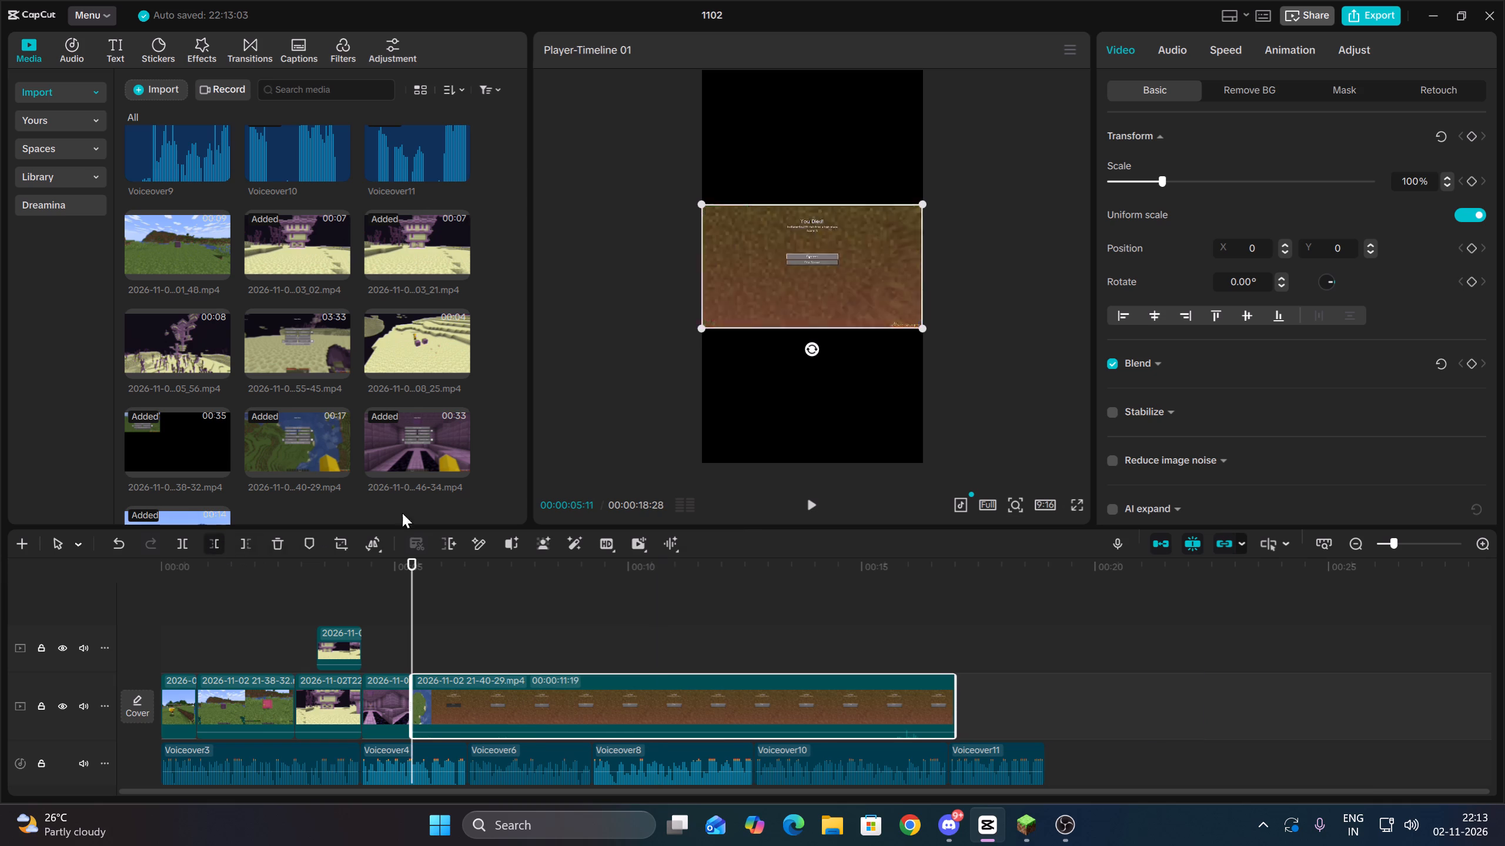
# Scale the 21-40-29 clip to 316% to fill the vertical frame.
pyautogui.moveTo(922, 331); pyautogui.dragTo(1202, 663)
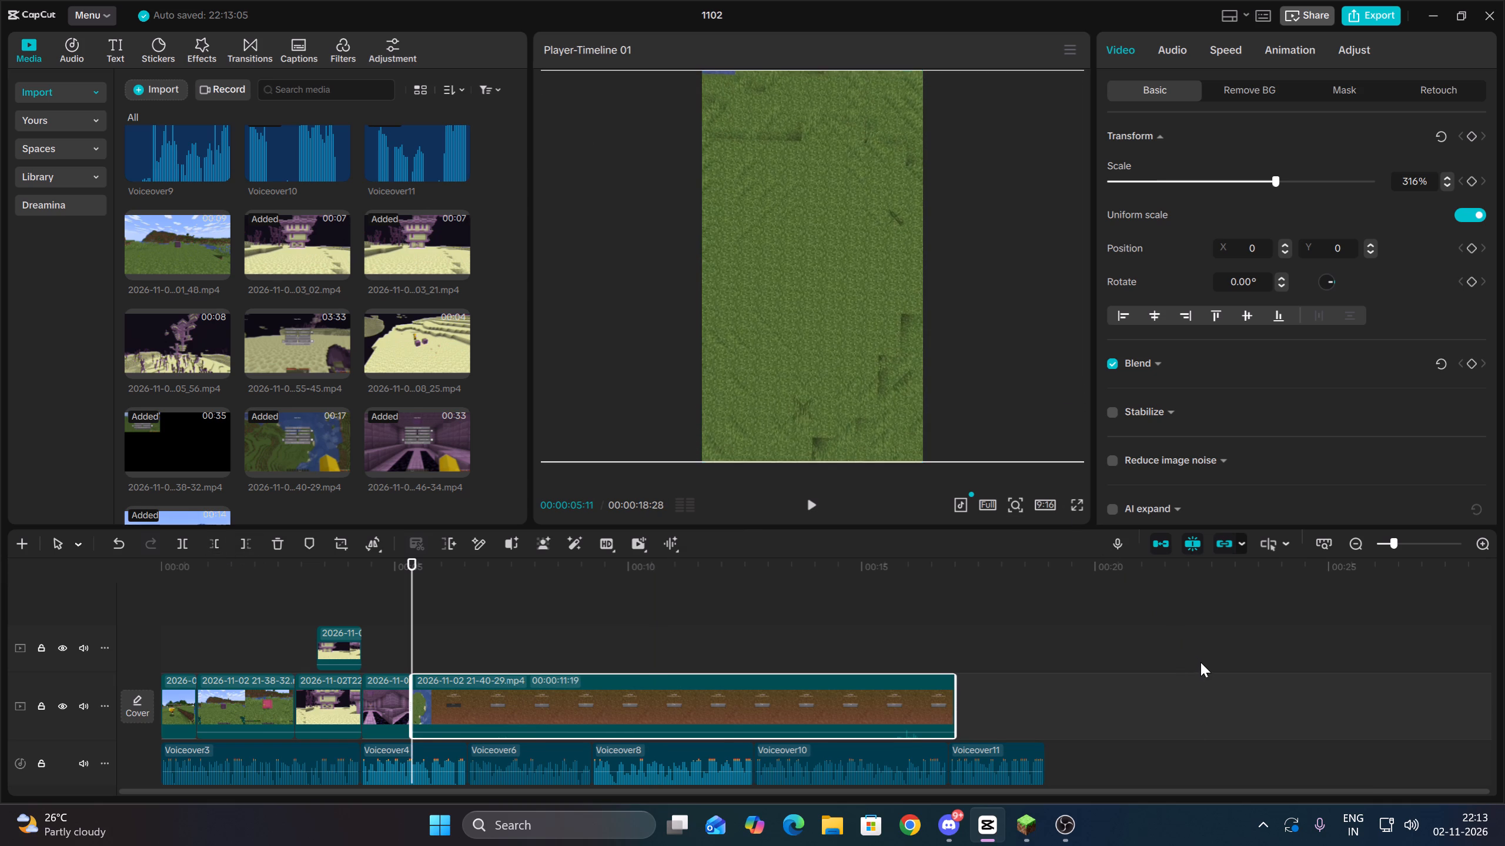
# Trim the end of the 21-40-29 clip at 00:00:06:17, then play it back and listen to the start of Voiceover6.
pyautogui.press('space')
pyautogui.press('space')
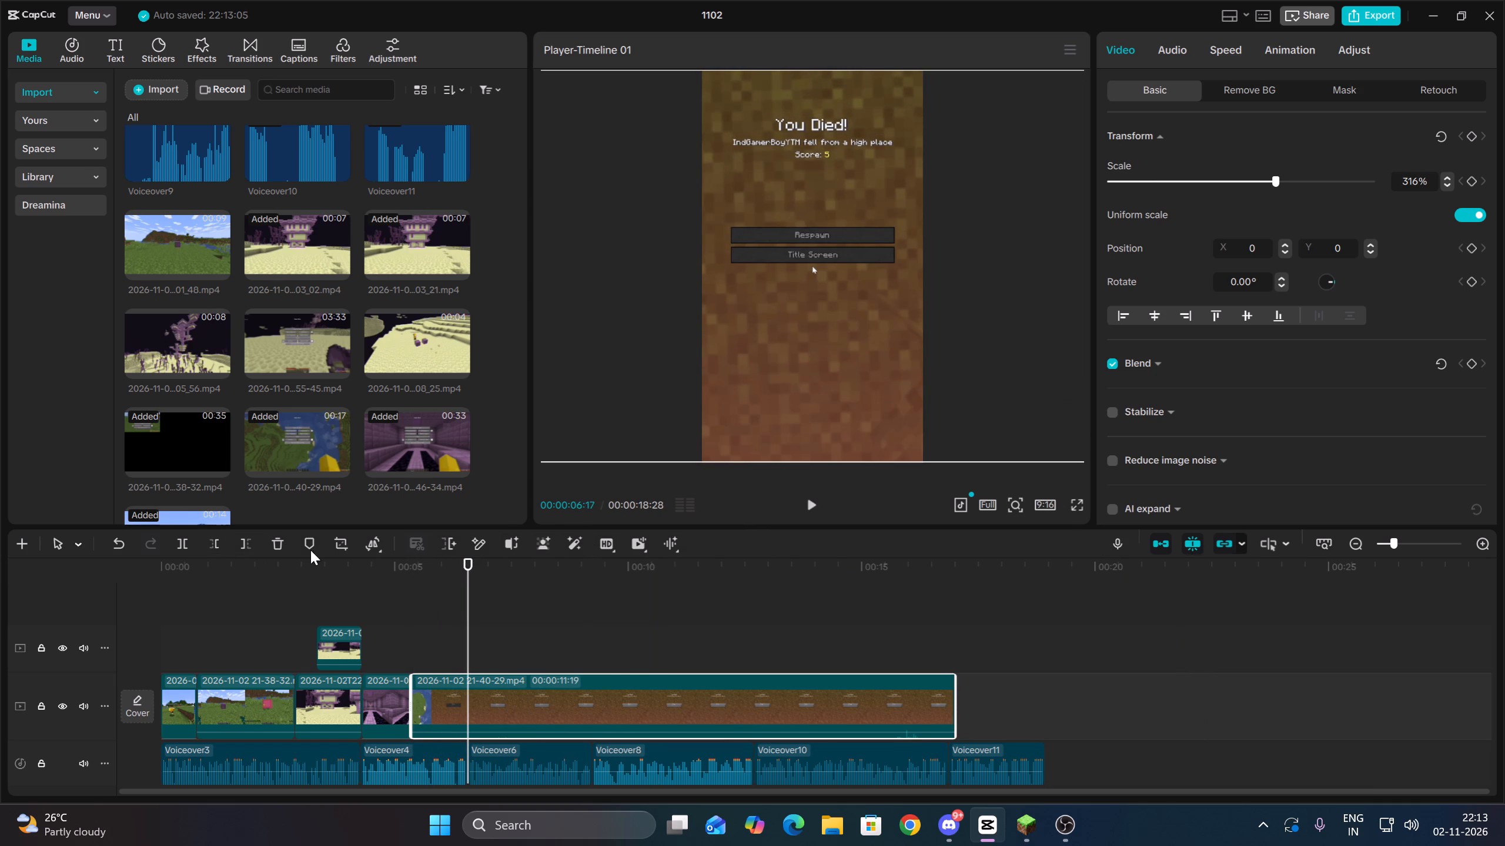
pyautogui.click(230, 543)
pyautogui.click(245, 541)
pyautogui.press('Up')
pyautogui.press('space')
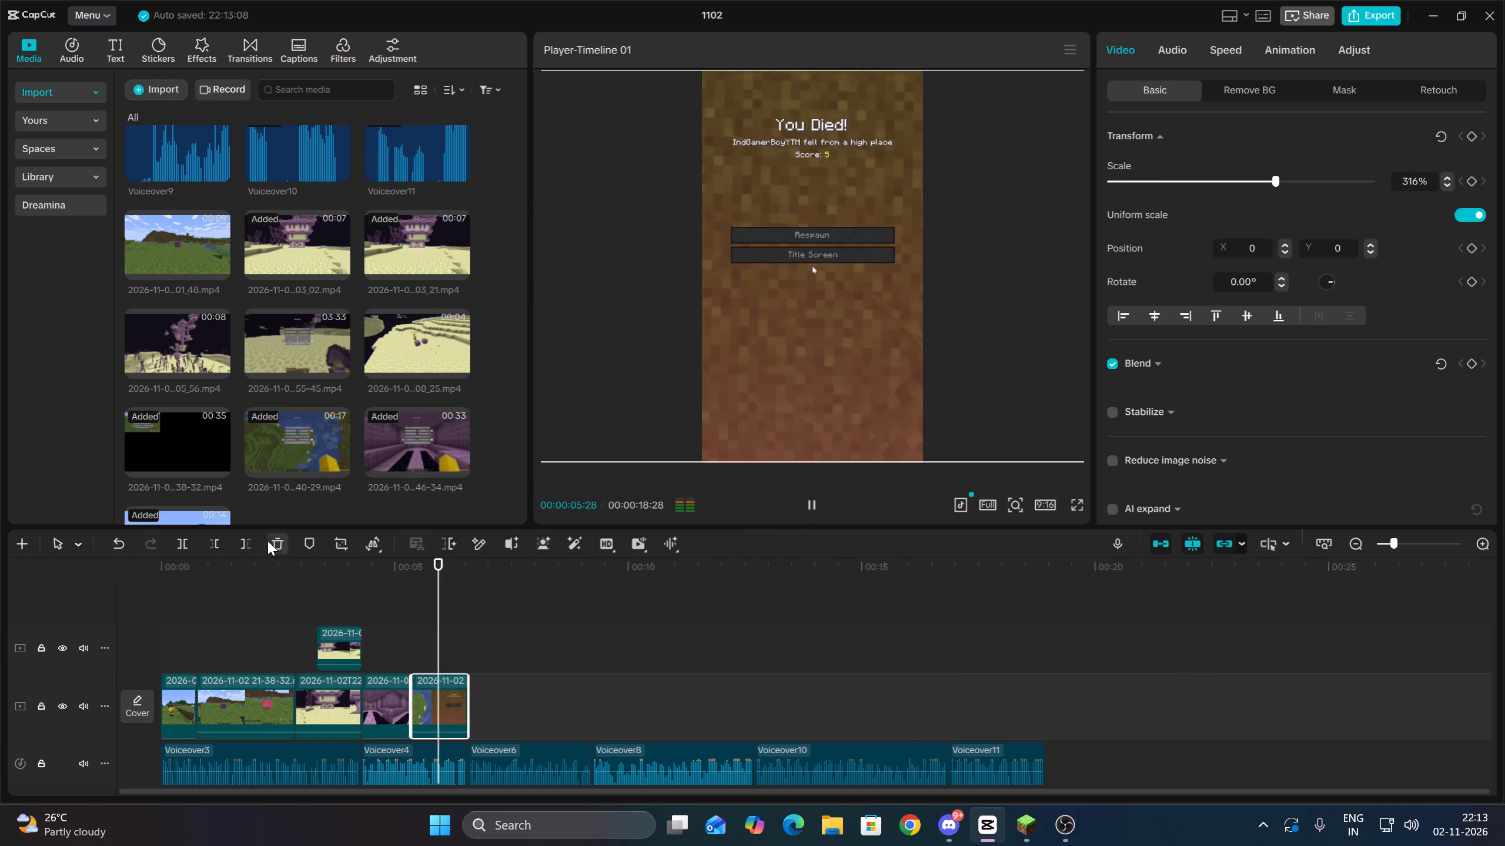
pyautogui.press('space')
pyautogui.click(487, 694)
pyautogui.press('Up')
pyautogui.press('space')
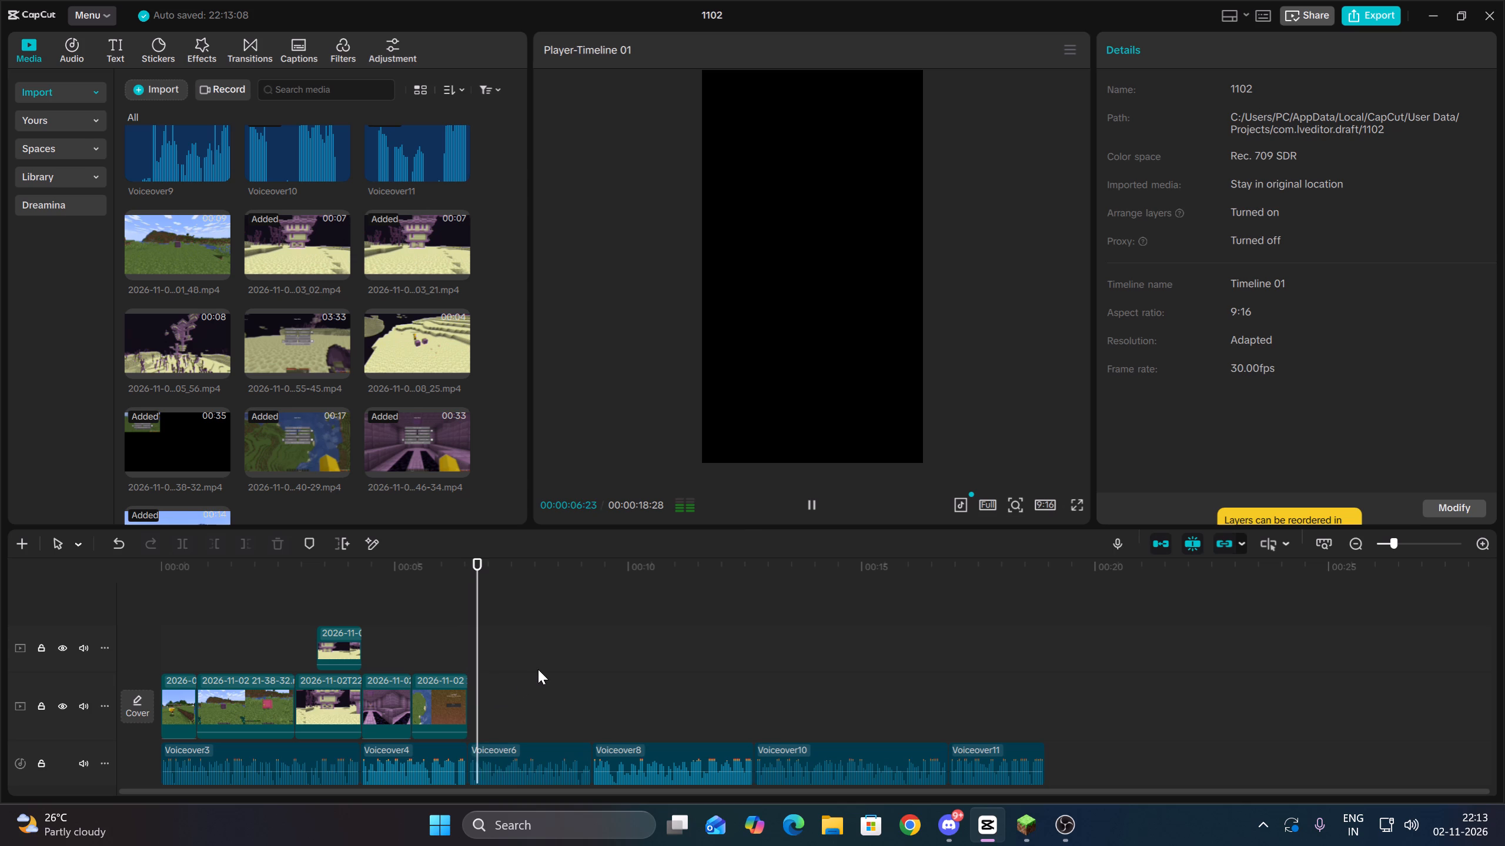
pyautogui.press('space')
# Combine the two stacked End city clips into one compound clip, leaving the voiceover out.
pyautogui.moveTo(343, 606); pyautogui.dragTo(317, 746)
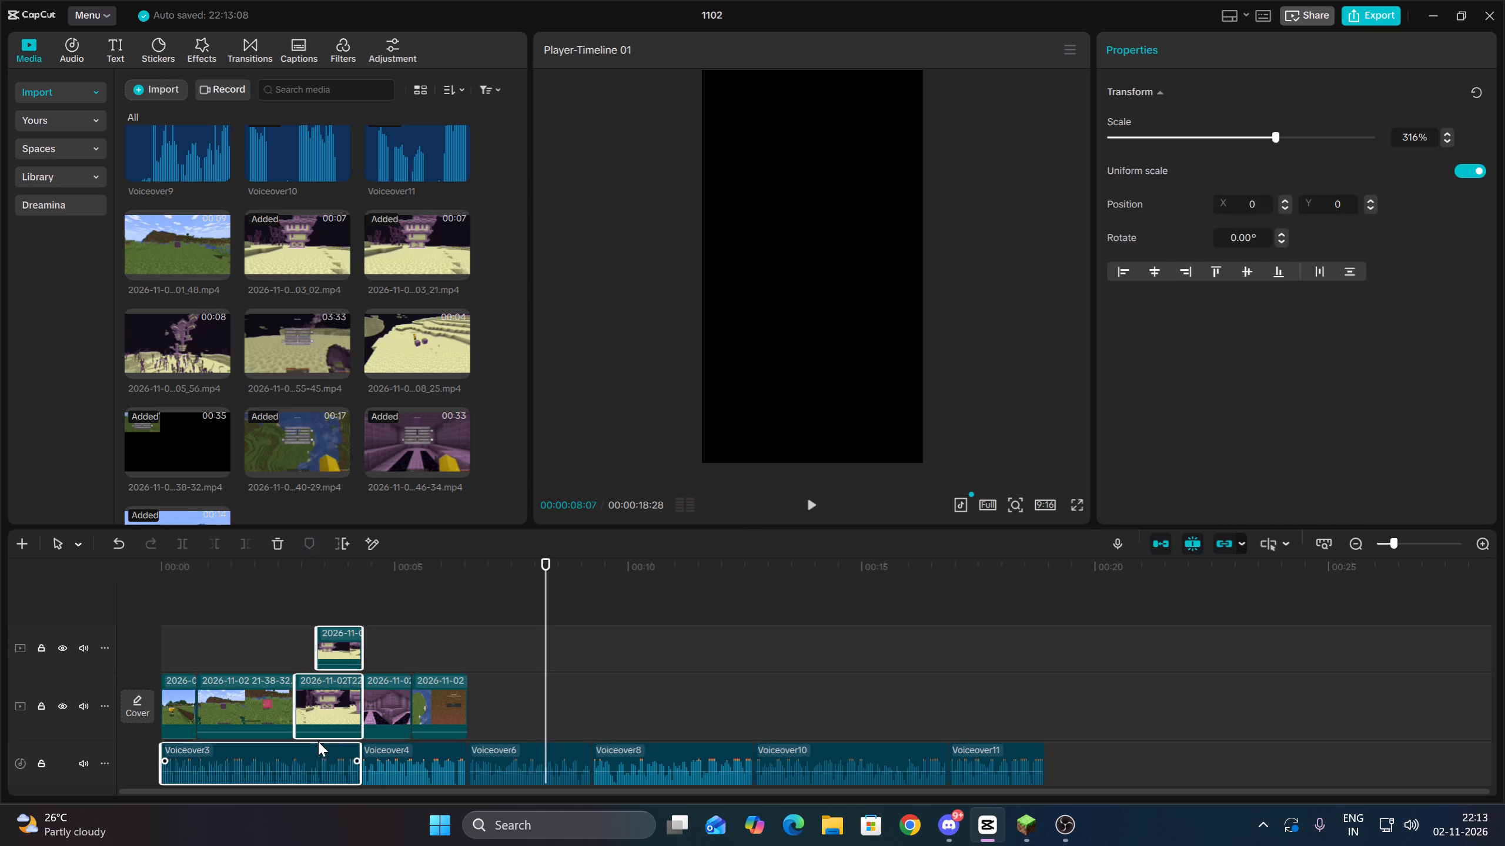
pyautogui.moveTo(331, 592); pyautogui.dragTo(333, 708)
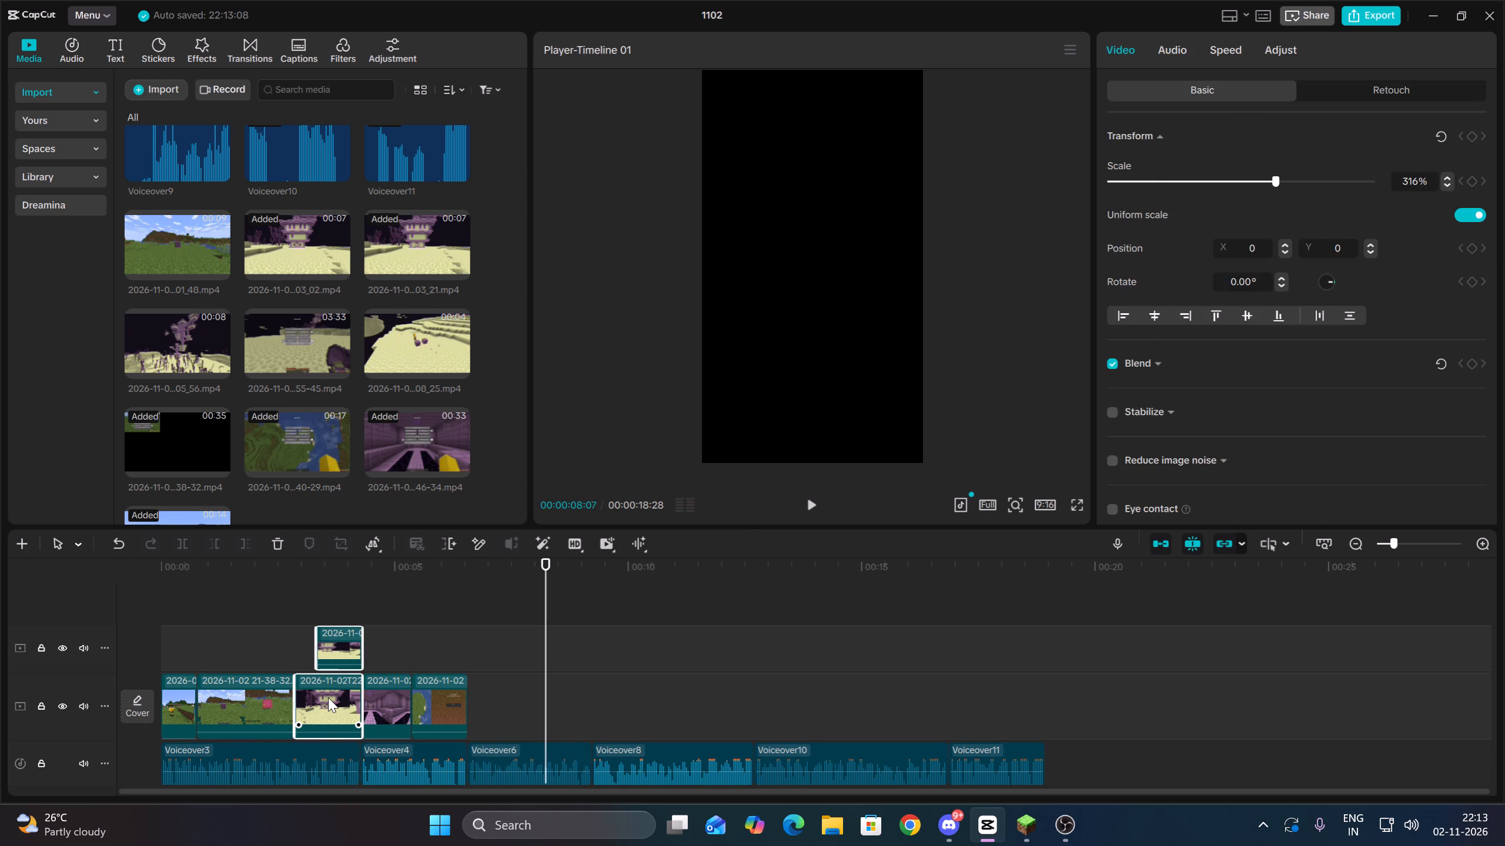
pyautogui.hotkey('alt', 'g')
pyautogui.click(500, 658)
# Preview the 22_05_56 End city clip and append it to the main track at 00:00:06:17.
pyautogui.press('Up')
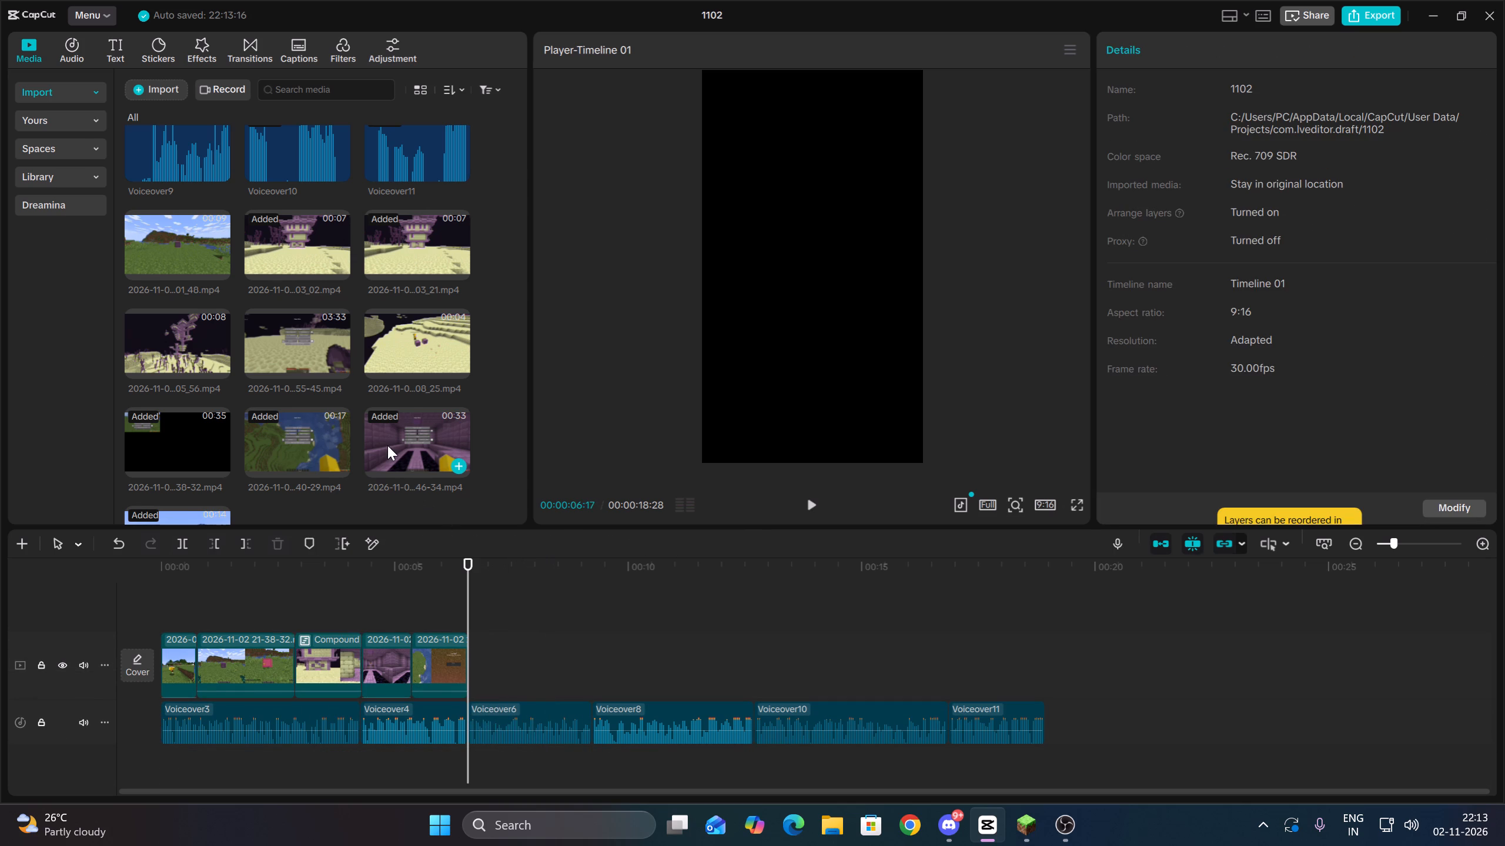
pyautogui.click(172, 347)
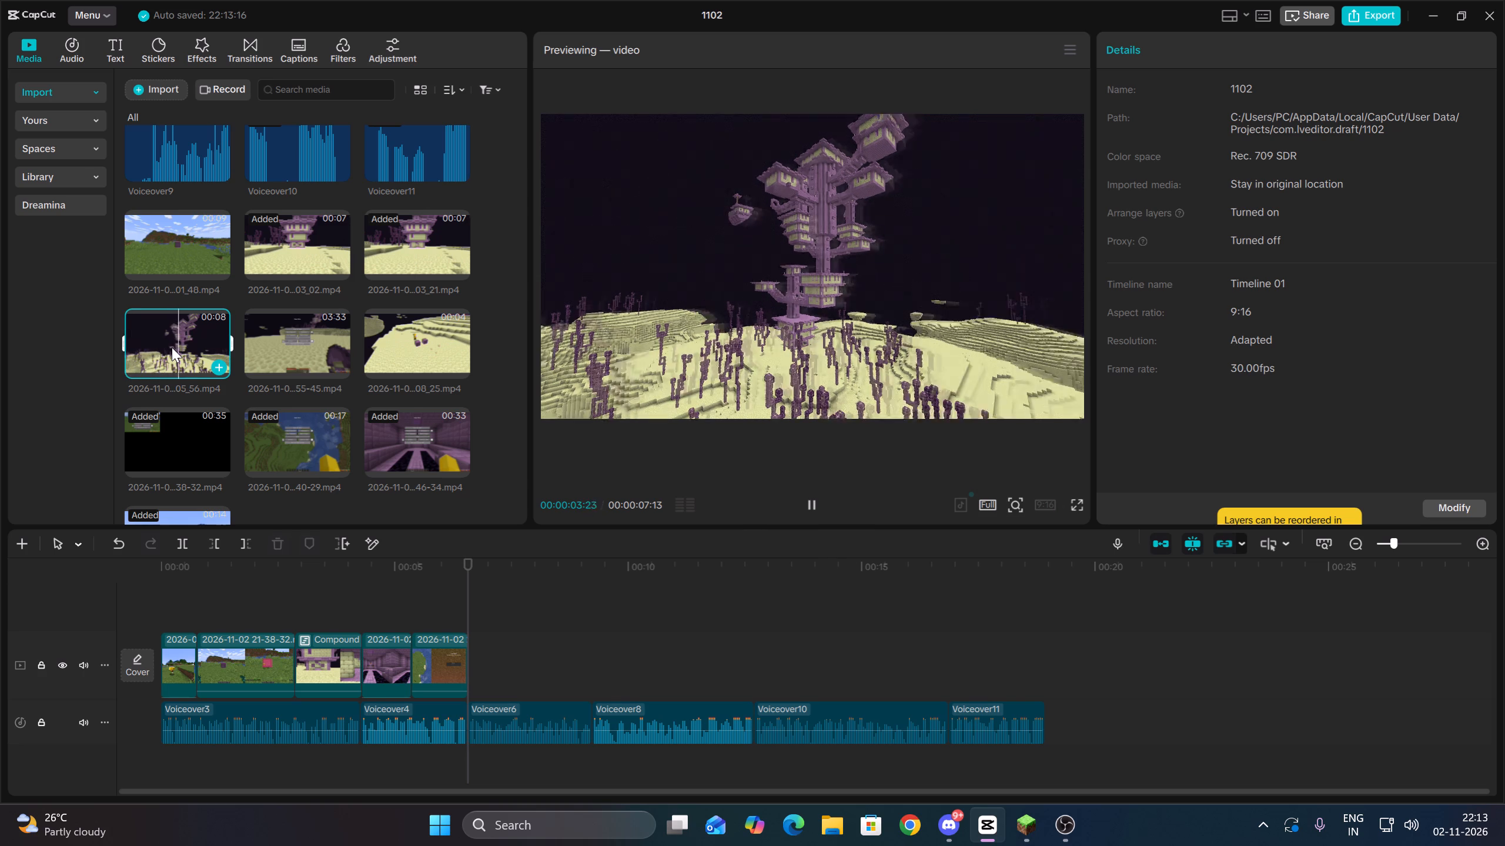
pyautogui.moveTo(172, 347); pyautogui.dragTo(510, 652)
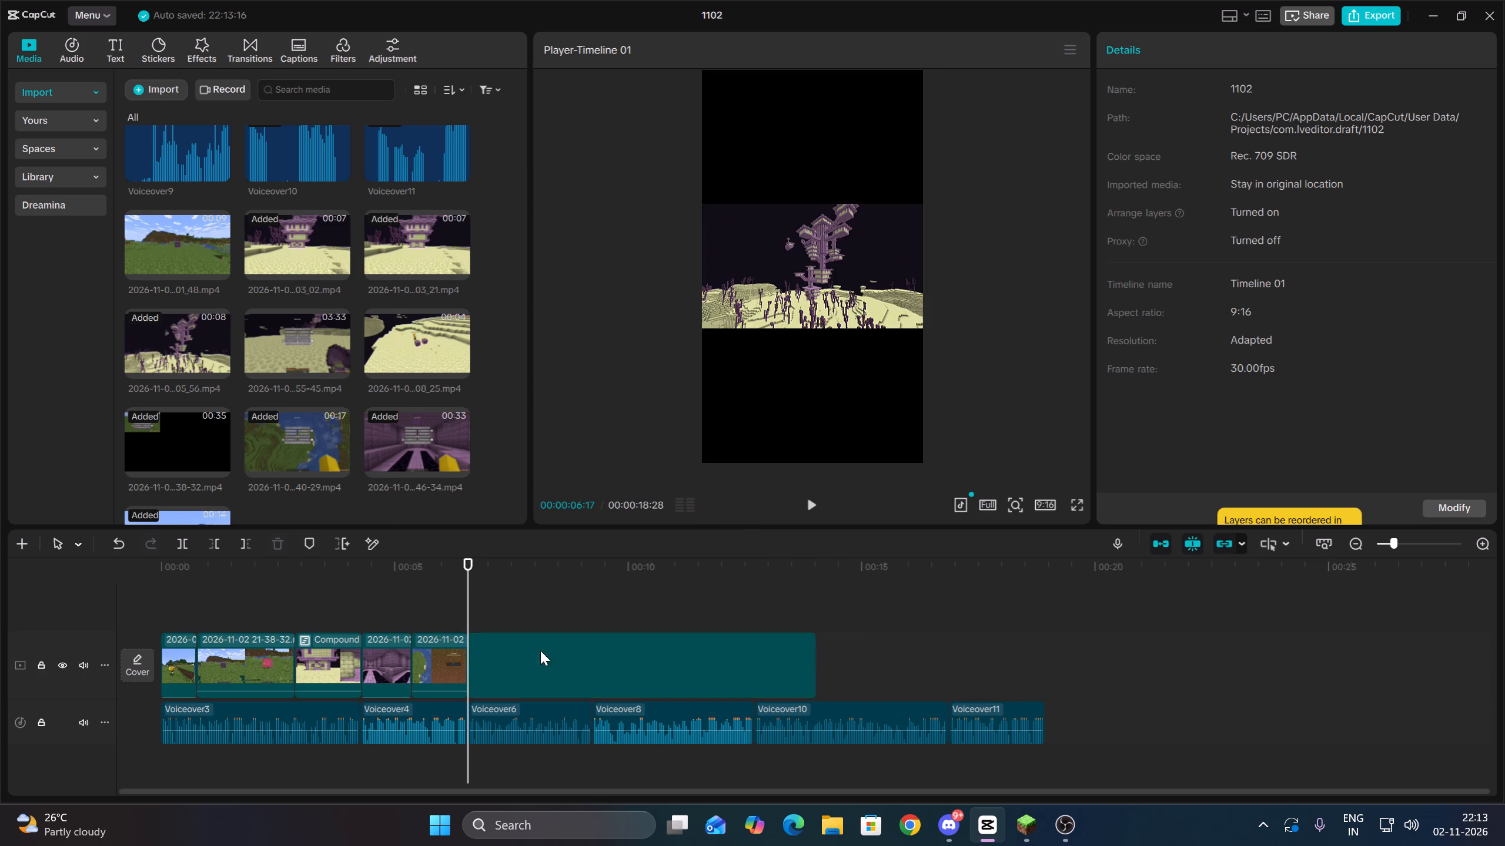
# Scale the 22_05_56 End city clip to 324% to fill the vertical frame.
pyautogui.moveTo(921, 330); pyautogui.dragTo(1192, 704)
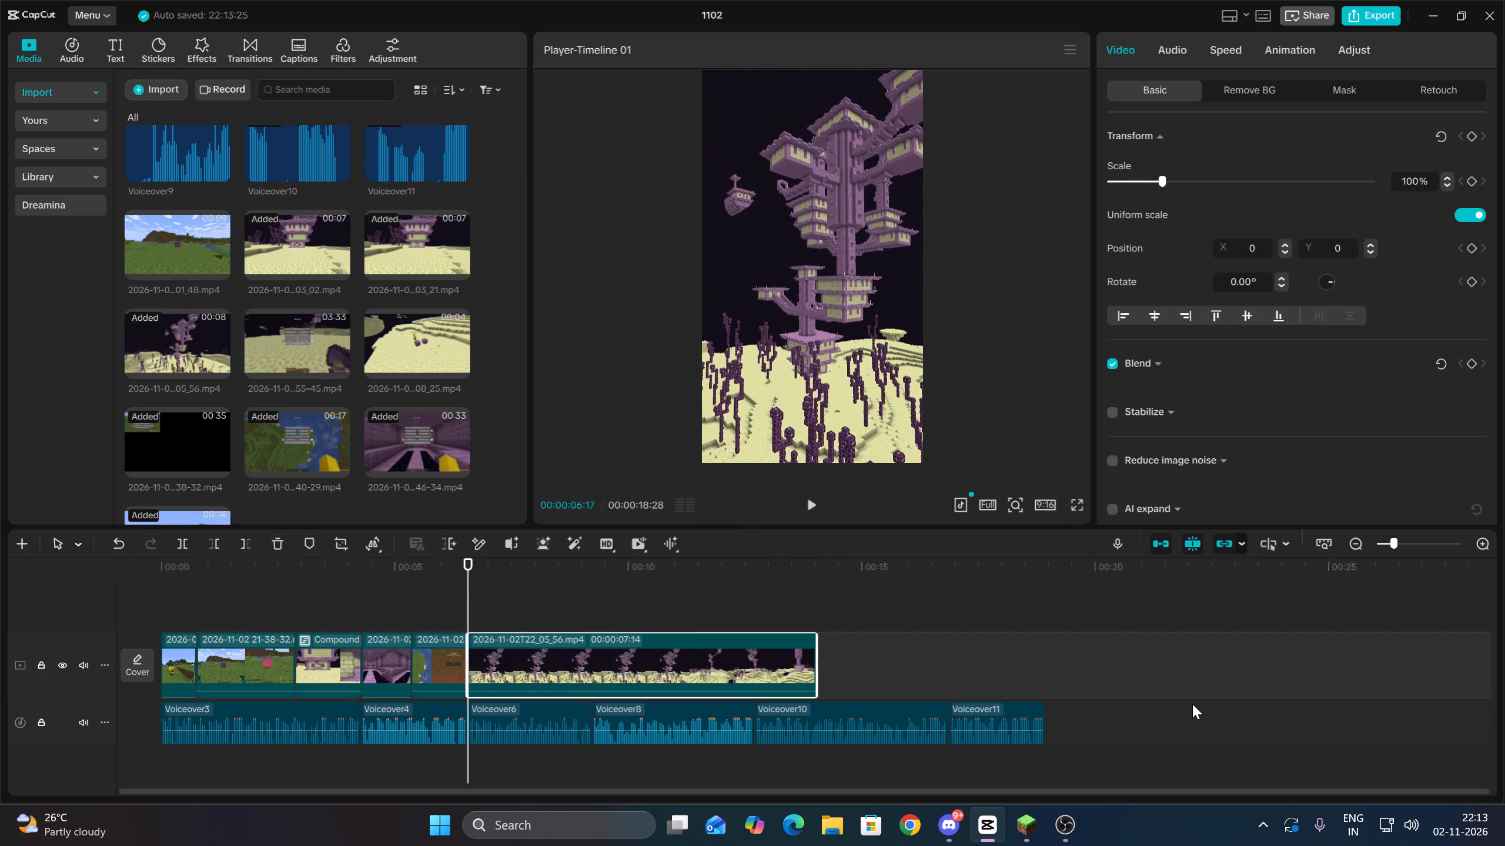
pyautogui.moveTo(1192, 704); pyautogui.dragTo(1183, 697)
# Play the 22_05_56 End city clip and trim its start twice, leaving 00:00:06:00.
pyautogui.click(728, 664)
pyautogui.press('space')
pyautogui.press('space')
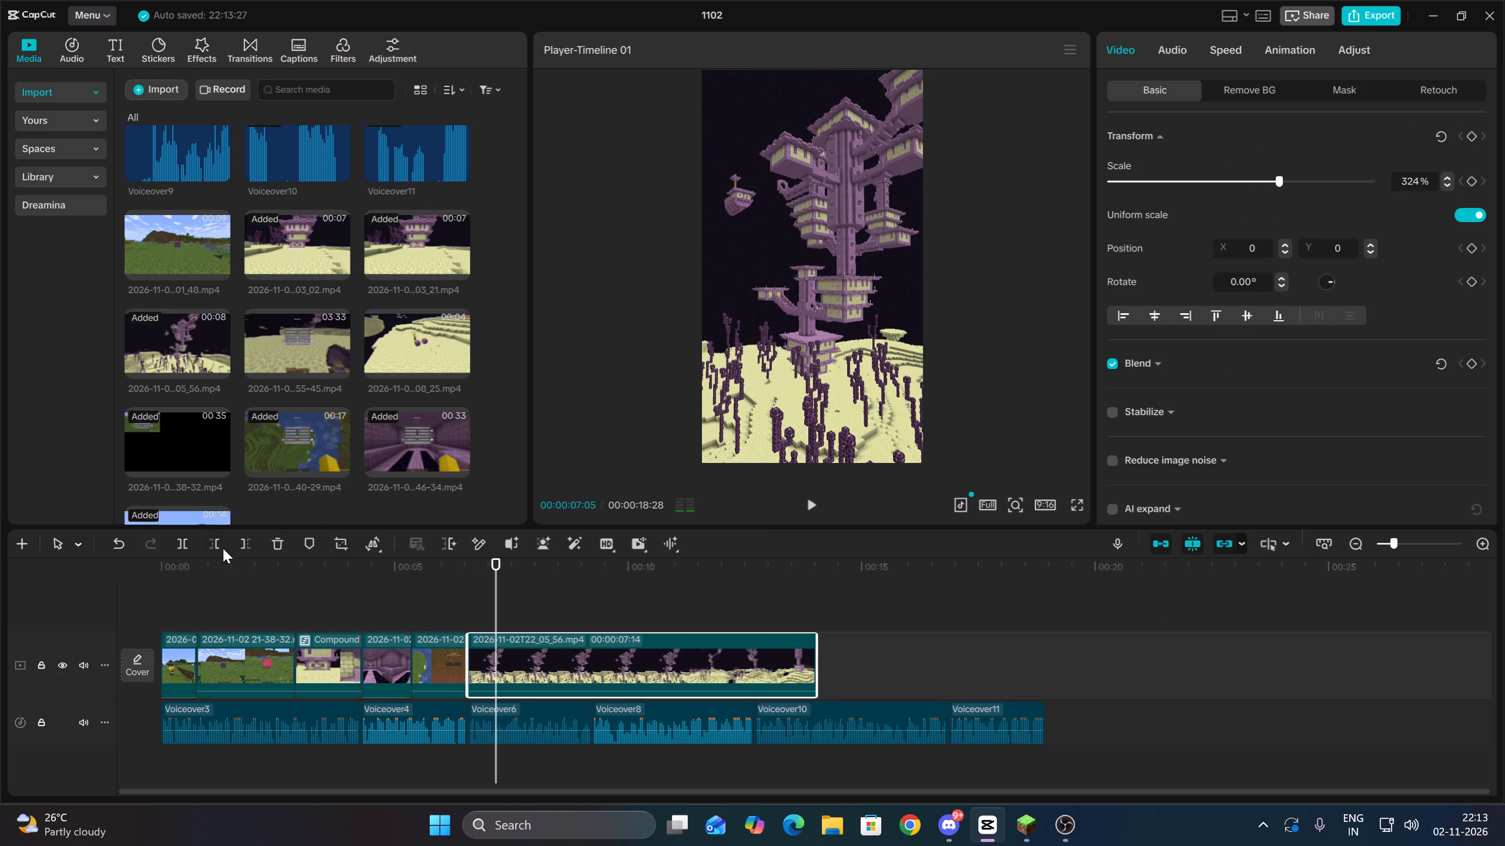
pyautogui.click(214, 543)
pyautogui.press('space')
pyautogui.click(214, 543)
pyautogui.press('space')
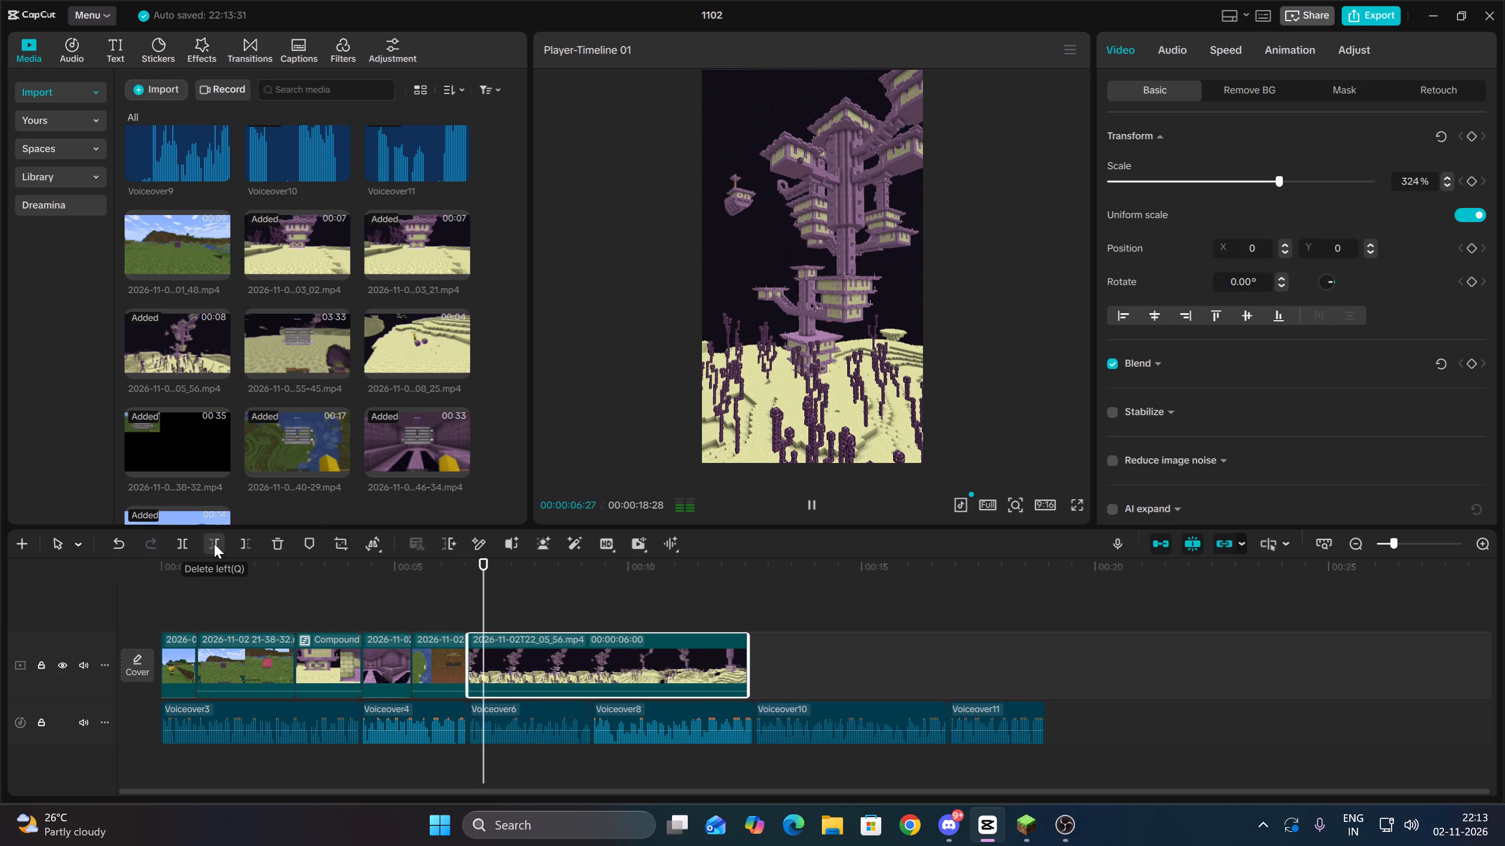
# Trim the start of the 22_05_56 End city clip in three more playback passes, leaving 00:00:03:22.
pyautogui.click(214, 543)
pyautogui.press('space')
pyautogui.click(214, 543)
pyautogui.press('space')
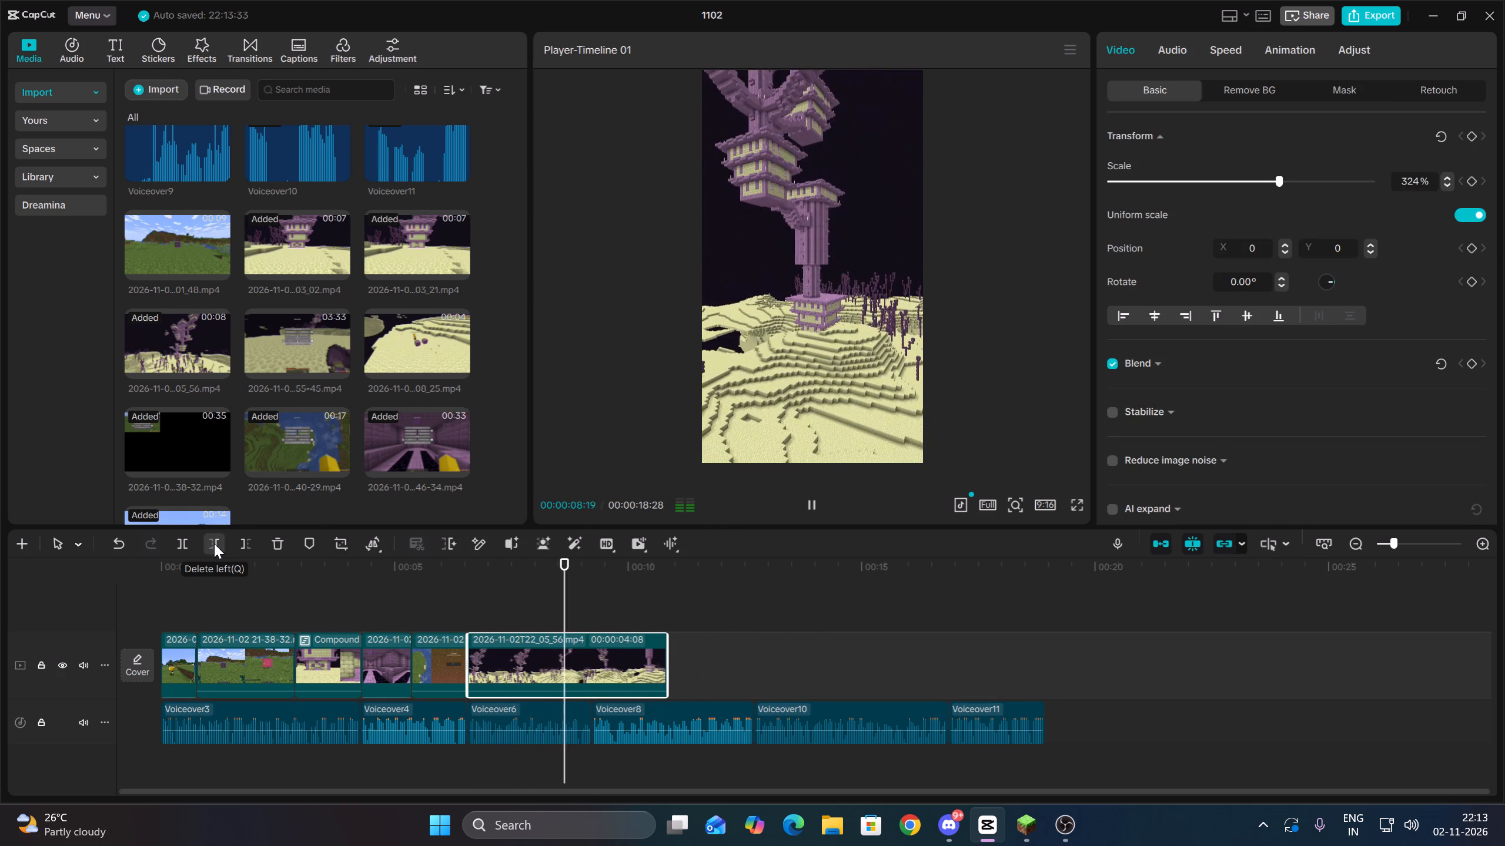
pyautogui.press('space')
pyautogui.press('Up')
pyautogui.press('Up')
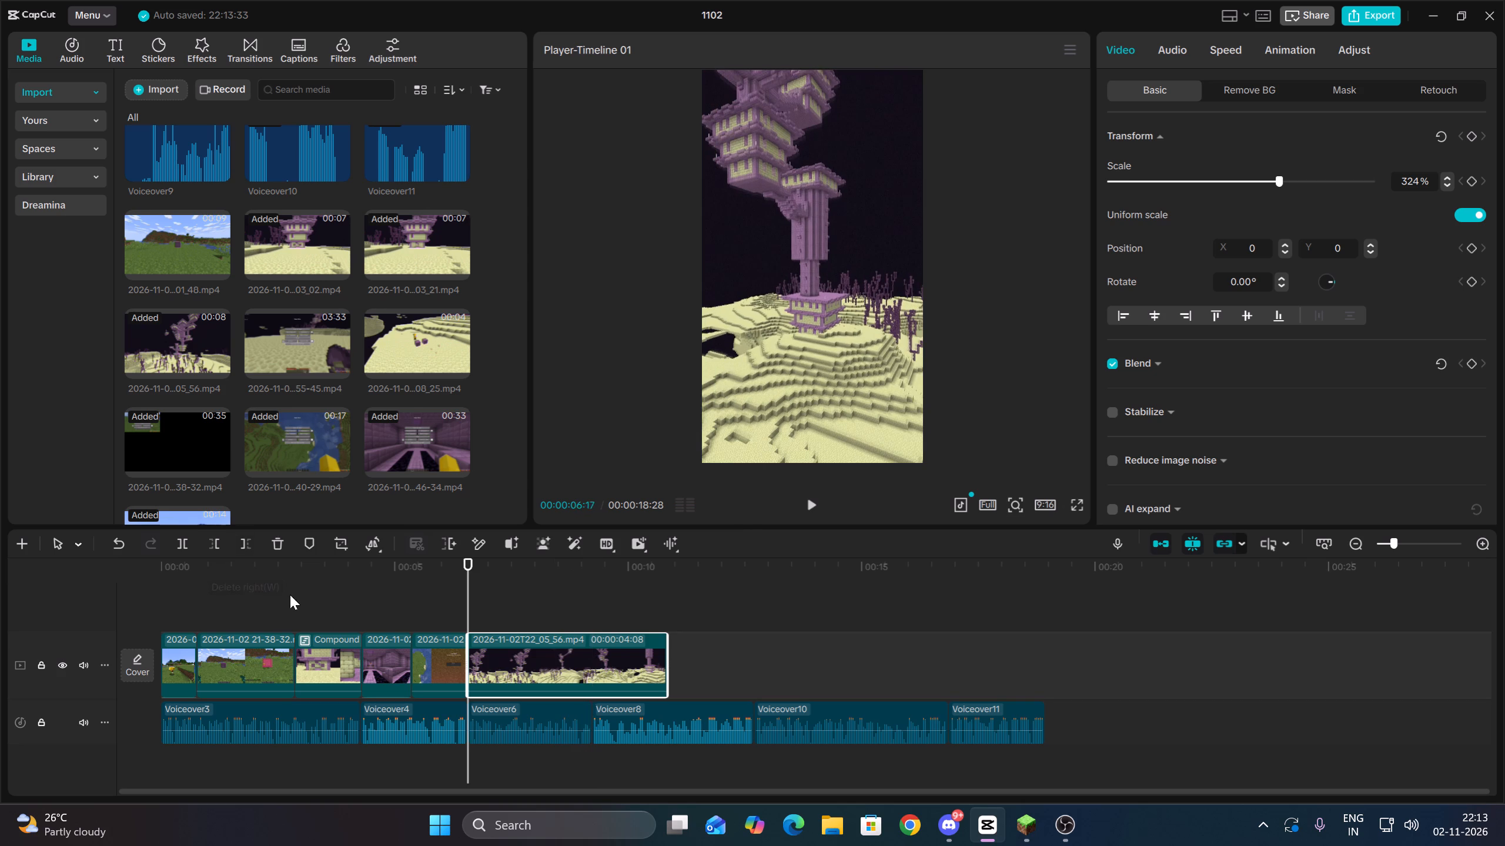
pyautogui.press('space')
pyautogui.press('space')
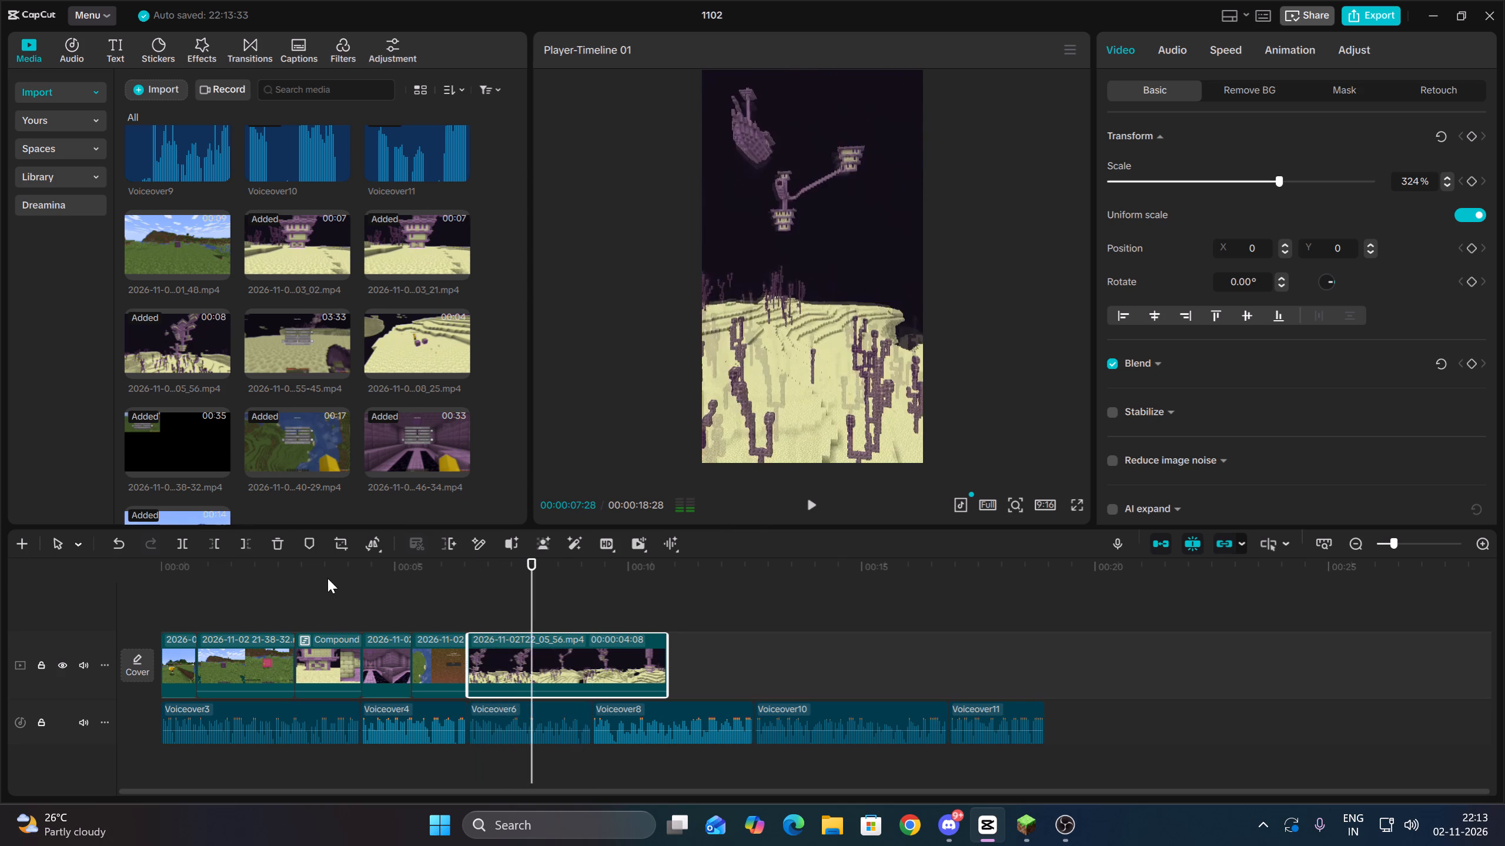
pyautogui.press('Up')
pyautogui.press('space')
pyautogui.click(215, 540)
pyautogui.press('space')
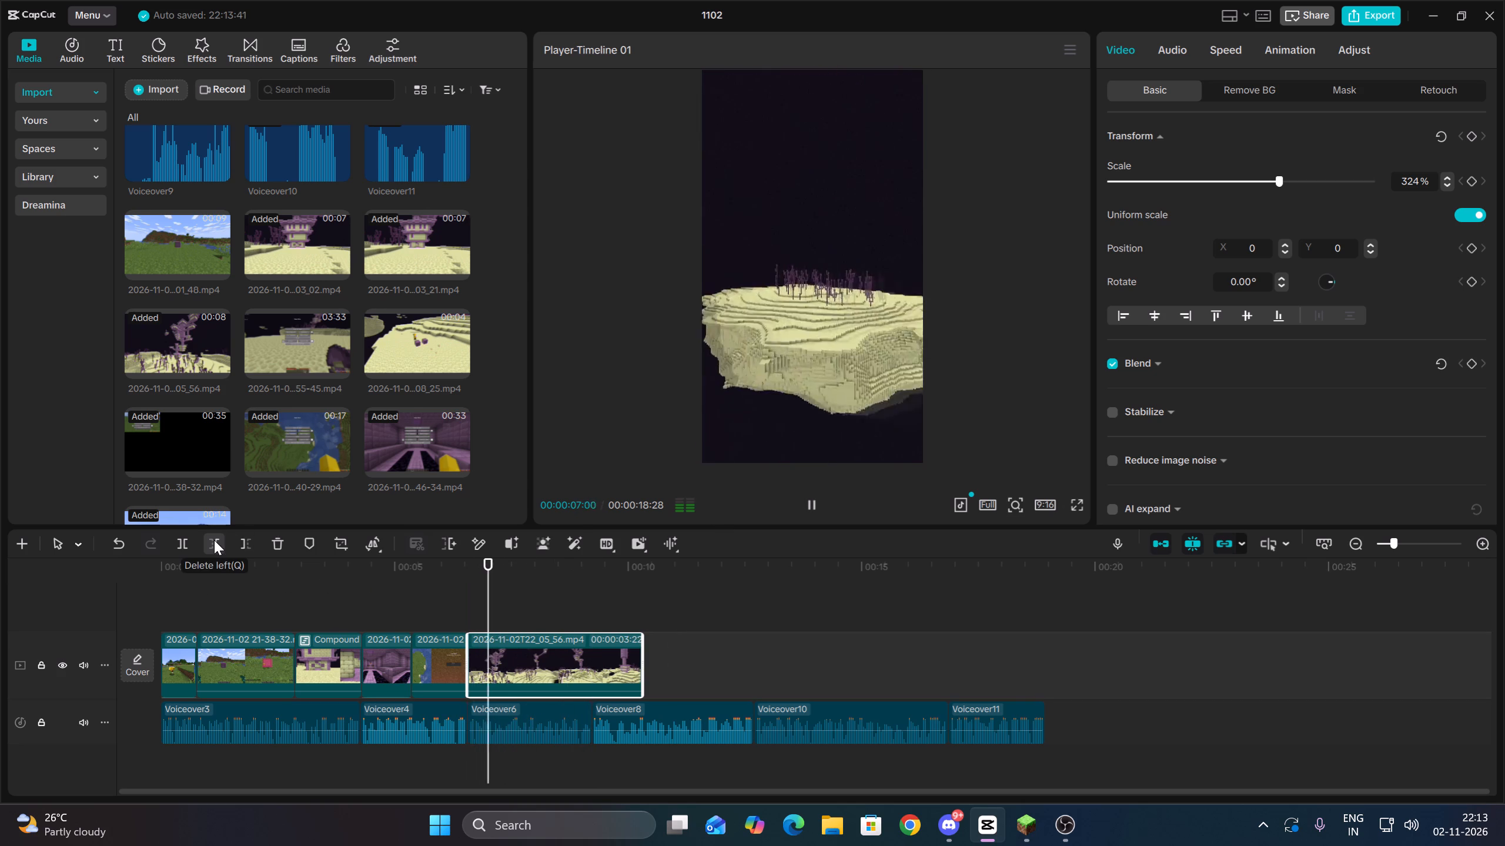
# Split the 22_05_56 clip at about 00:00:07:22 and trim the start of the second piece.
pyautogui.press('space')
pyautogui.click(183, 545)
pyautogui.press('space')
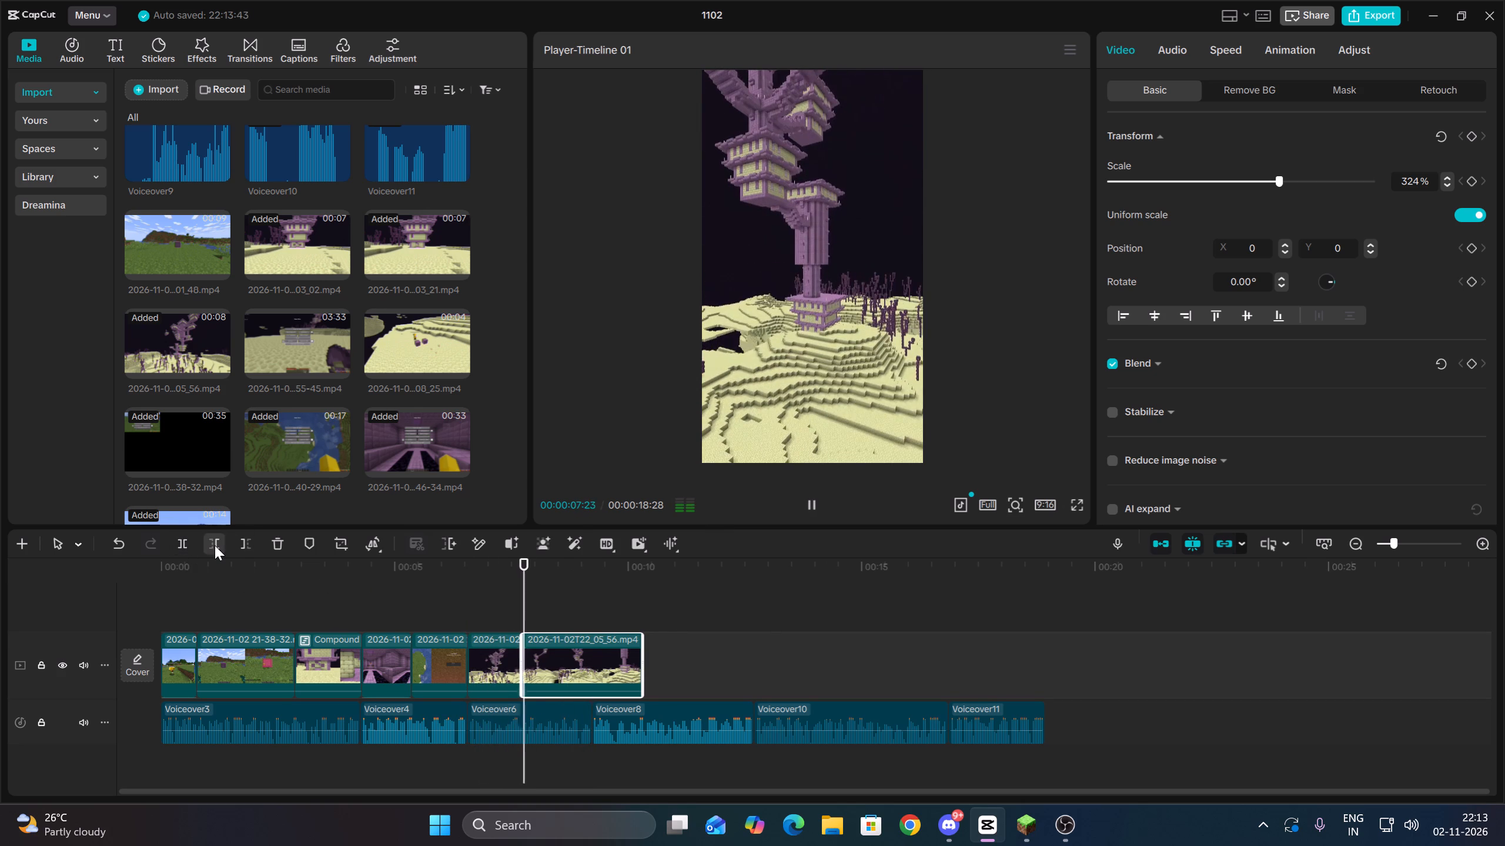
pyautogui.click(215, 545)
pyautogui.press('space')
pyautogui.press('Up')
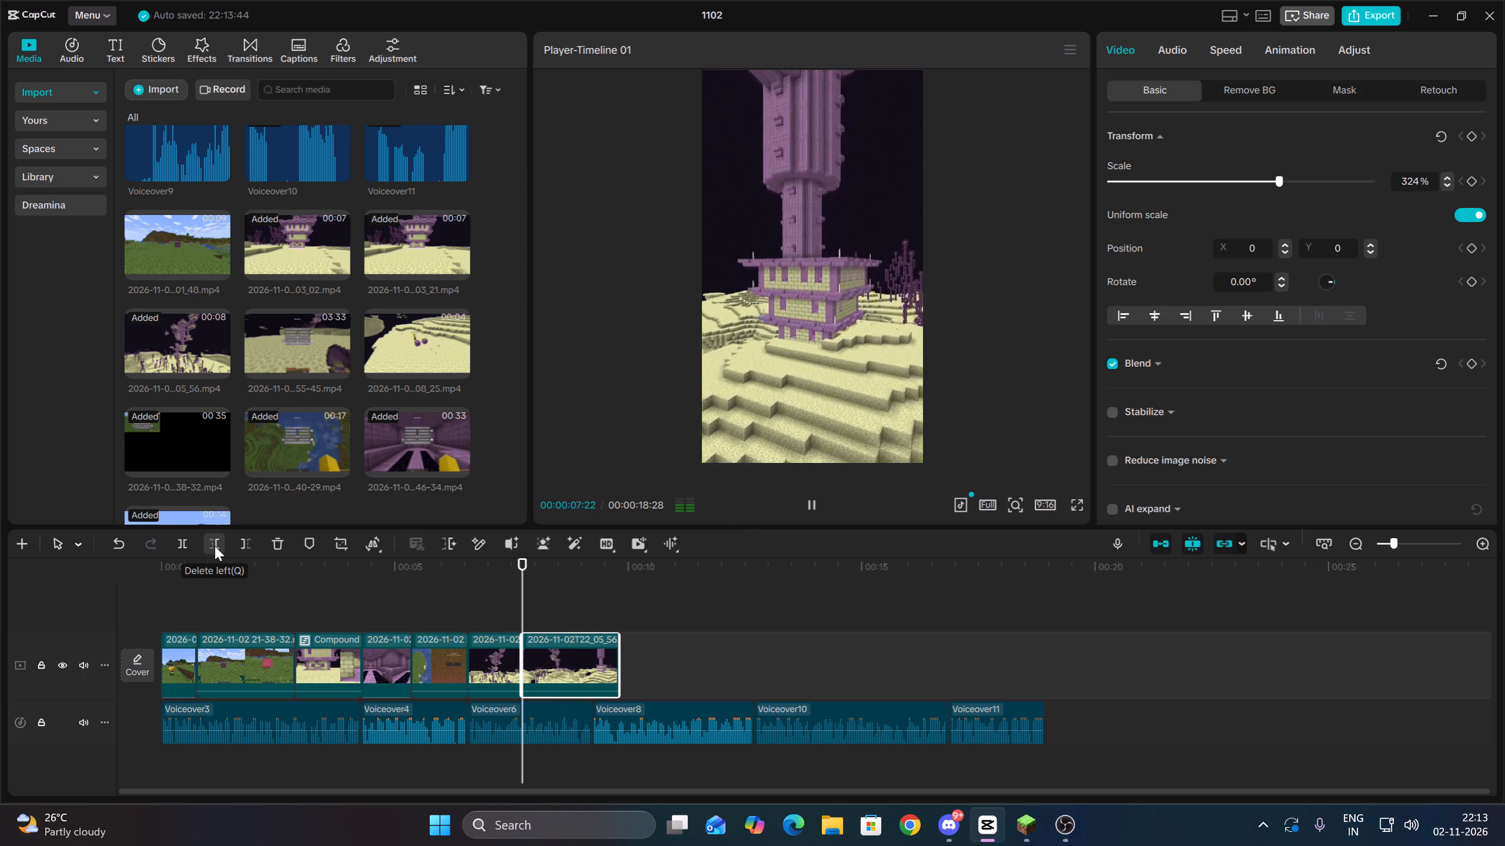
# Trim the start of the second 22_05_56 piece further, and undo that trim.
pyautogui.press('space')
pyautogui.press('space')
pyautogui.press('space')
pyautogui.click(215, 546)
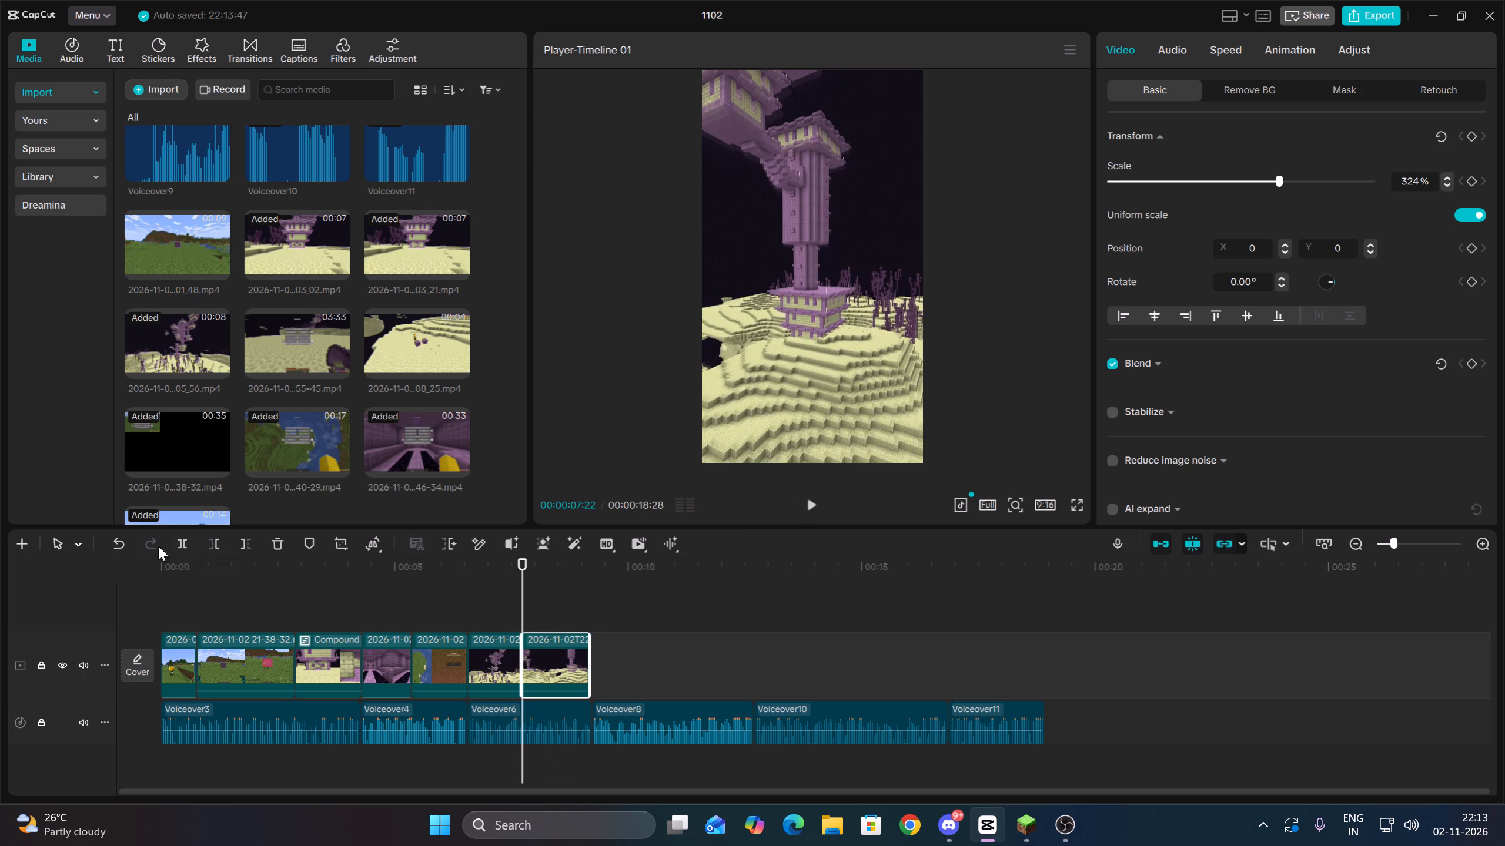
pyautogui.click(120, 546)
# Trim the start of the second 22_05_56 piece in two short passes, playing the shot in between.
pyautogui.press('space')
pyautogui.press('space')
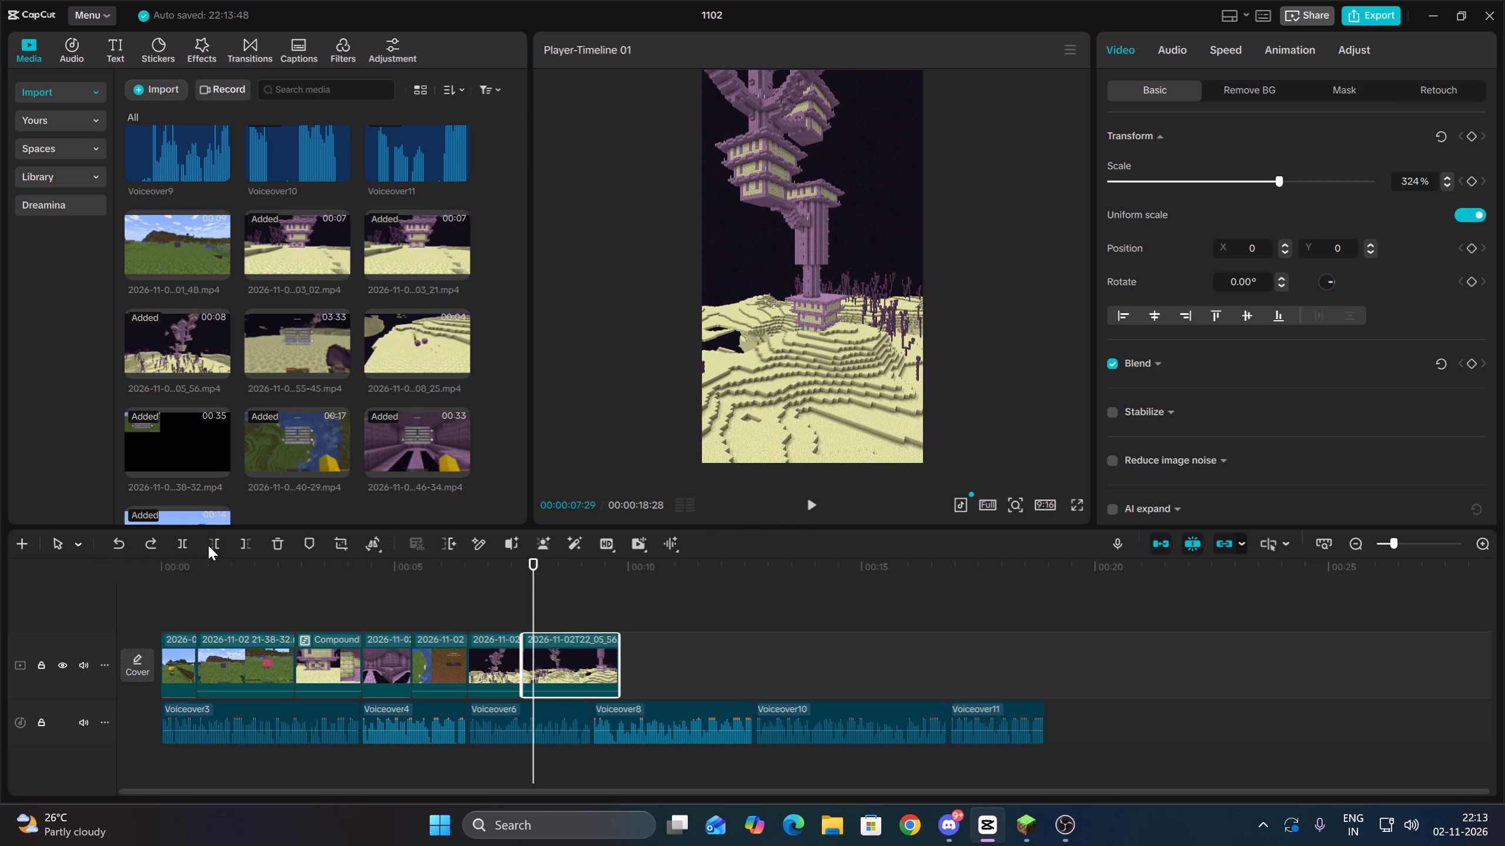
pyautogui.click(220, 543)
pyautogui.press('space')
pyautogui.press('Up')
pyautogui.press('space')
pyautogui.press('space')
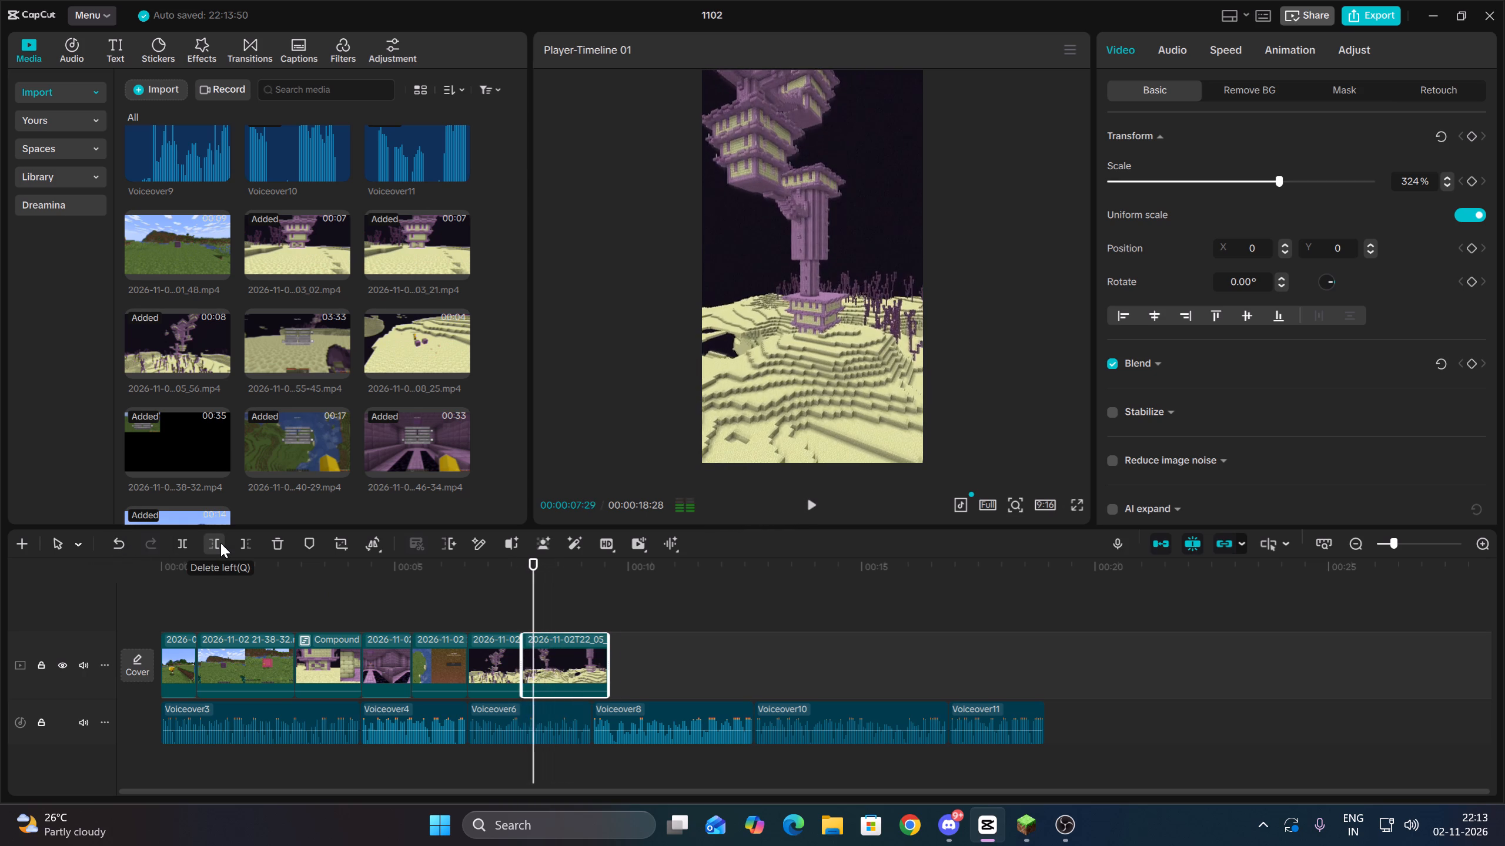
pyautogui.click(220, 543)
pyautogui.press('space')
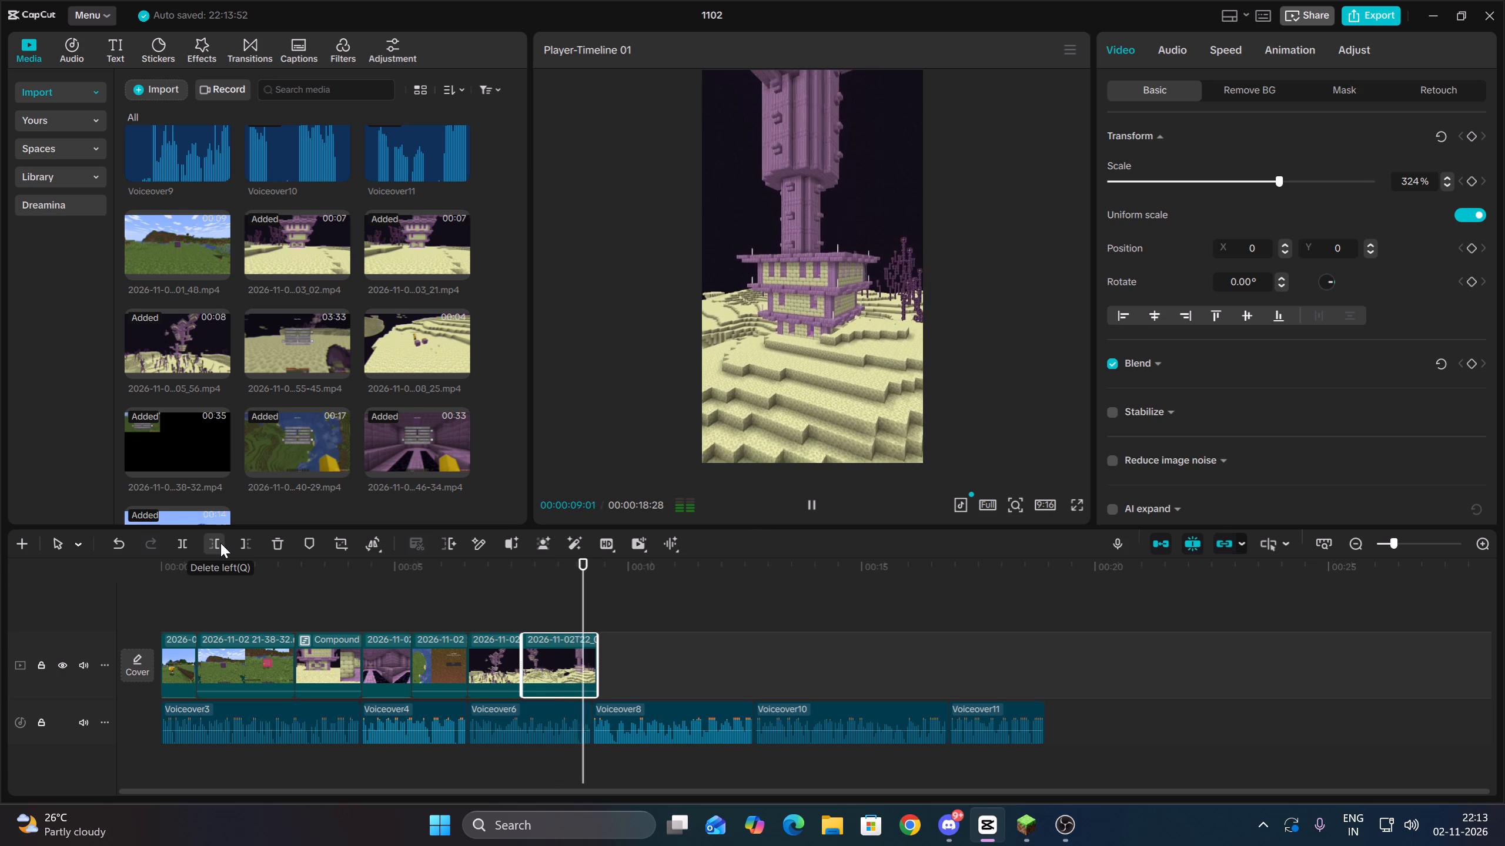
# Trim the end of the second 22_05_56 piece to about 00:00:09:07, near Voiceover8's start, and play the result with the voiceover.
pyautogui.press('space')
pyautogui.click(240, 542)
pyautogui.click(501, 612)
pyautogui.press('Up')
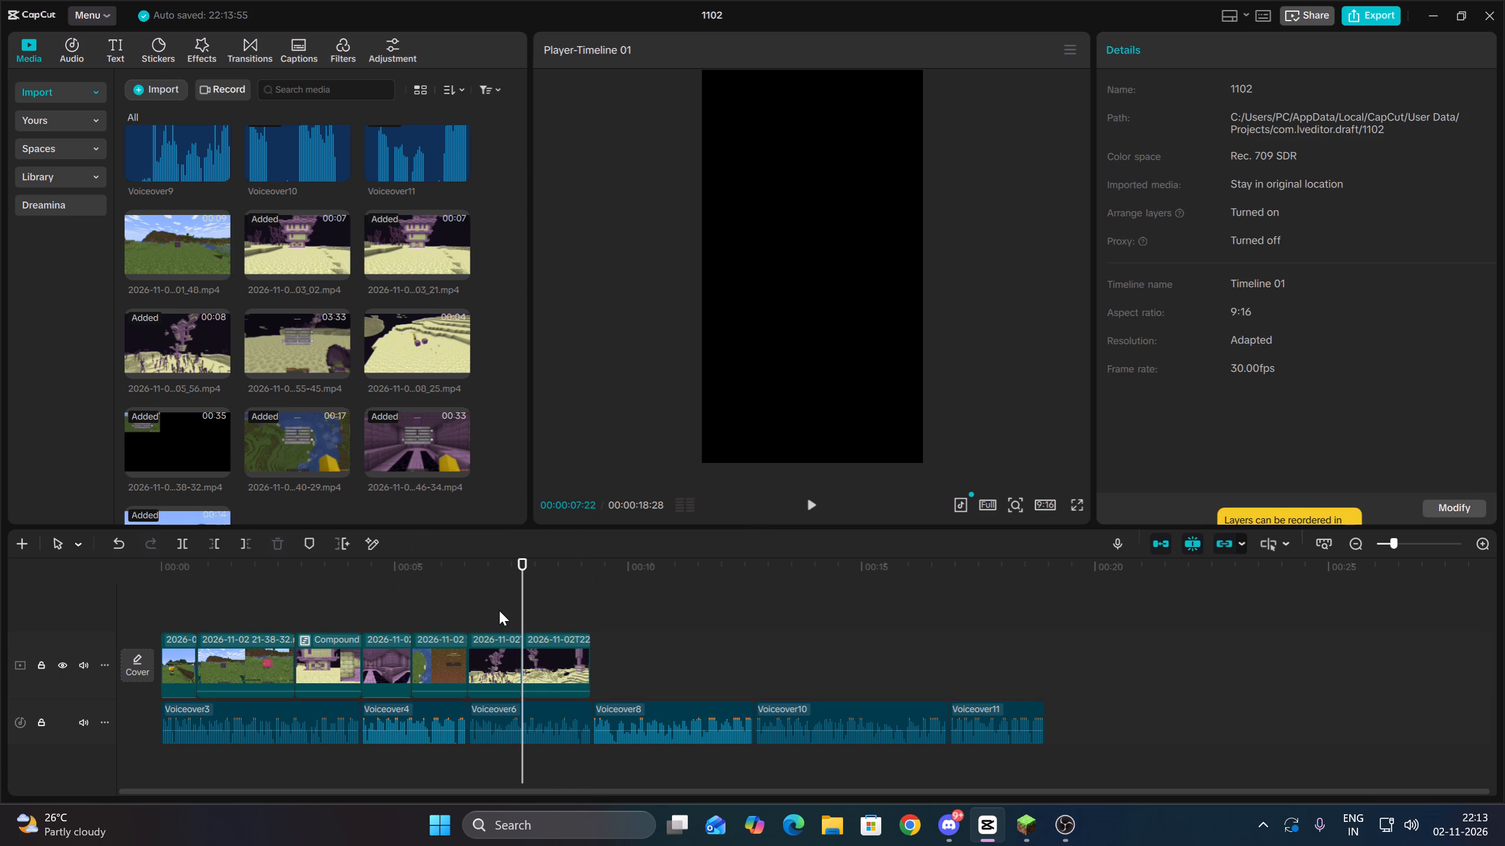
pyautogui.press('Up')
pyautogui.press('space')
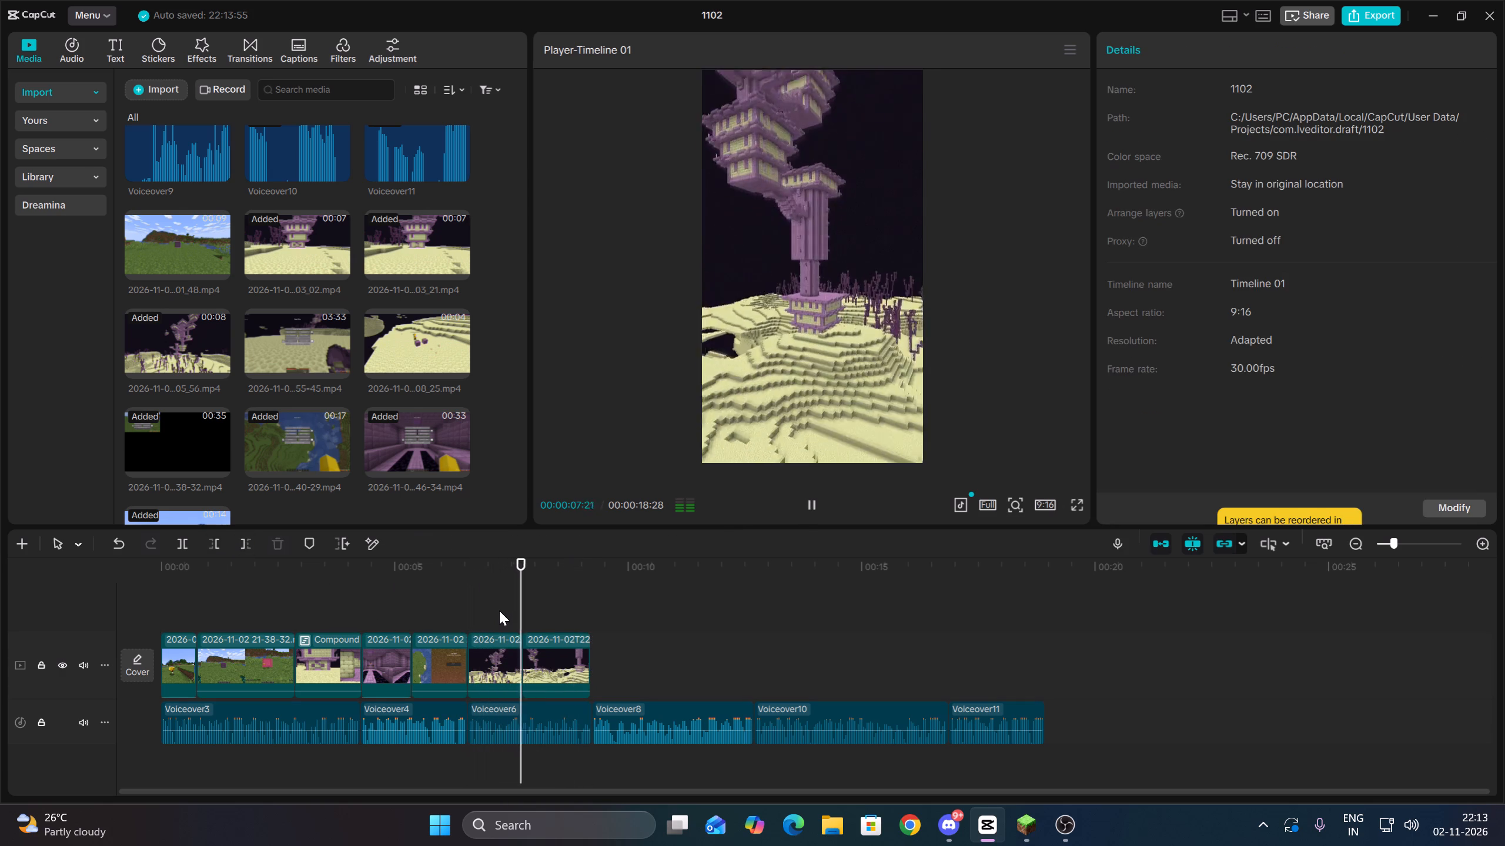
pyautogui.press('space')
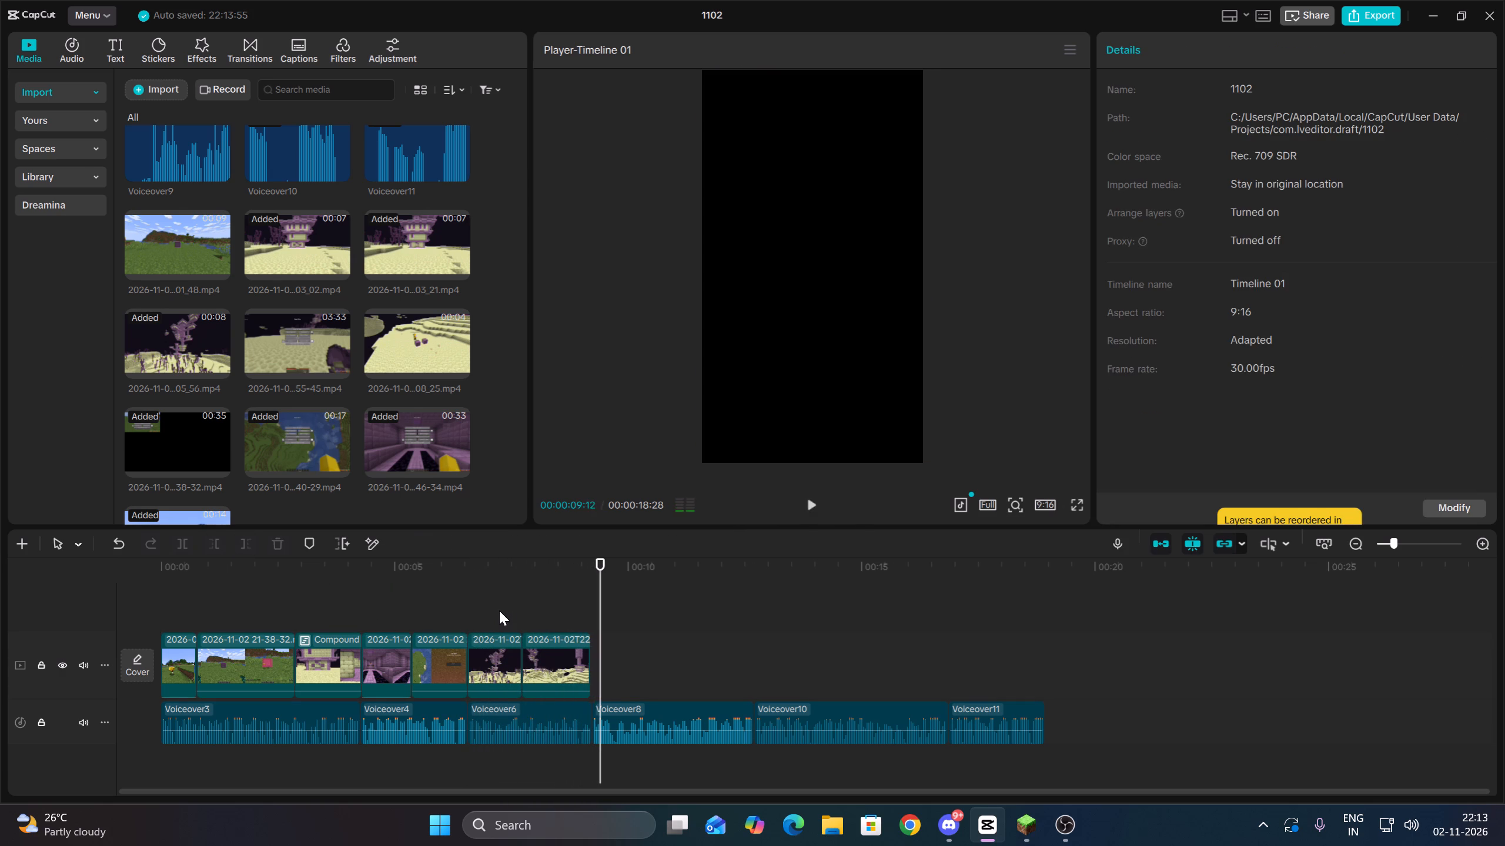
pyautogui.press('space')
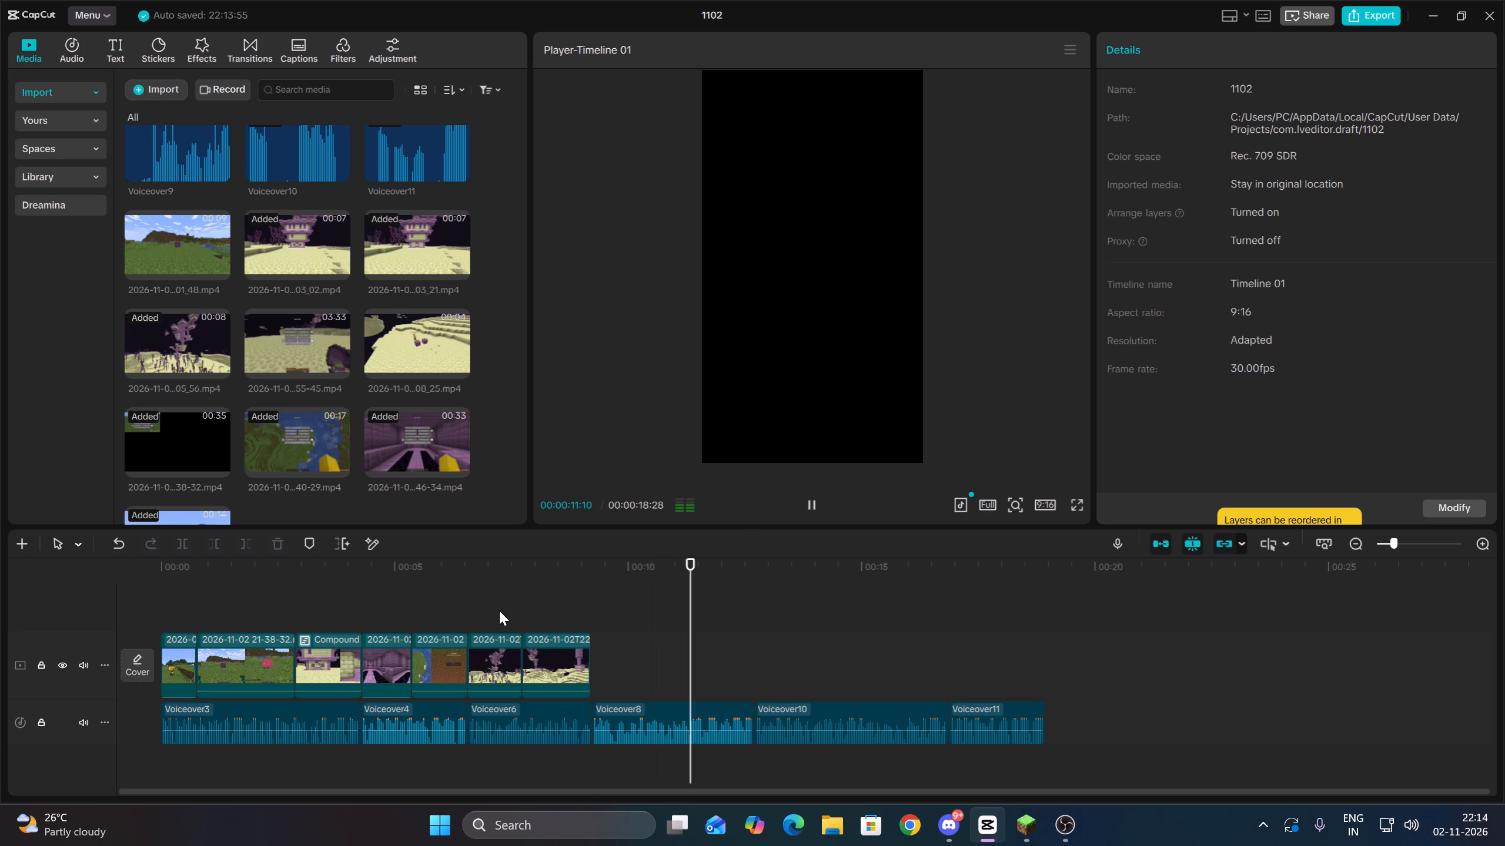
# Append the 22_01_48 shulker box clip to the main track at 00:00:09:07.
pyautogui.click(670, 676)
pyautogui.press('Up')
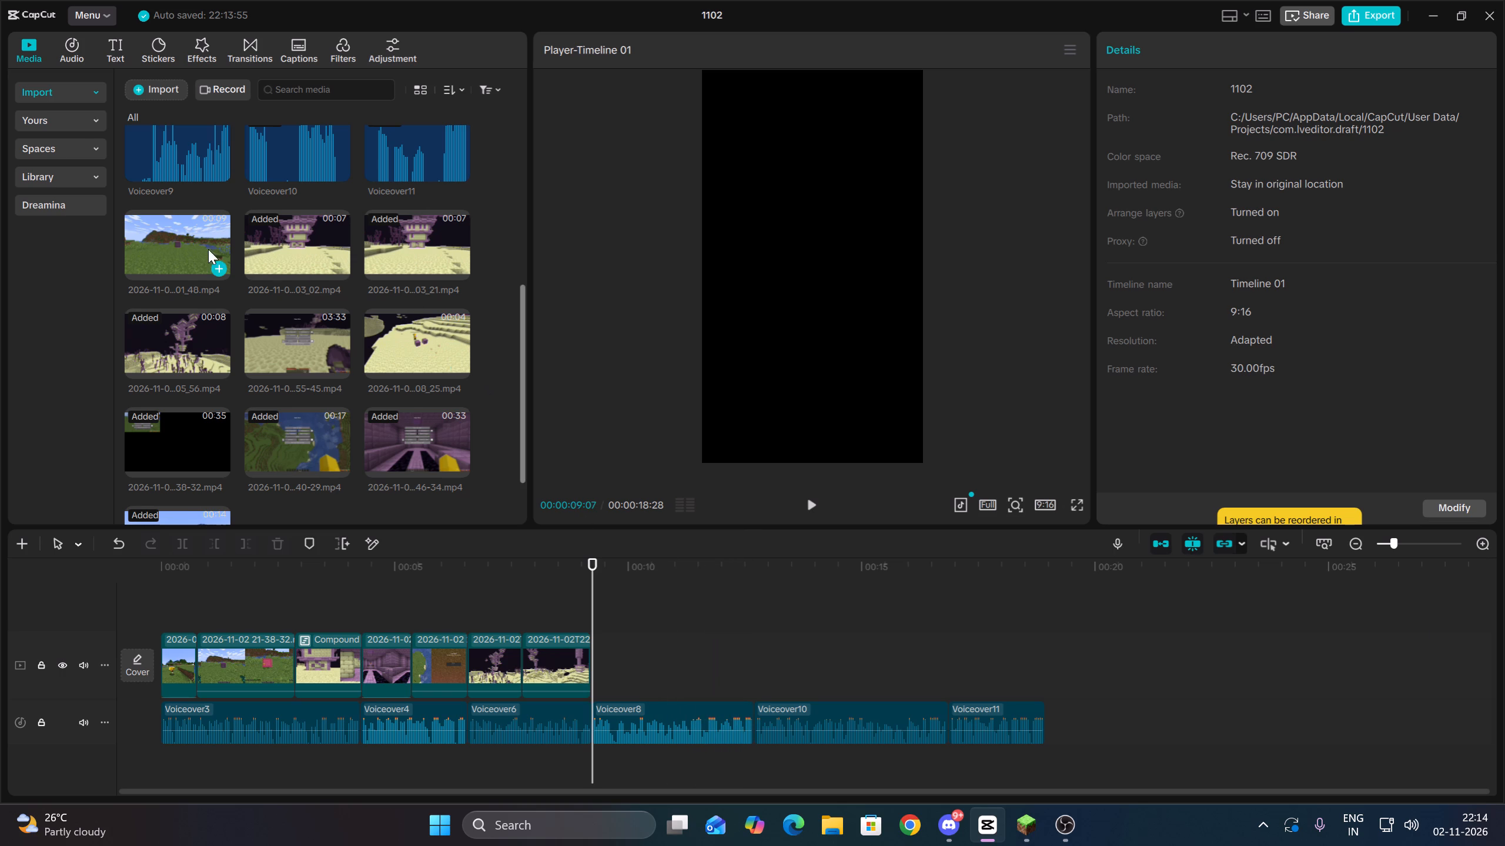
pyautogui.moveTo(185, 239); pyautogui.dragTo(685, 667)
# Scale the 22_01_48 clip to 316% to fill the vertical frame.
pyautogui.moveTo(915, 321); pyautogui.dragTo(1028, 479)
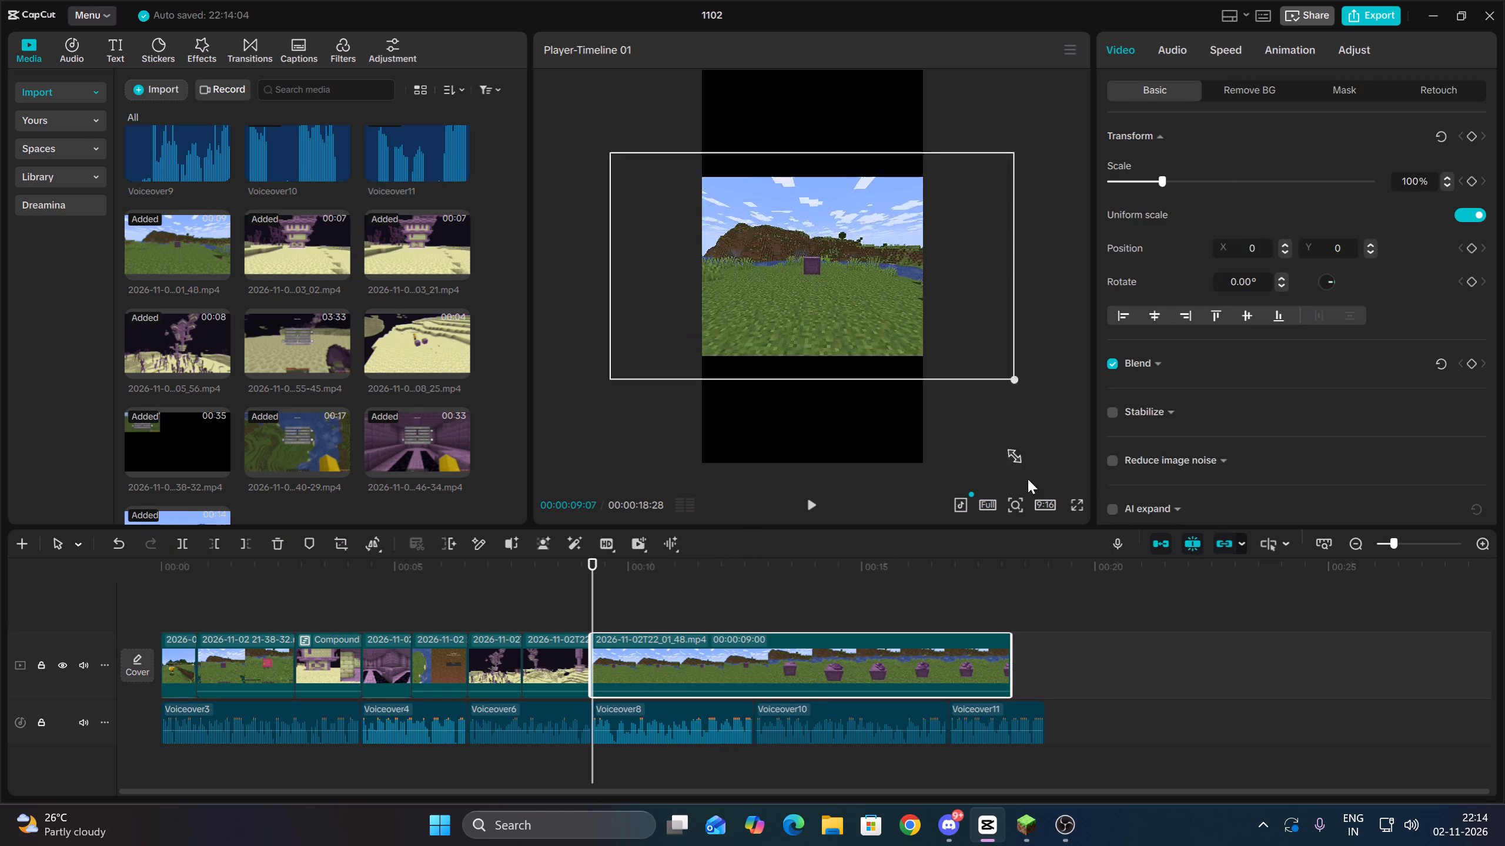
pyautogui.moveTo(1028, 479); pyautogui.dragTo(1152, 676)
# Play the 22_01_48 clip and trim its start in successive passes, leaving 00:00:06:06.
pyautogui.press('space')
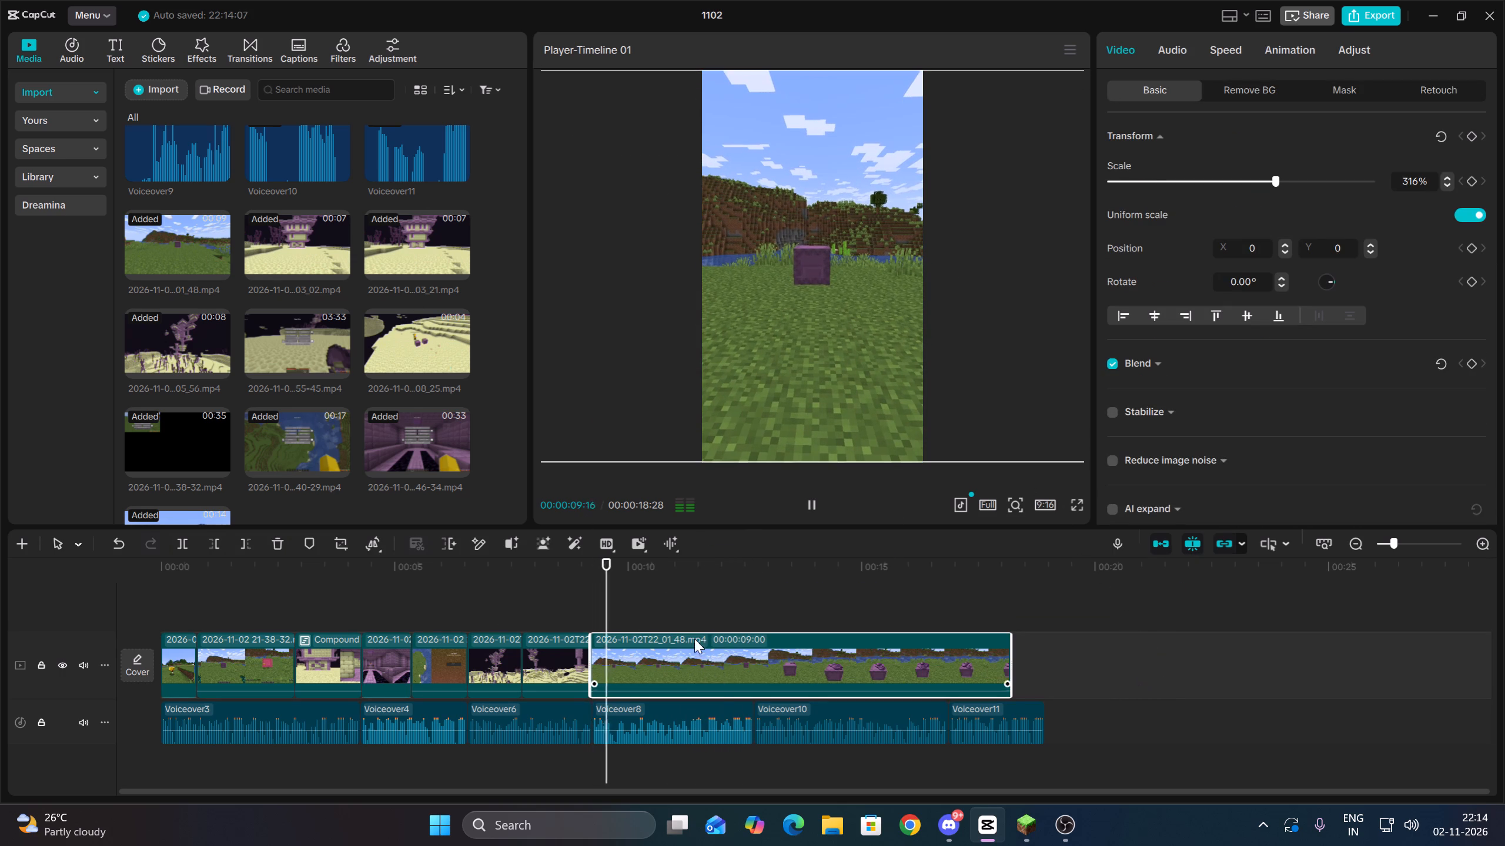
pyautogui.click(214, 542)
pyautogui.press('space')
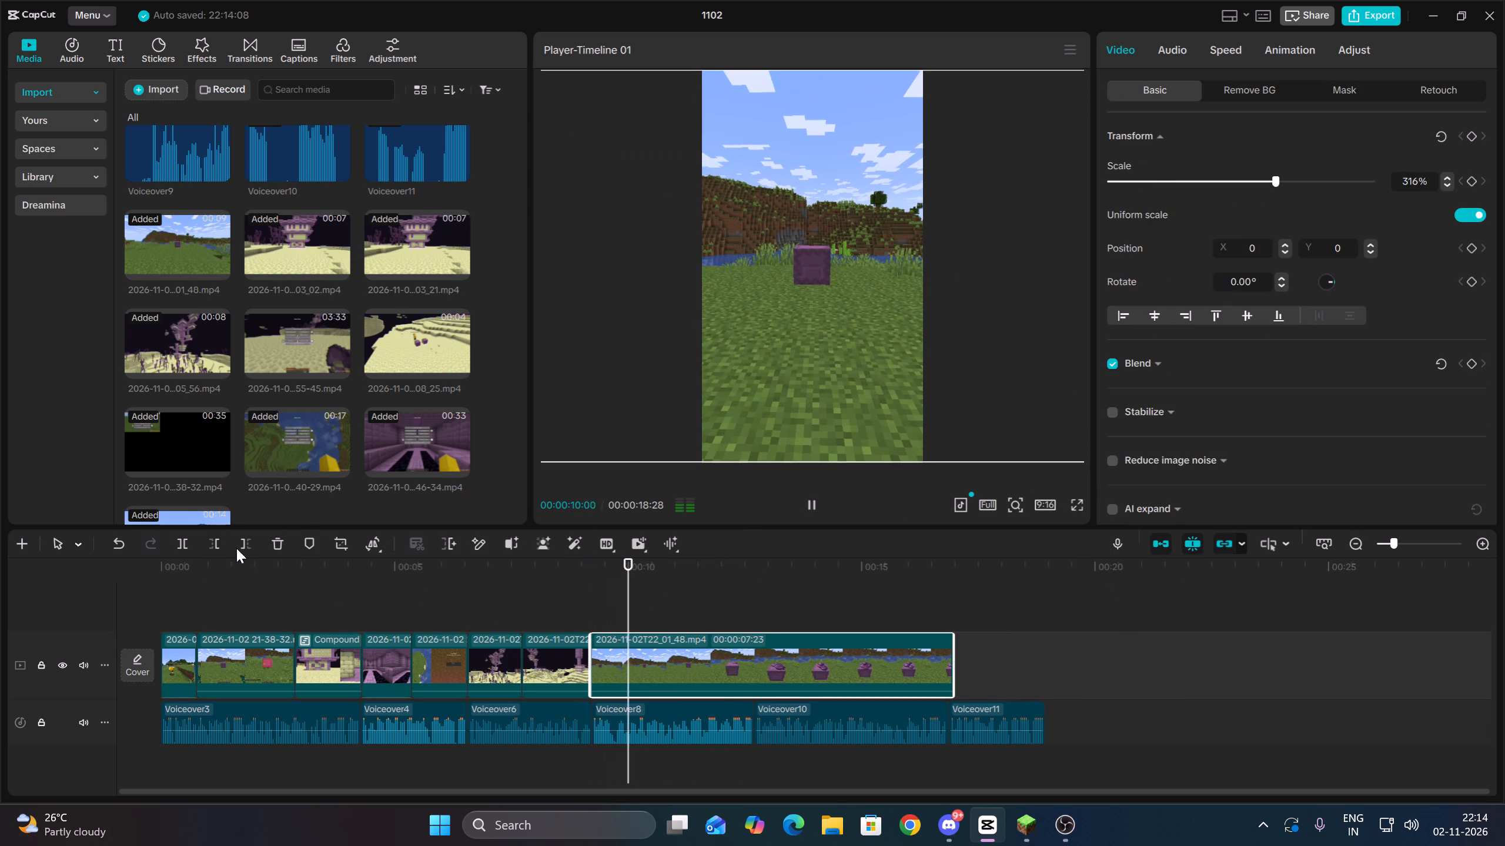
pyautogui.click(203, 542)
pyautogui.click(208, 545)
pyautogui.press('space')
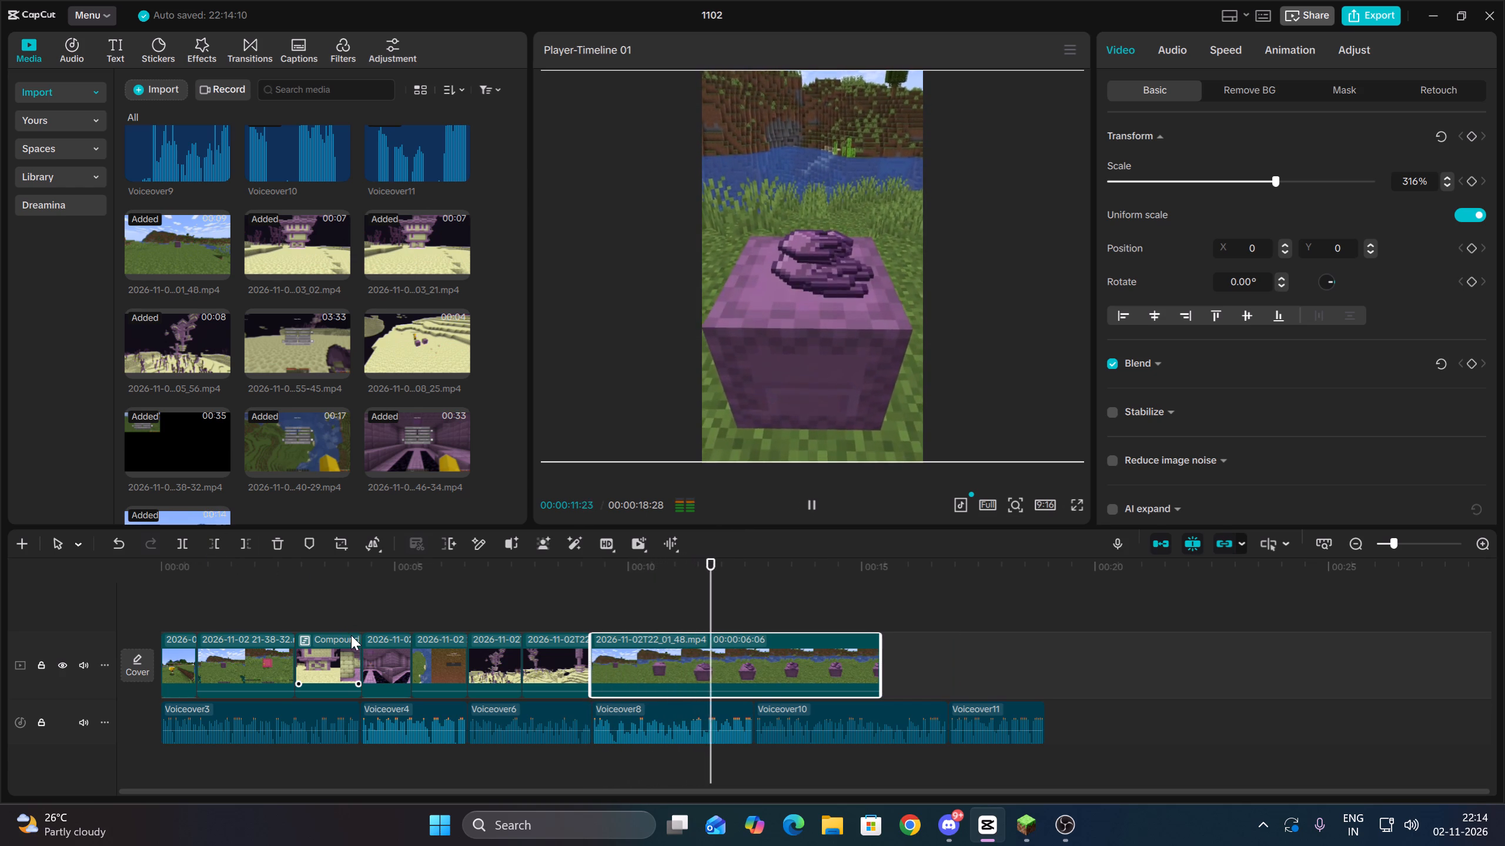
# Trim the end of the 22_01_48 clip at 00:00:12:21, where Voiceover10 starts.
pyautogui.press('space')
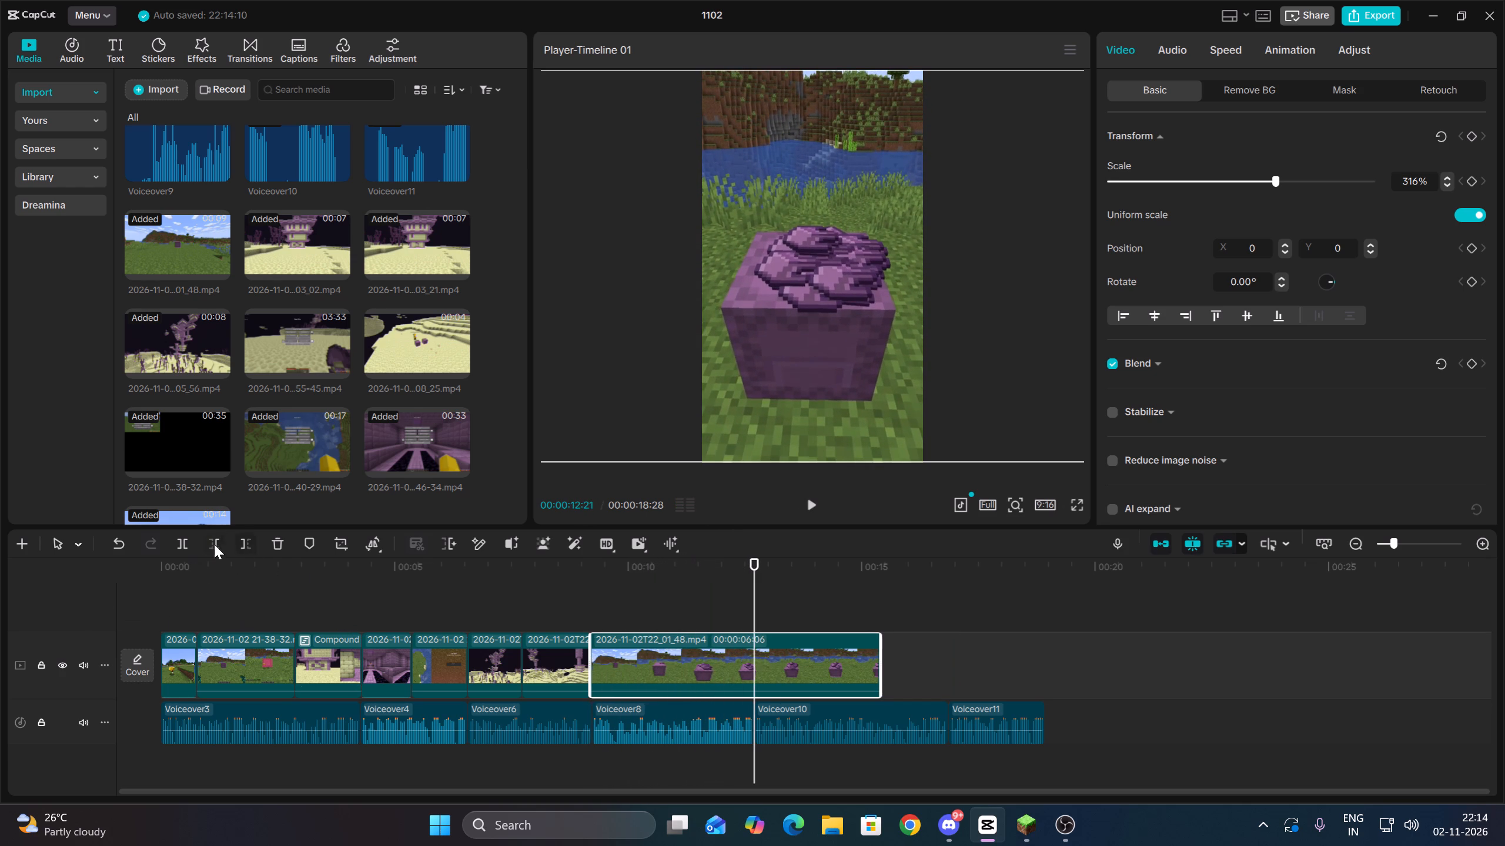
pyautogui.click(242, 540)
# Play back the trimmed 22_01_48 clip against Voiceover8 to check its timing, returning to the clip's start.
pyautogui.press('Up')
pyautogui.press('space')
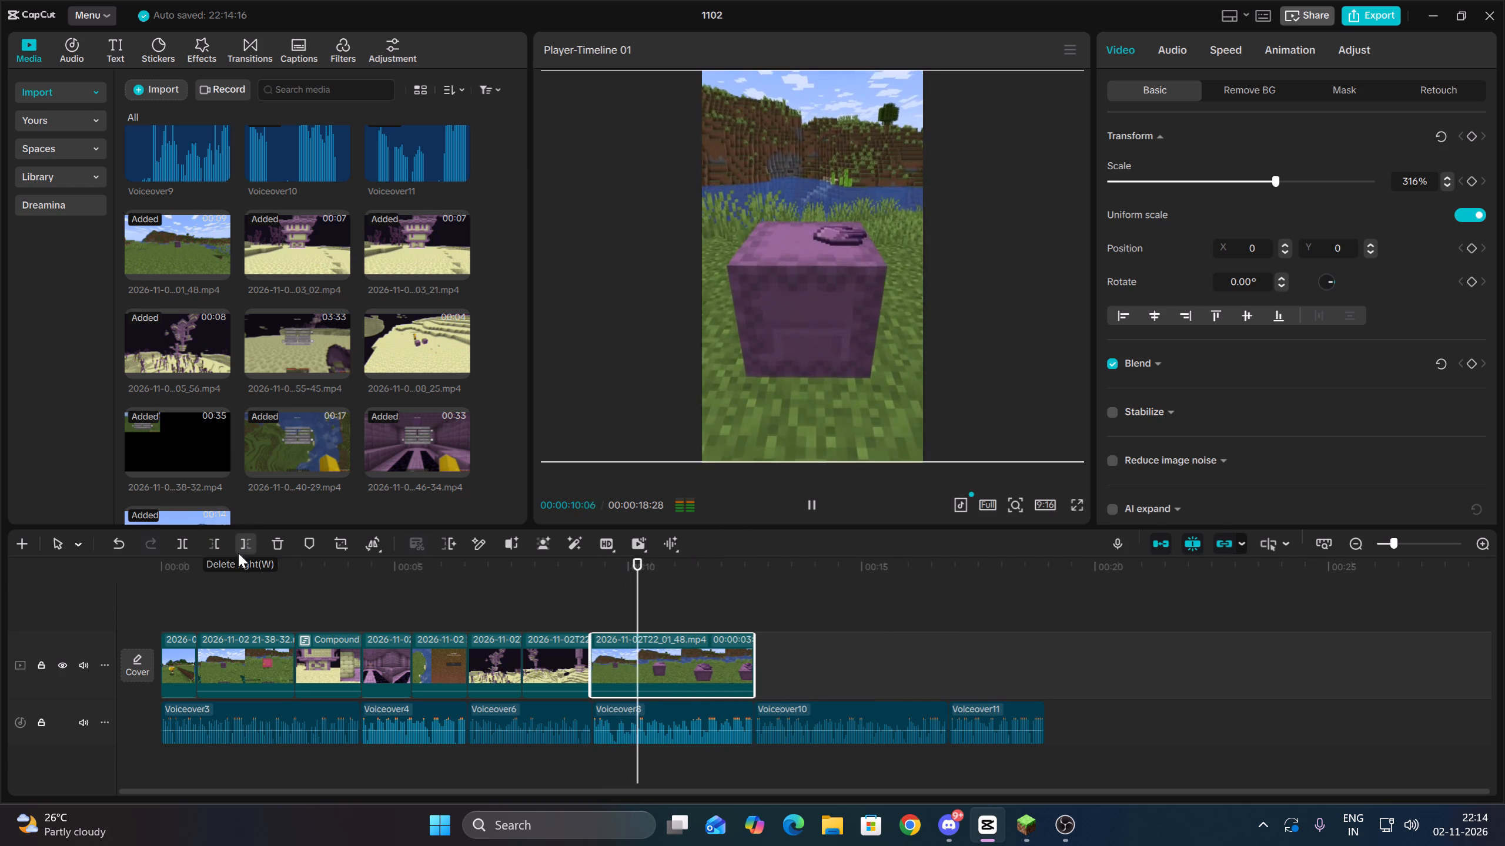
pyautogui.press('space')
pyautogui.press('space')
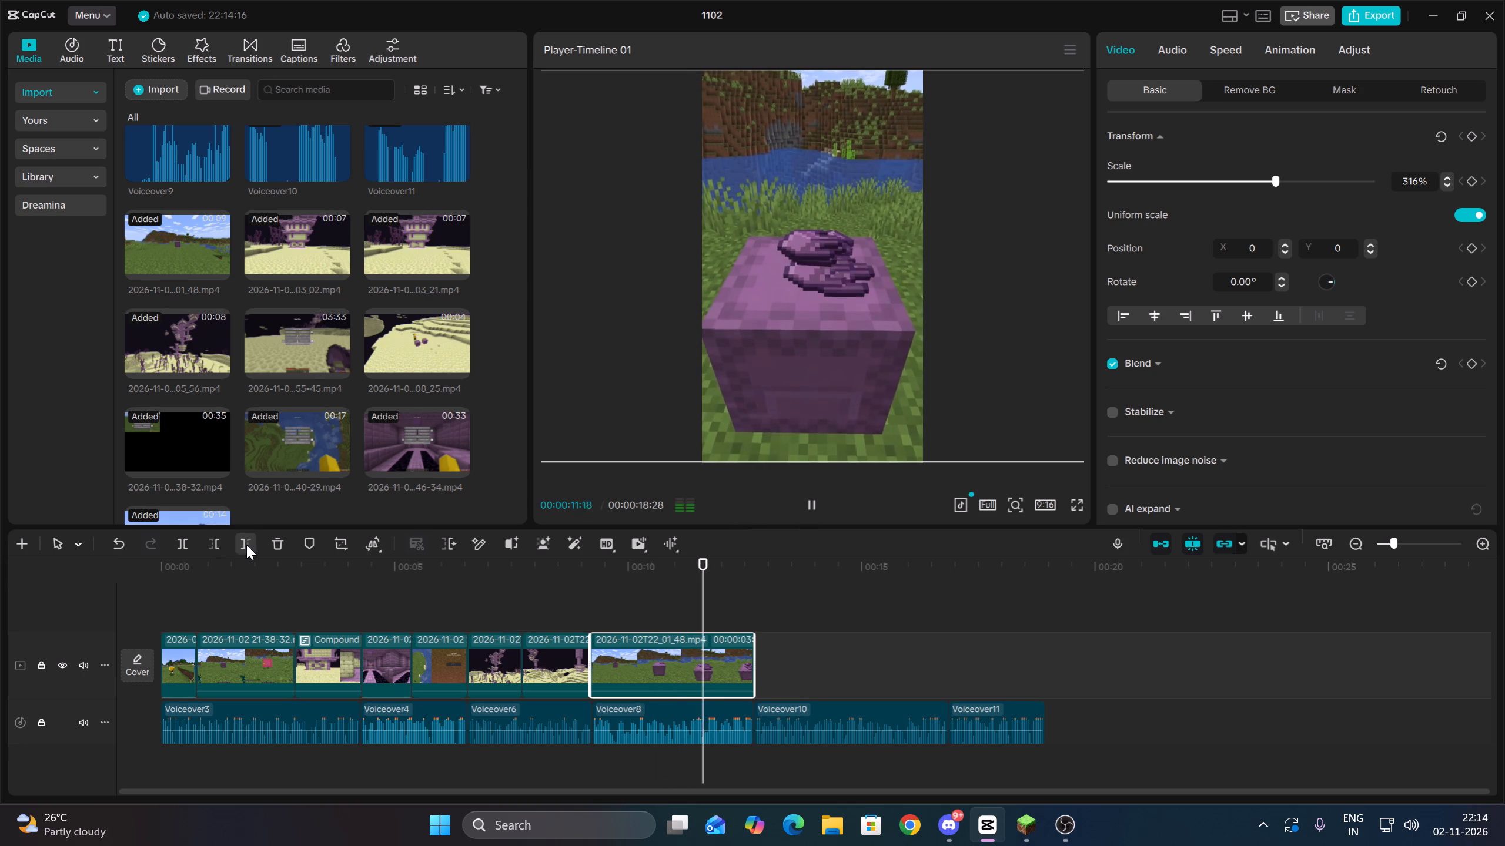
pyautogui.press('space')
pyautogui.press('Up')
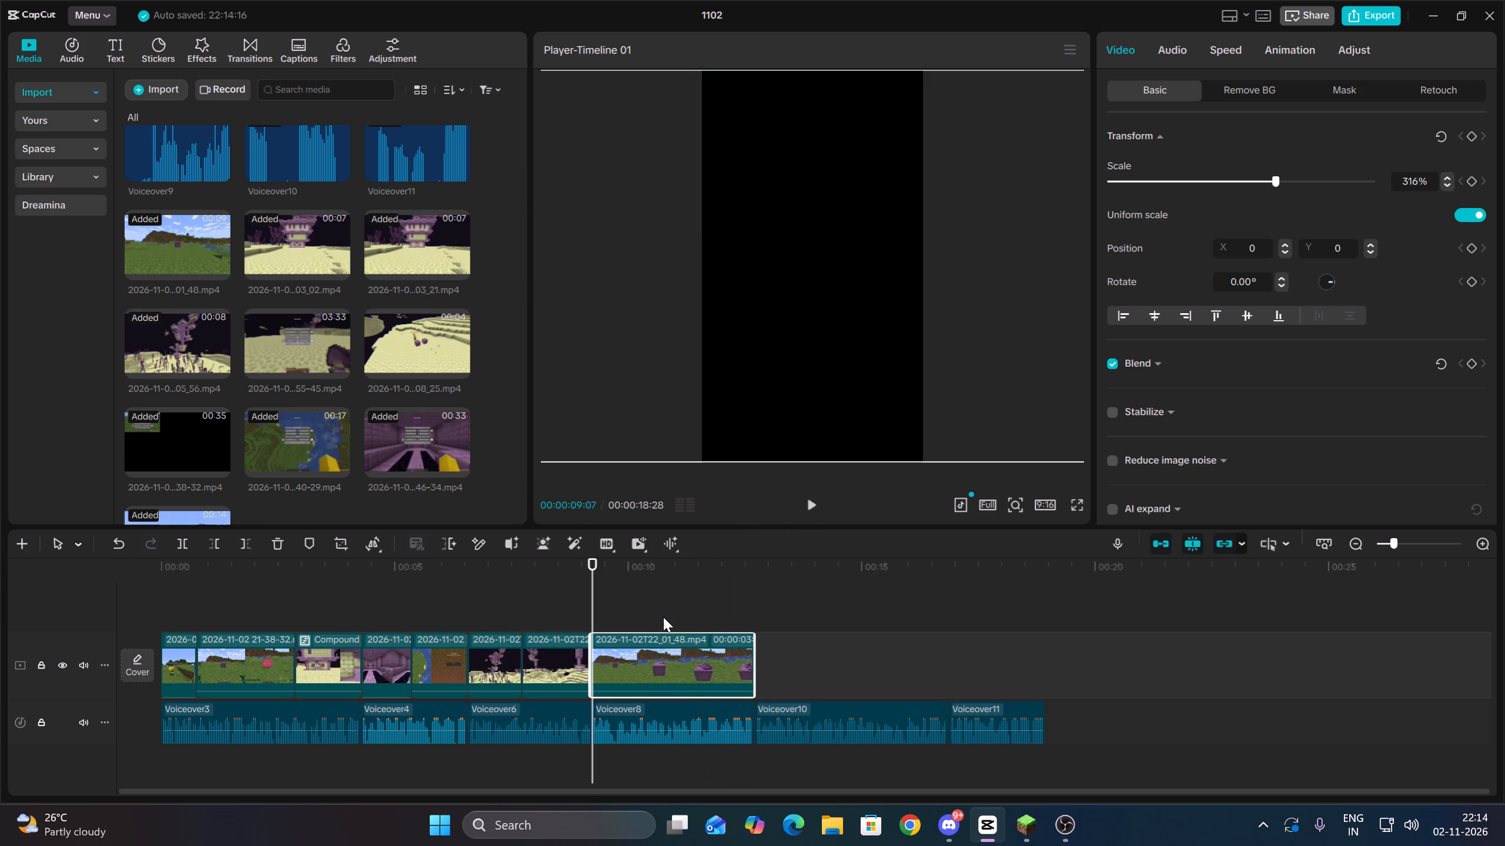
pyautogui.press('Down')
pyautogui.press('Up')
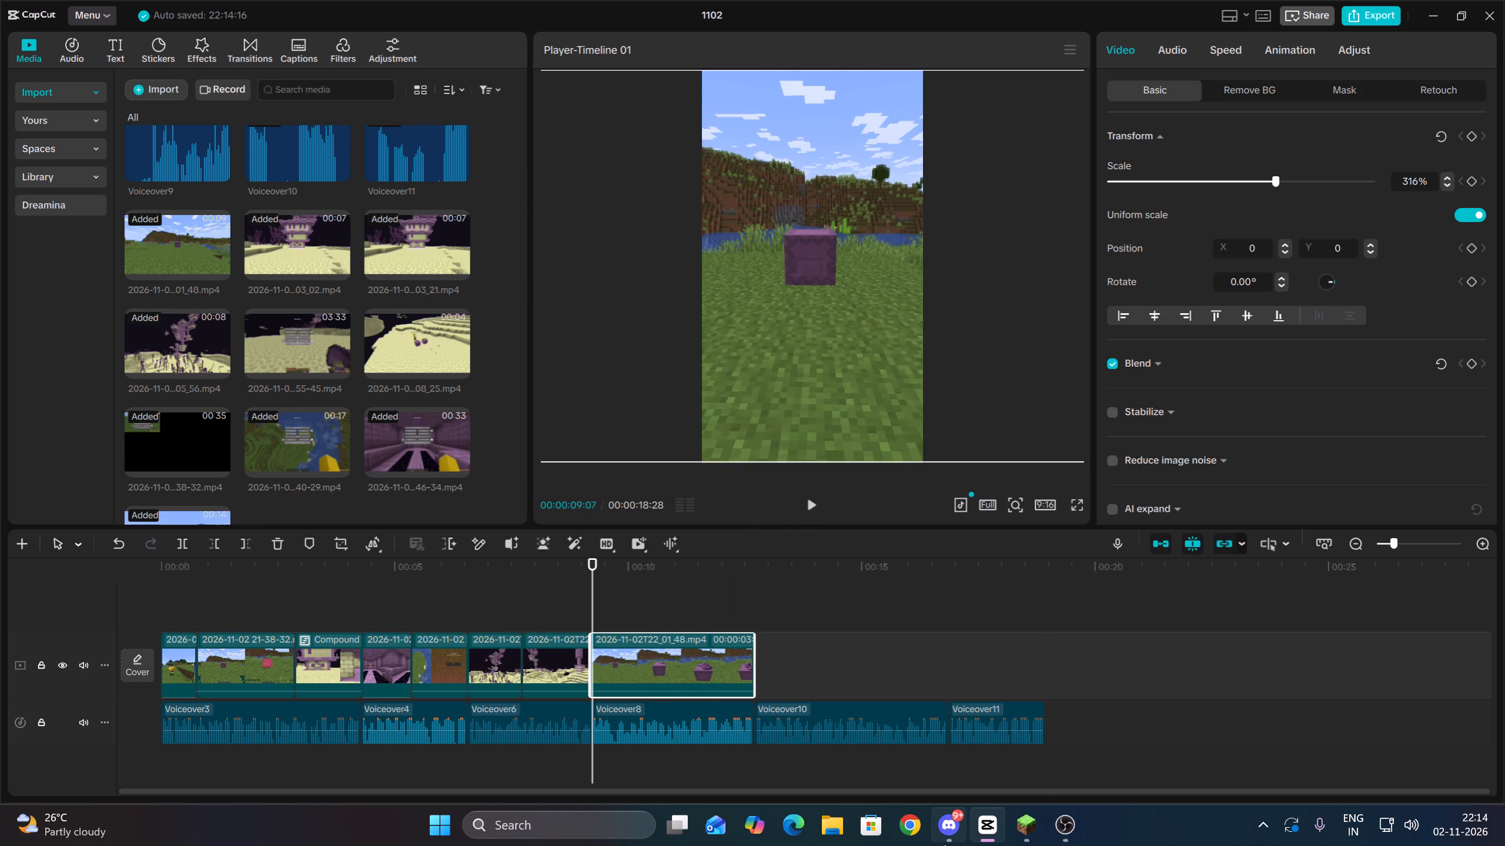
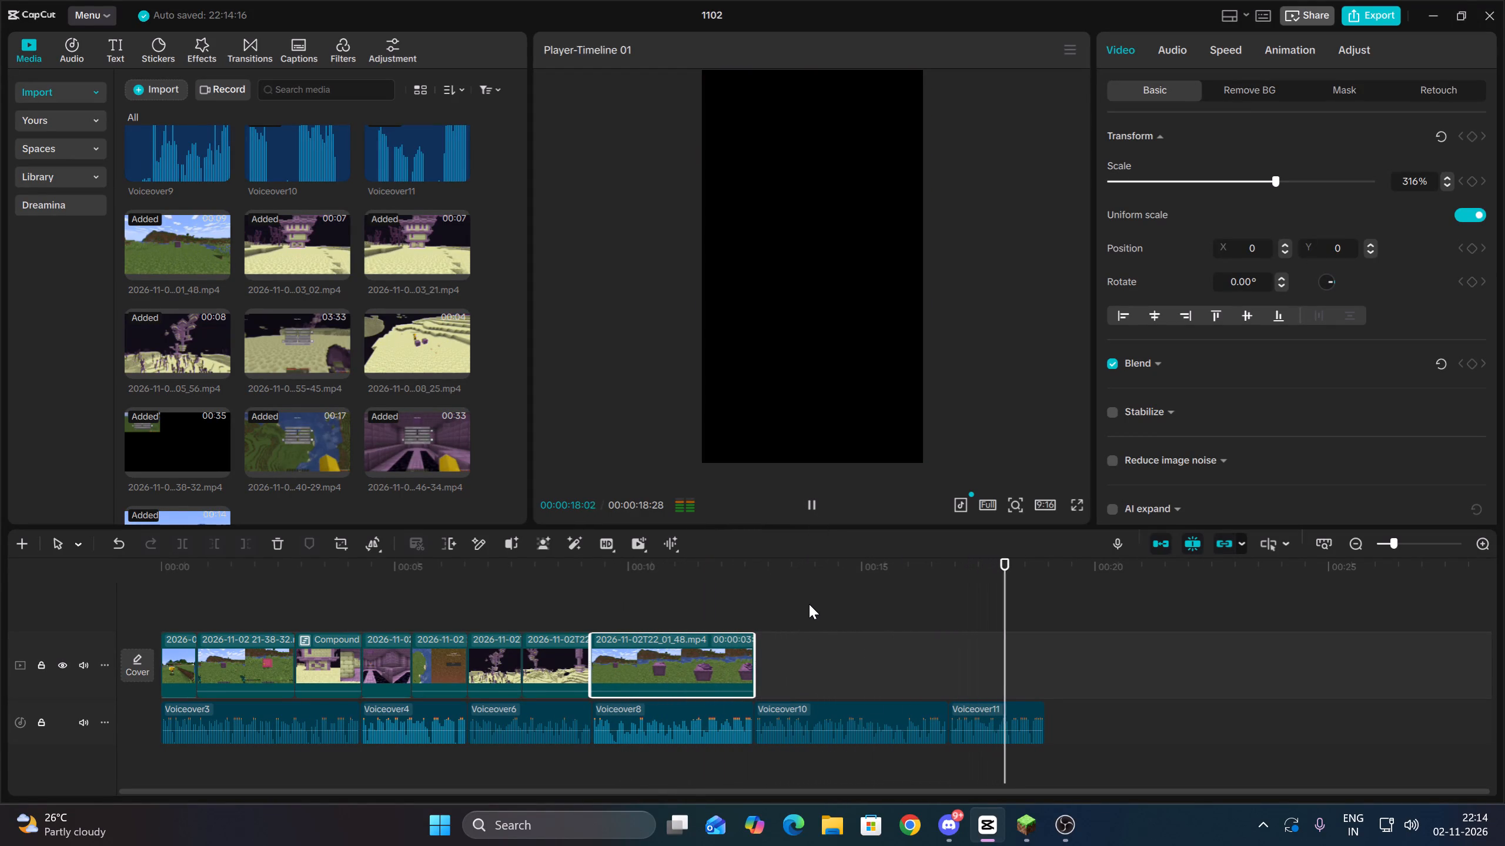
# Add the 21-55-45 recording to the main video track directly after the 22_01_48 clip, where Voiceover10 starts.
pyautogui.click(819, 637)
pyautogui.moveTo(819, 637); pyautogui.dragTo(760, 636)
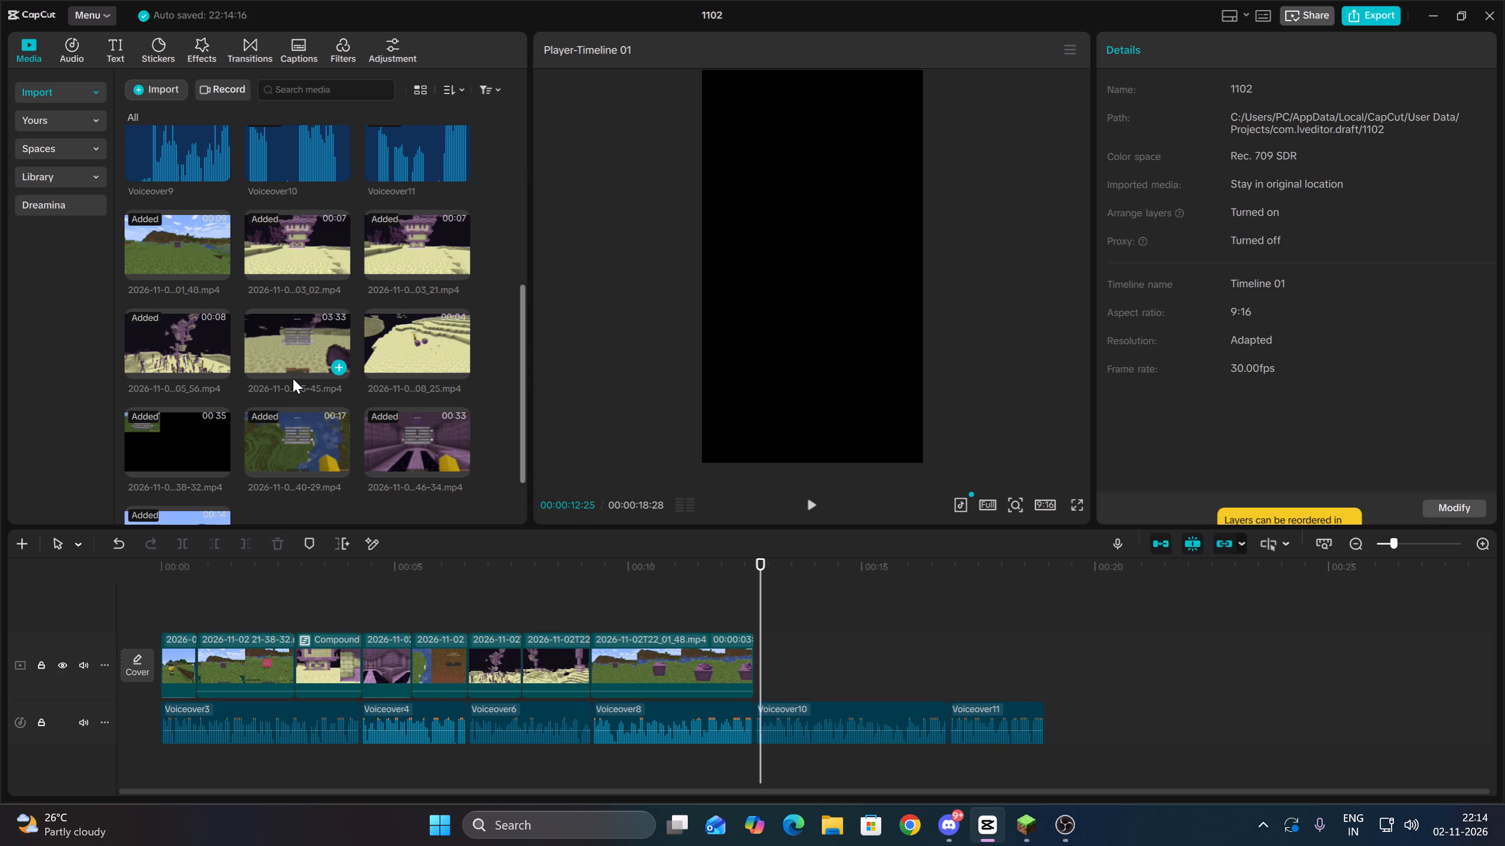
pyautogui.click(298, 329)
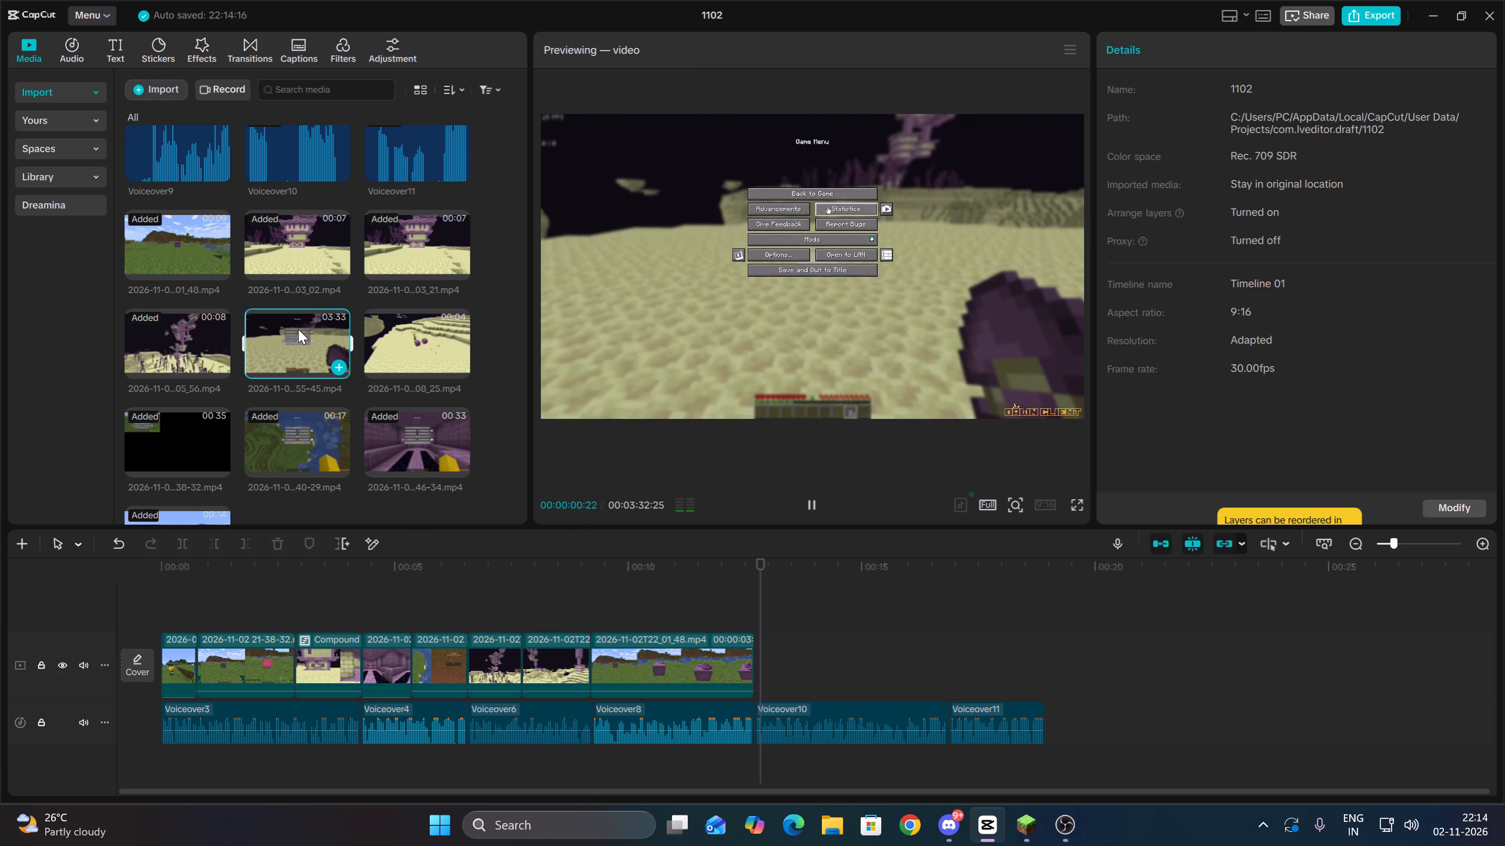
pyautogui.moveTo(298, 329); pyautogui.dragTo(823, 662)
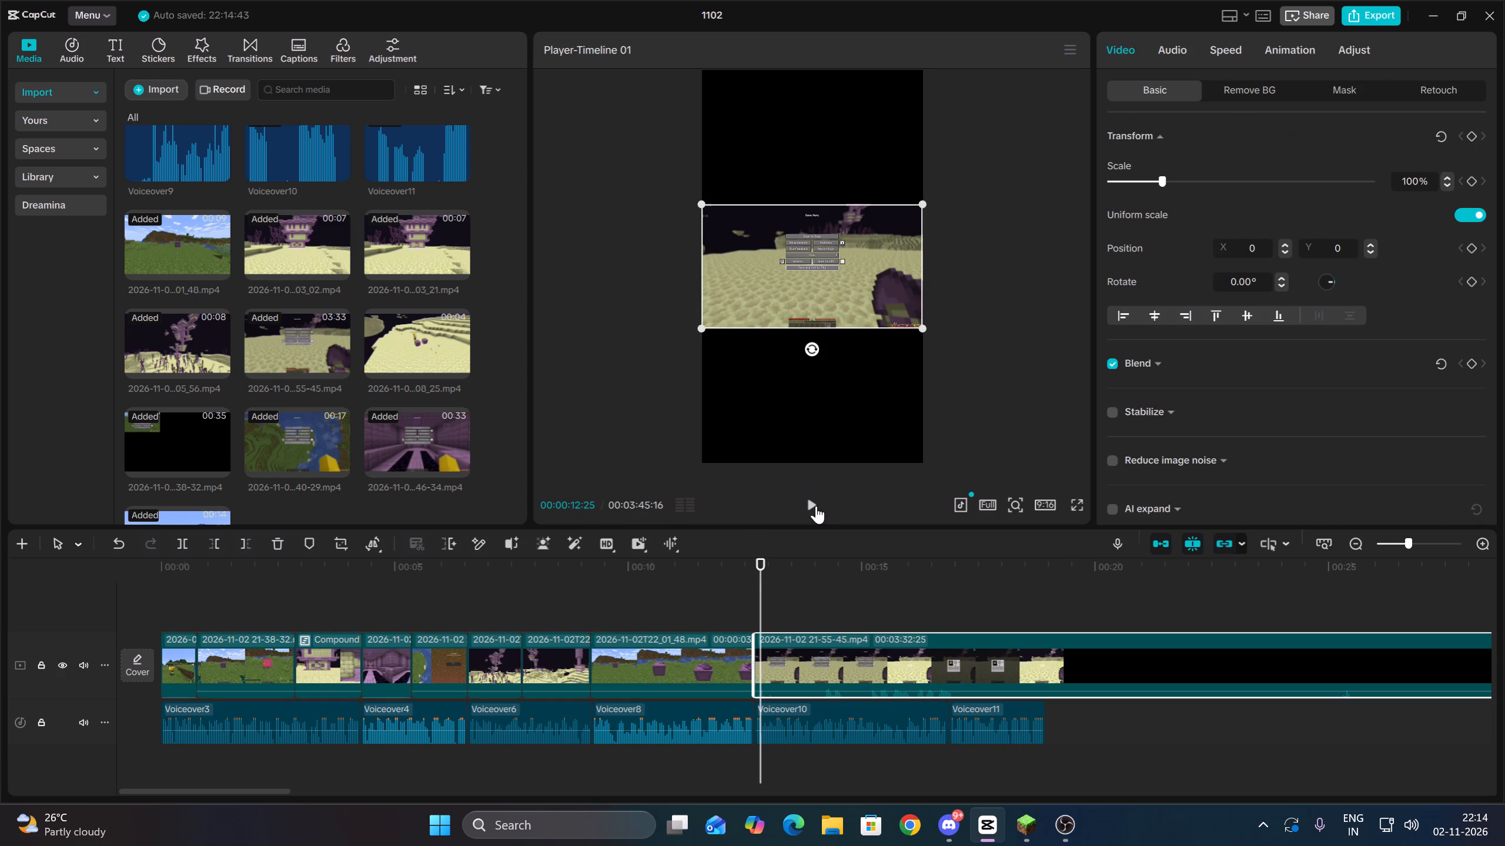
# Play the 21-55-45 clip past its opening game menu and trim off its start, leaving 00:03:25:02.
pyautogui.click(814, 506)
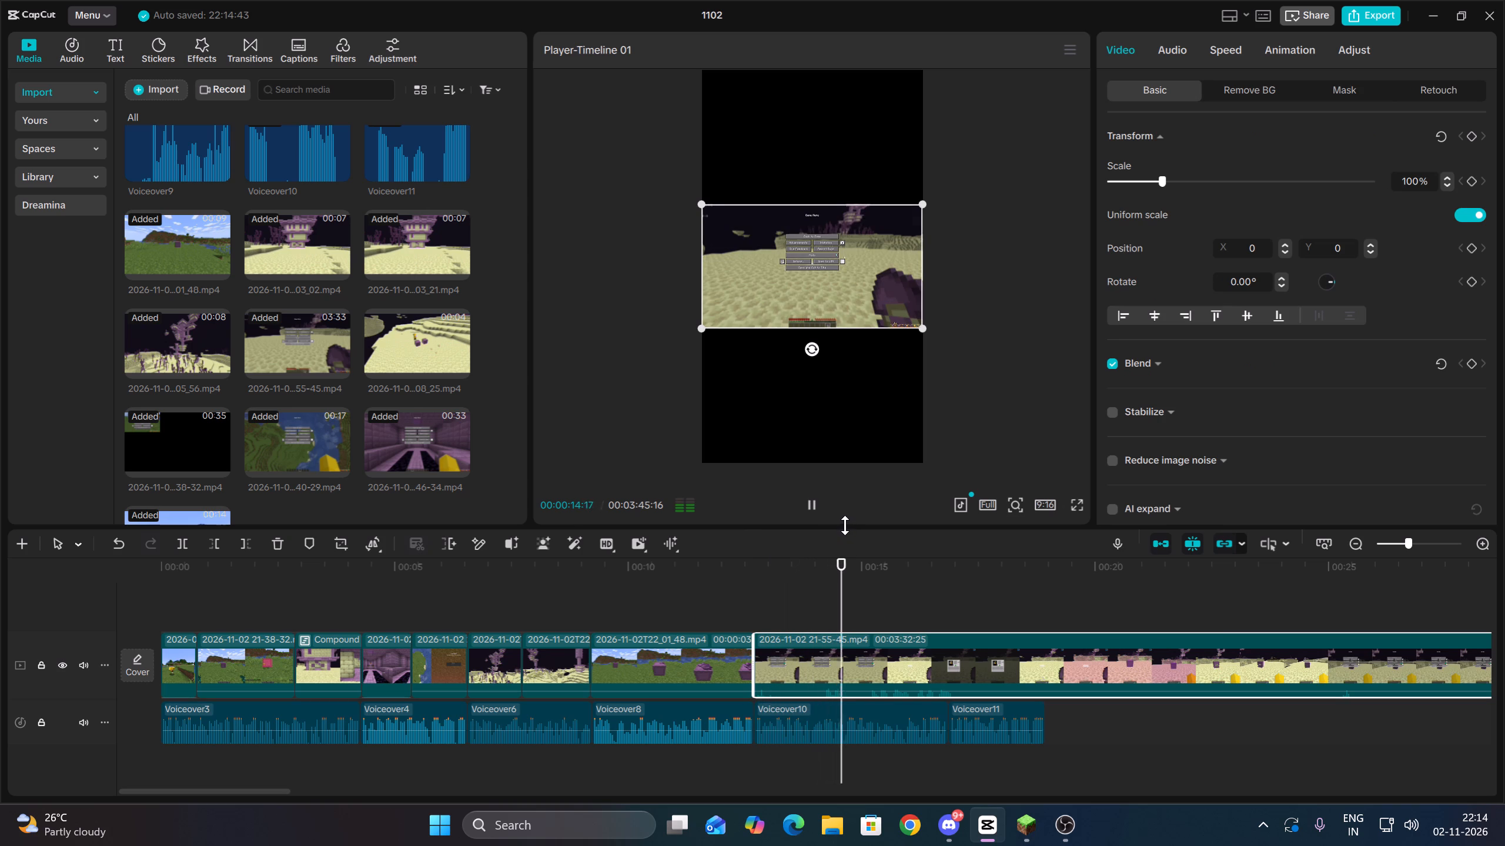
pyautogui.click(1165, 49)
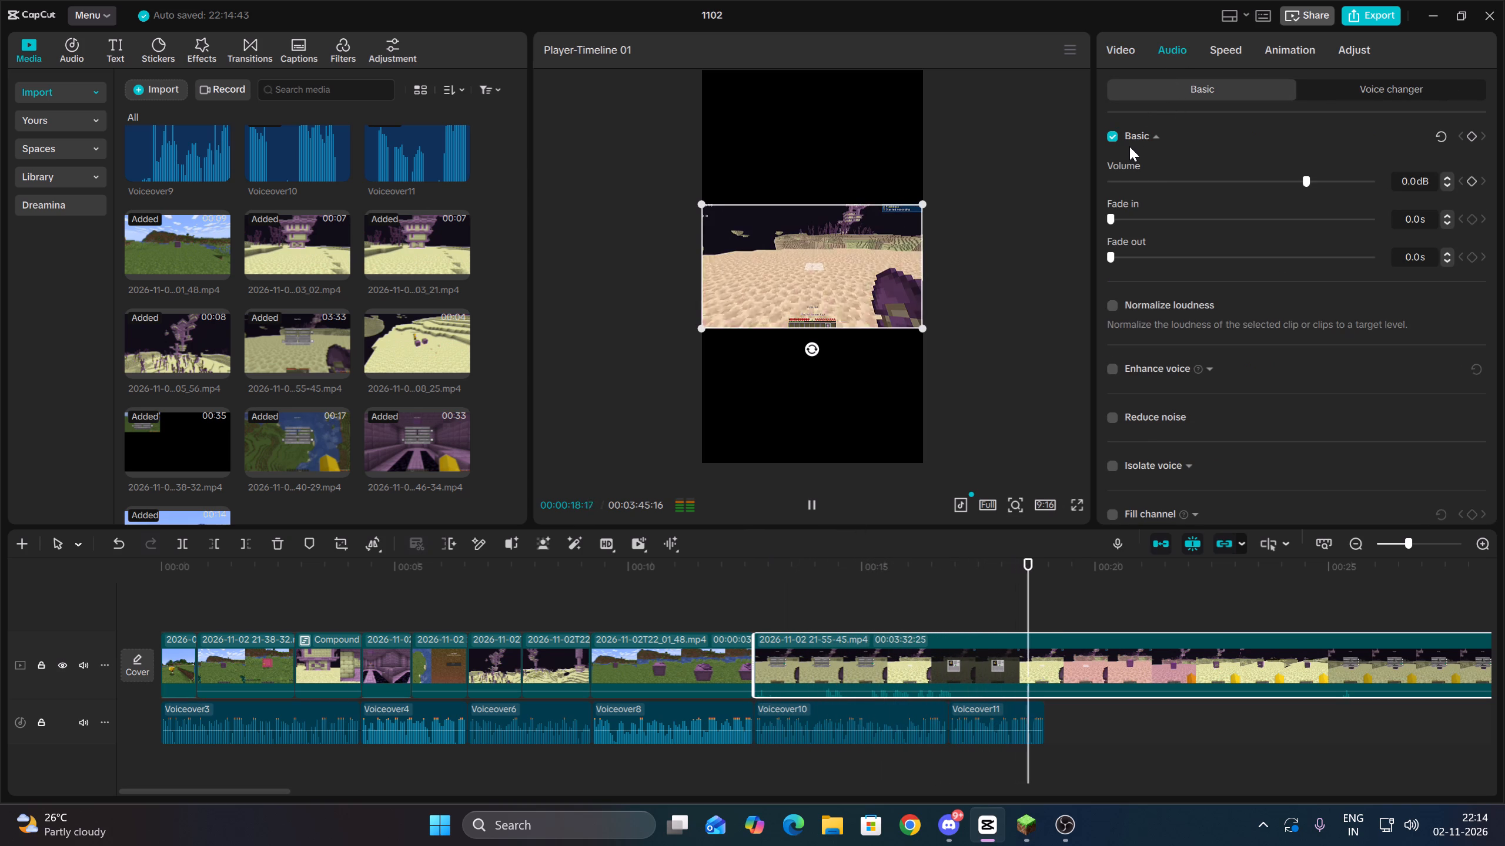
pyautogui.click(210, 548)
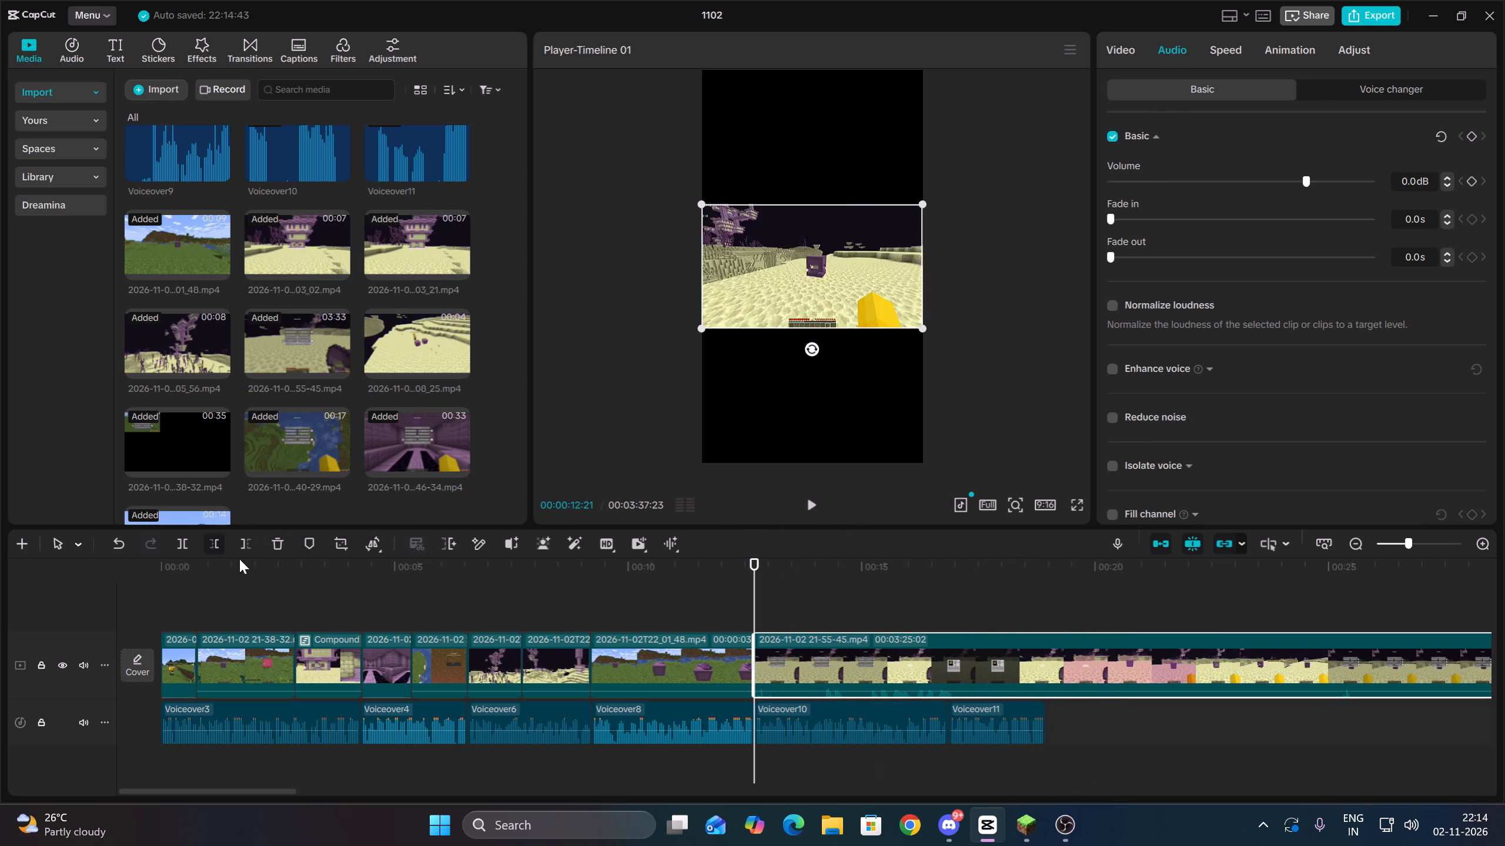
# Scrub through the trimmed 21-55-45 clip above Voiceover10 and Voiceover11 to look for the next cut point.
pyautogui.click(808, 597)
pyautogui.moveTo(808, 597); pyautogui.dragTo(884, 603)
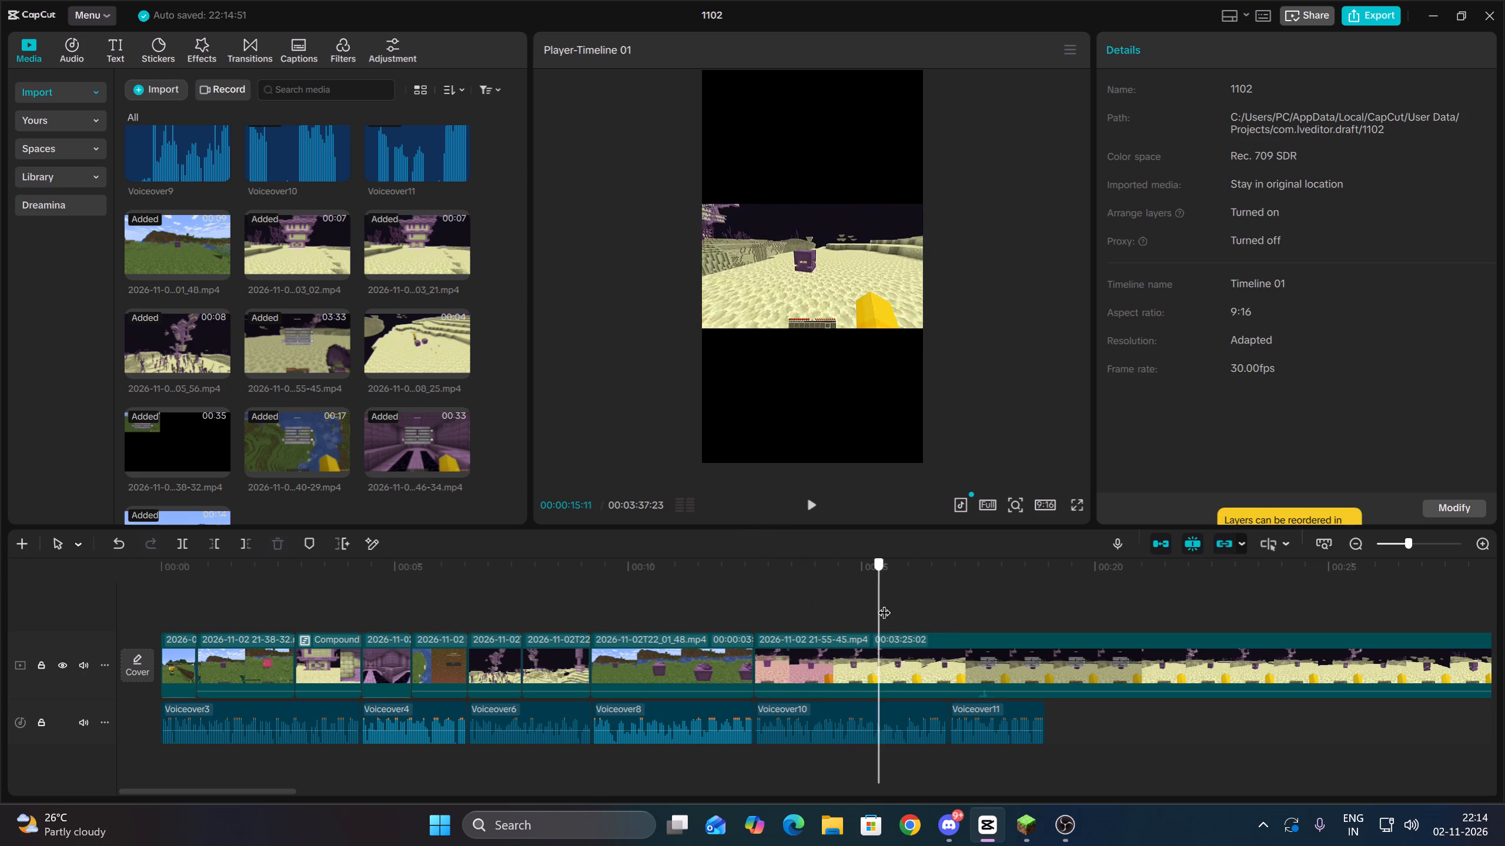
pyautogui.moveTo(884, 603); pyautogui.dragTo(979, 598)
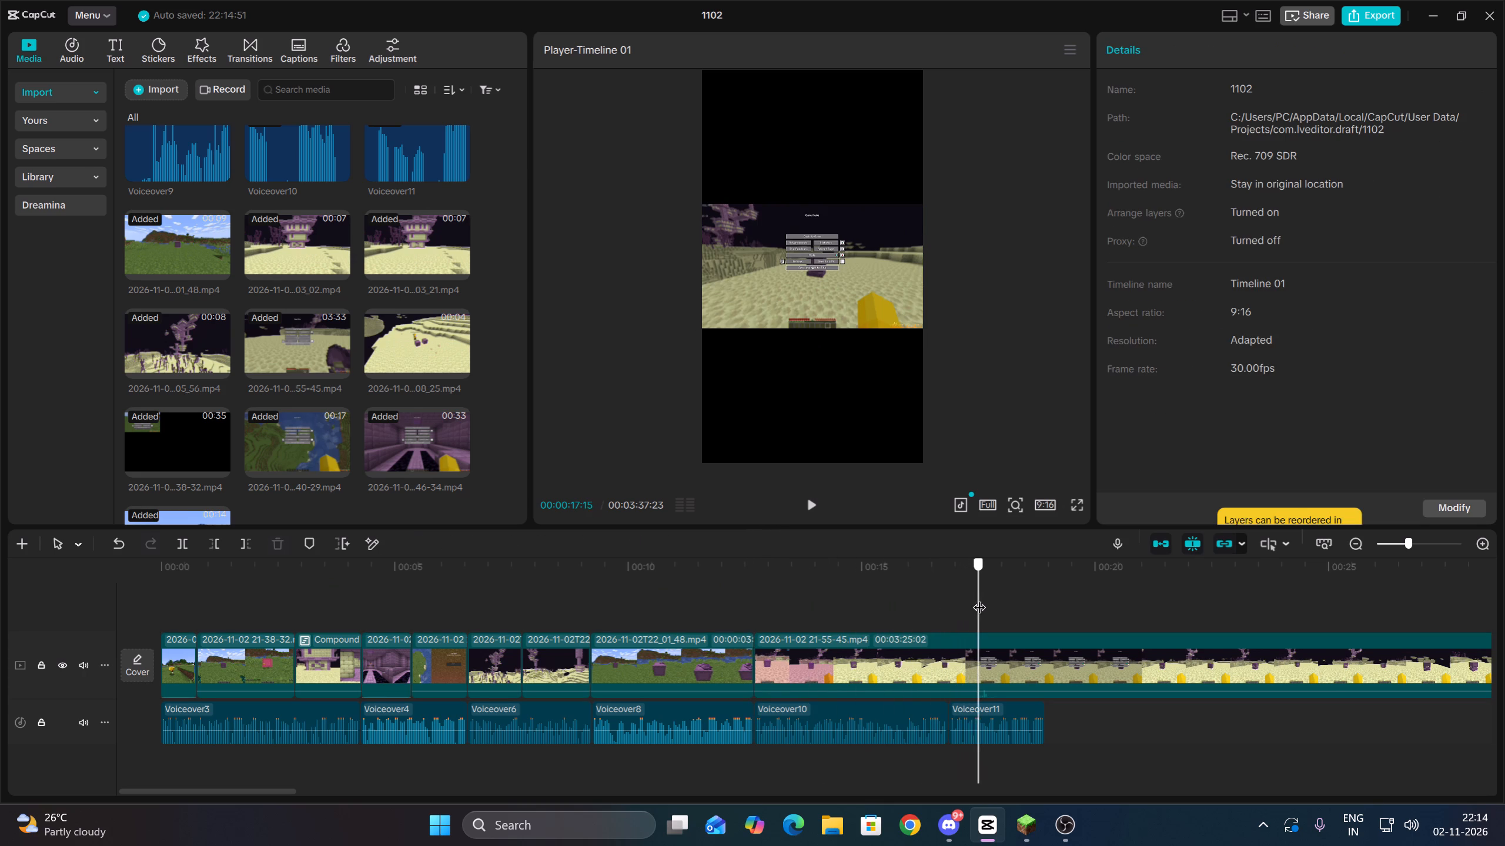
pyautogui.moveTo(979, 598); pyautogui.dragTo(996, 599)
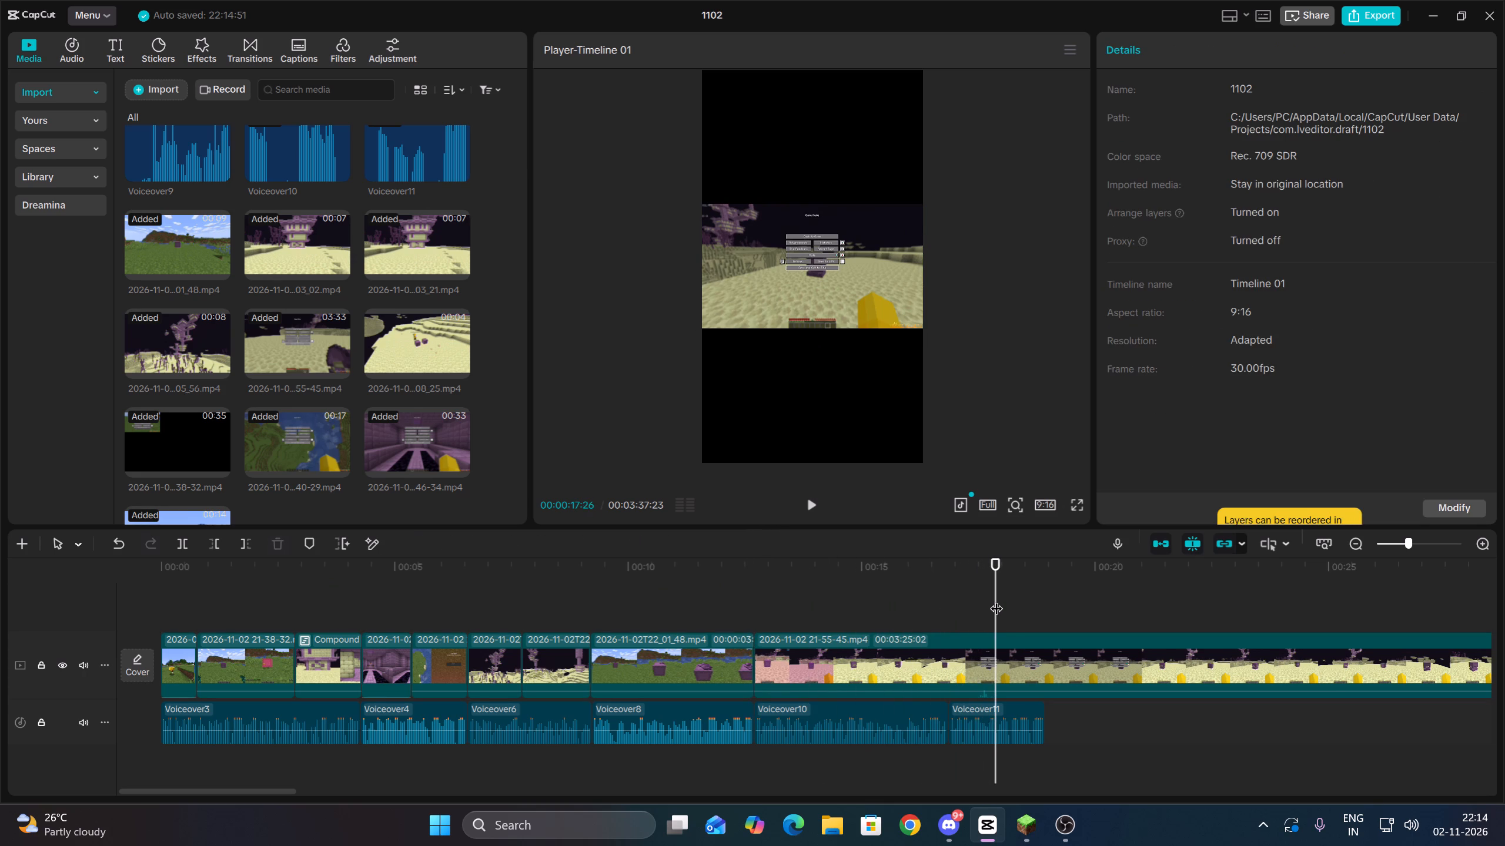
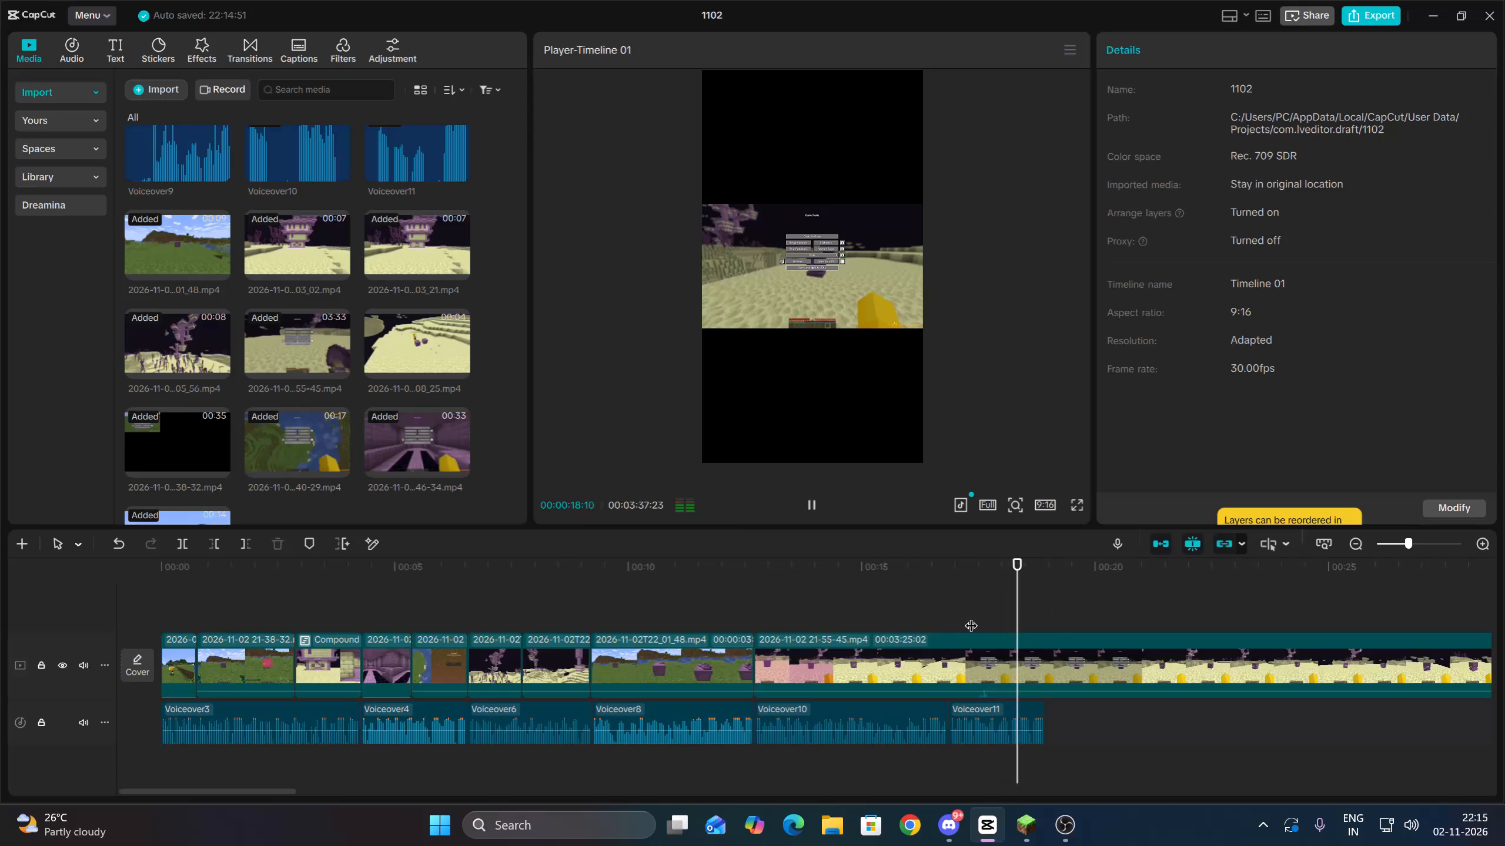
# Trim the start of the 21-55-45 clip in two cuts, first past the game menu section, leaving 00:03:11:14.
pyautogui.press('space')
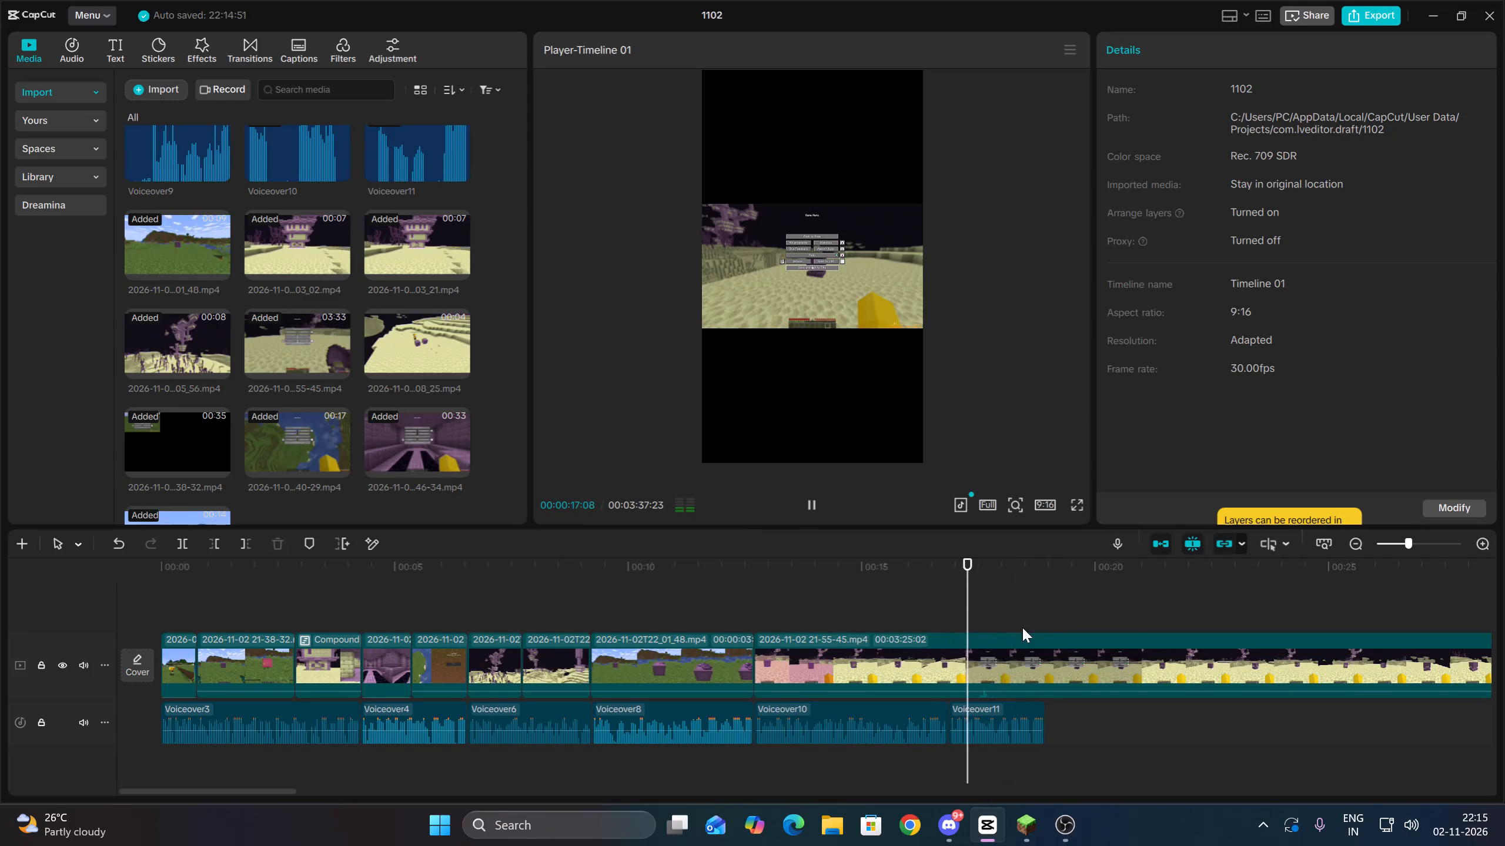
pyautogui.moveTo(1127, 626); pyautogui.dragTo(1198, 712)
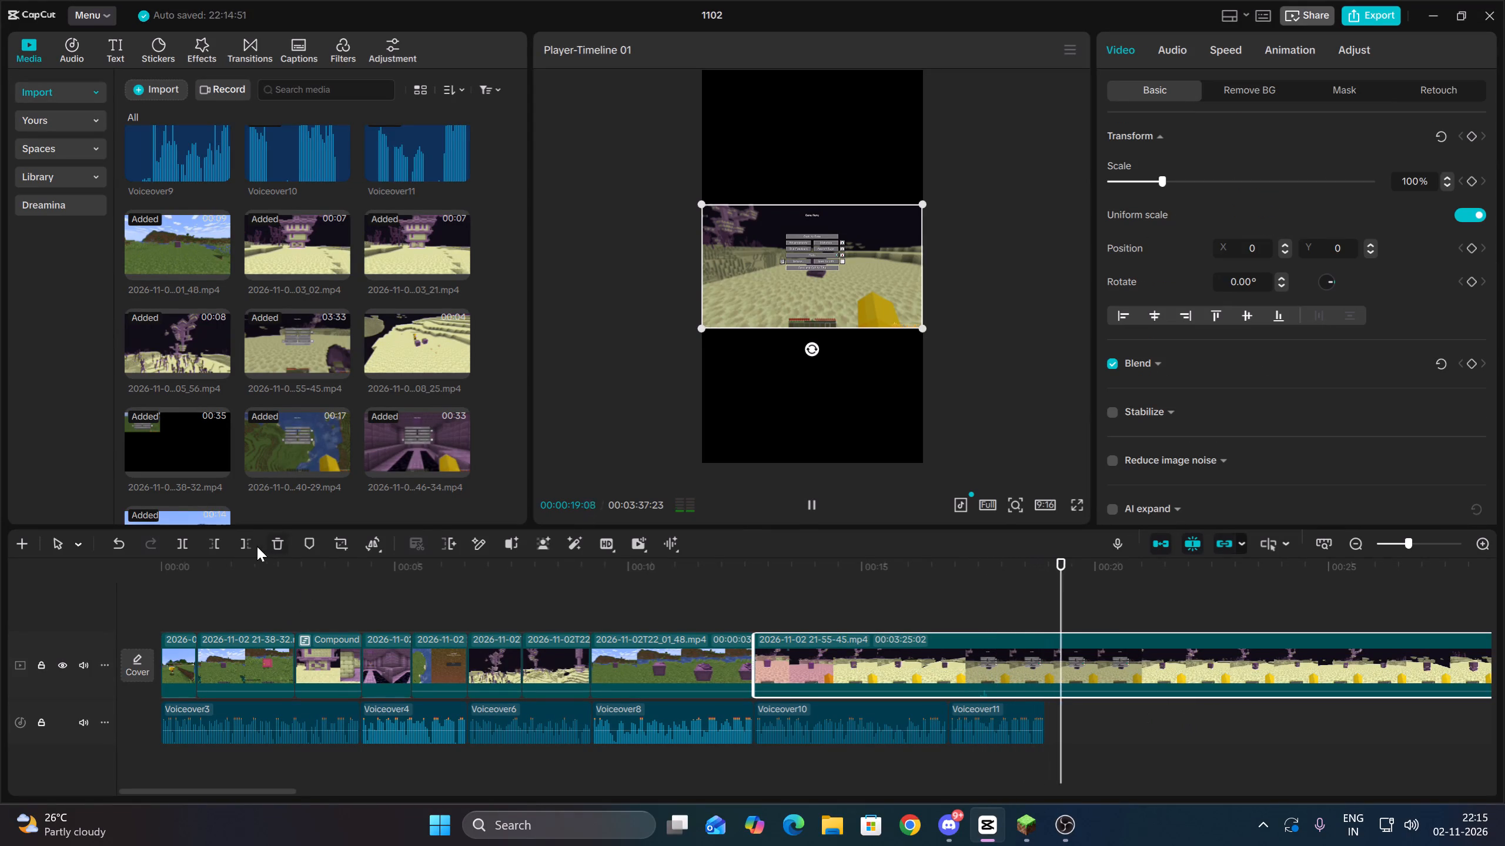
pyautogui.click(217, 546)
pyautogui.press('space')
pyautogui.doubleClick(1062, 718)
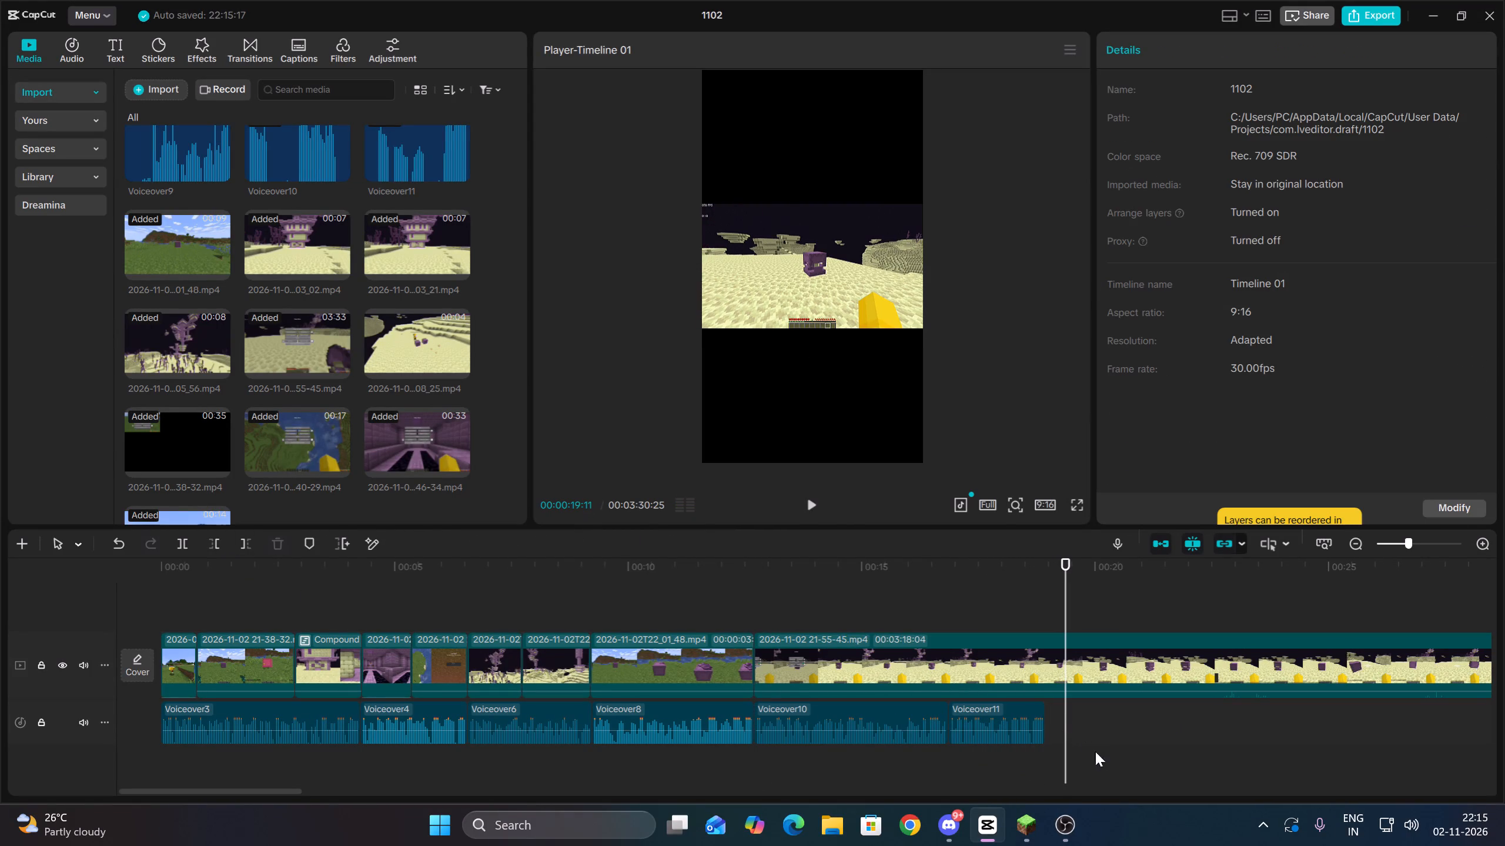
pyautogui.moveTo(1132, 745); pyautogui.dragTo(1155, 656)
pyautogui.click(215, 545)
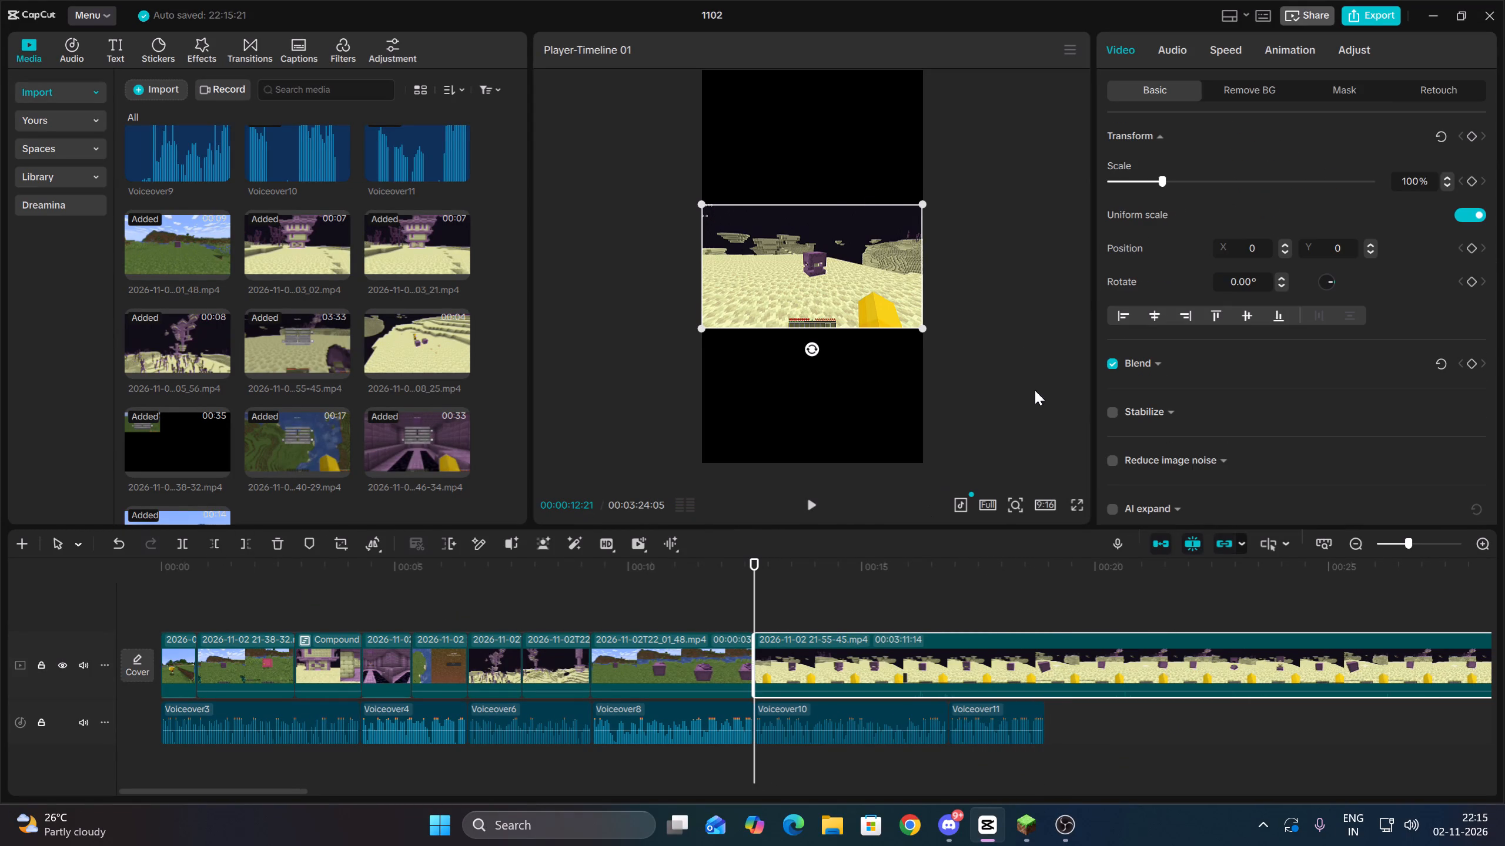
# Scale the 21-55-45 clip to 316% so it fills the vertical frame.
pyautogui.moveTo(926, 327); pyautogui.dragTo(1211, 658)
# Cut more unused footage off the start of the 21-55-45 clip, leaving 00:02:55:24.
pyautogui.press('space')
pyautogui.press('space')
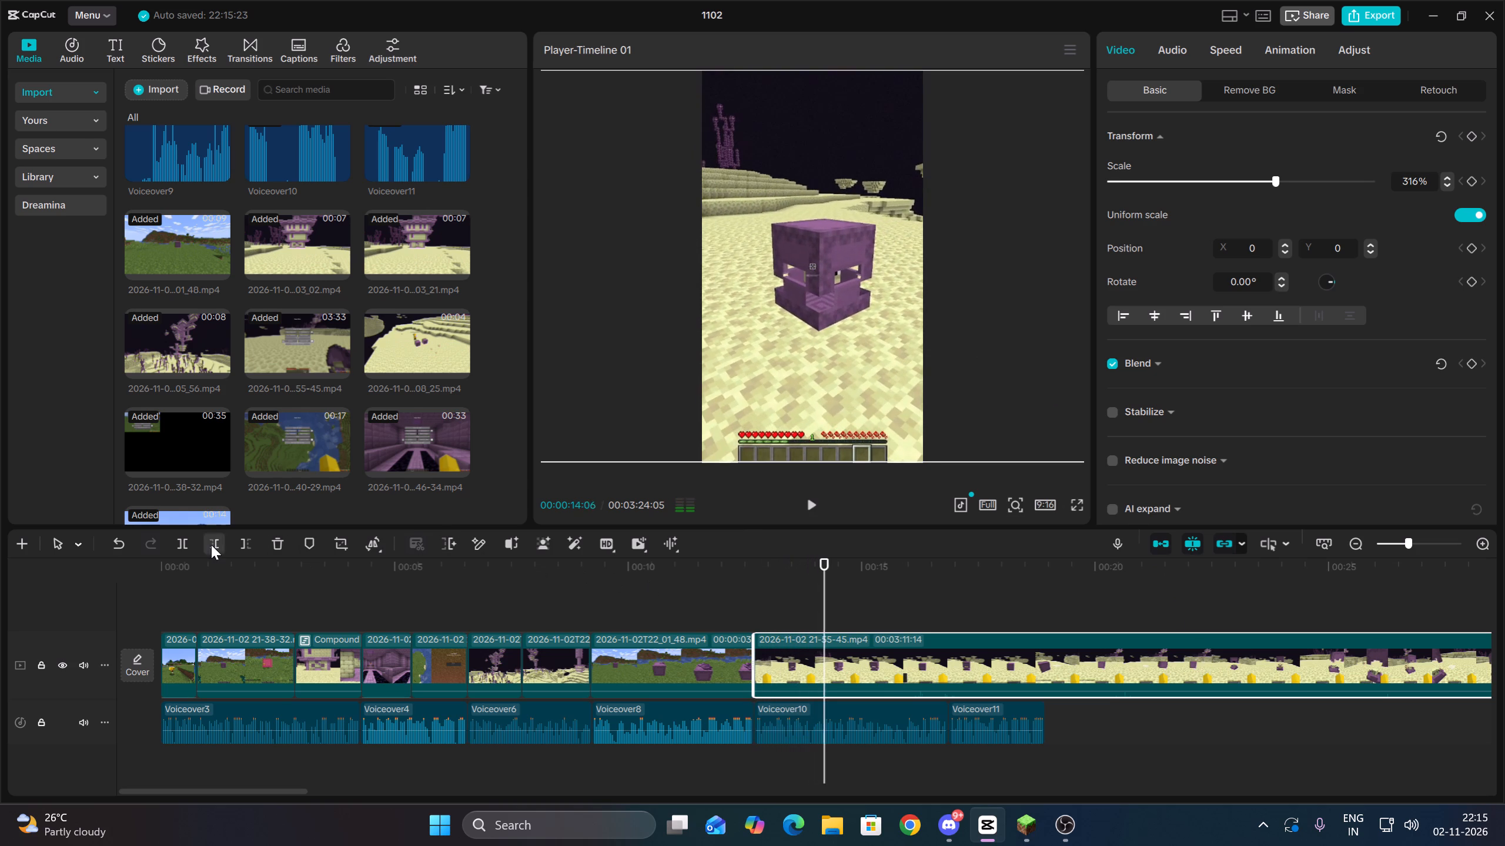
pyautogui.click(211, 545)
pyautogui.click(1197, 613)
pyautogui.moveTo(1197, 613); pyautogui.dragTo(1417, 639)
pyautogui.press('space')
pyautogui.press('space')
pyautogui.press('space')
pyautogui.moveTo(1311, 616); pyautogui.dragTo(1315, 680)
pyautogui.click(214, 541)
# Fine-trim the start of the 21-55-45 clip twice more while playing it, leaving 00:02:50:17.
pyautogui.press('space')
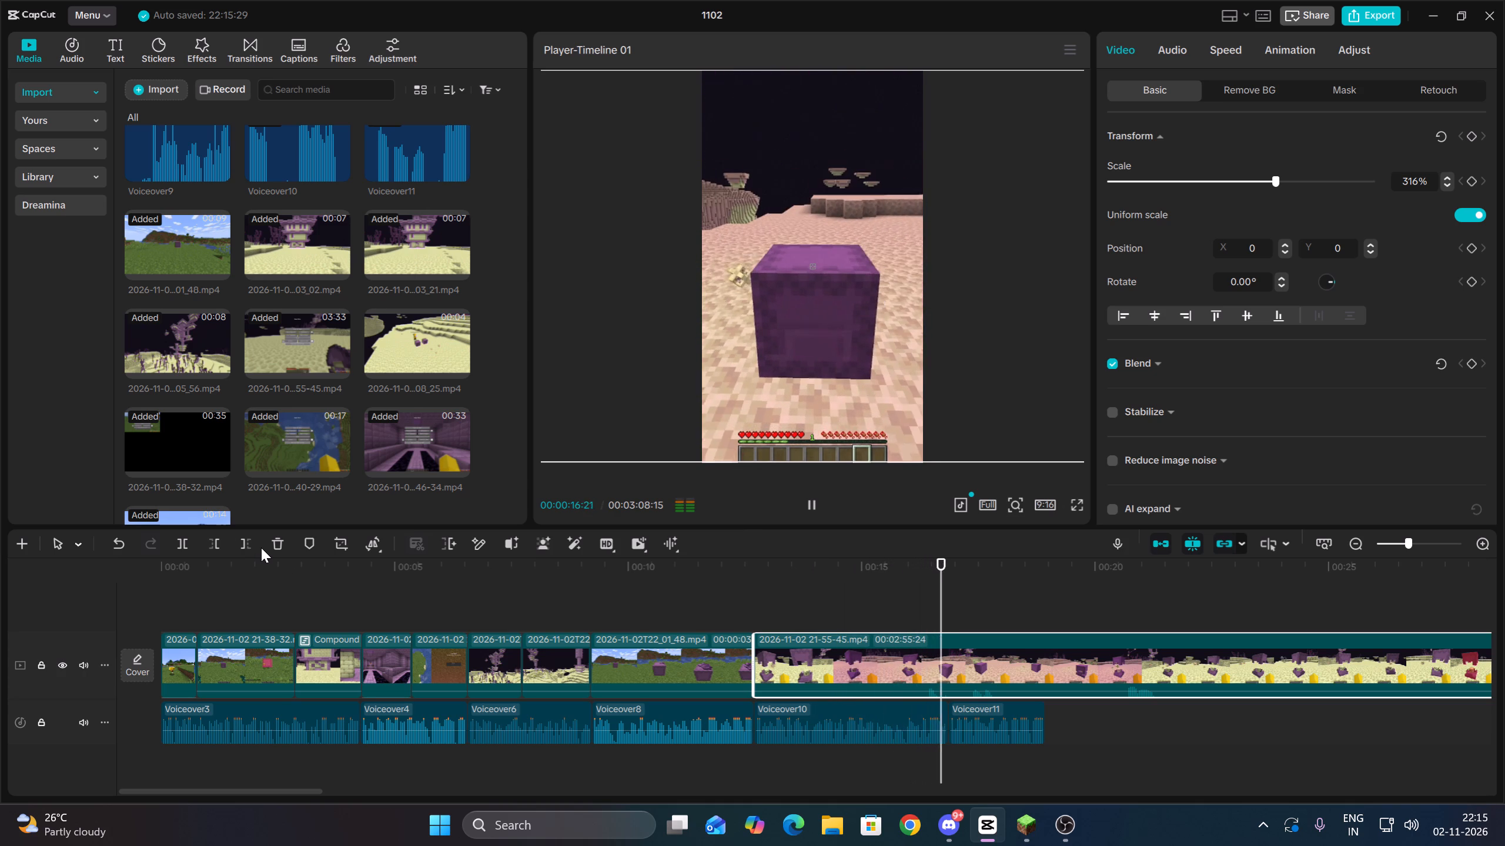
pyautogui.press('space')
pyautogui.click(222, 541)
pyautogui.press('space')
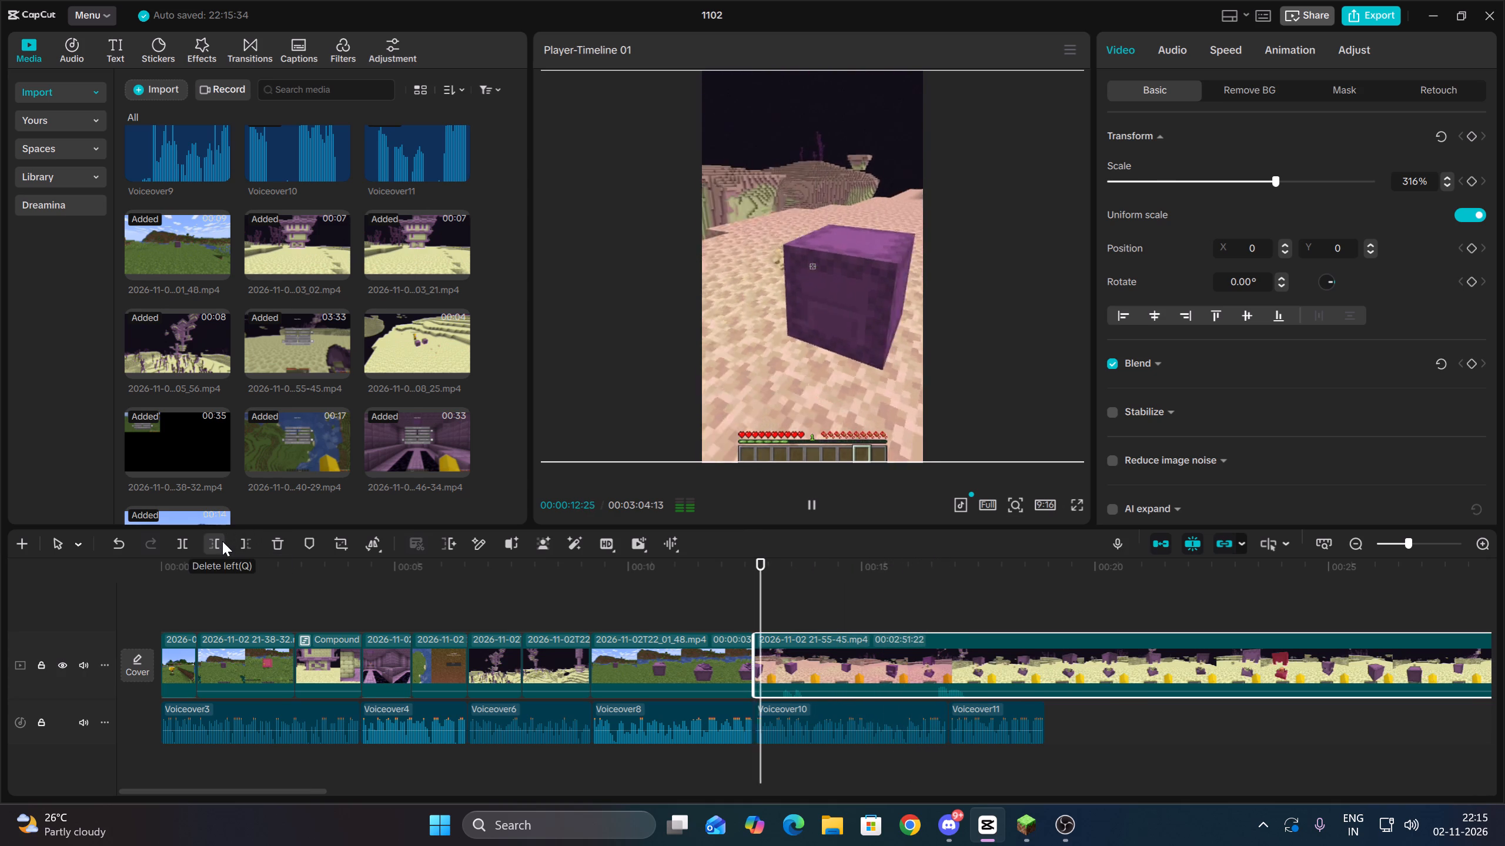
pyautogui.press('space')
pyautogui.click(222, 541)
pyautogui.press('space')
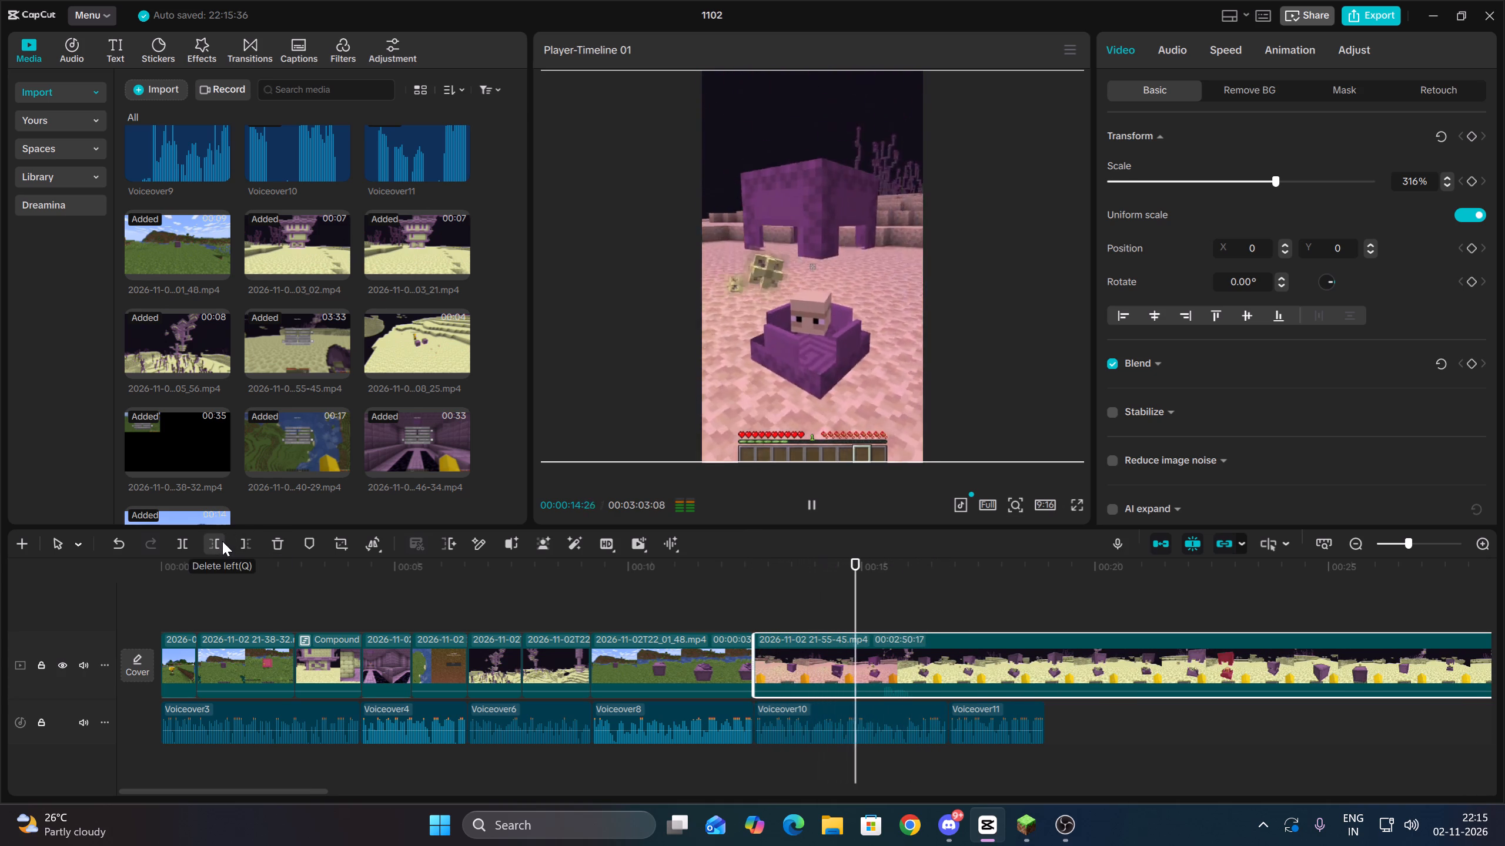
pyautogui.press('space')
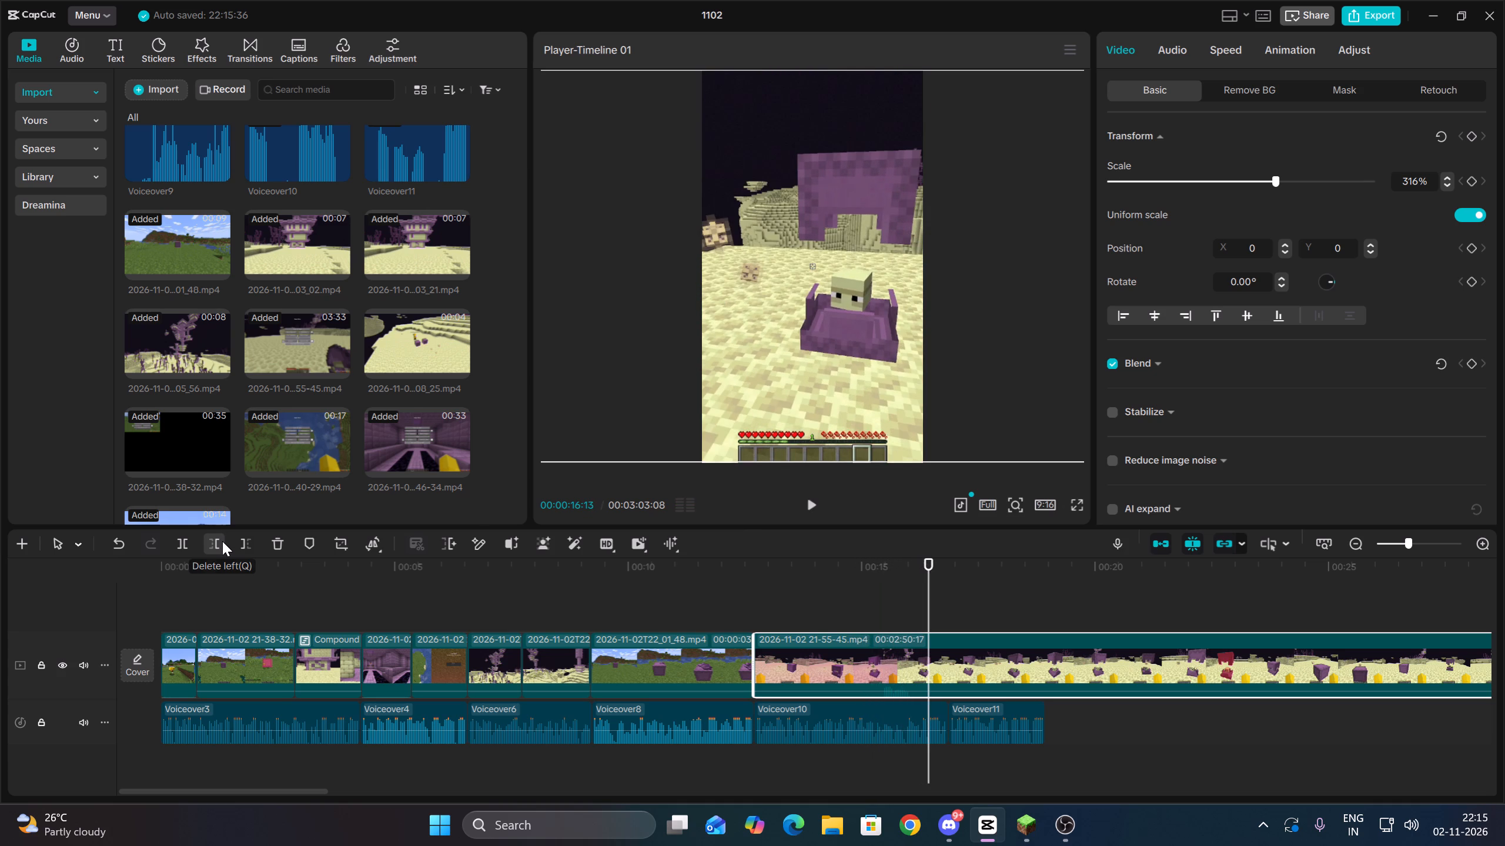
# Mute the 21-55-45 clip by setting its volume to -∞ dB.
pyautogui.click(1177, 49)
pyautogui.moveTo(1186, 191); pyautogui.dragTo(997, 170)
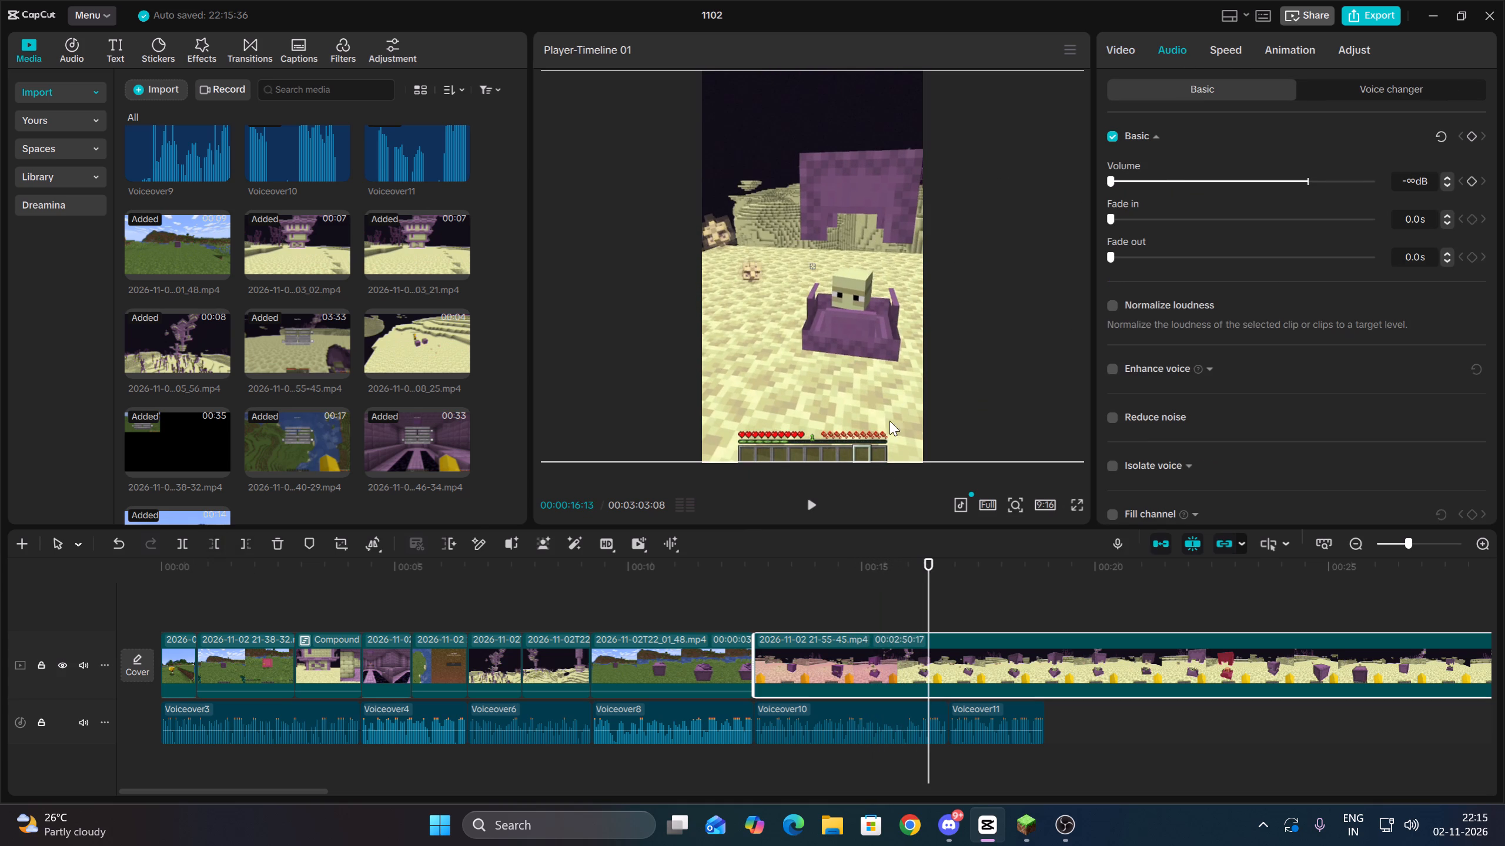
# Play the 21-55-45 clip from its start and cut off everything after 00:00:15:05.
pyautogui.press('Up')
pyautogui.press('space')
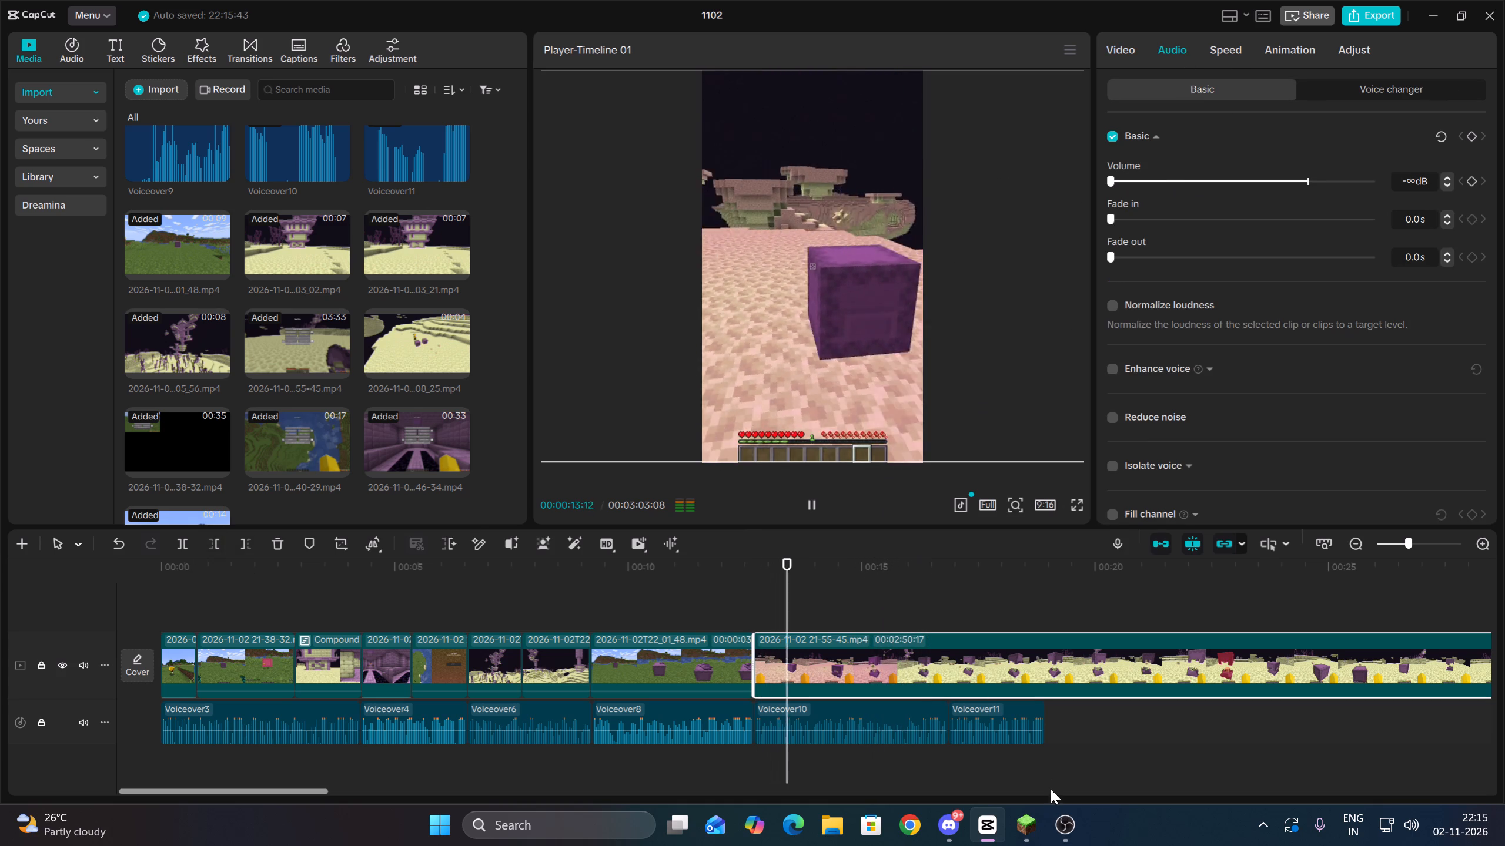
pyautogui.press('space')
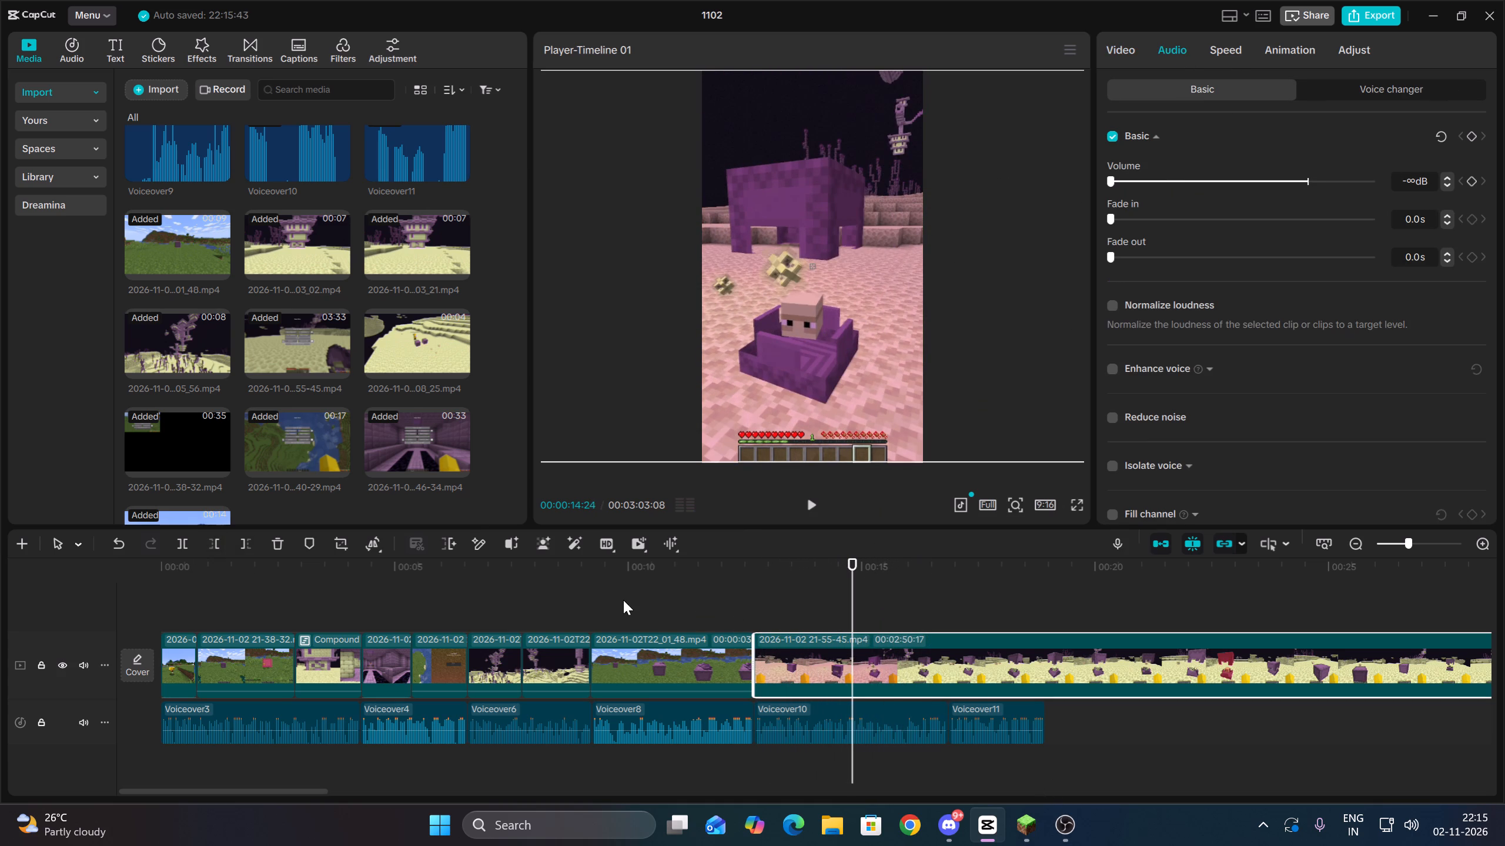
pyautogui.press('space')
pyautogui.press('space')
pyautogui.click(241, 546)
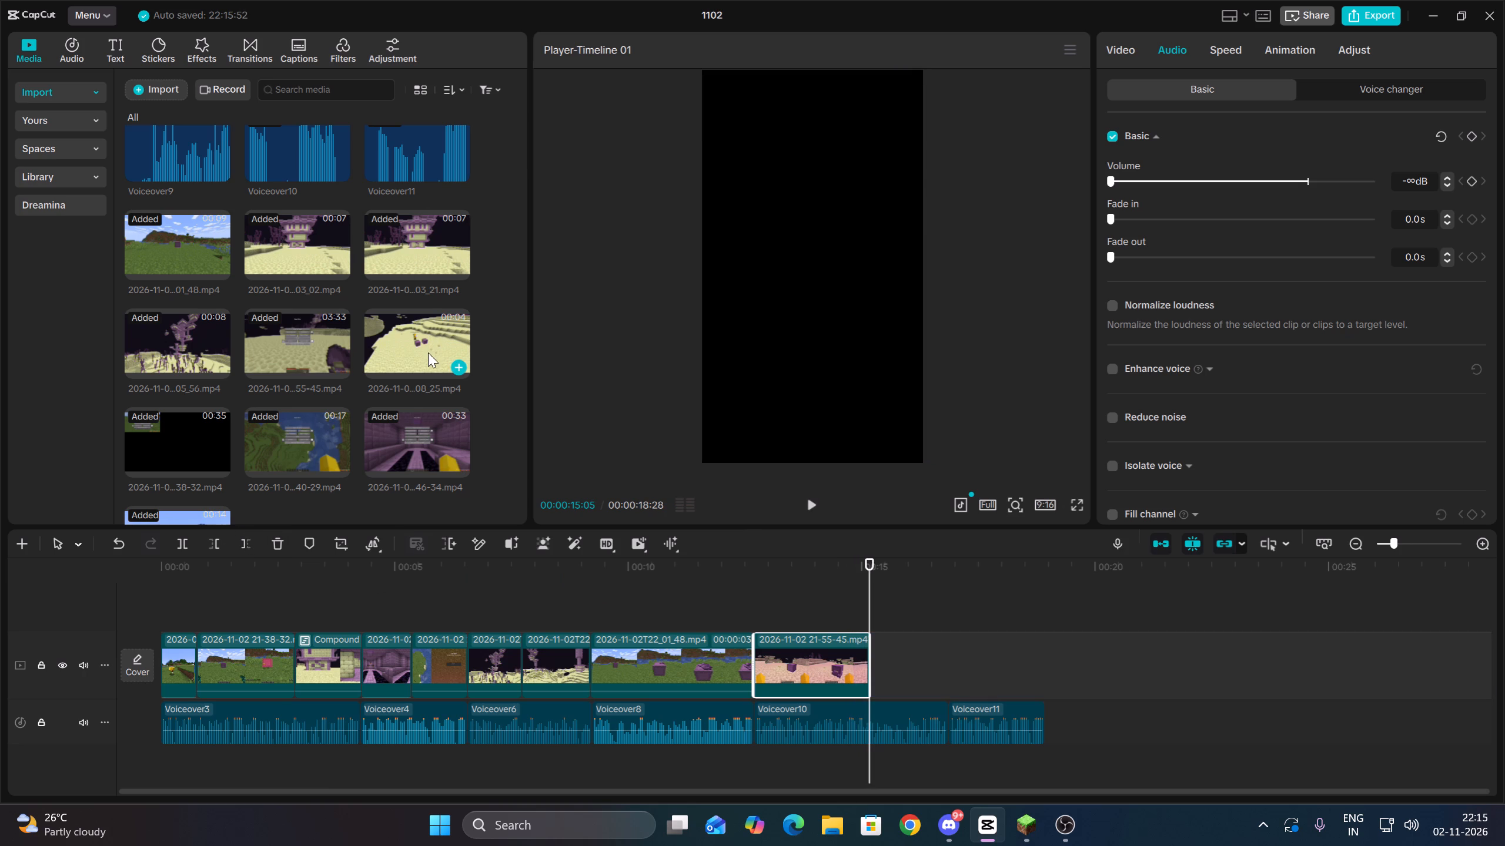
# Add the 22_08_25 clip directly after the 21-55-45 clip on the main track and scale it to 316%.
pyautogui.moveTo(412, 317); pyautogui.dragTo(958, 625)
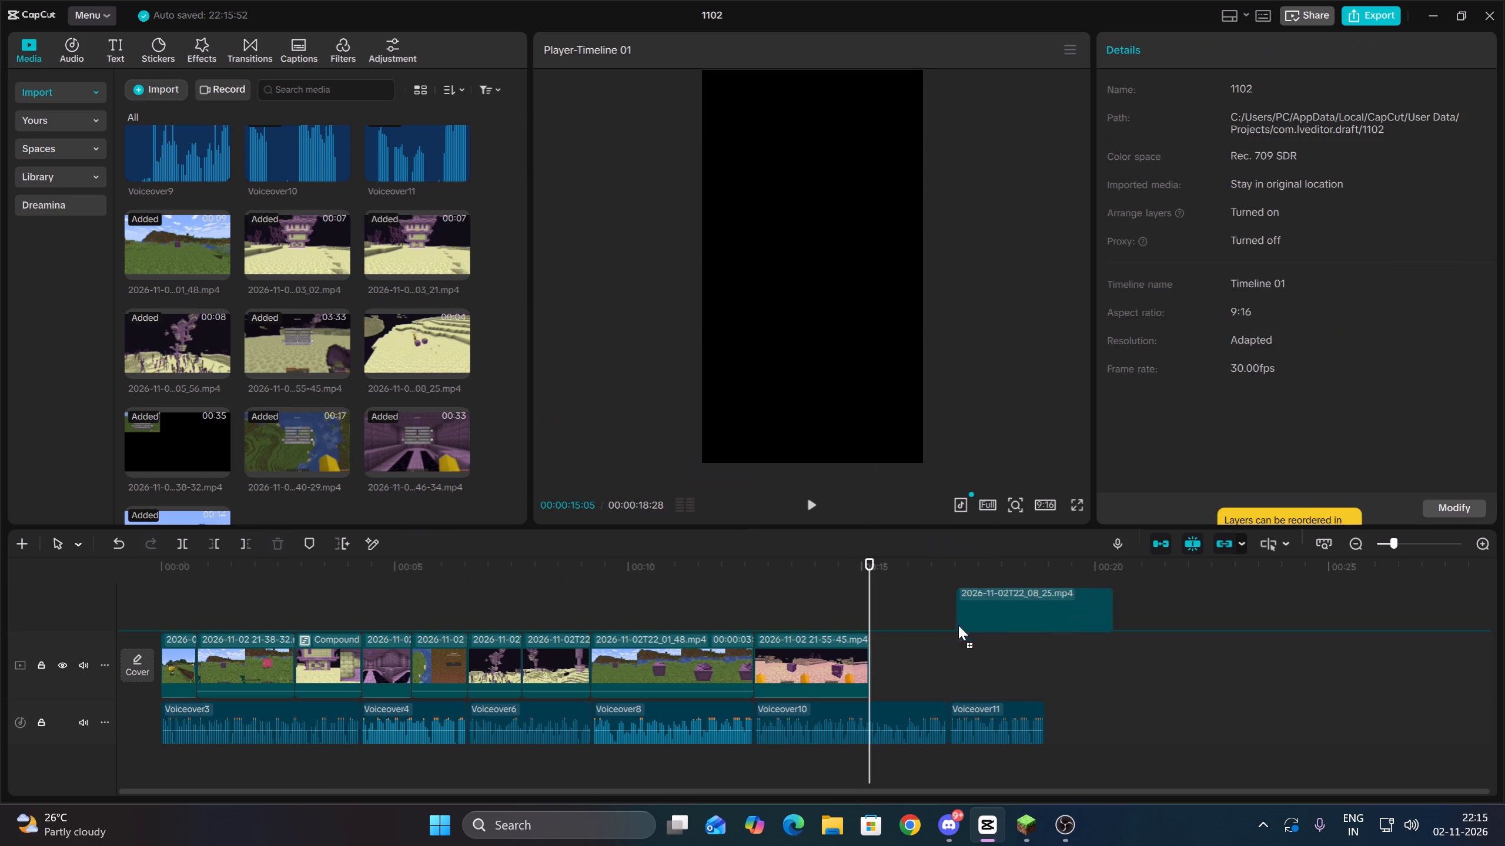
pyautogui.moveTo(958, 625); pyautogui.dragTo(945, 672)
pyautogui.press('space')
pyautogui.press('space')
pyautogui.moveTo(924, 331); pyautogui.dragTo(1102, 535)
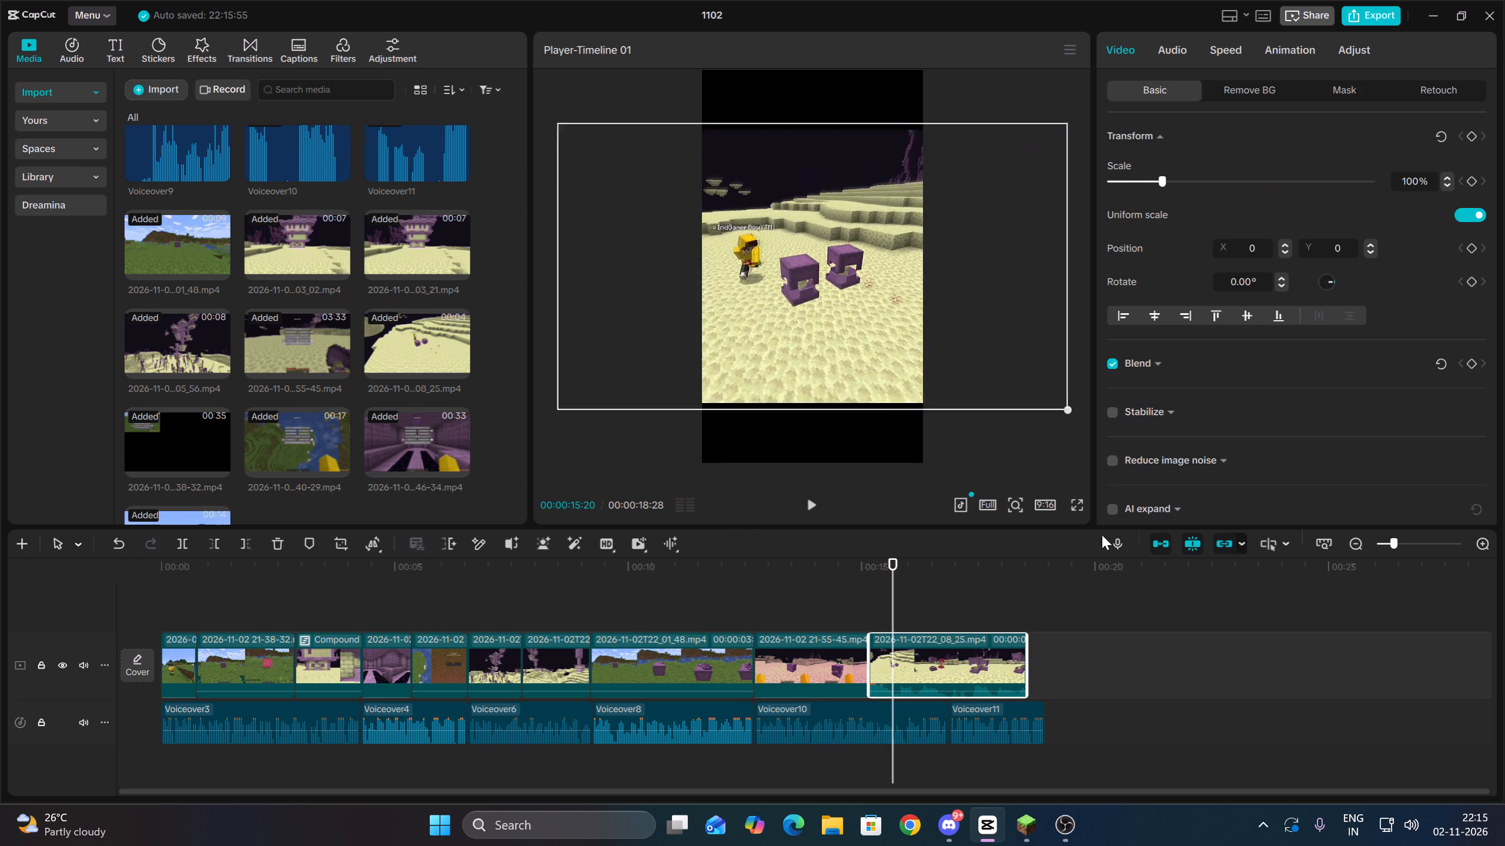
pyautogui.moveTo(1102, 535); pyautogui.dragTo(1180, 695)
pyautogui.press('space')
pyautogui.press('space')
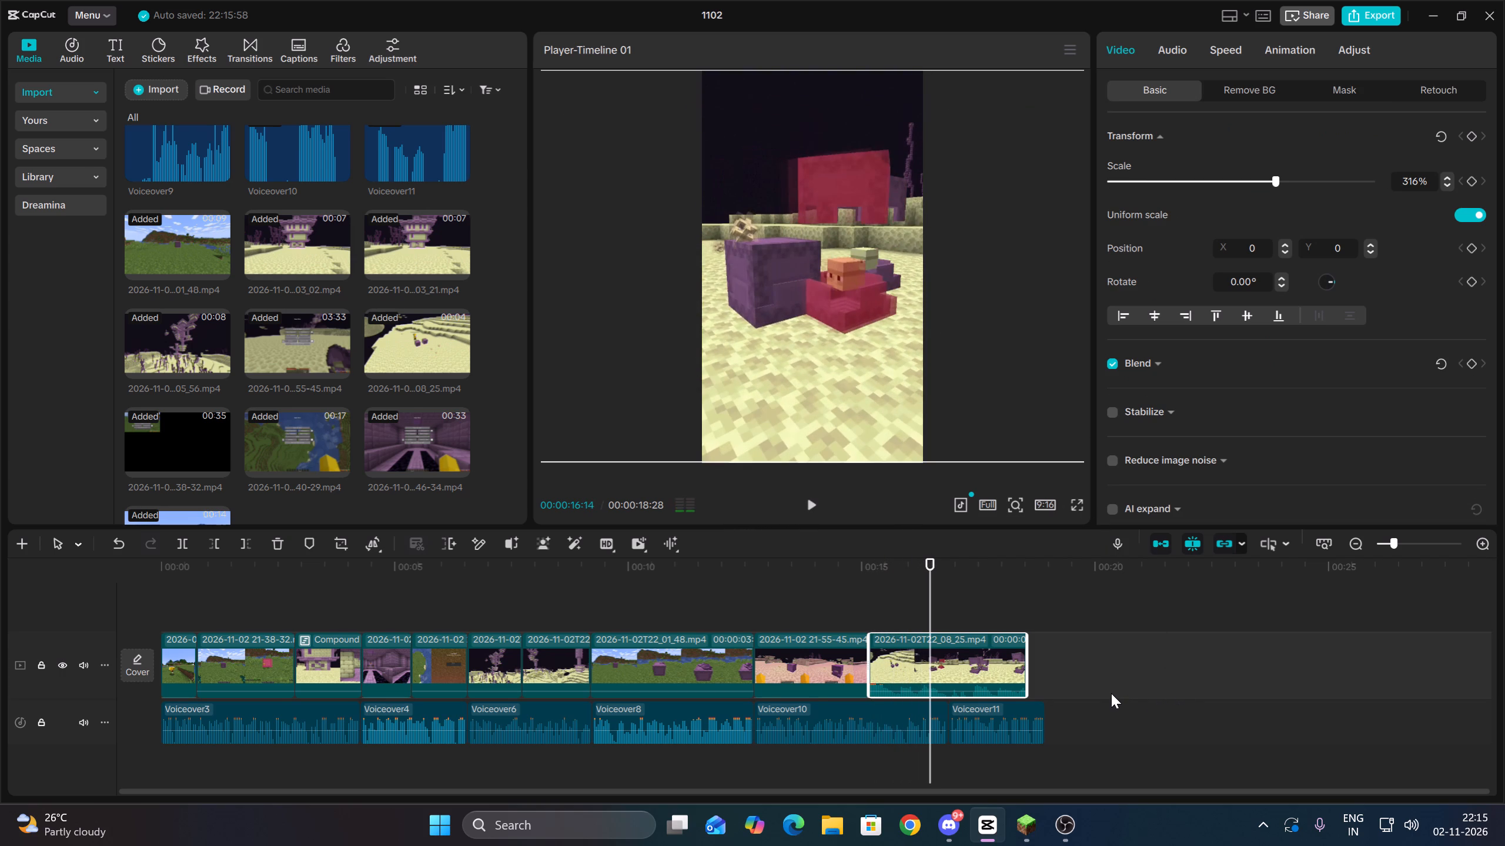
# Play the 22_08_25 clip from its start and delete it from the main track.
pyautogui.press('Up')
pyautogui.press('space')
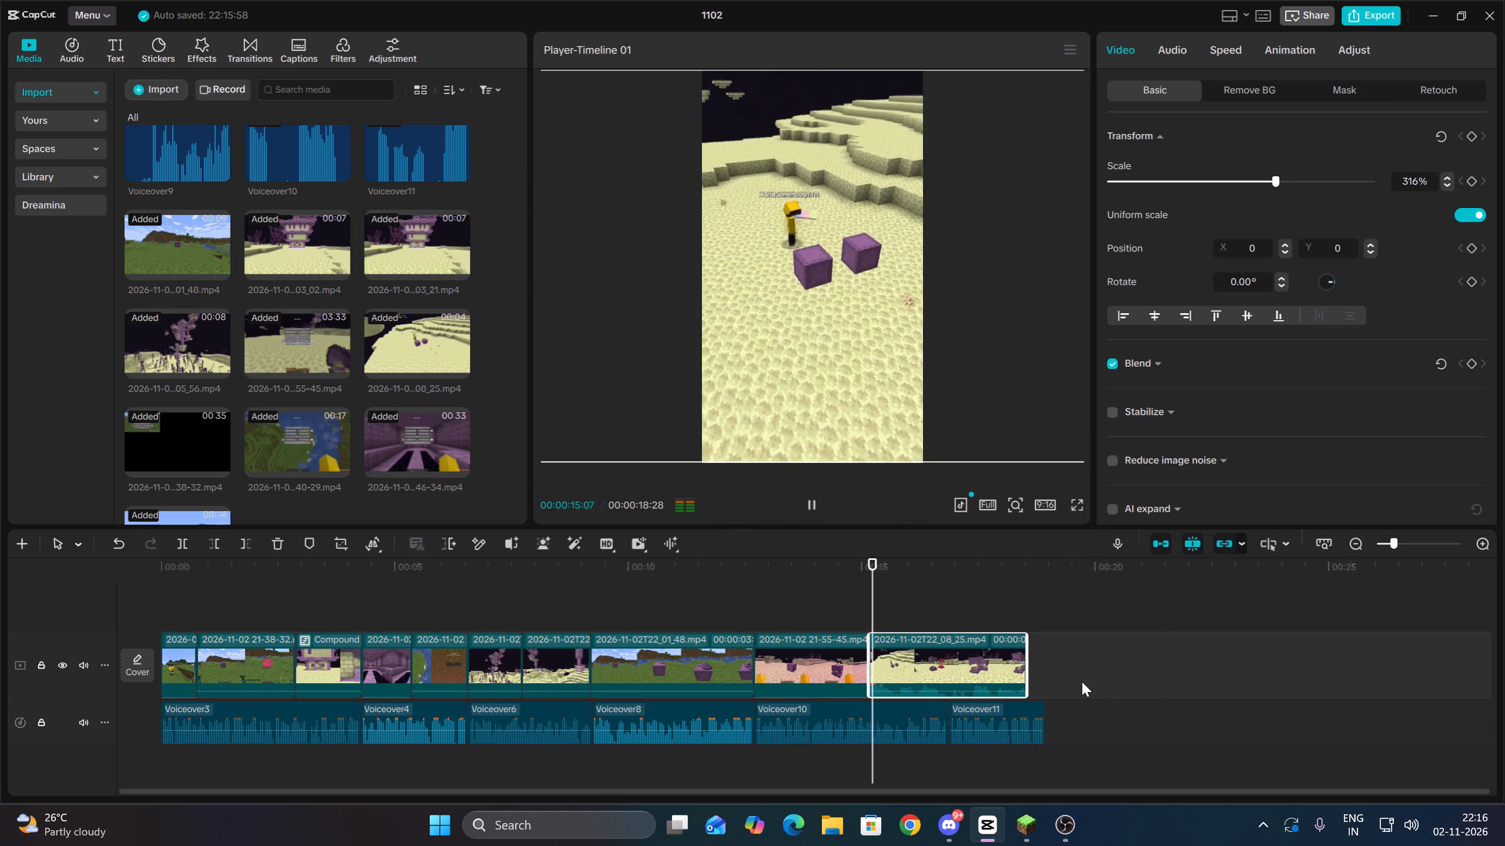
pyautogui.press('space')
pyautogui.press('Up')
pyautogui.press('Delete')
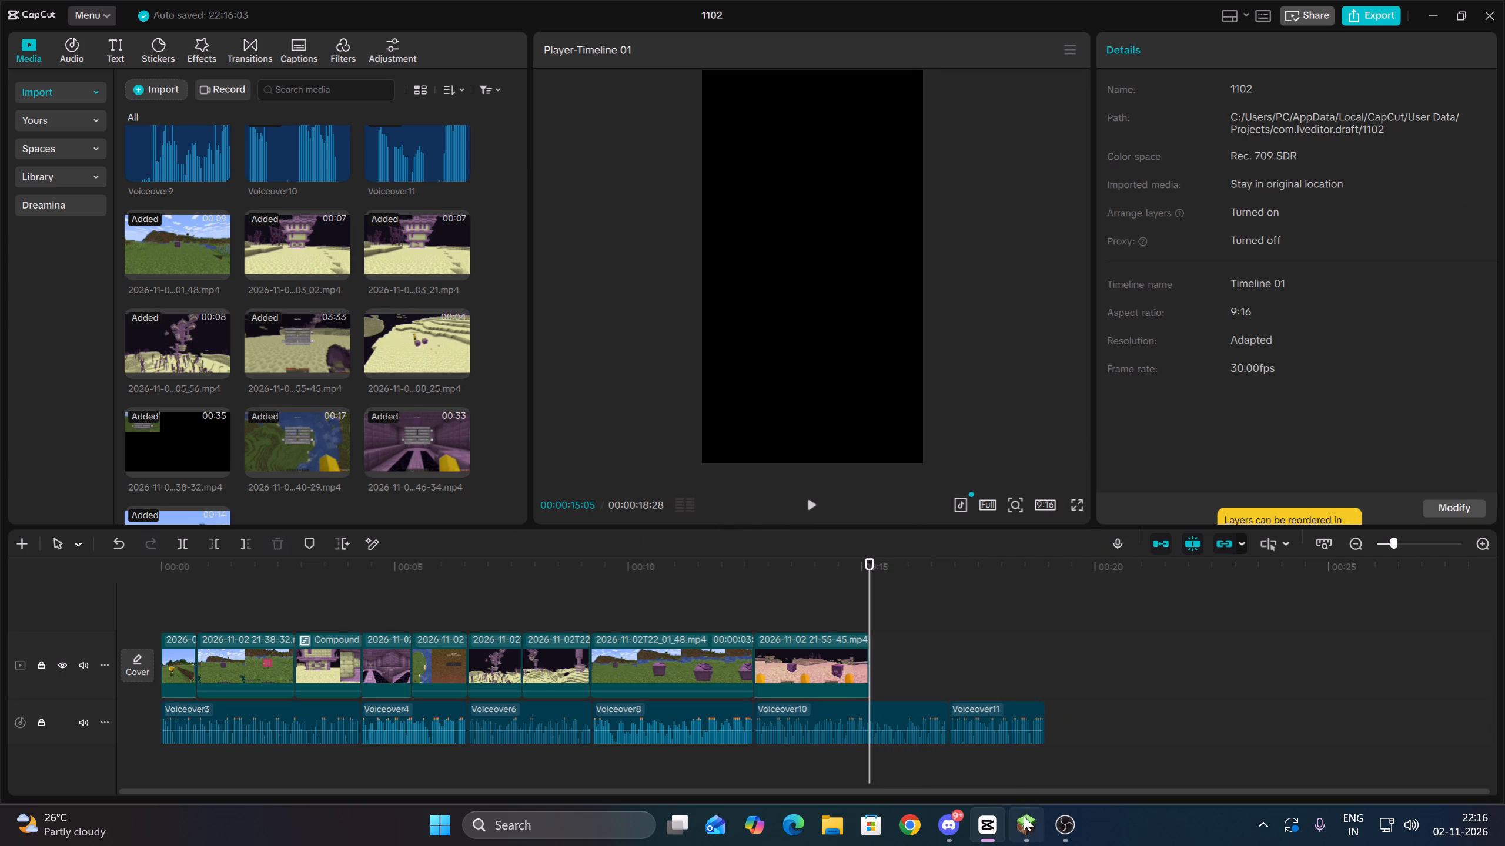
# Trim the end of the 21-55-45 clip so it stops just before the 15-second mark, and replay it against Voiceover10.
pyautogui.press('Up')
pyautogui.press('space')
pyautogui.click(804, 654)
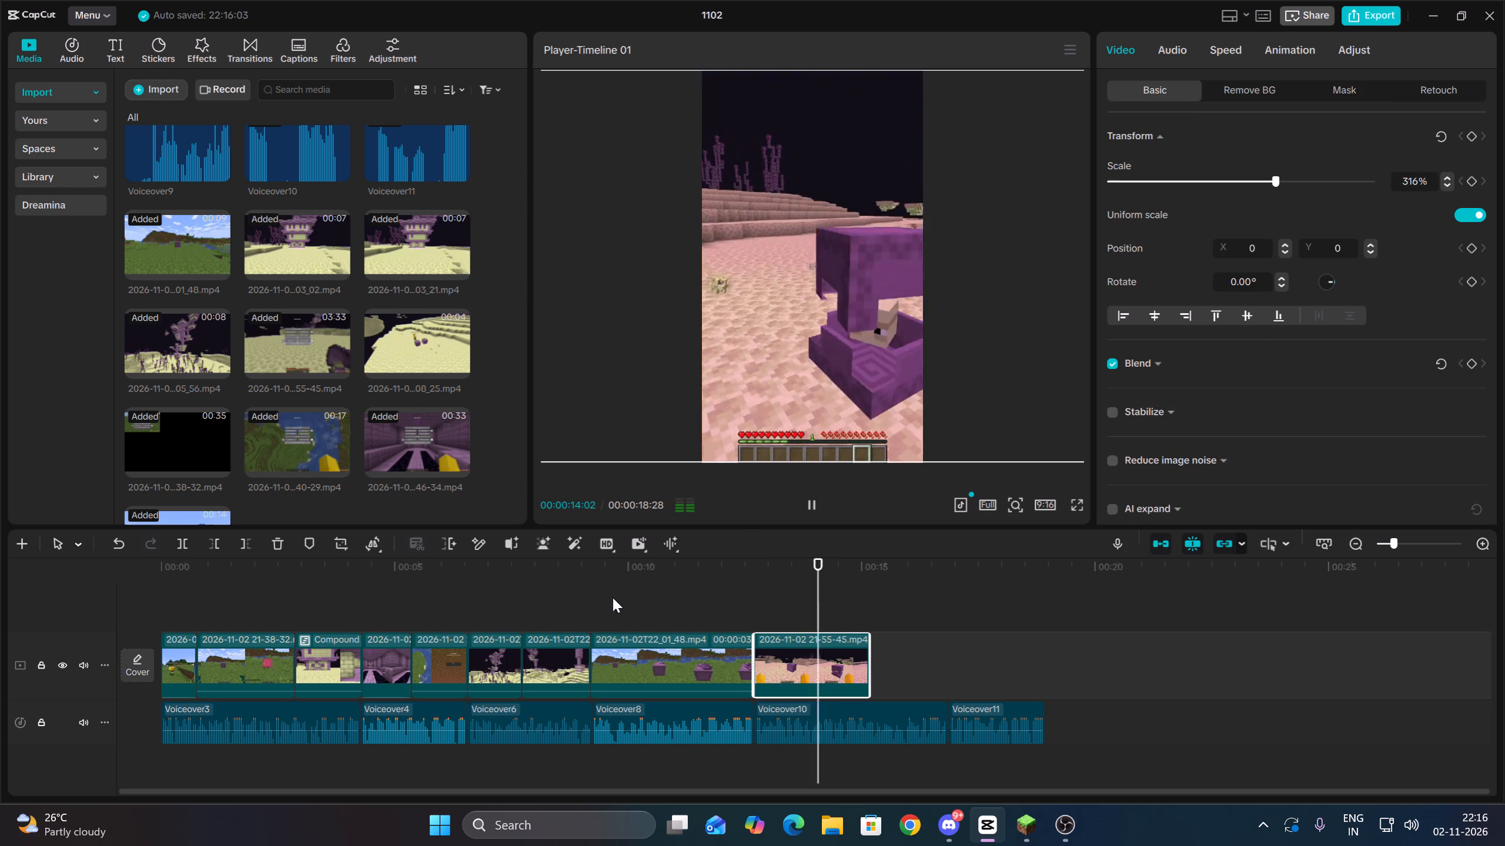
pyautogui.press('space')
pyautogui.click(857, 605)
pyautogui.moveTo(857, 605); pyautogui.dragTo(834, 606)
pyautogui.click(838, 654)
pyautogui.press('space')
pyautogui.press('space')
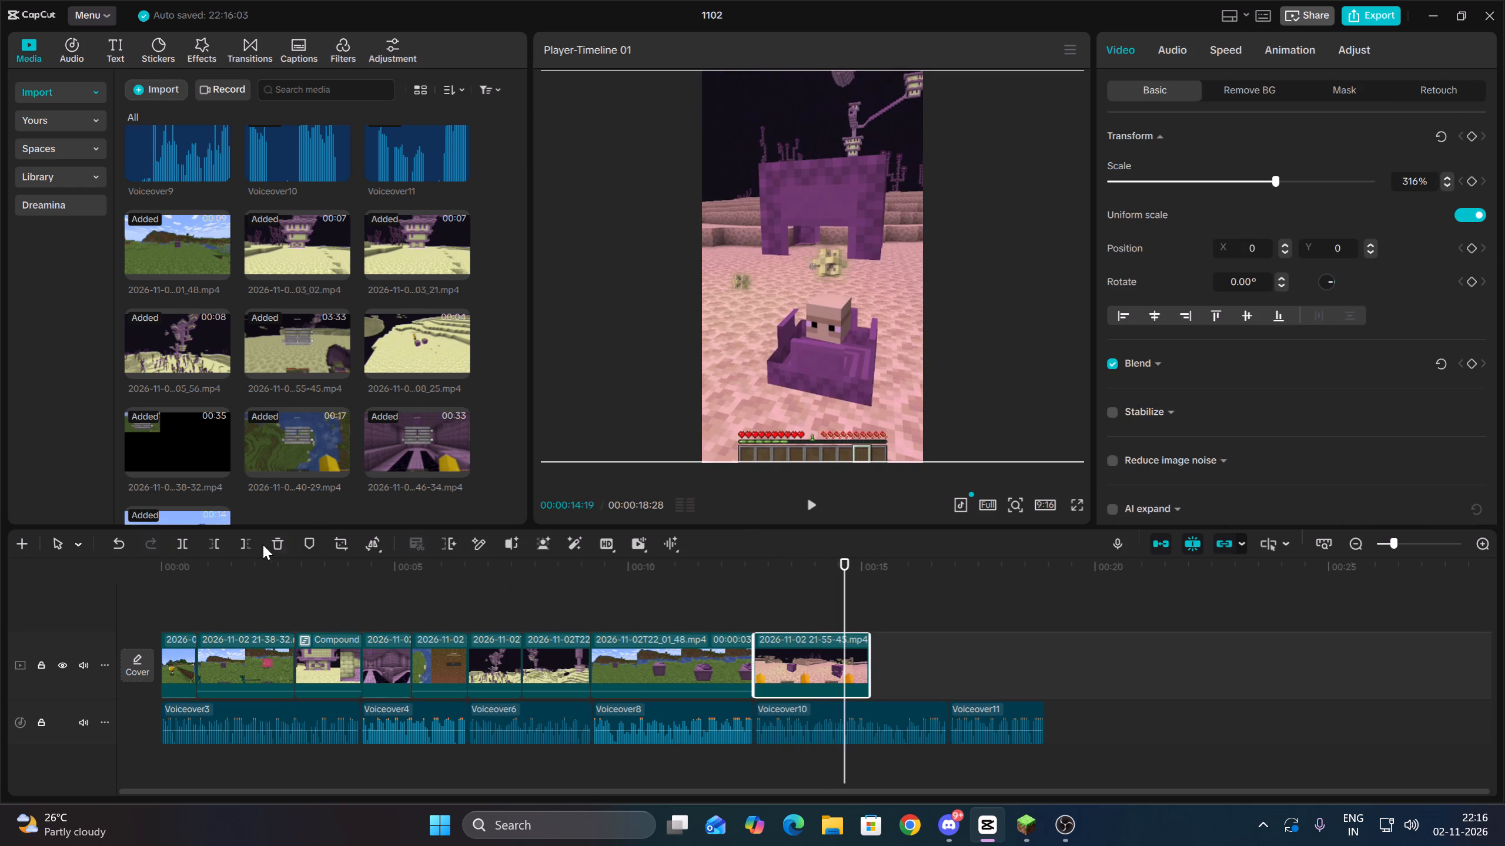
pyautogui.press('space')
pyautogui.press('space')
pyautogui.click(240, 544)
pyautogui.press('Up')
pyautogui.press('space')
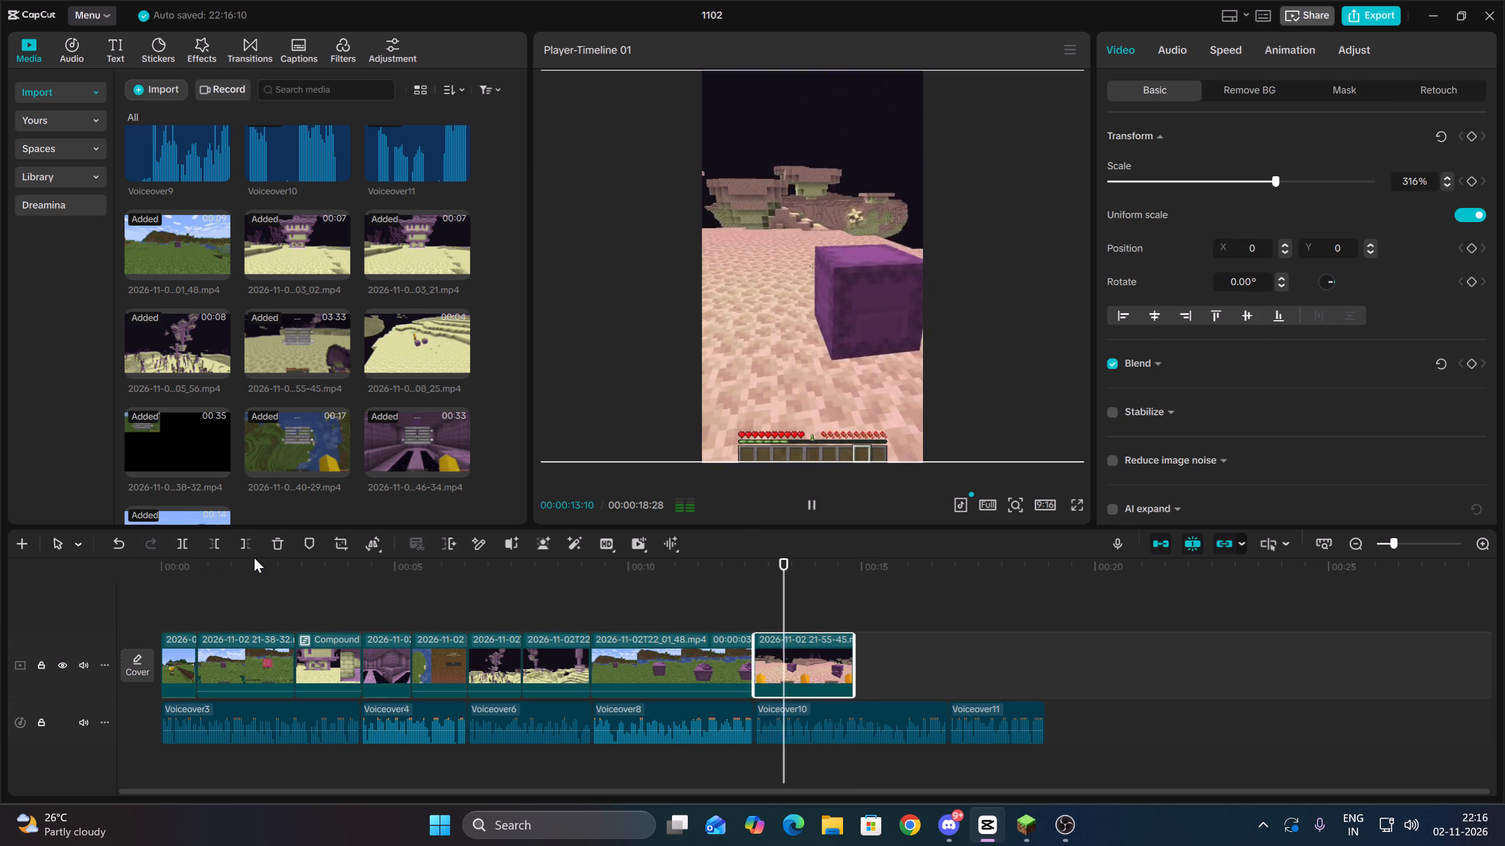
pyautogui.press('space')
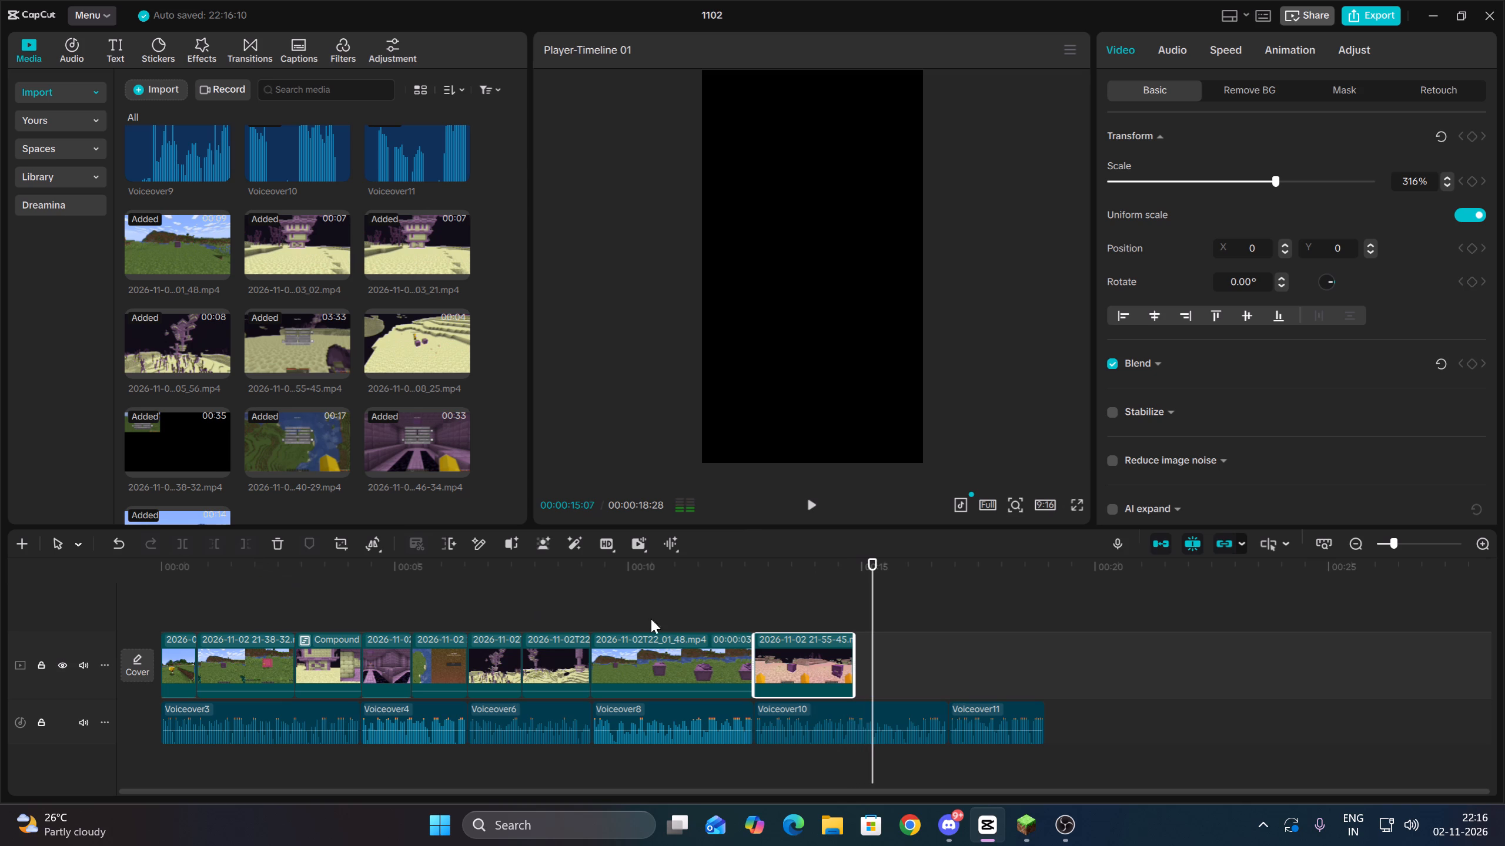
pyautogui.click(877, 646)
pyautogui.press('Up')
# Switch to the Dawn Client replay editor, maximize it and delete all existing camera keyframes from the timeline.
pyautogui.click(1038, 830)
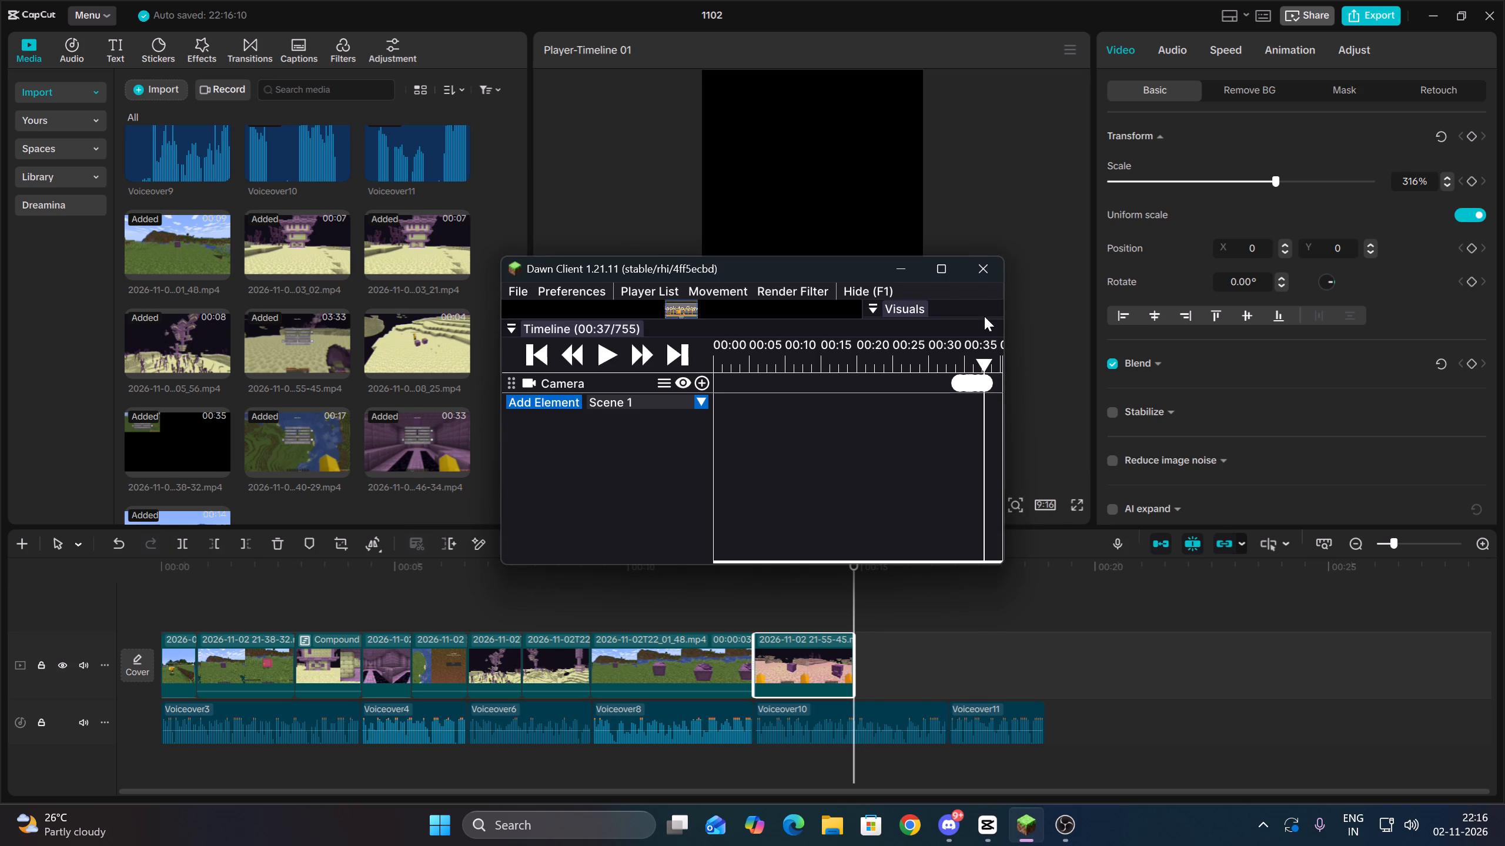
pyautogui.click(946, 270)
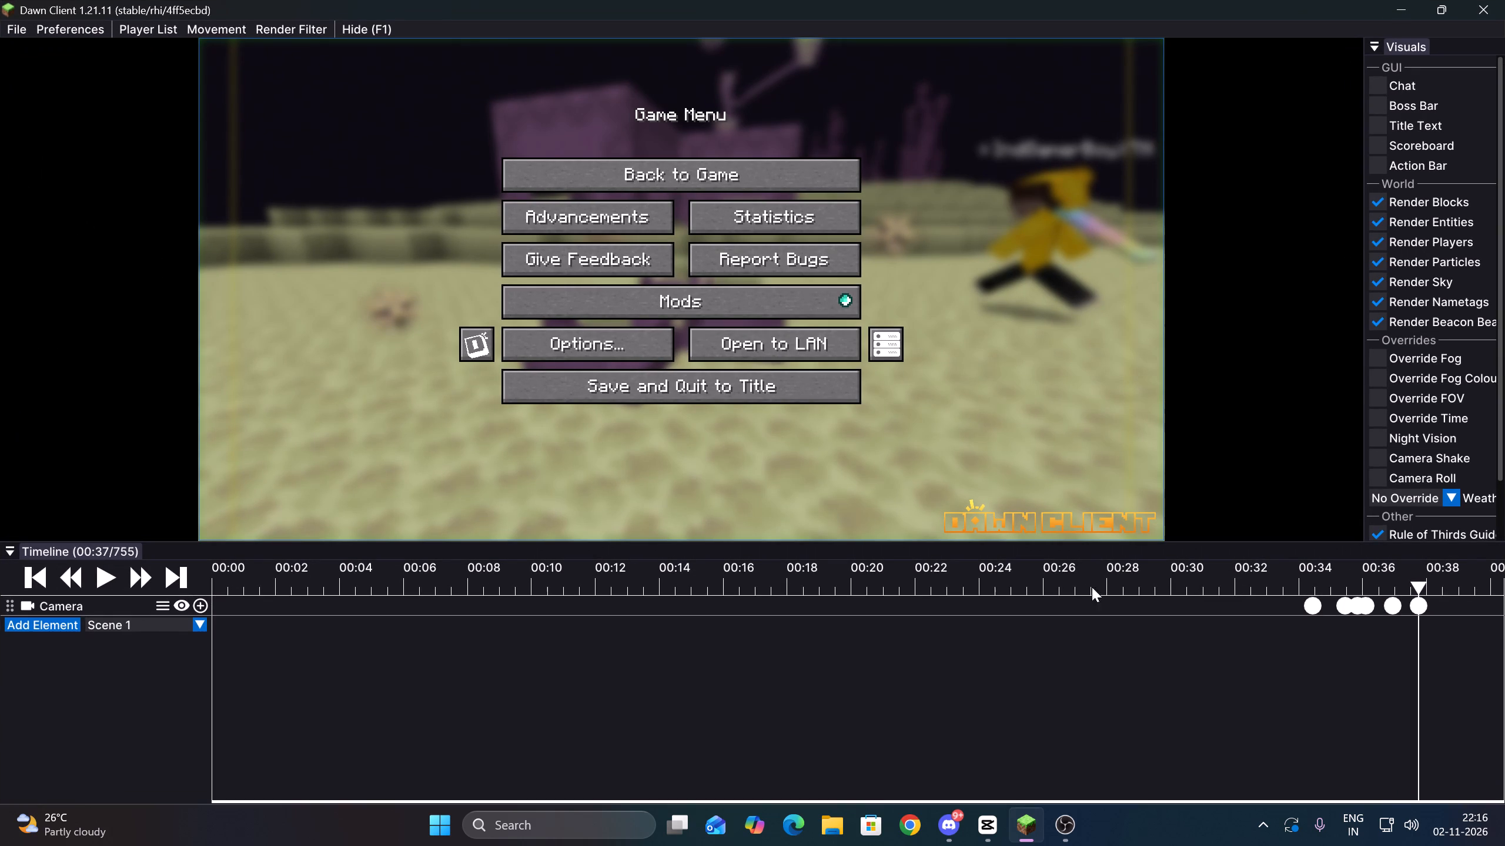
pyautogui.moveTo(1455, 617); pyautogui.dragTo(1121, 529)
pyautogui.press('Delete')
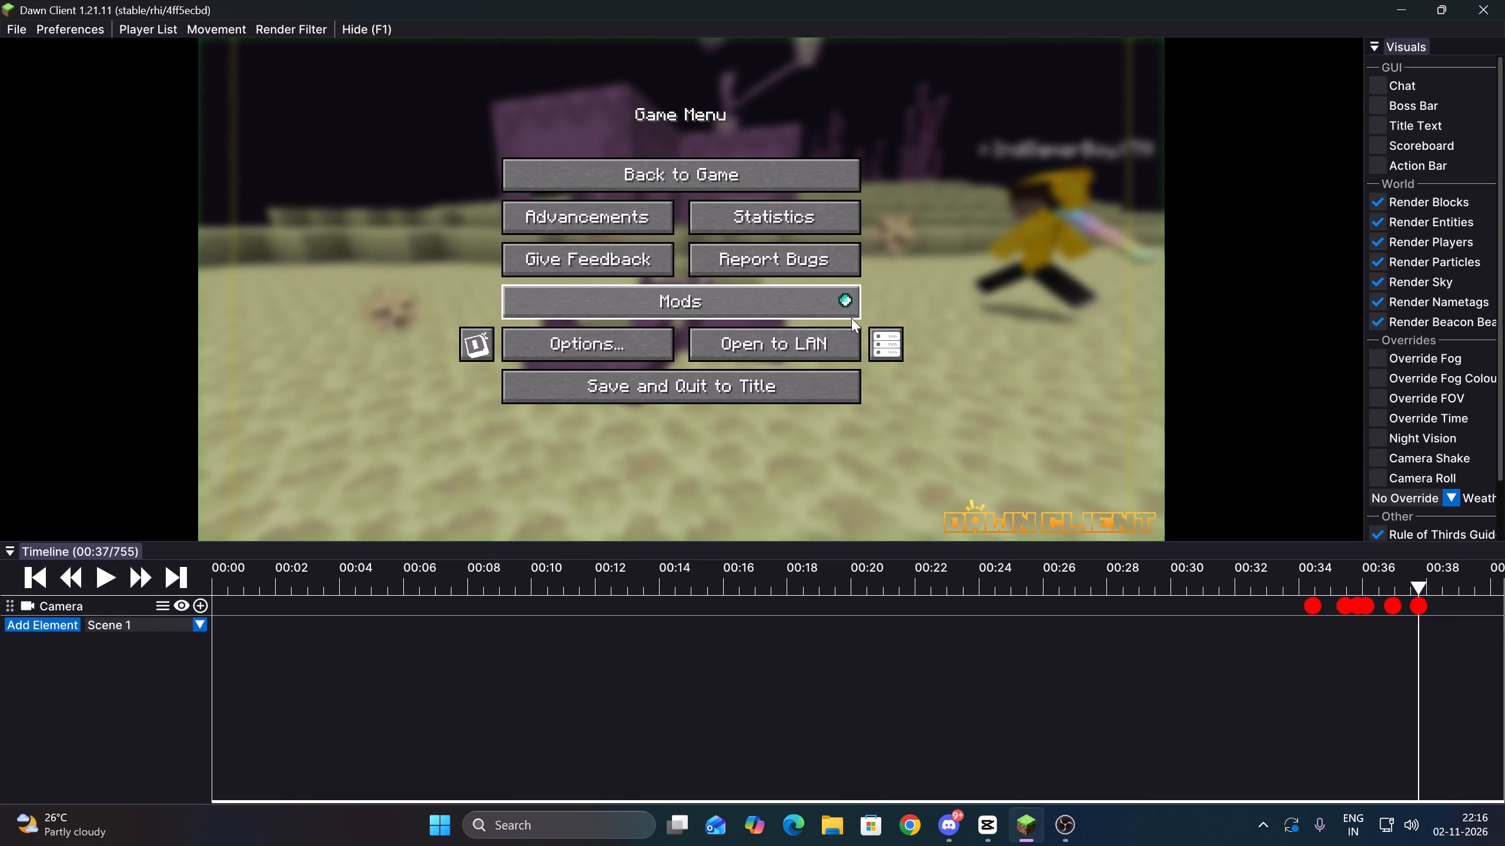
pyautogui.click(783, 174)
pyautogui.moveTo(1486, 627); pyautogui.dragTo(1245, 559)
pyautogui.press('Delete')
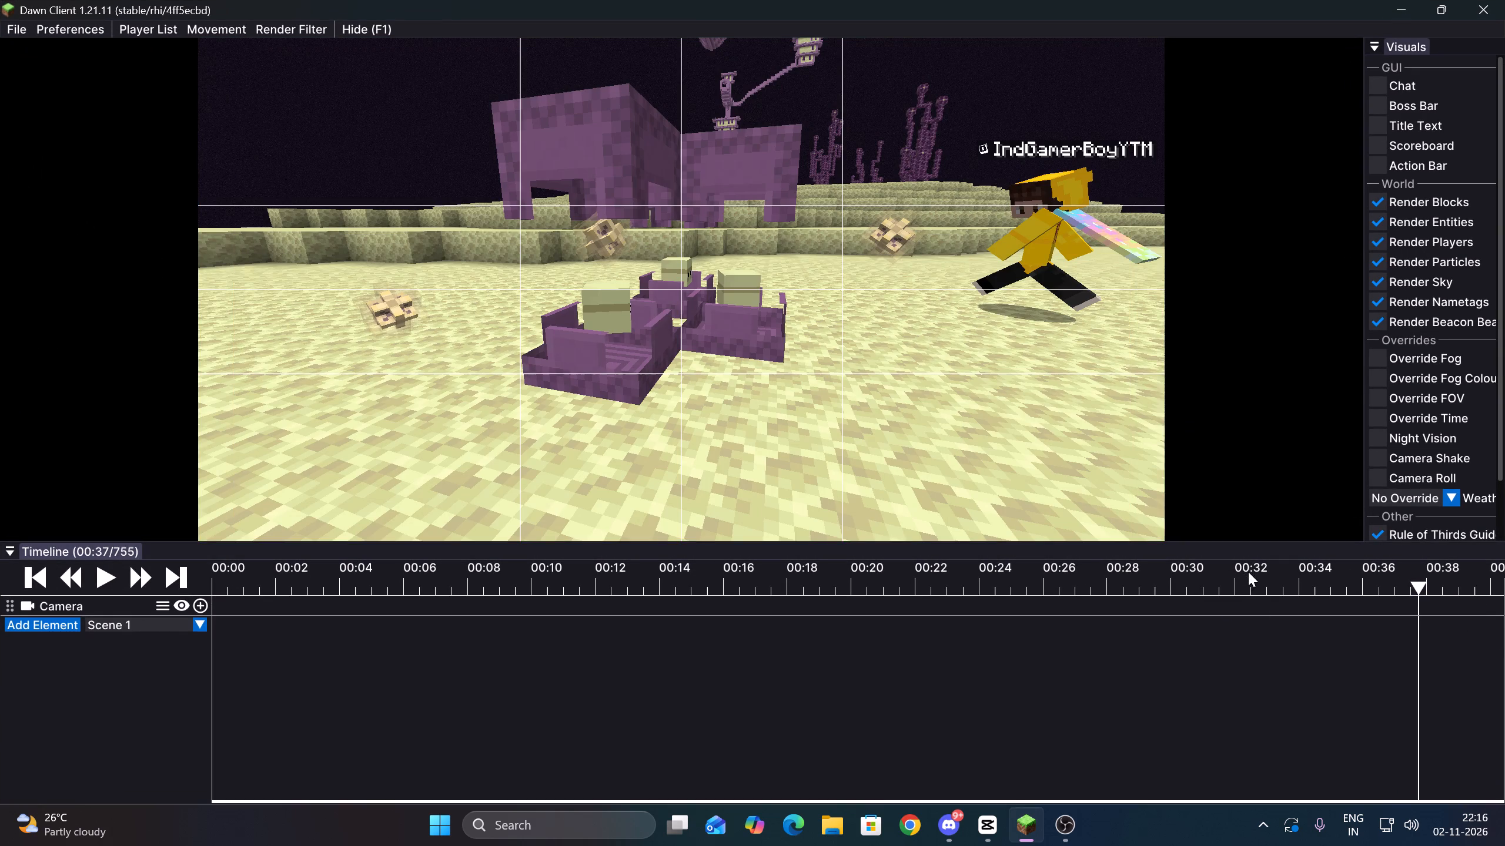
# Move the replay back to 00:17/340 and place the camera facing the lone shulker with the player beside it.
pyautogui.hotkey('shift', 'Down')
pyautogui.press('Left')
pyautogui.moveTo(956, 322); pyautogui.dragTo(753, 412)
pyautogui.press('Up')
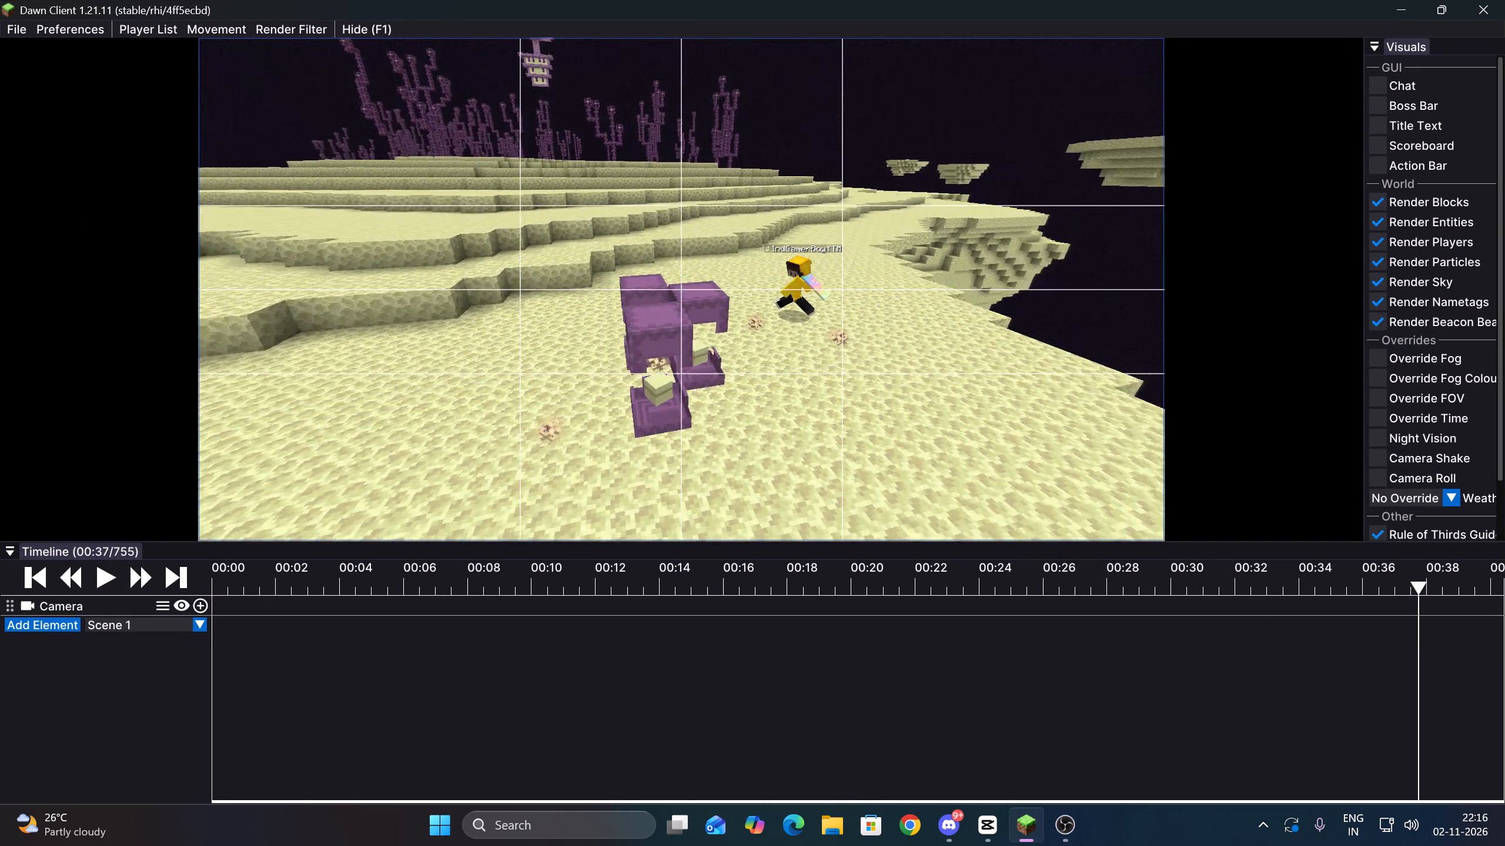
pyautogui.moveTo(753, 412); pyautogui.dragTo(752, 413)
pyautogui.click(871, 600)
pyautogui.click(835, 580)
pyautogui.moveTo(835, 580); pyautogui.dragTo(781, 570)
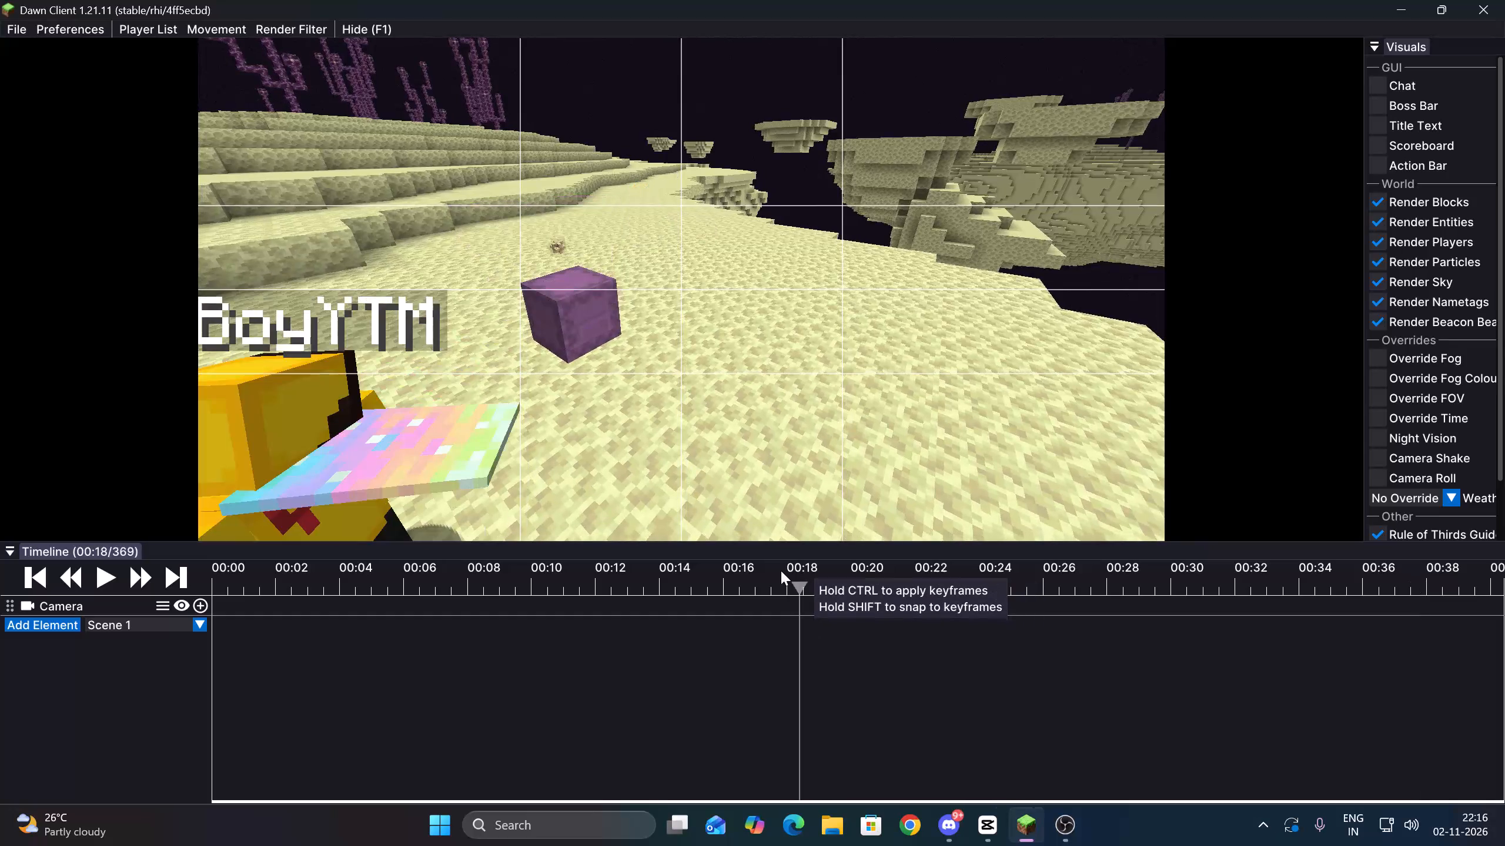
pyautogui.moveTo(781, 570); pyautogui.dragTo(755, 568)
pyautogui.moveTo(839, 375); pyautogui.dragTo(752, 412)
pyautogui.press('Right')
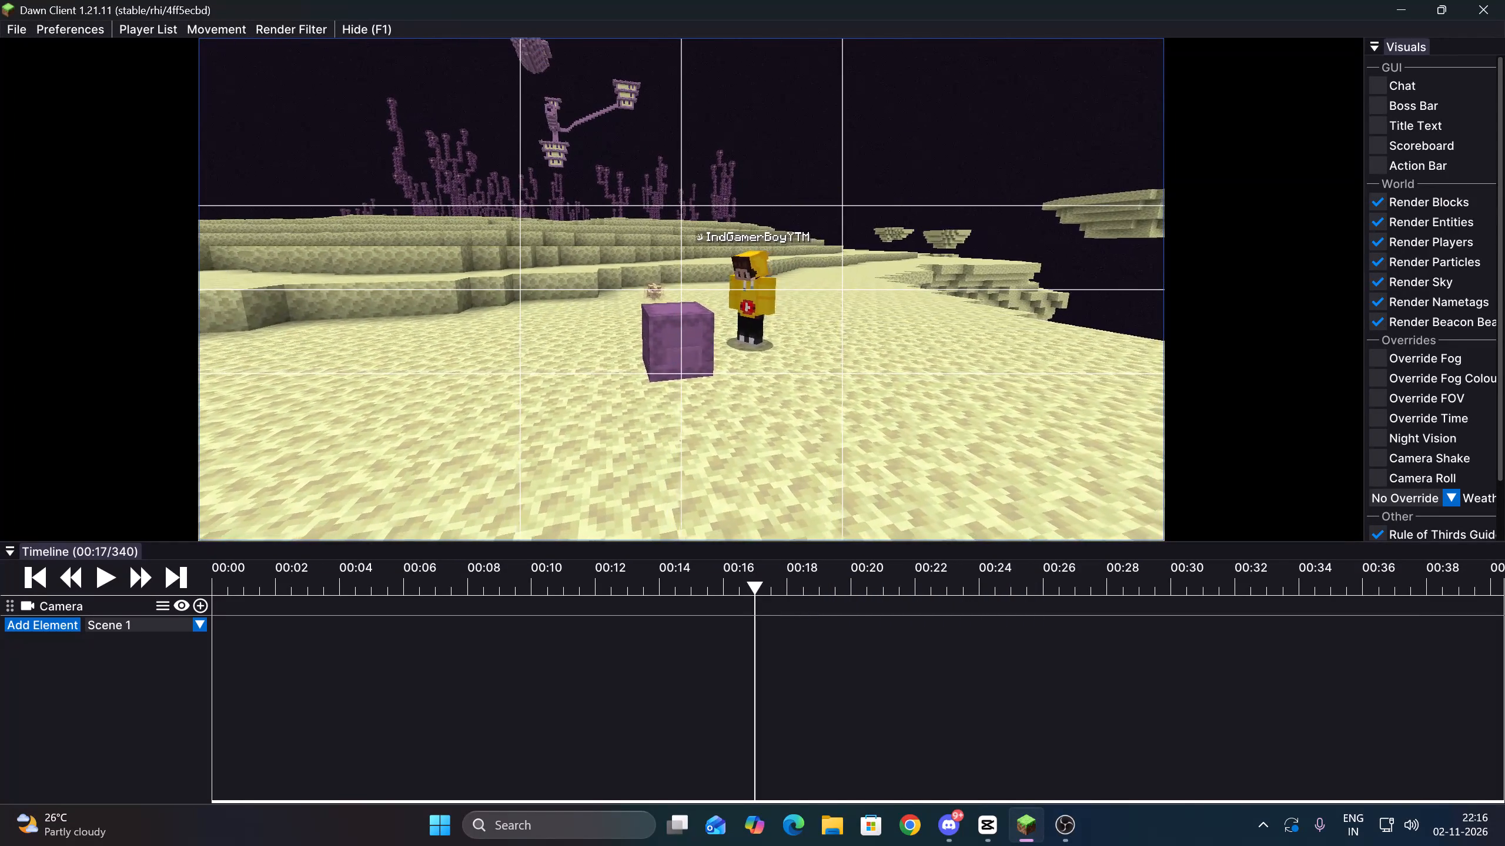
pyautogui.moveTo(752, 412); pyautogui.dragTo(752, 412)
# Play the replay forward to 00:18/374 and add a camera keyframe there.
pyautogui.click(107, 579)
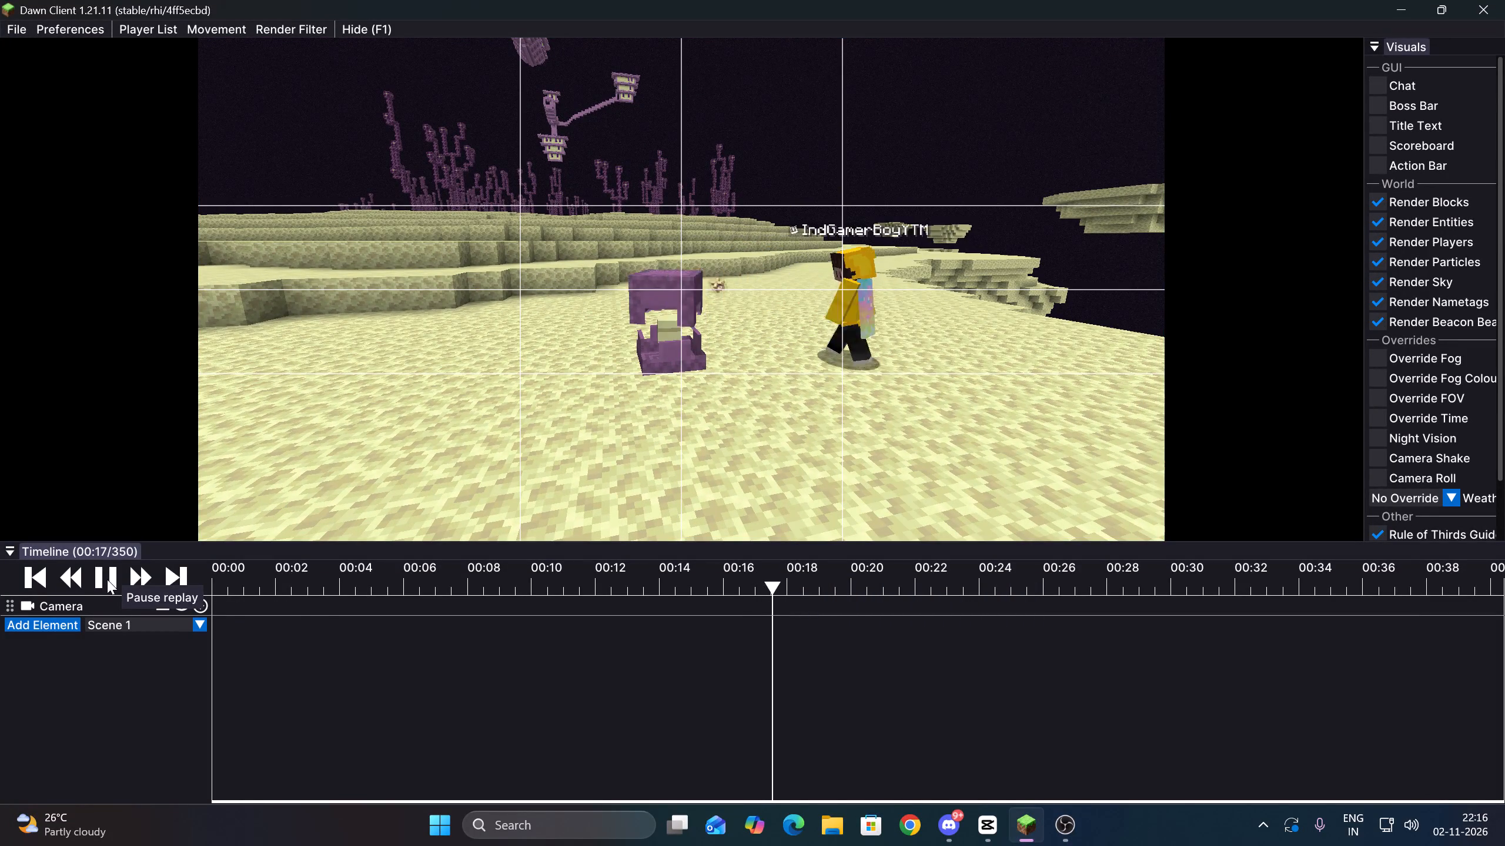
pyautogui.click(107, 579)
pyautogui.click(107, 579)
pyautogui.click(107, 579)
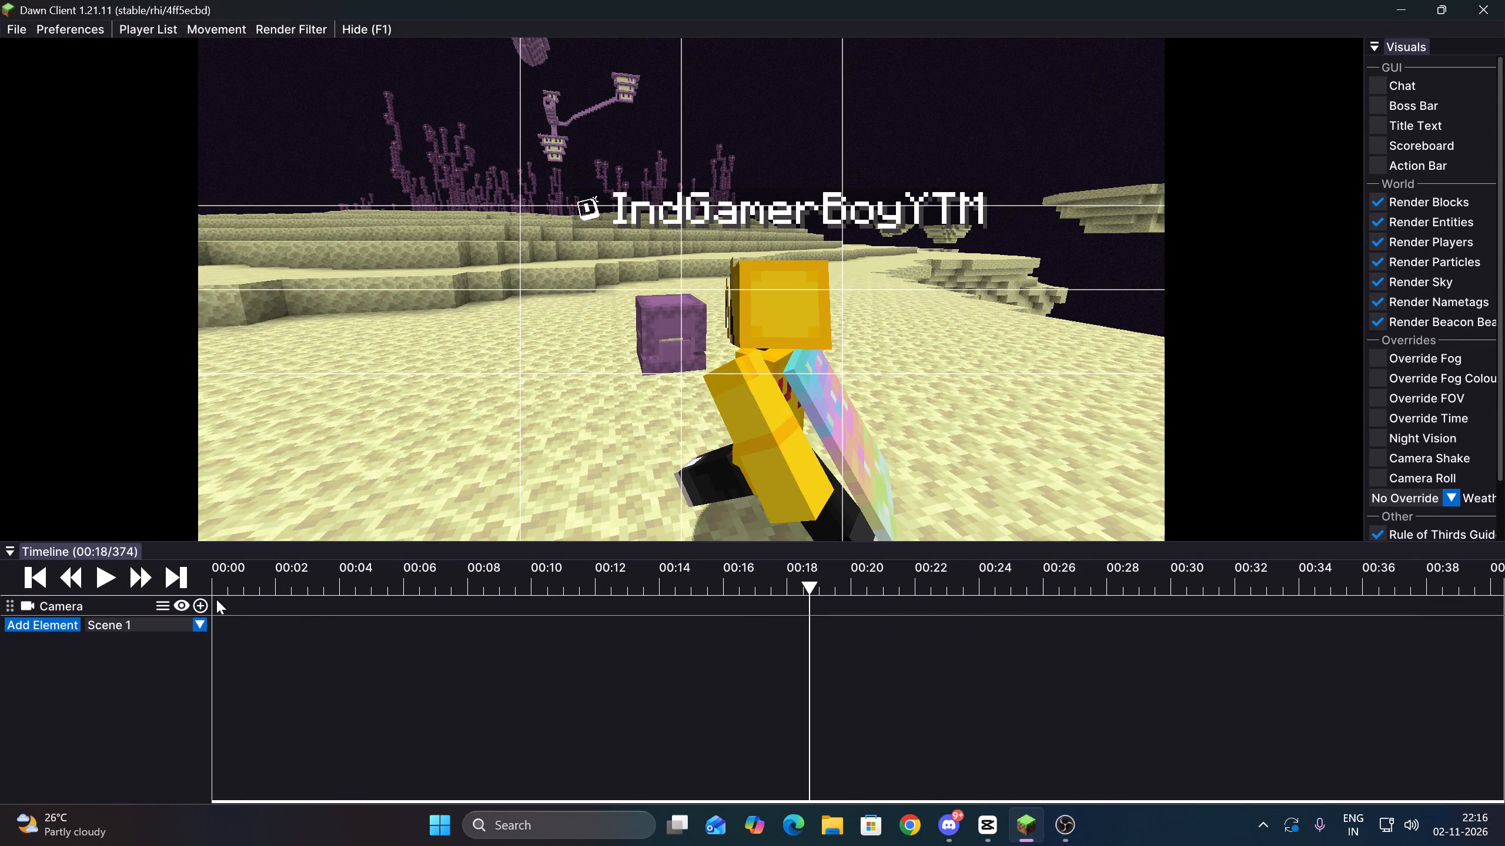
pyautogui.click(202, 601)
# Play the replay on to 00:21/424 and add a second camera keyframe with the same view.
pyautogui.click(103, 573)
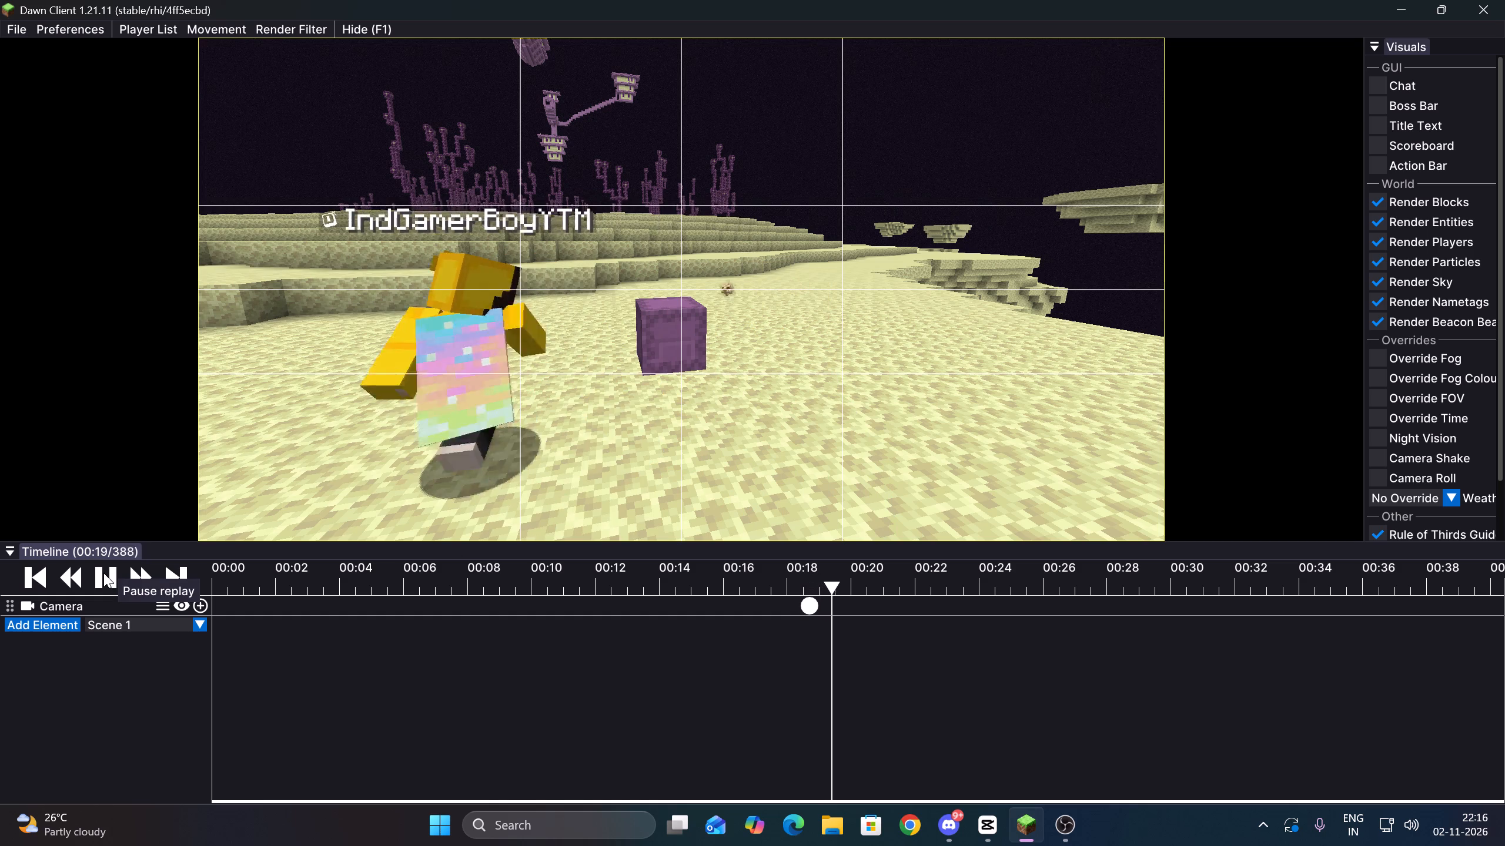
pyautogui.click(103, 573)
pyautogui.click(104, 573)
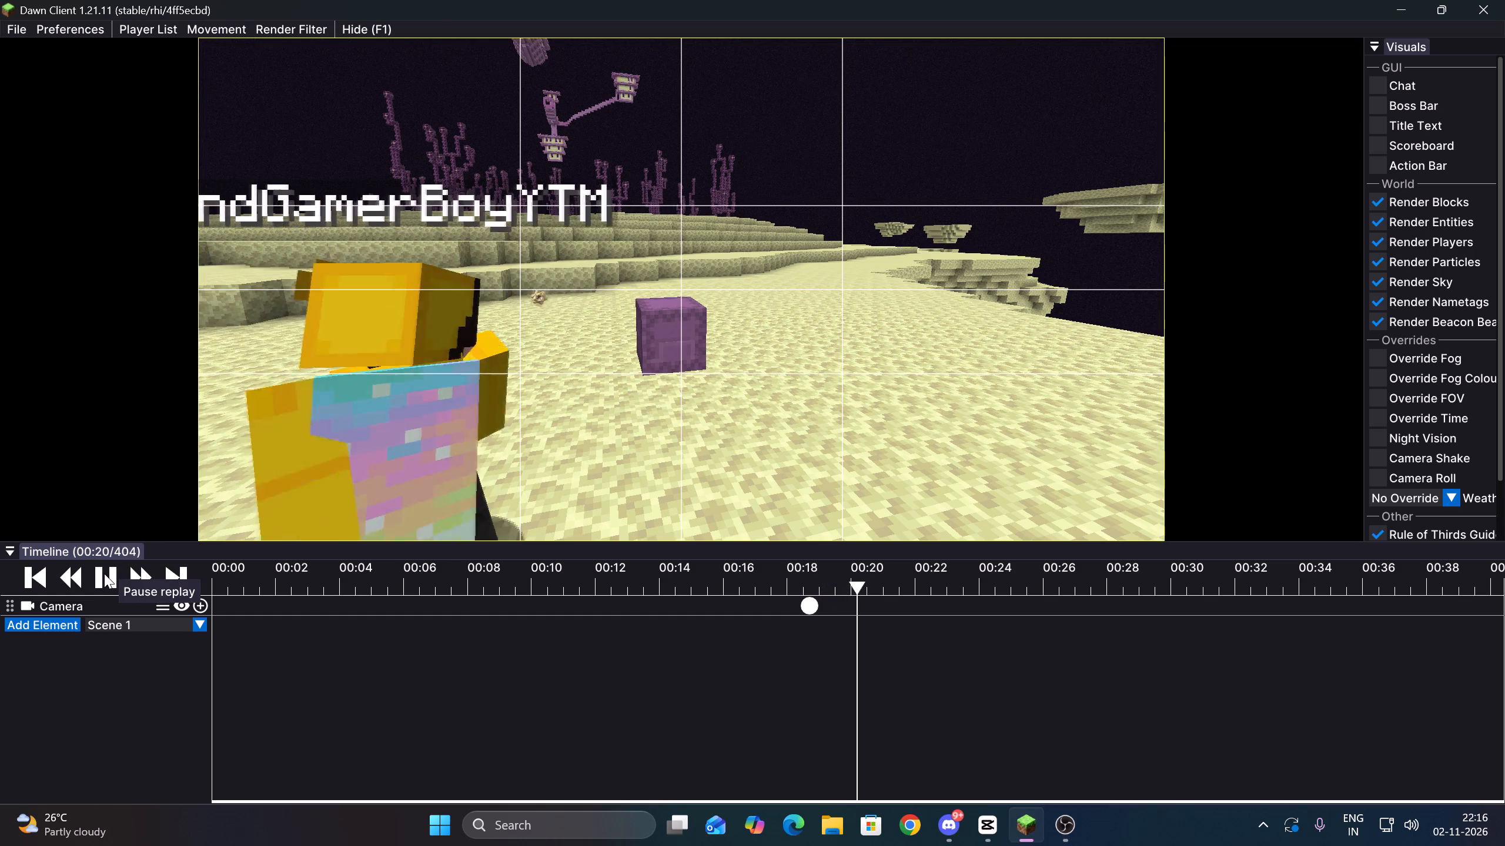
pyautogui.click(104, 573)
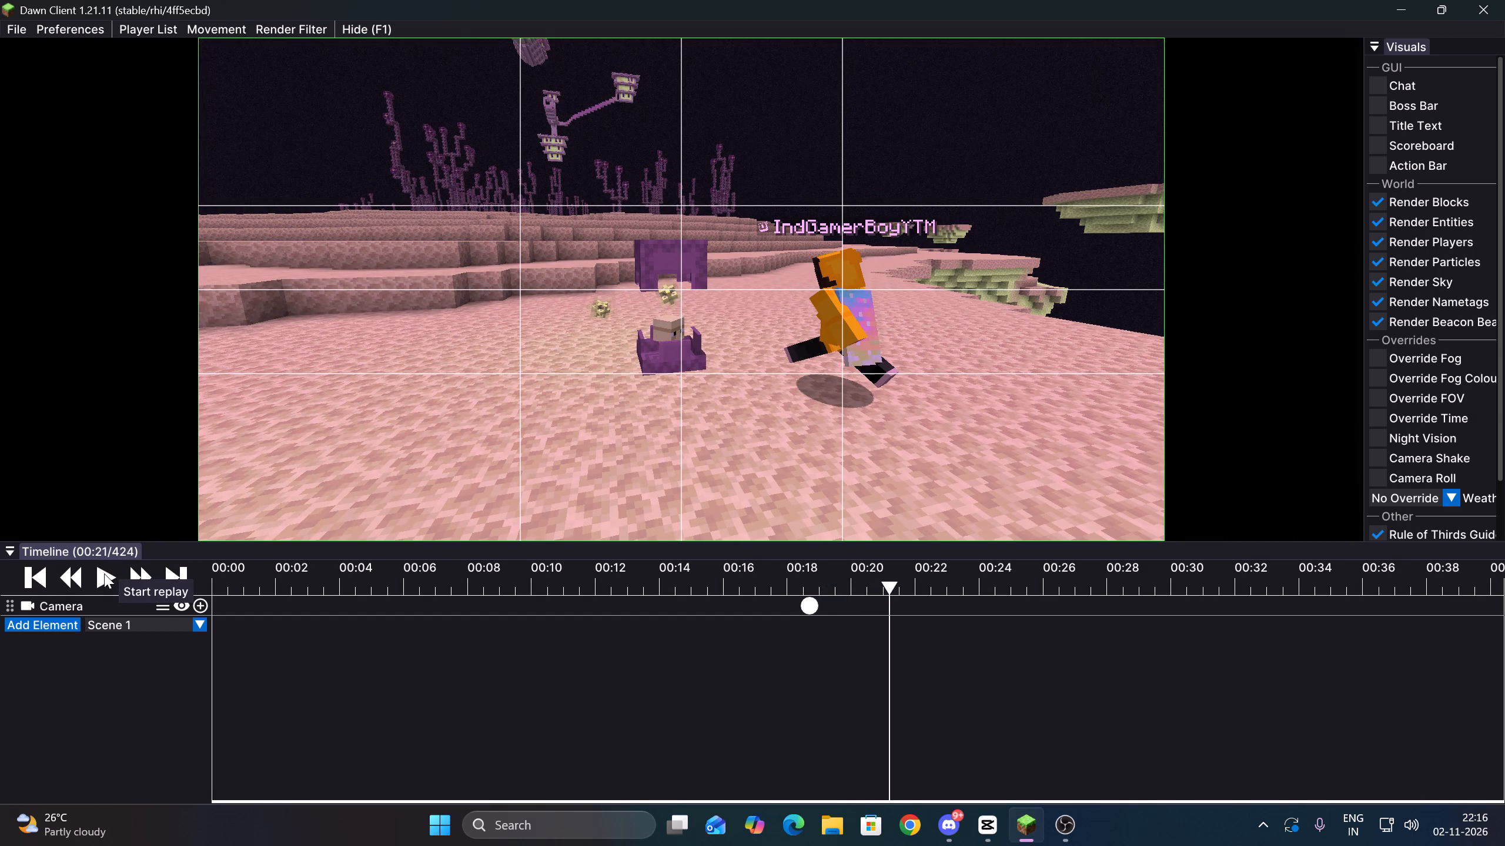
pyautogui.click(201, 603)
# Play the replay on from the second camera keyframe, rewind near it and replay to 00:22/448 to review the shot.
pyautogui.click(102, 572)
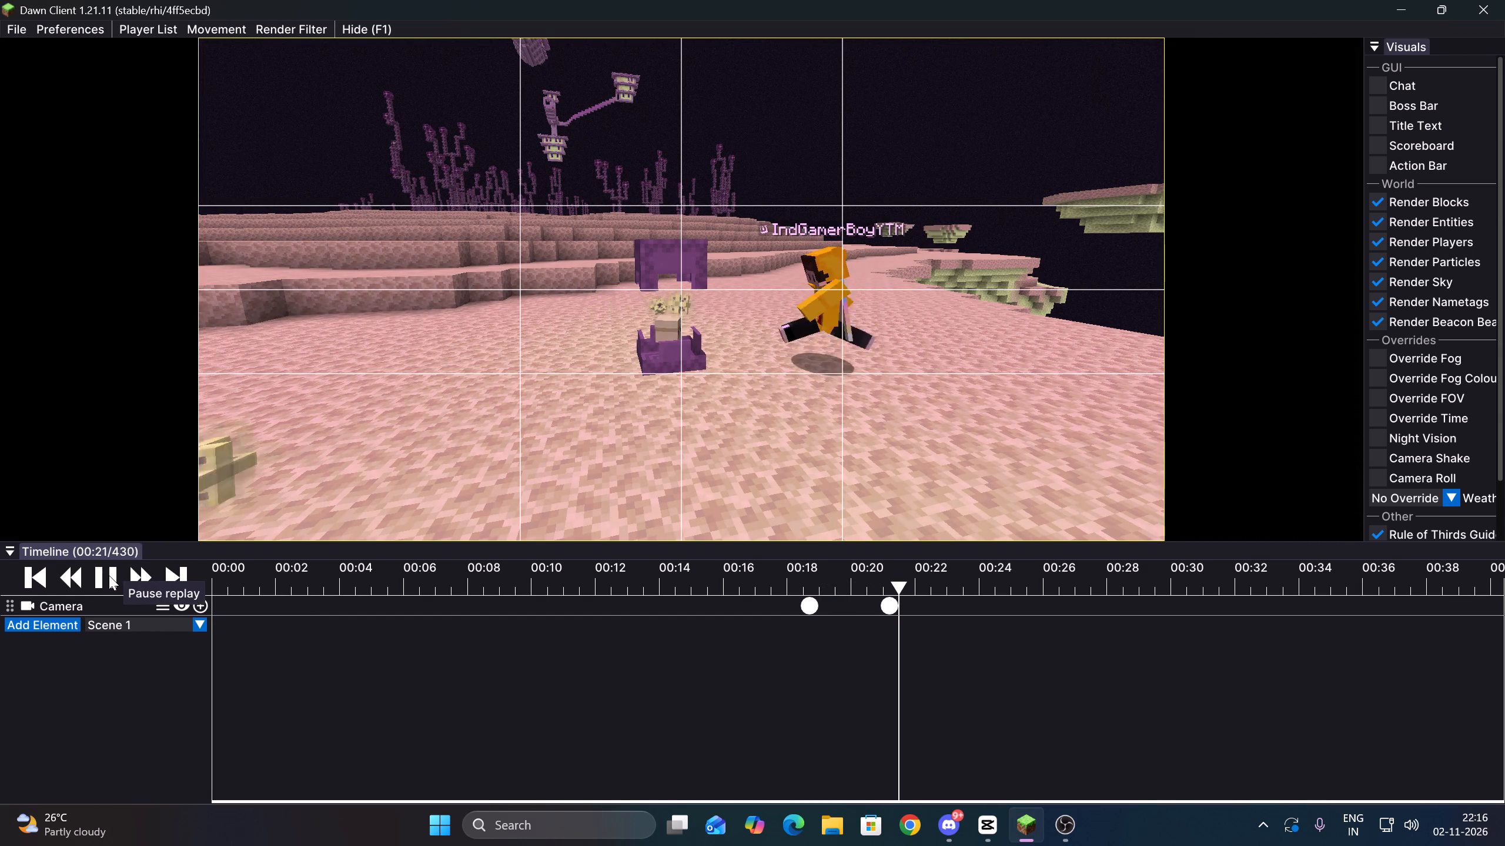
pyautogui.click(109, 575)
pyautogui.click(109, 575)
pyautogui.click(109, 575)
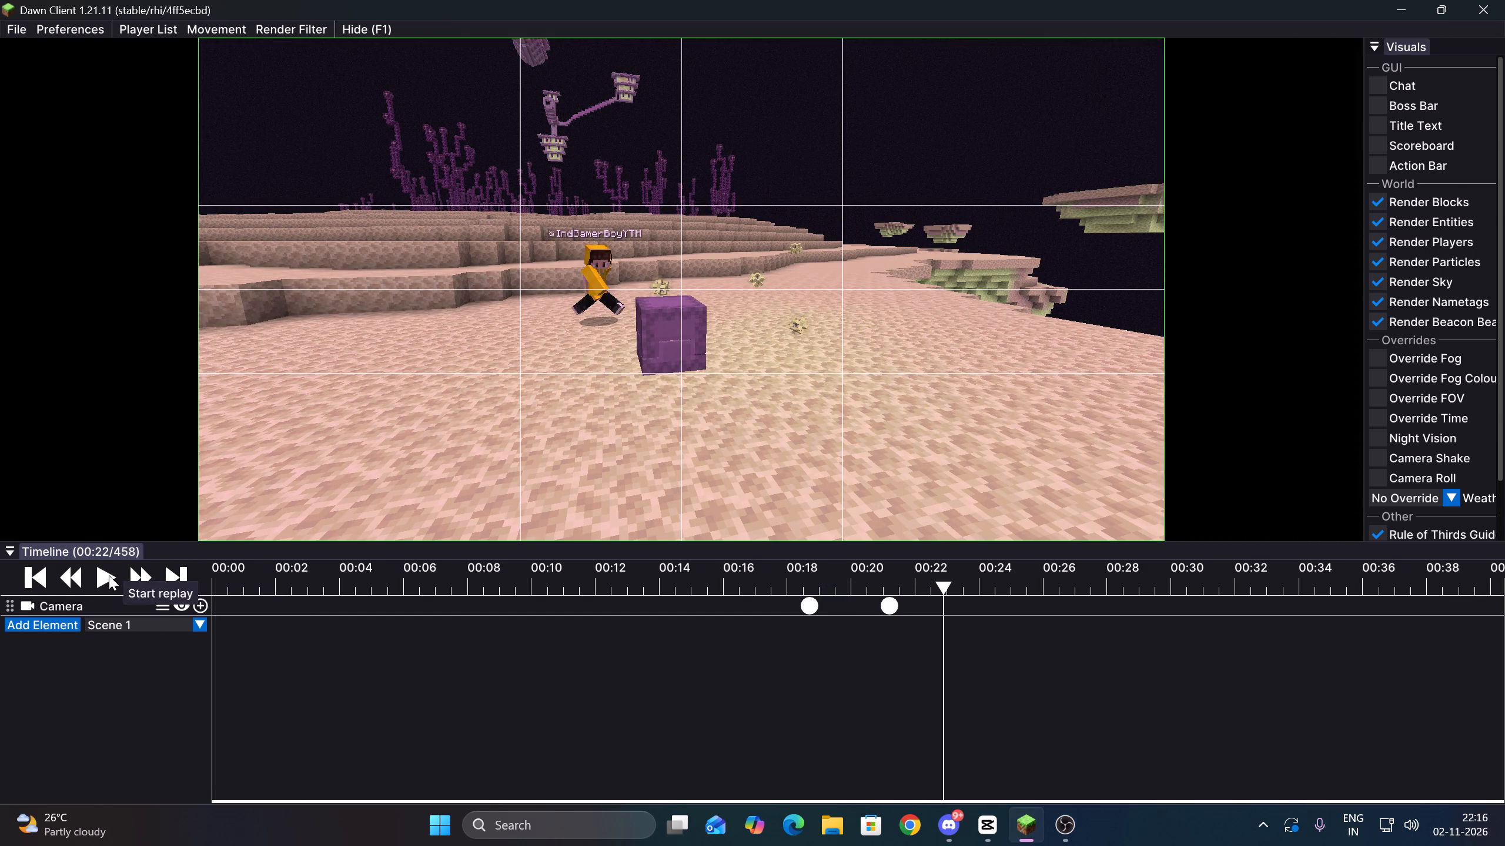
pyautogui.doubleClick(882, 569)
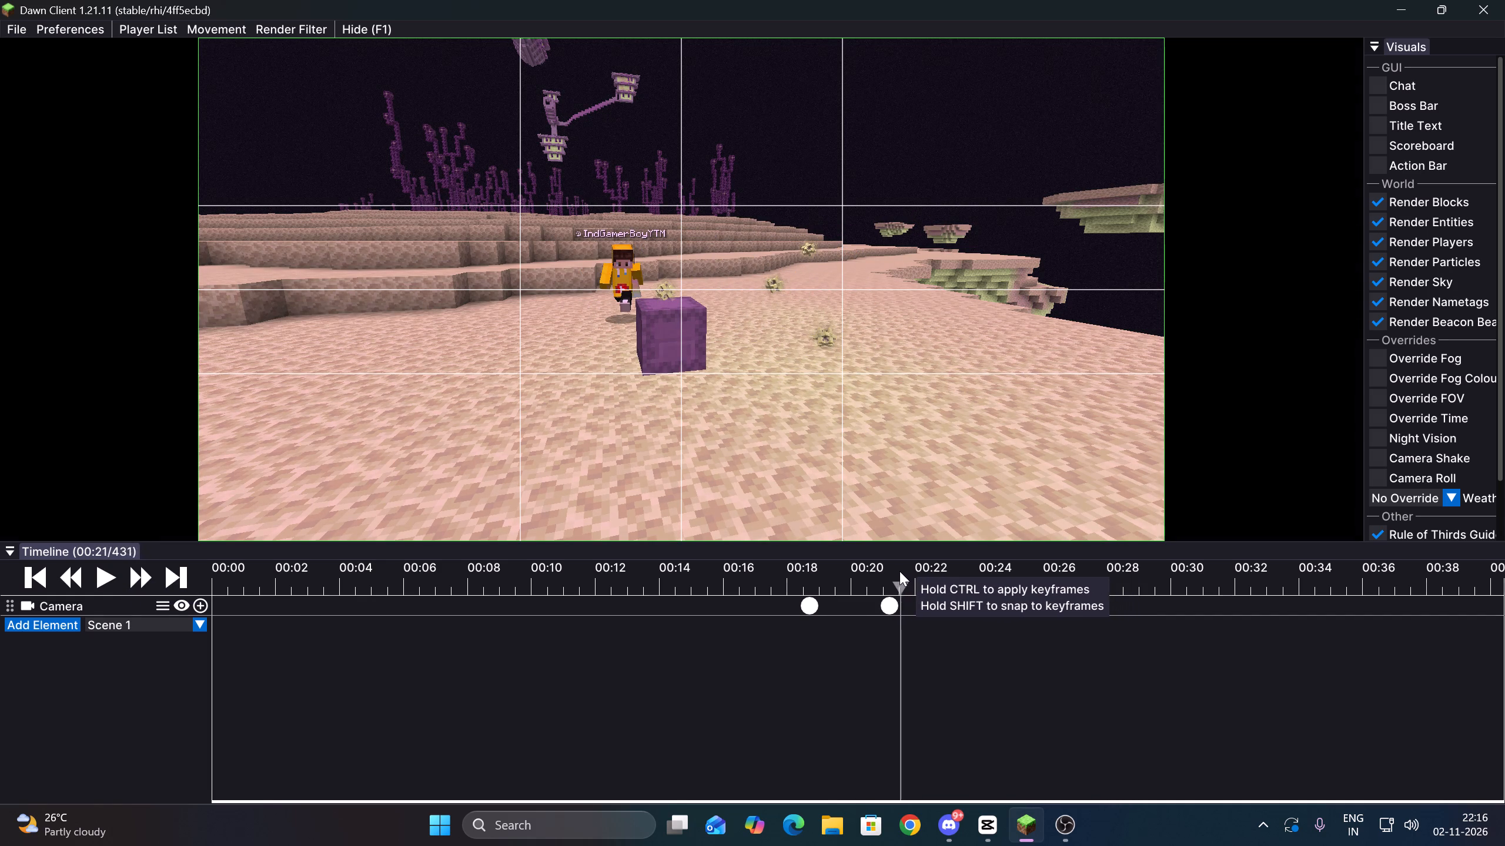
pyautogui.click(103, 579)
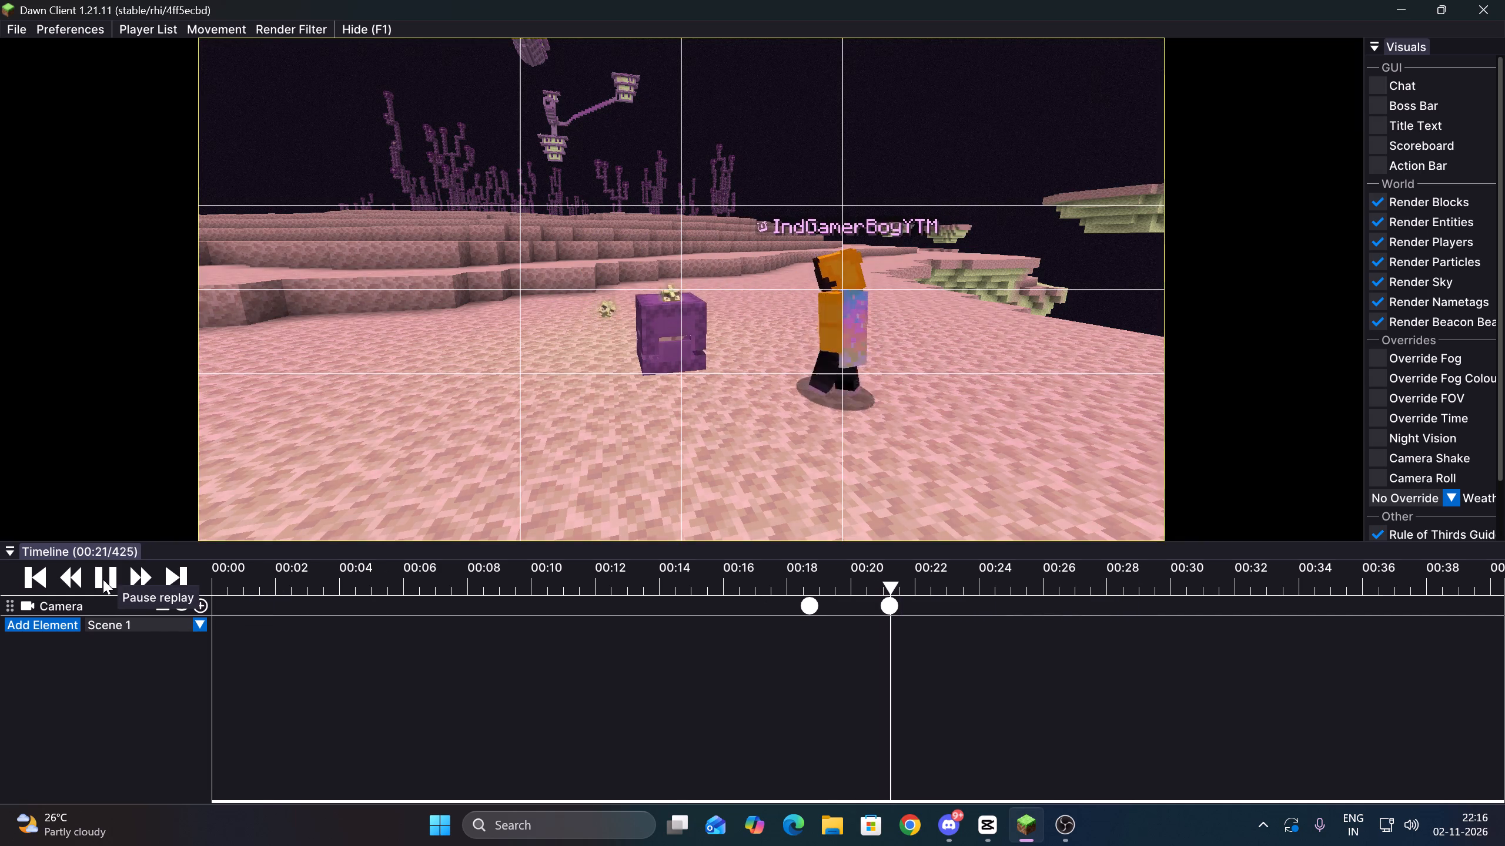
pyautogui.click(103, 579)
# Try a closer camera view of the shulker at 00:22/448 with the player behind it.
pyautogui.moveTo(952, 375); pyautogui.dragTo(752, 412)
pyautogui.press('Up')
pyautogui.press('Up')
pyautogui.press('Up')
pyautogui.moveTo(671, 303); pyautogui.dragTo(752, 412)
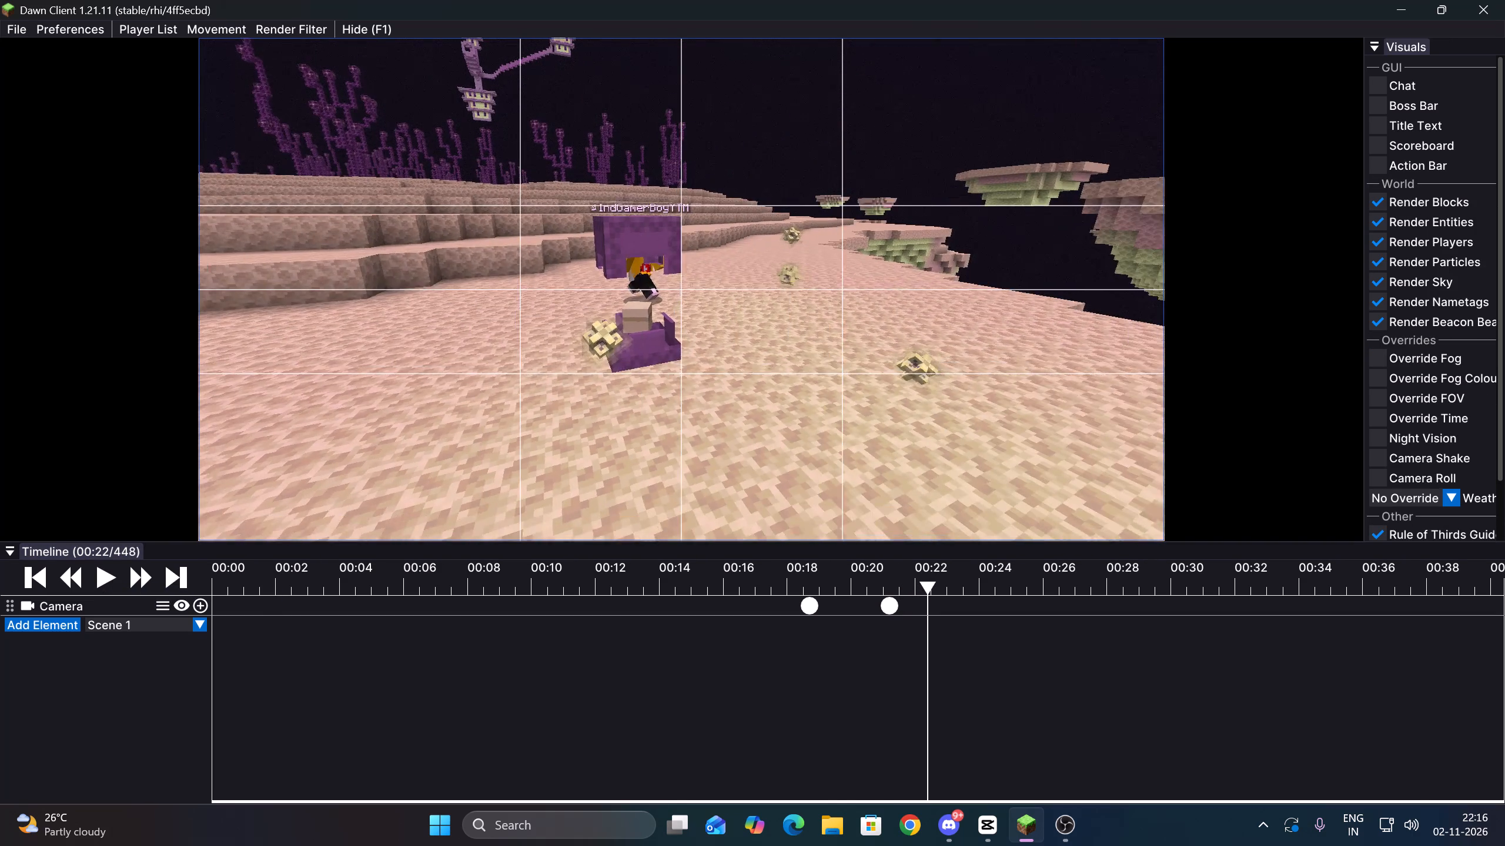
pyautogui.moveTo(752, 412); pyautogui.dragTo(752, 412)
# Select both camera keyframes and shift them together about 38 ticks later, placing the first at about tick 412.
pyautogui.moveTo(930, 640); pyautogui.dragTo(720, 573)
pyautogui.moveTo(813, 599); pyautogui.dragTo(874, 596)
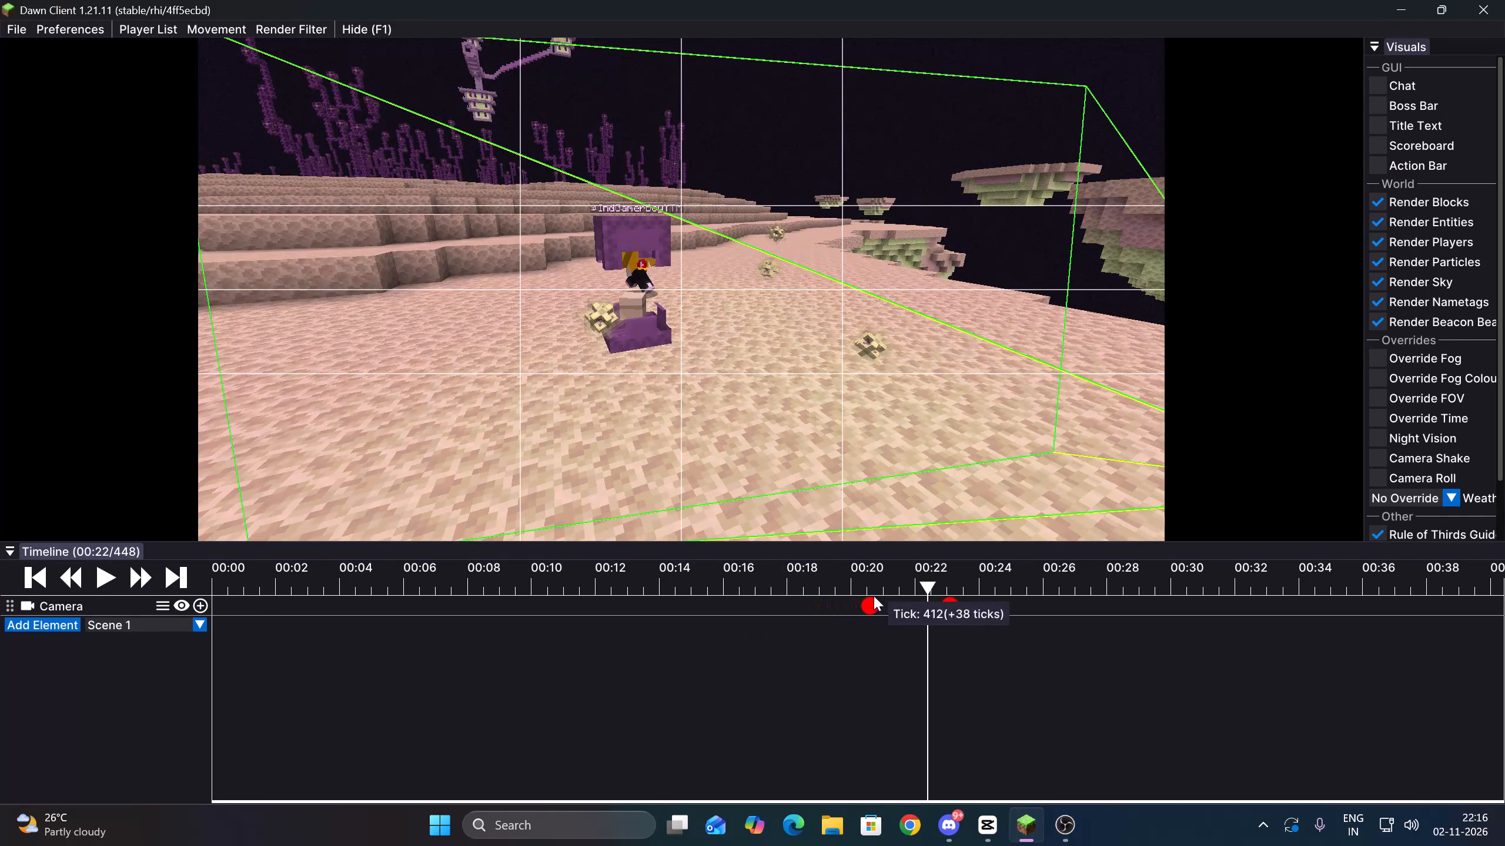
pyautogui.moveTo(874, 596); pyautogui.dragTo(876, 592)
# Replay the shifted shot to 00:22/457 and move the second camera keyframe earlier, to about 00:22.
pyautogui.click(885, 584)
pyautogui.click(107, 579)
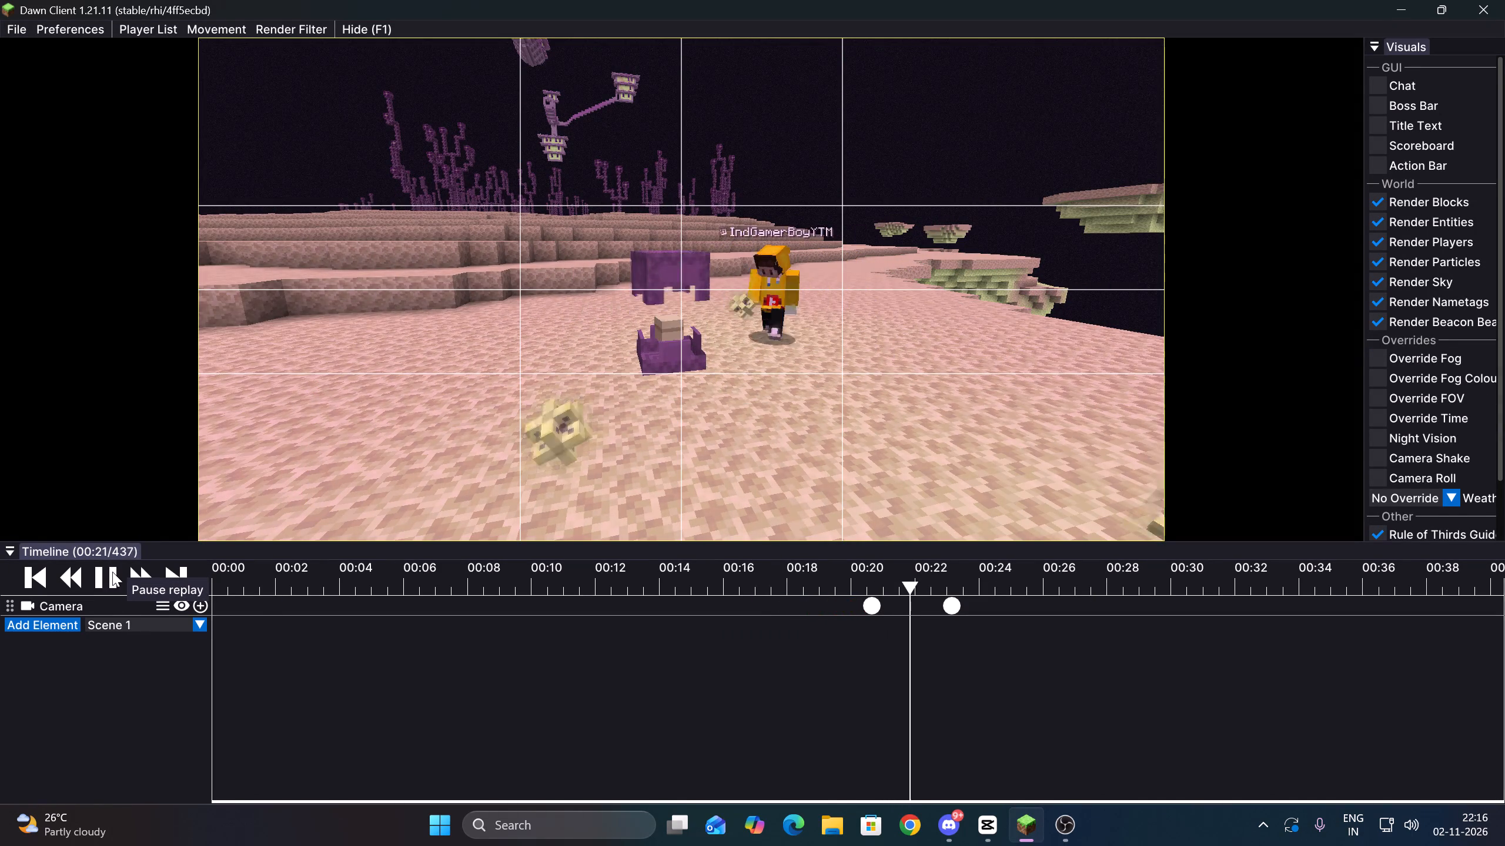
pyautogui.click(112, 571)
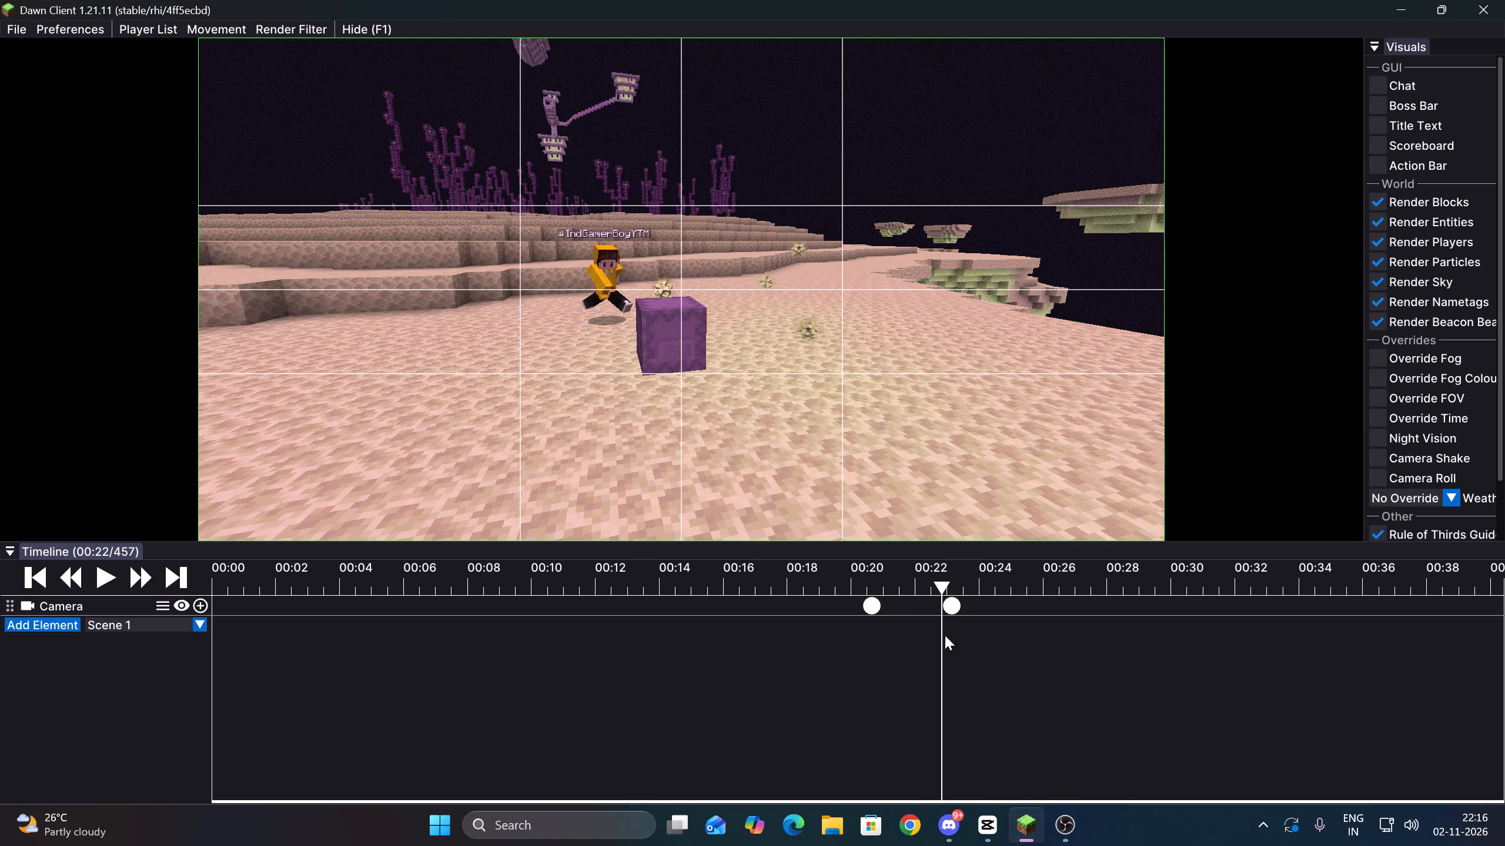
pyautogui.moveTo(949, 607); pyautogui.dragTo(920, 606)
# Set the replay to 00:23/463, place the camera low and close in front of the shulker, and add a third camera keyframe.
pyautogui.moveTo(945, 590); pyautogui.dragTo(951, 590)
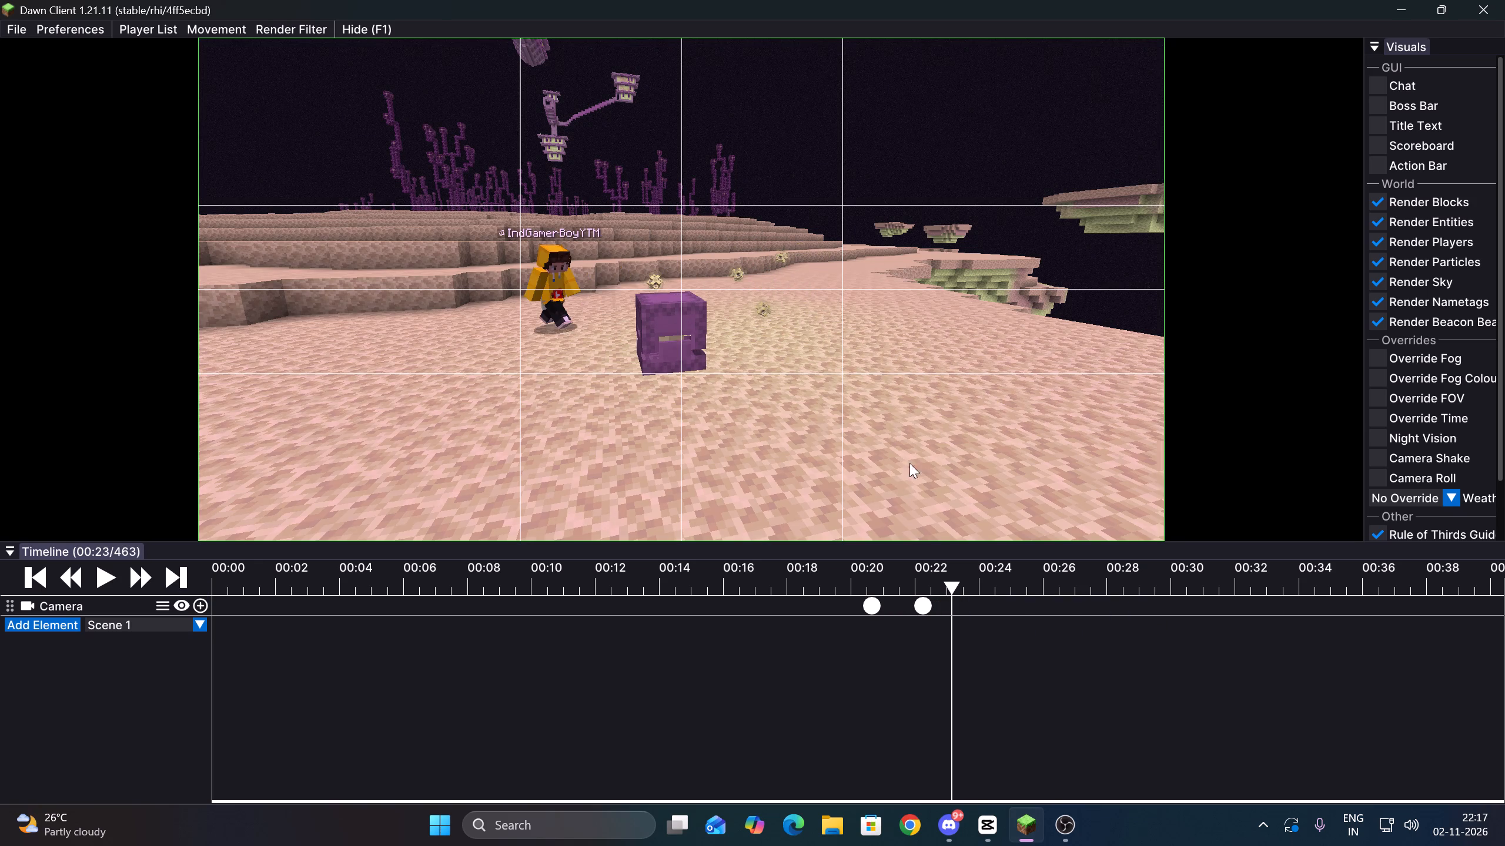
pyautogui.moveTo(928, 424); pyautogui.dragTo(752, 412)
pyautogui.press('Up')
pyautogui.press('Right')
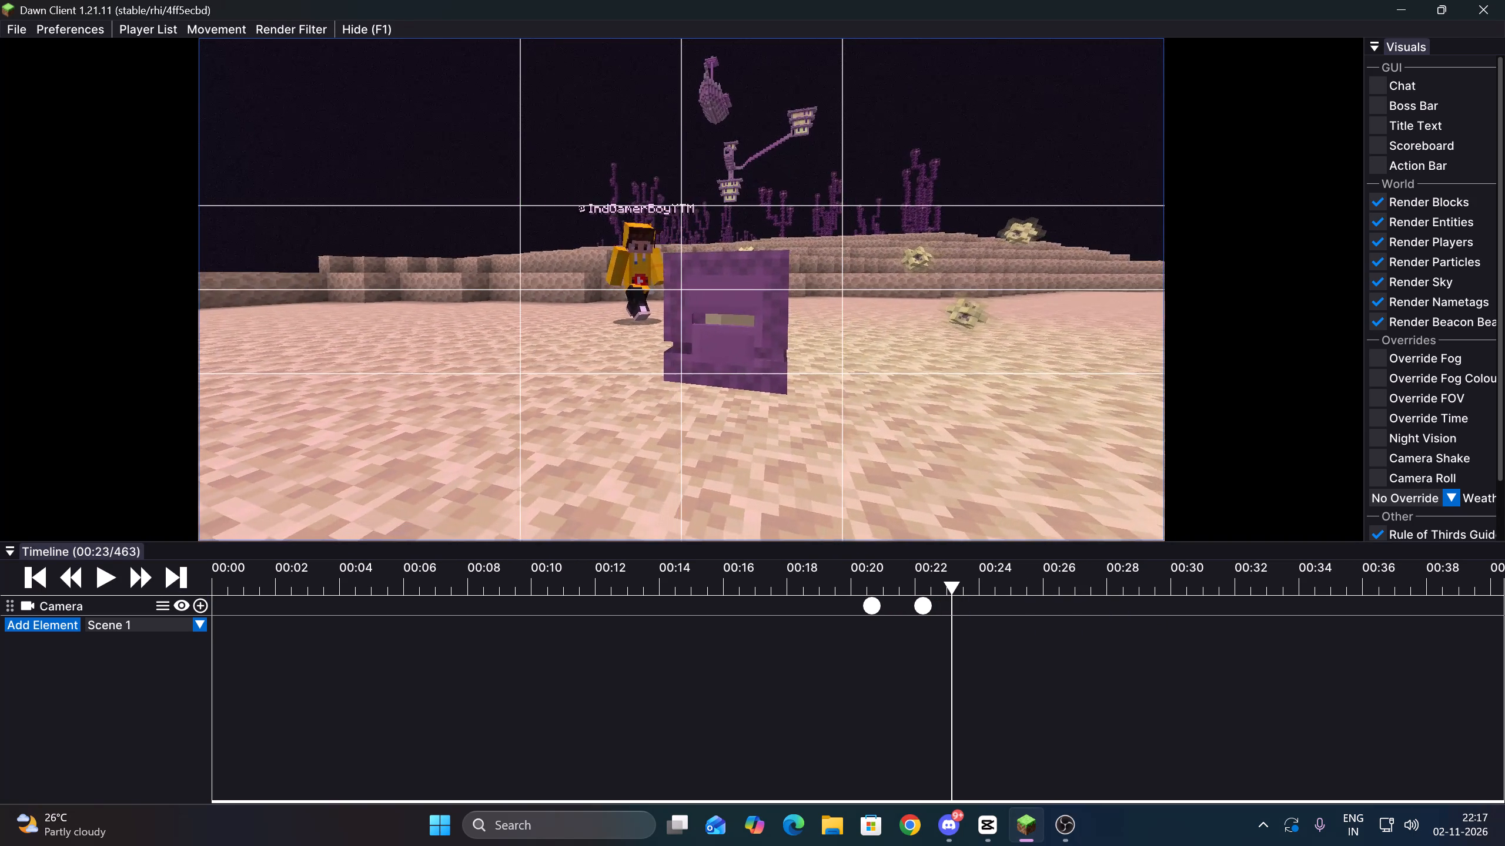
pyautogui.moveTo(752, 412); pyautogui.dragTo(752, 412)
pyautogui.click(202, 604)
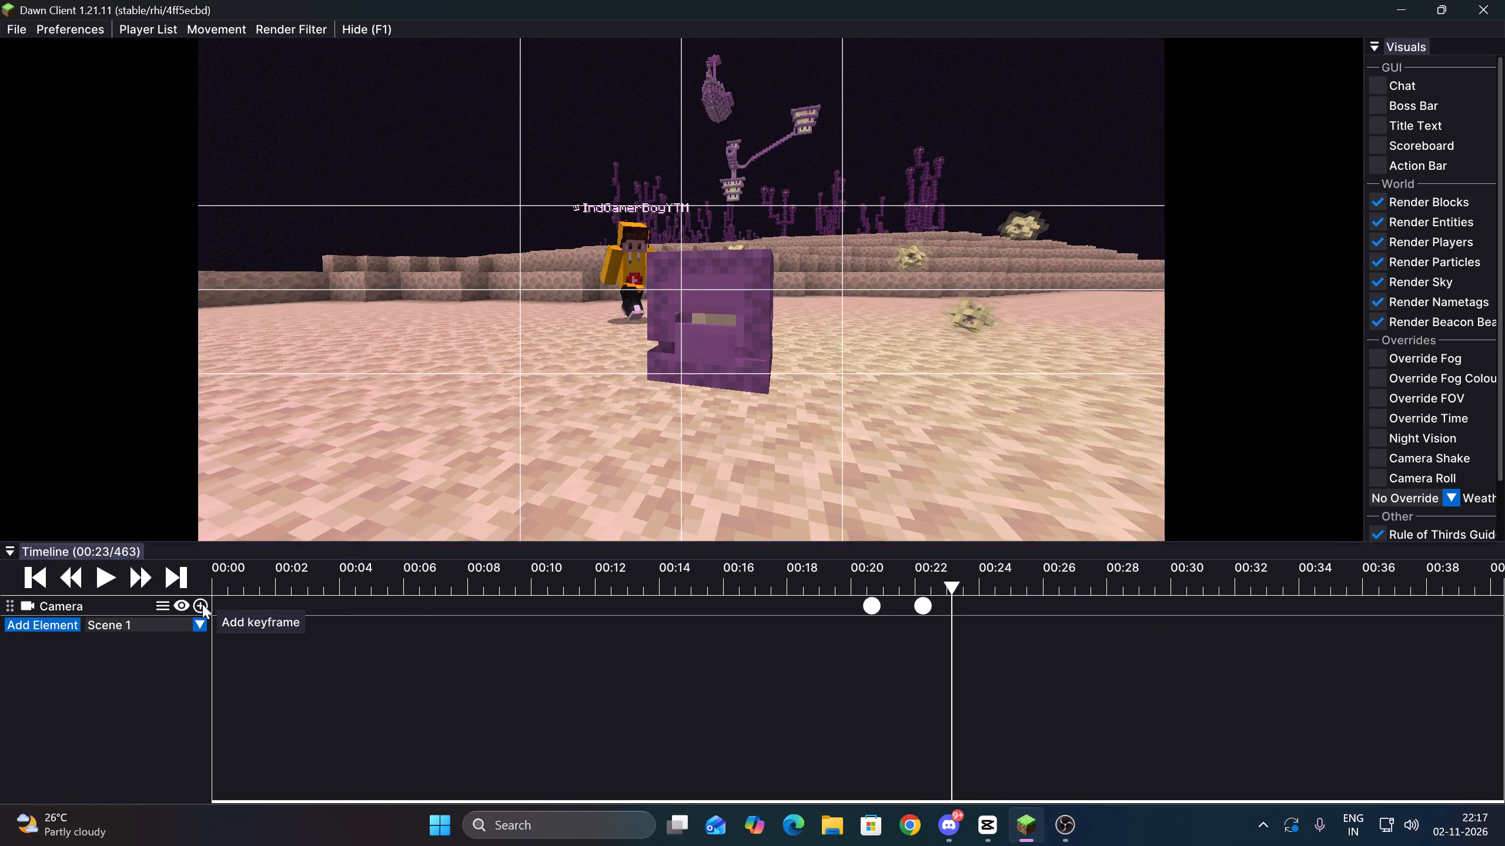
# Play the replay from about 00:21 to 00:24/497 to review the camera move between the keyframes.
pyautogui.click(898, 586)
pyautogui.click(105, 582)
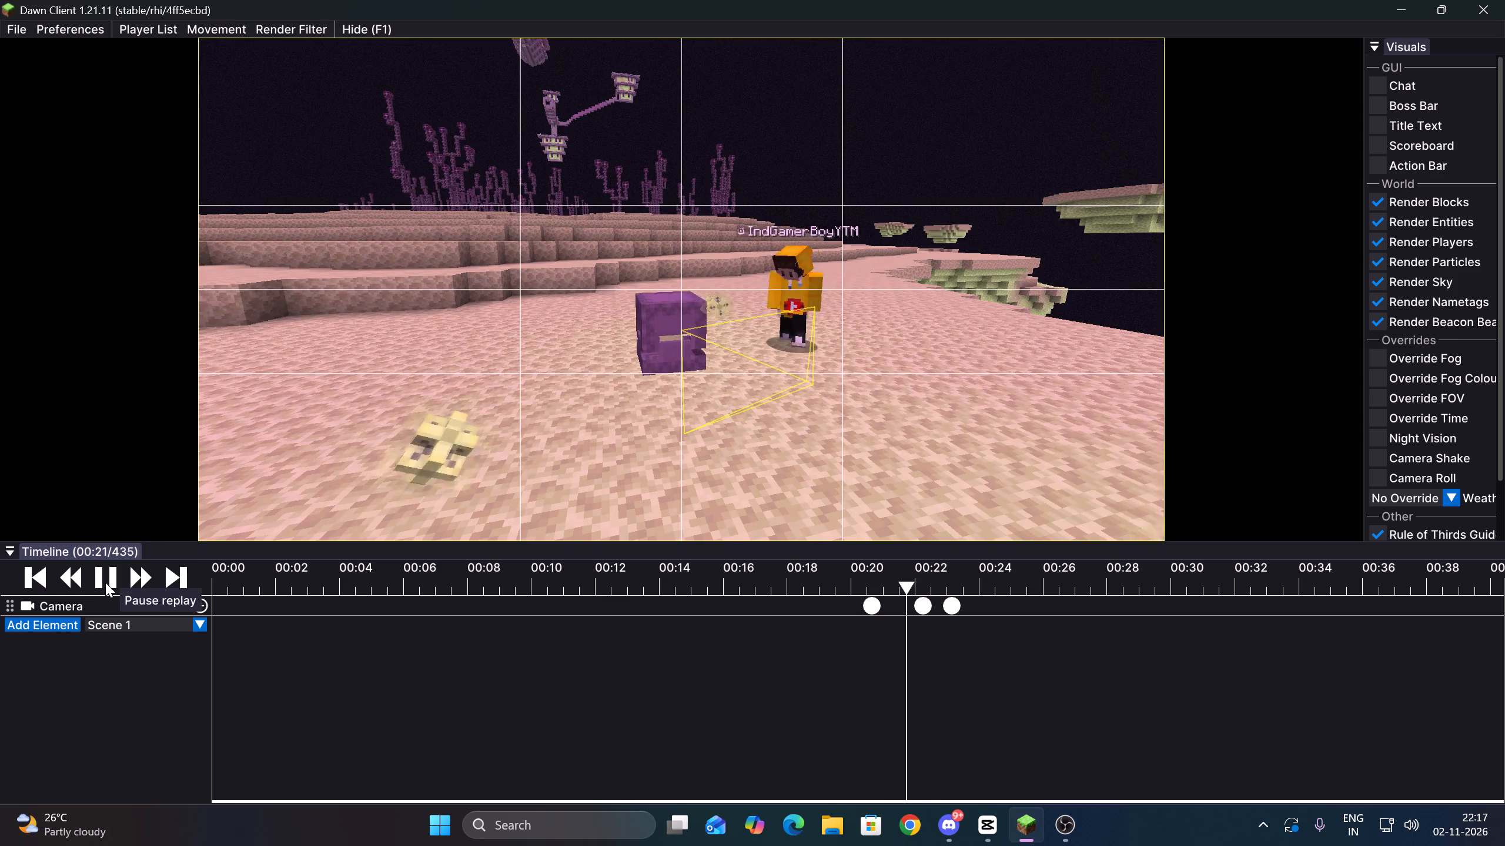
pyautogui.click(93, 573)
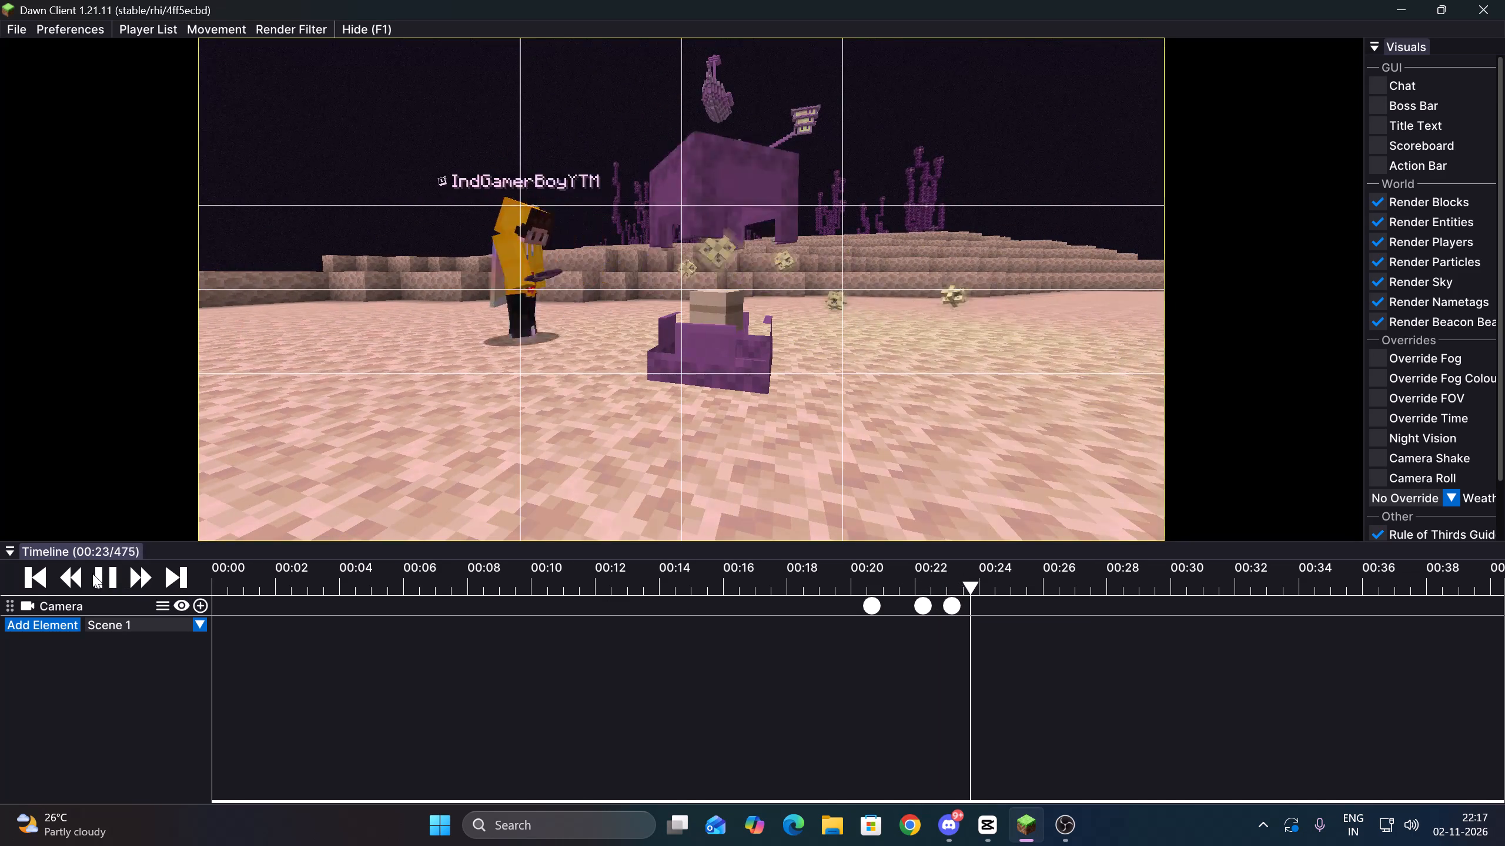
pyautogui.click(92, 573)
pyautogui.click(112, 569)
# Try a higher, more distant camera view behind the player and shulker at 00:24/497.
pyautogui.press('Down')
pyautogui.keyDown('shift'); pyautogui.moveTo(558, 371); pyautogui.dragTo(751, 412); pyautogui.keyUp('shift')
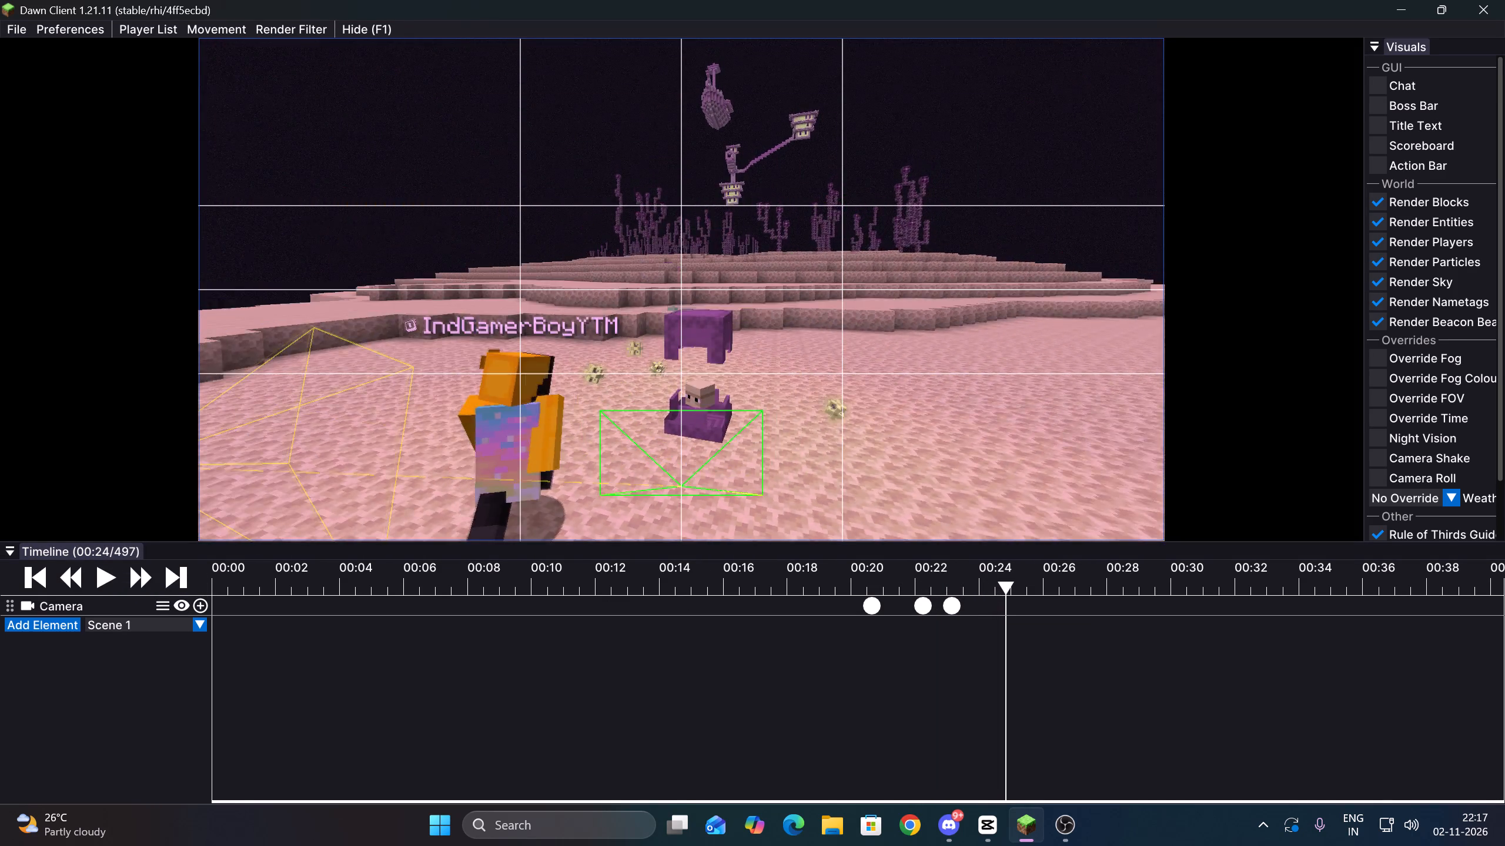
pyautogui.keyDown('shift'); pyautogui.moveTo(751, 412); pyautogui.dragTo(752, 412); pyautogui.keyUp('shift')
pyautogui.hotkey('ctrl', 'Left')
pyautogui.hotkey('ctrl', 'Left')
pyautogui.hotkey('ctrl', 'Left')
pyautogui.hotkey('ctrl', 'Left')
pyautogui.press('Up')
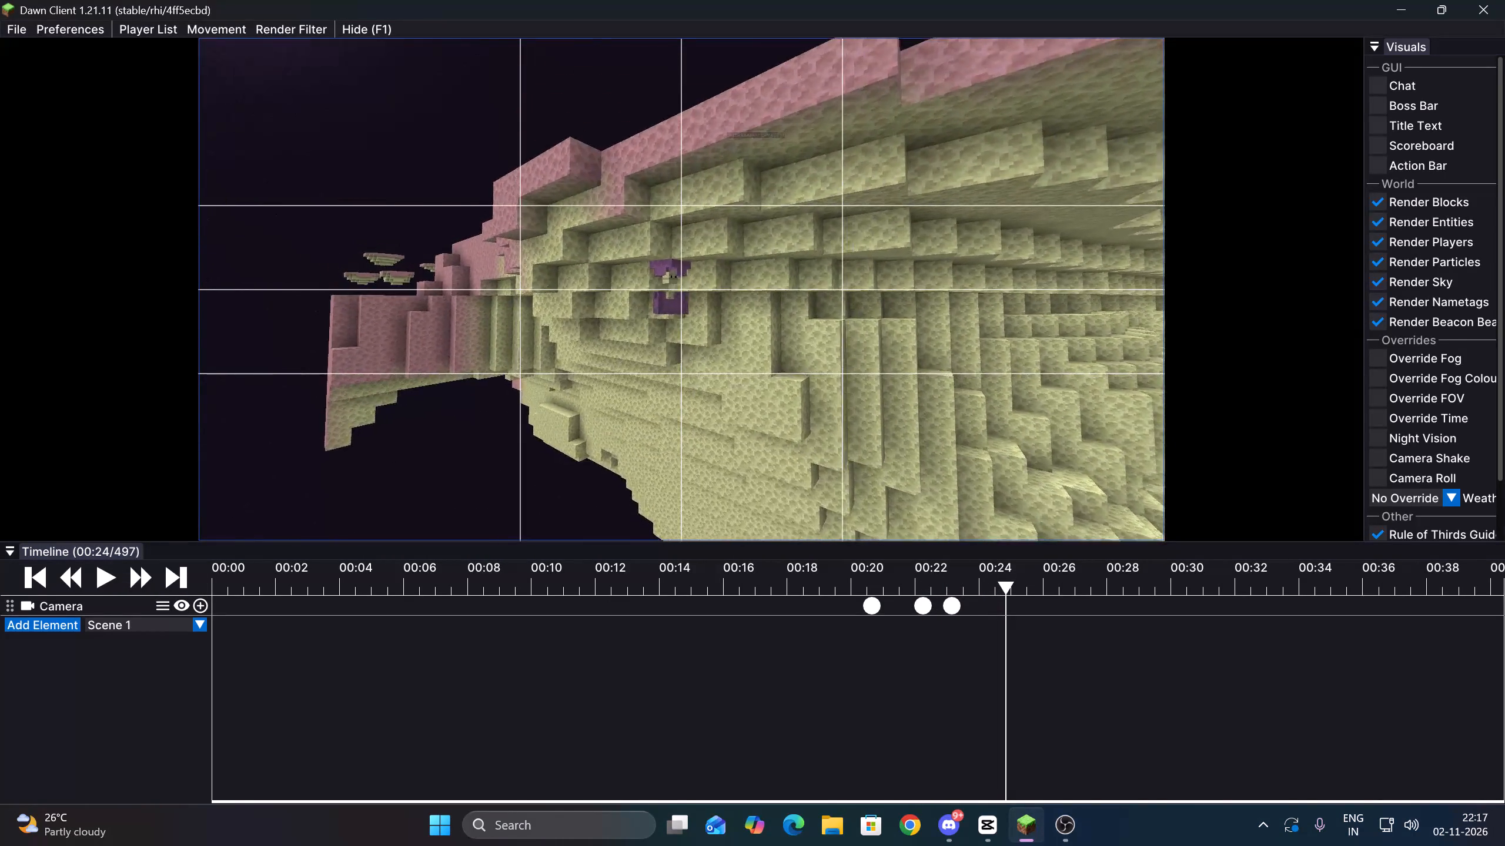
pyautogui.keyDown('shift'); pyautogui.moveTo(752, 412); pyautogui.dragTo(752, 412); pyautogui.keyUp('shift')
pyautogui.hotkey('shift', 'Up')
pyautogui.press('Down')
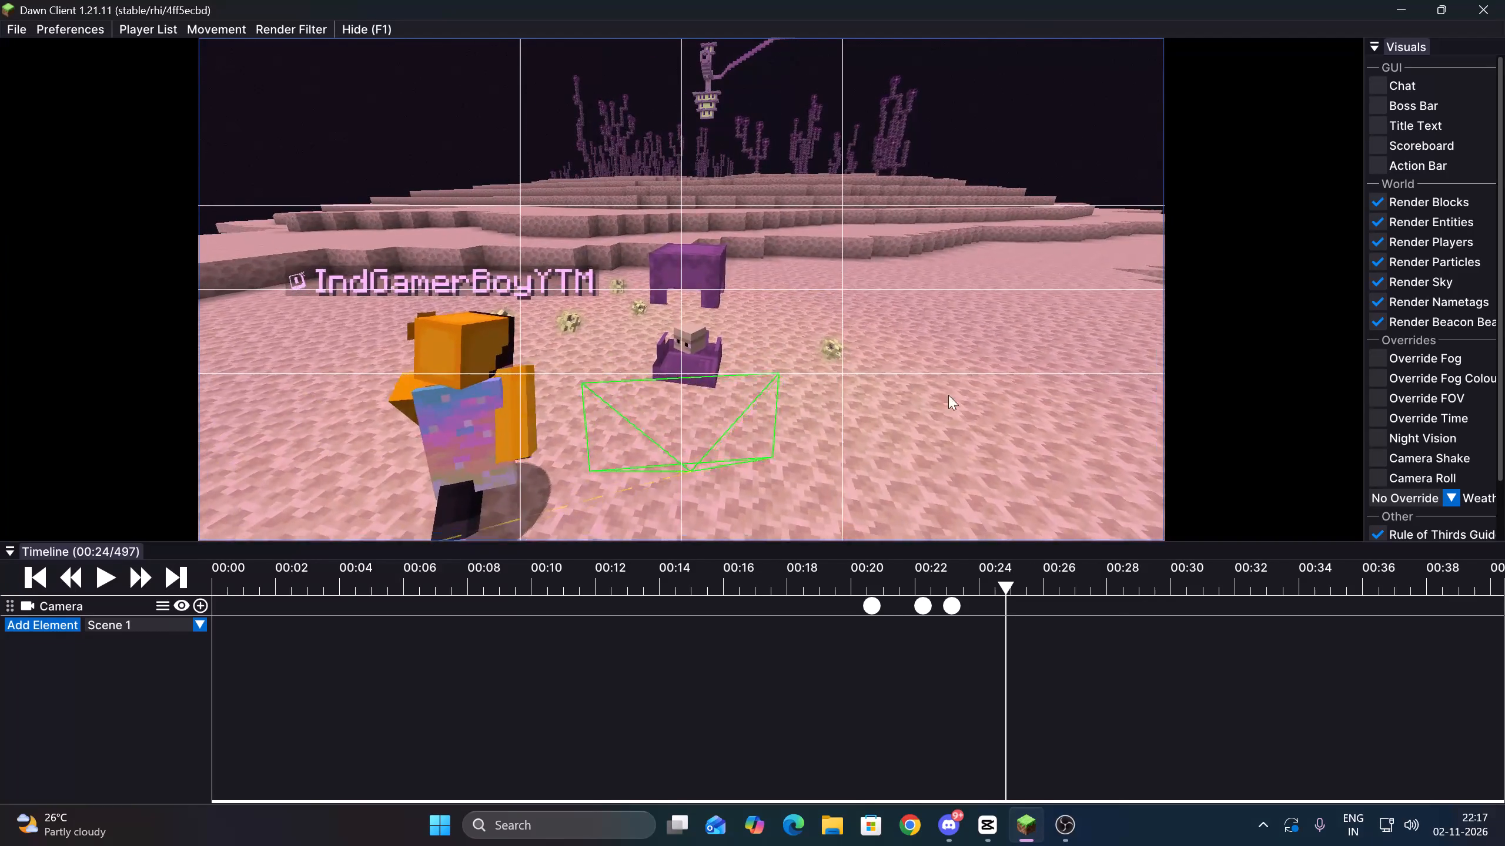
# Replay the keyframed camera move from around the first keyframe and on to 00:28/571 to examine the player's movement.
pyautogui.click(912, 575)
pyautogui.click(101, 575)
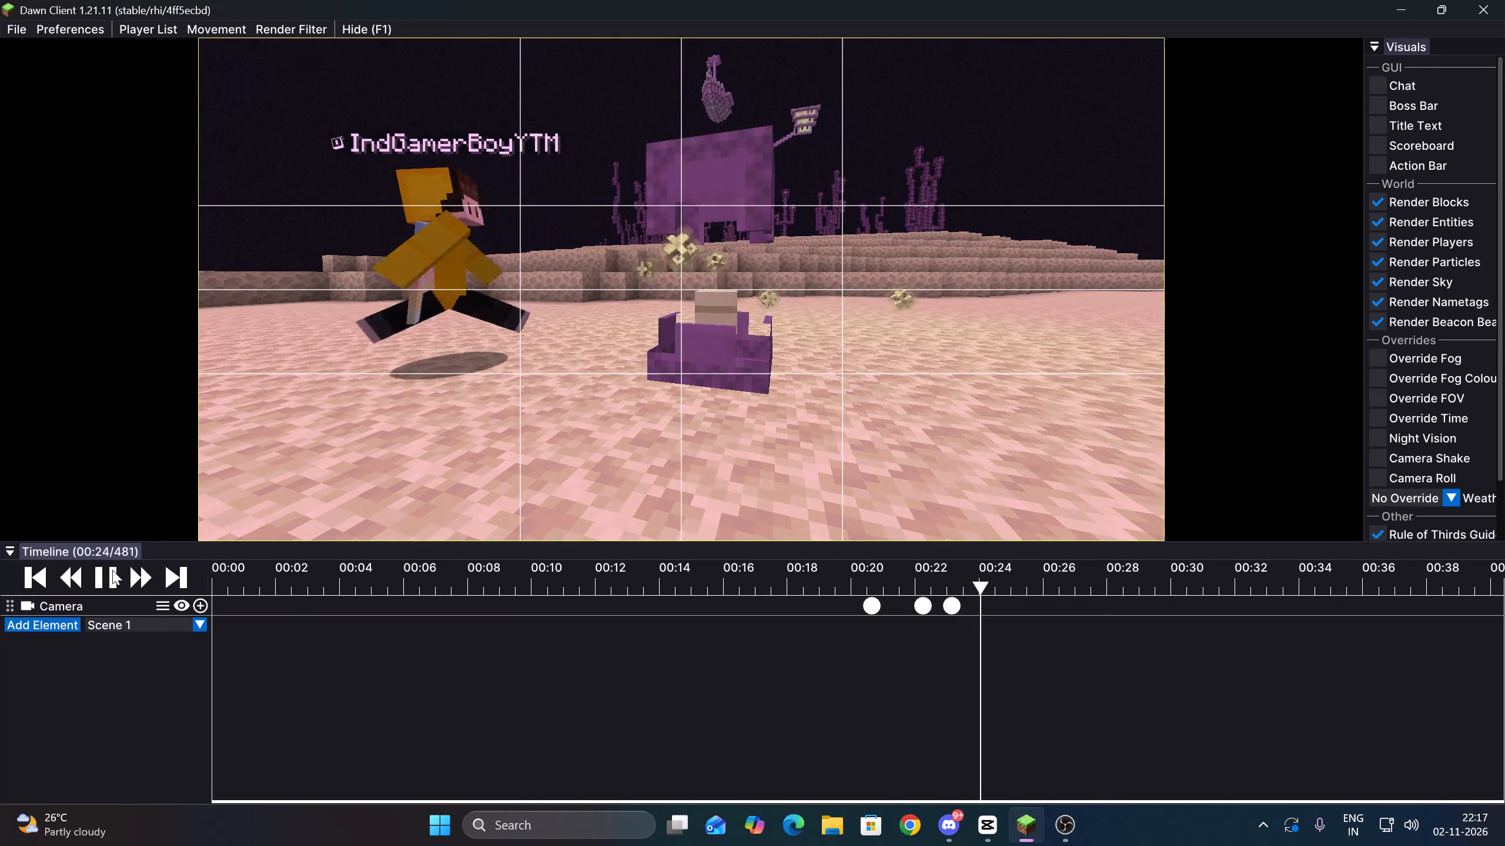
pyautogui.click(107, 578)
pyautogui.click(869, 585)
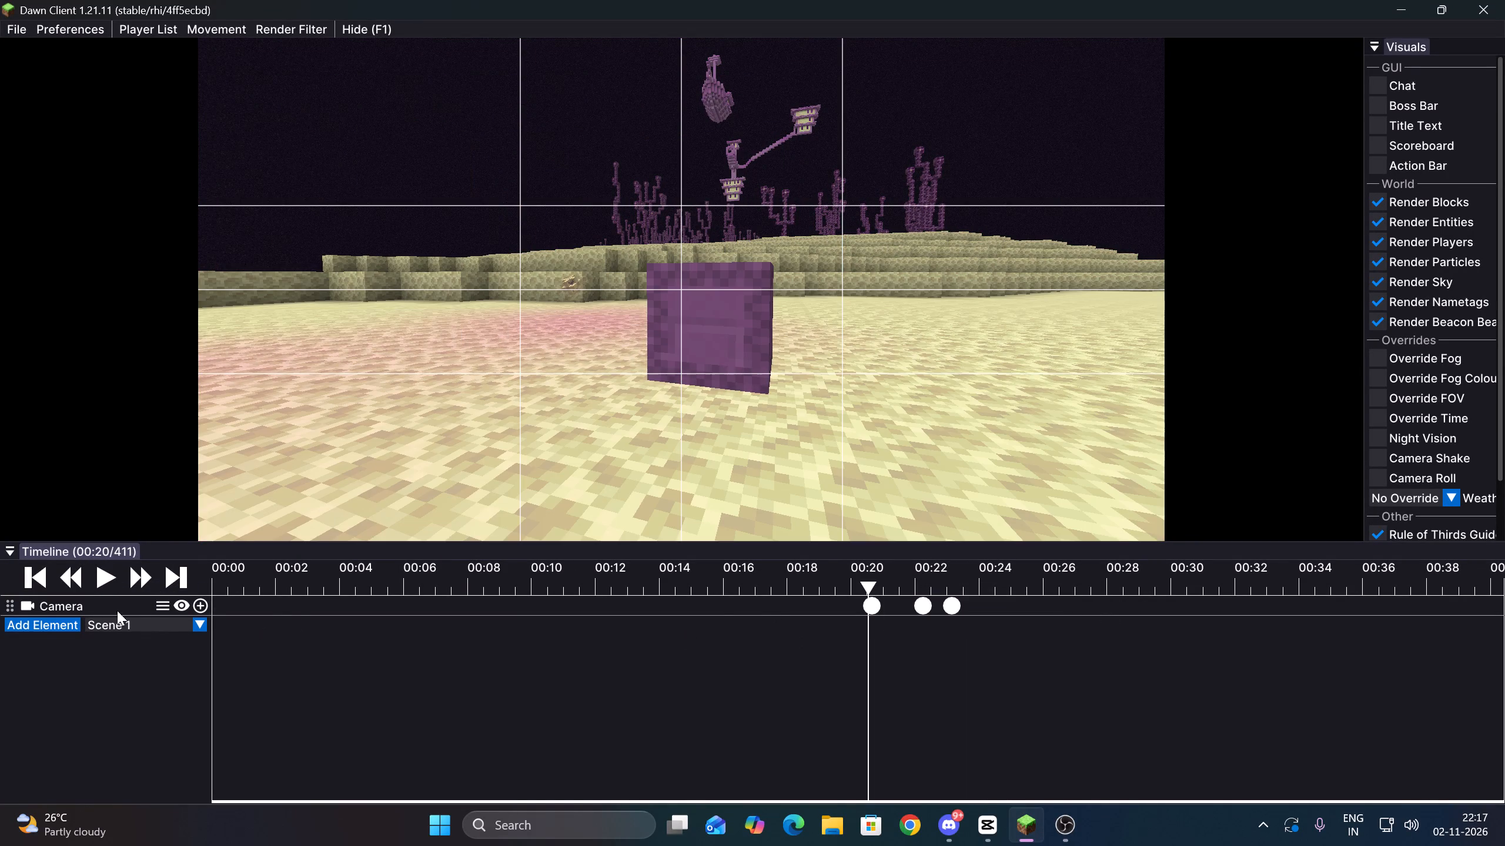
pyautogui.click(108, 575)
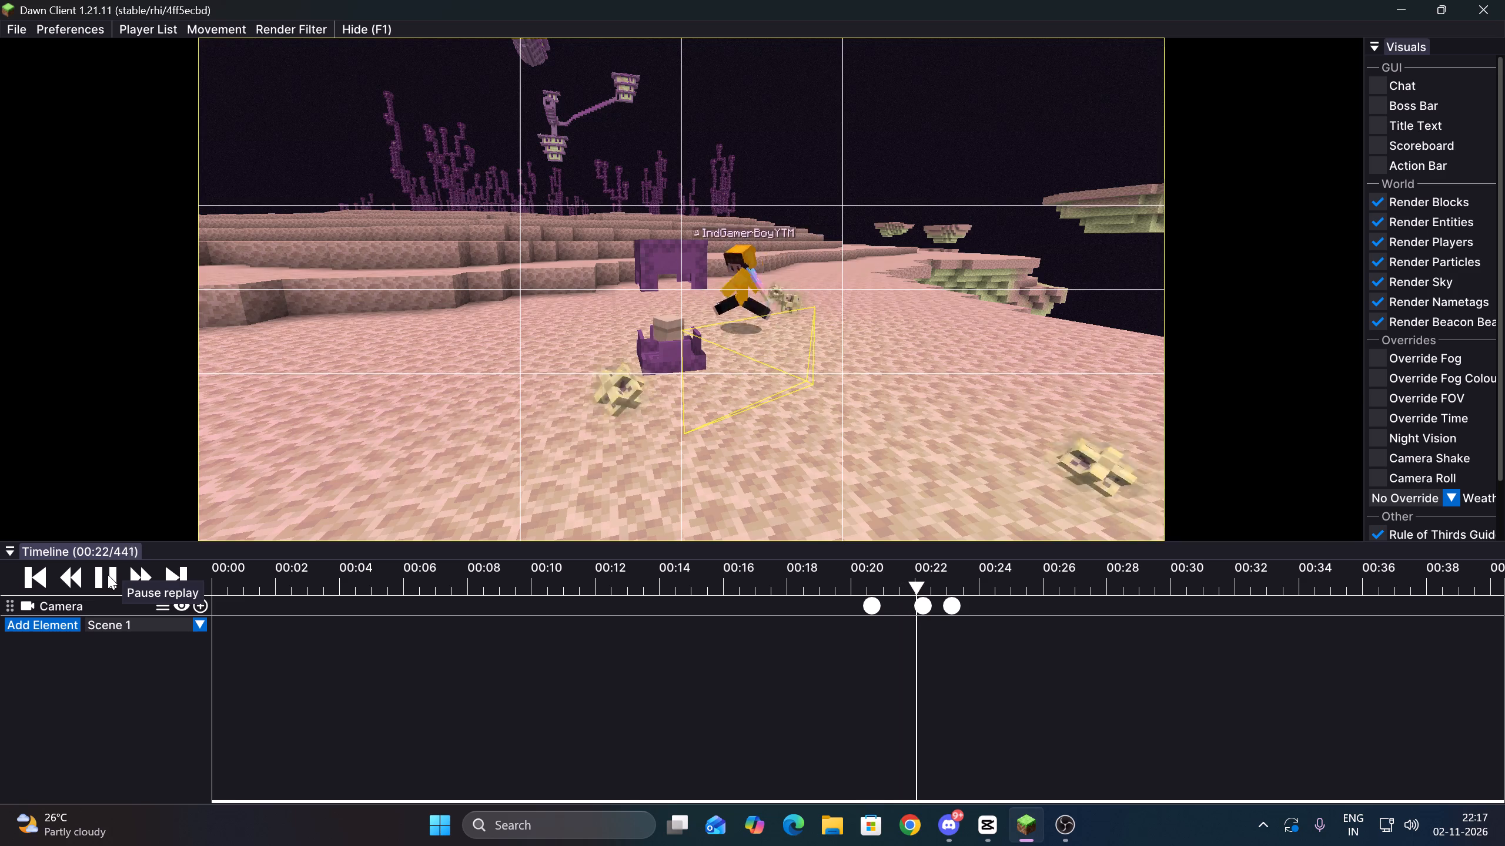
pyautogui.click(108, 575)
pyautogui.click(108, 575)
pyautogui.click(108, 575)
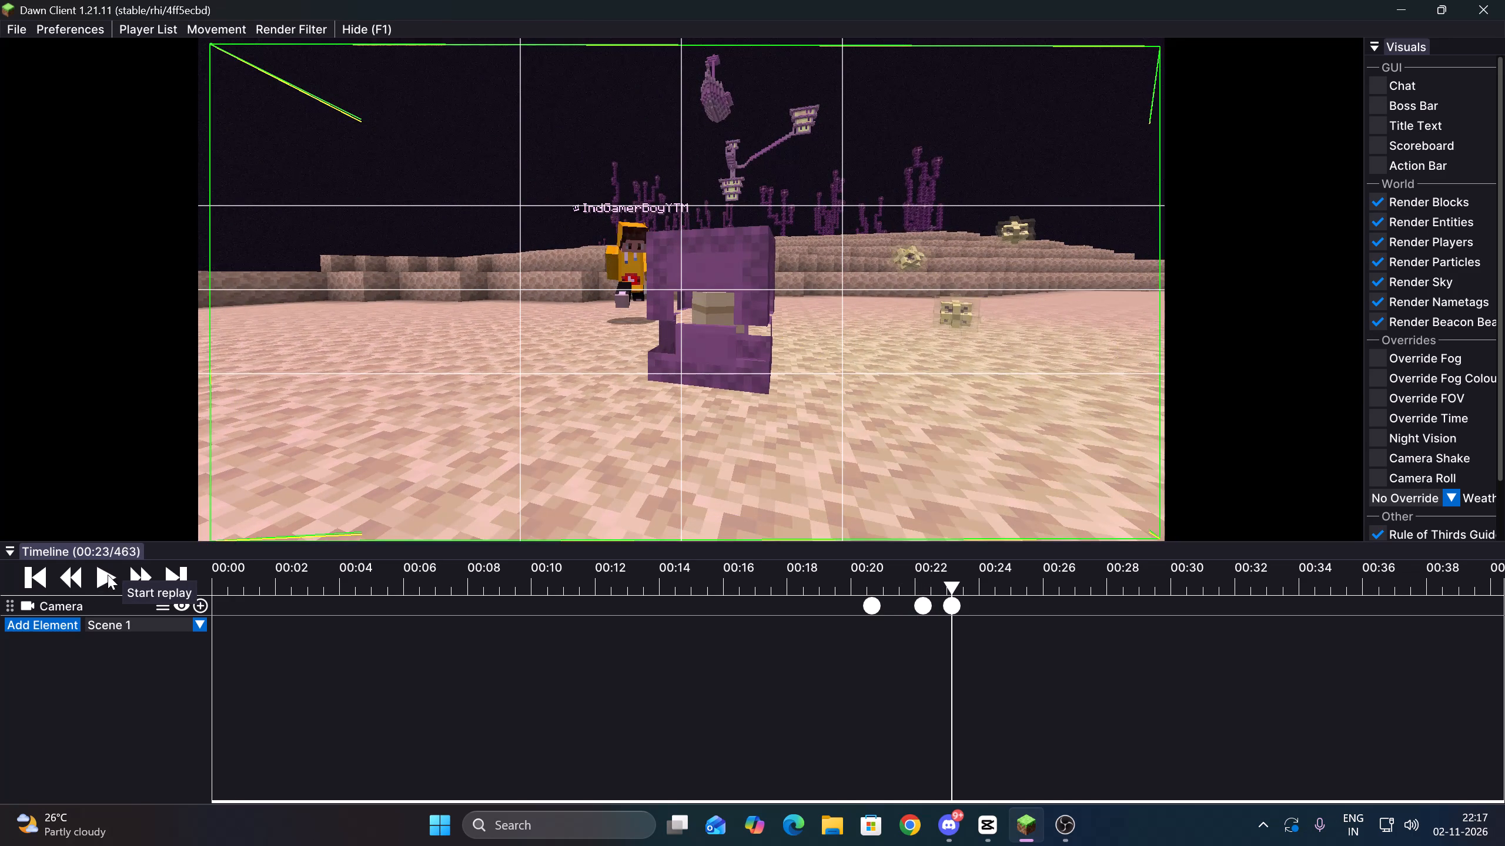
pyautogui.click(108, 575)
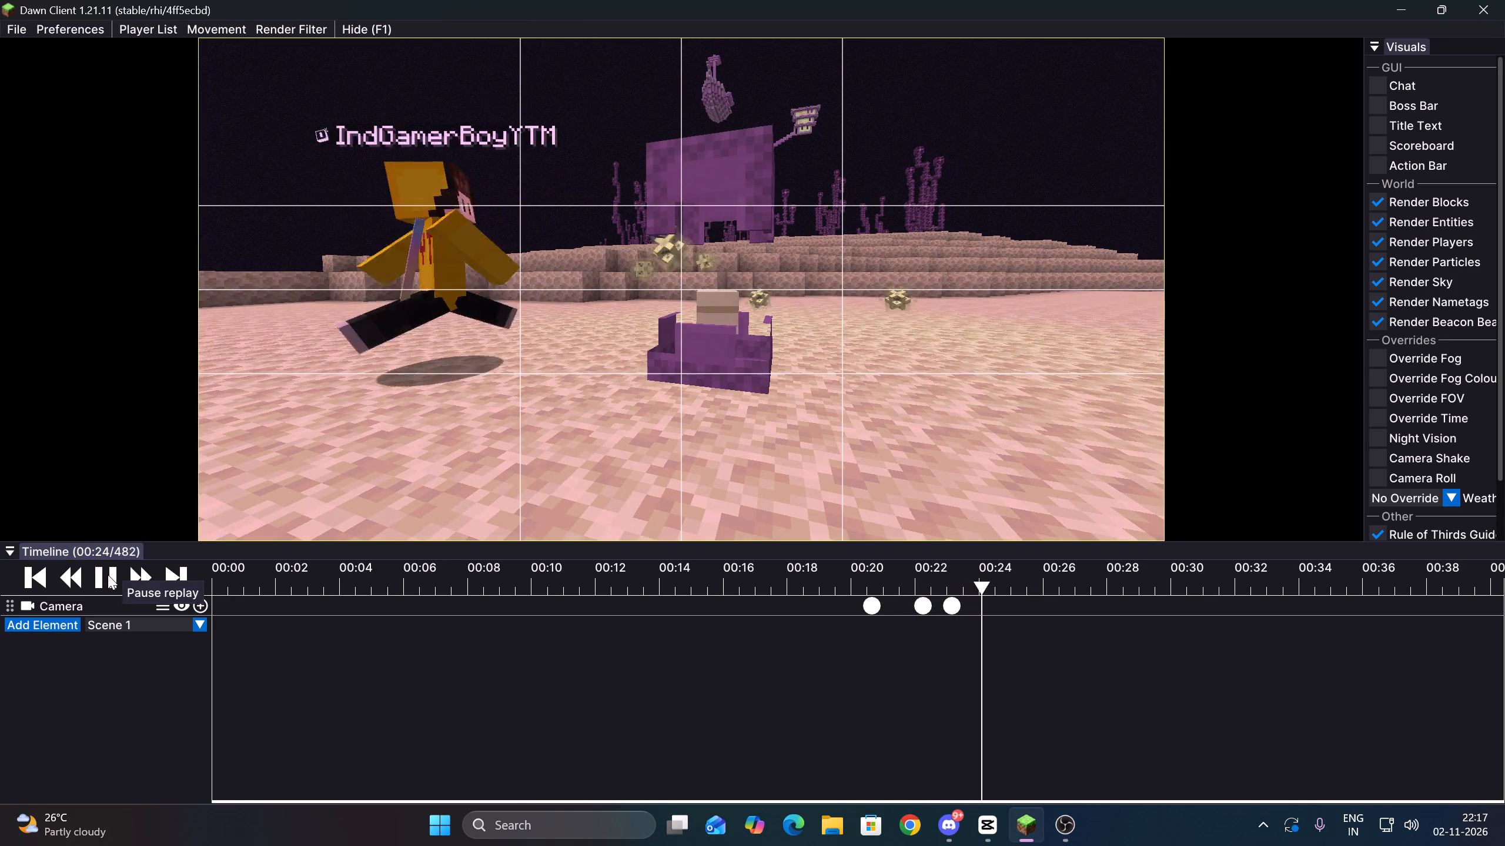
pyautogui.doubleClick(108, 575)
pyautogui.doubleClick(108, 575)
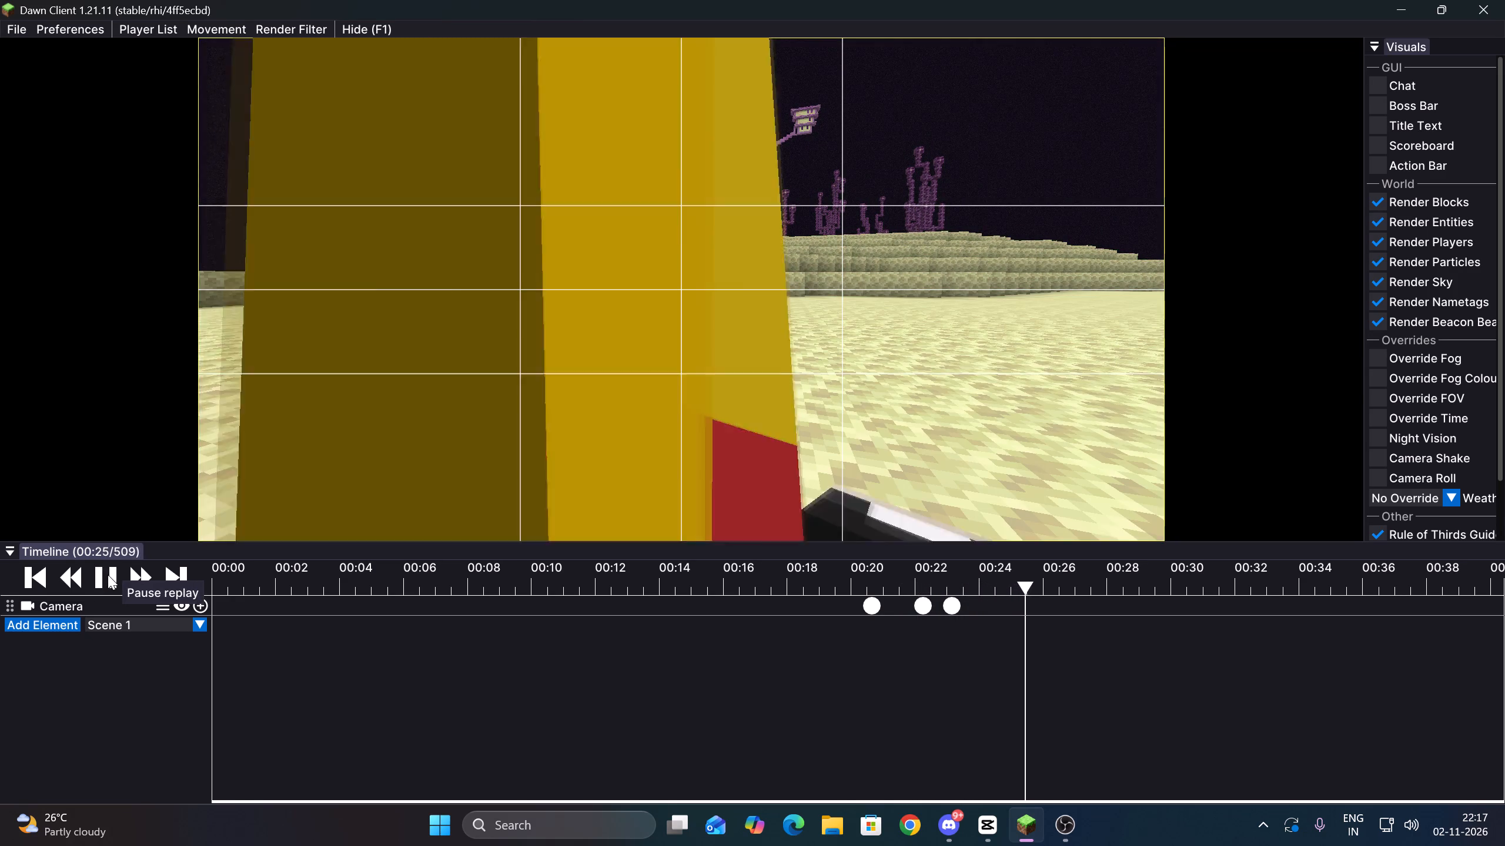
pyautogui.doubleClick(108, 575)
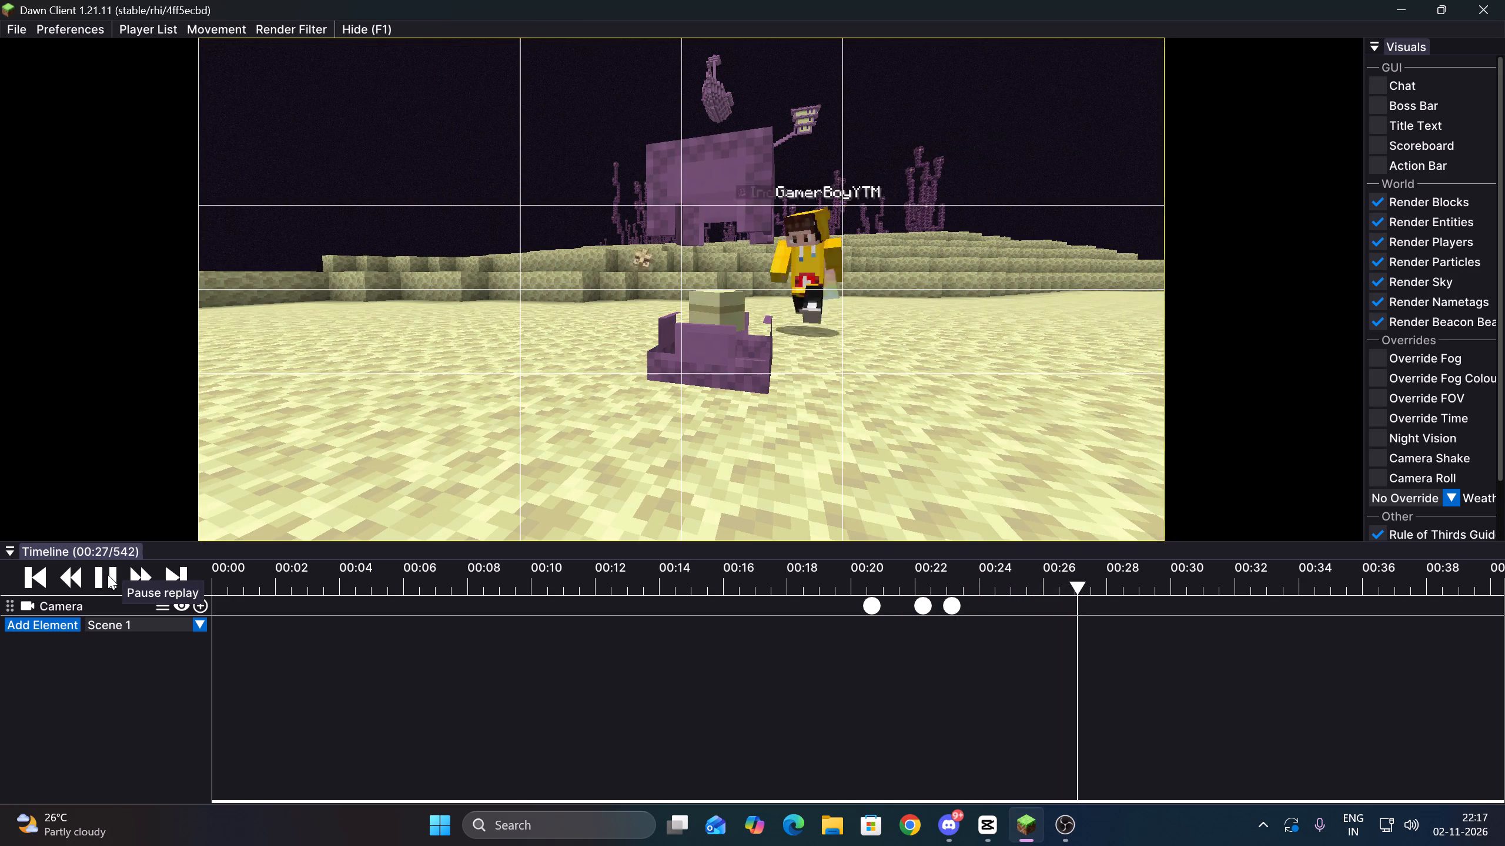
pyautogui.click(108, 575)
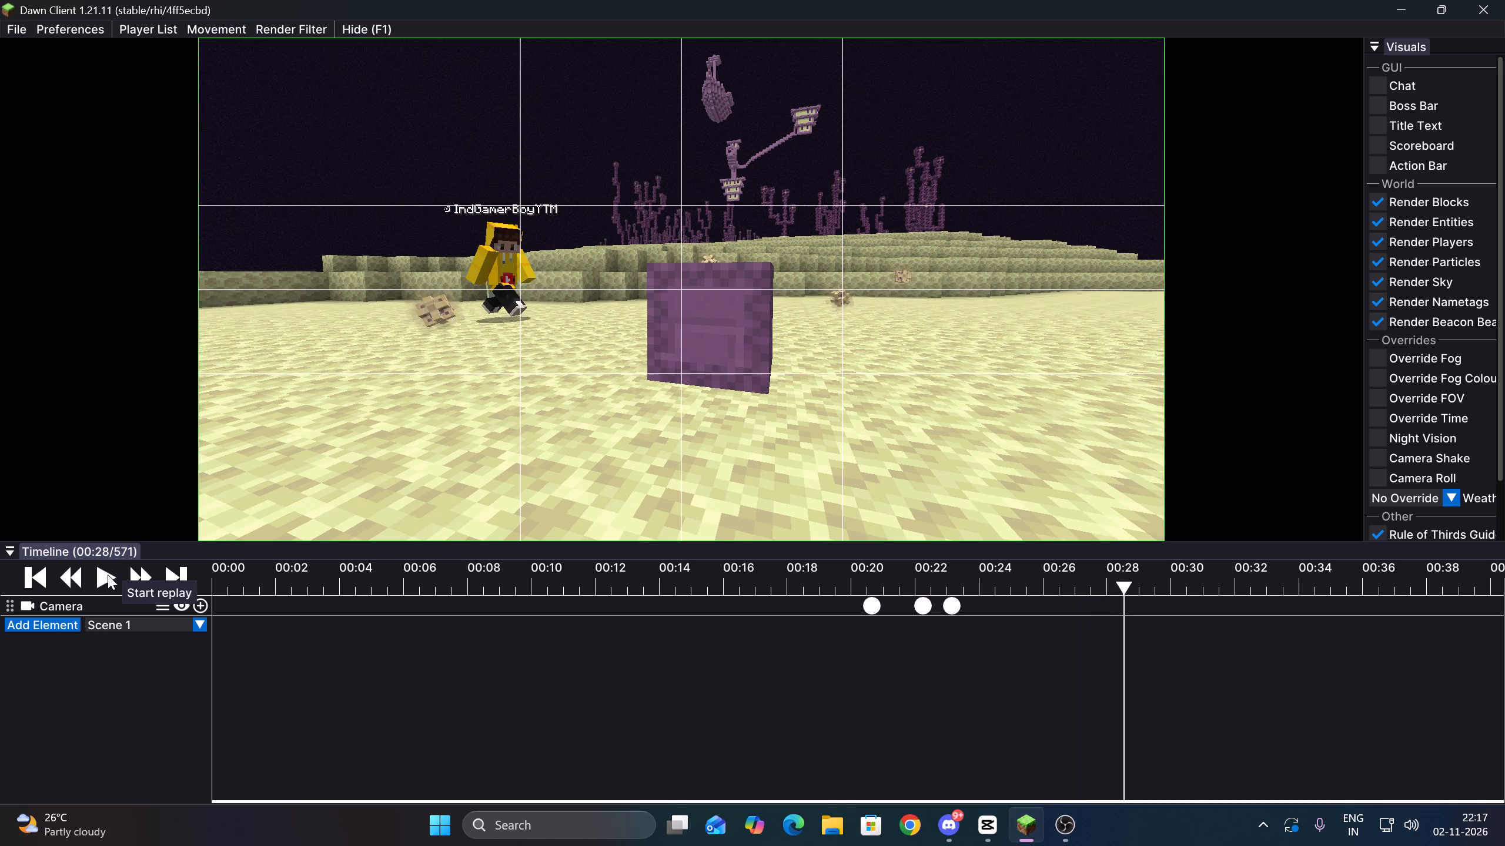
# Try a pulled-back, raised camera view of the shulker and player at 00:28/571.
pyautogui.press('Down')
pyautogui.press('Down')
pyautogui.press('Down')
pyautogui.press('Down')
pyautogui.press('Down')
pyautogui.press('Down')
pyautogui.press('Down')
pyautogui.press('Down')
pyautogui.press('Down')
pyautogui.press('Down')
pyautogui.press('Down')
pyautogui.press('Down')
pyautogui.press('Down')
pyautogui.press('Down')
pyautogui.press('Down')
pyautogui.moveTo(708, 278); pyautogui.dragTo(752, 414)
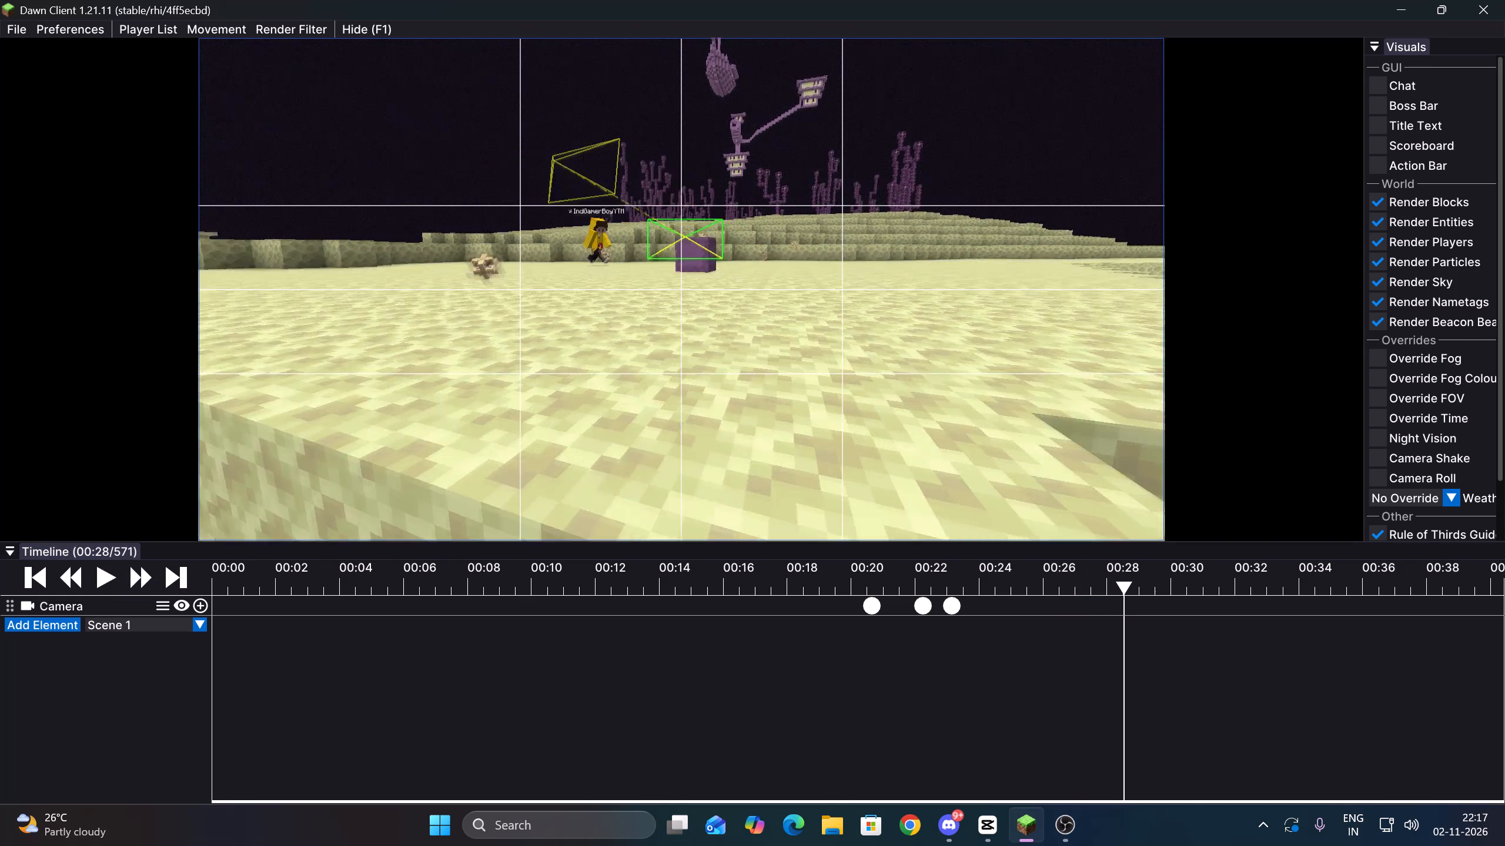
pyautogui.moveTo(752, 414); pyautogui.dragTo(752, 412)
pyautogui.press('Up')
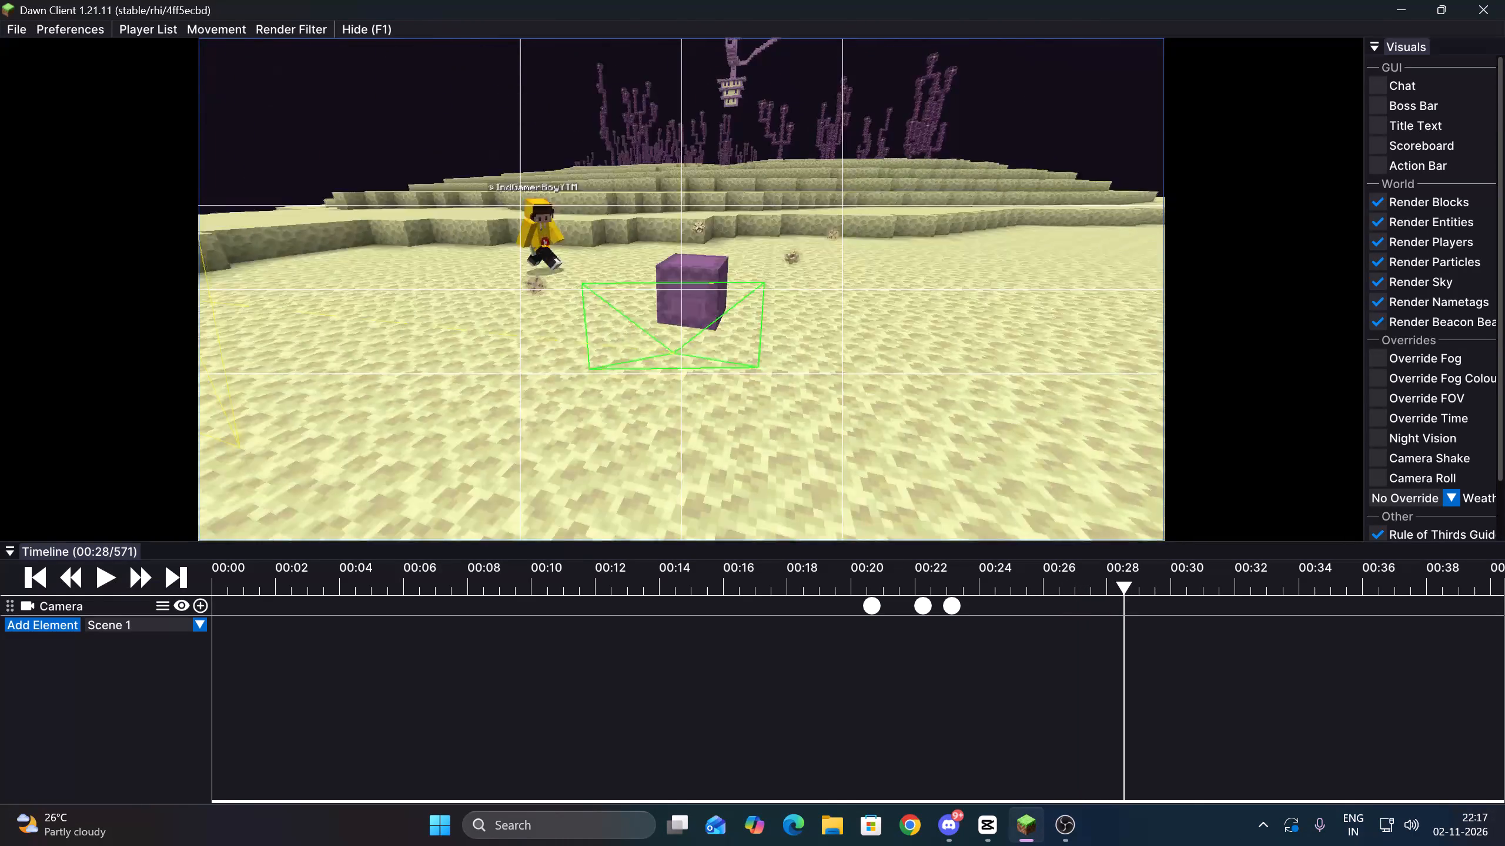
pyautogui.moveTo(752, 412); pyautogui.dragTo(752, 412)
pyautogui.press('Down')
# Replay the keyframed camera move from 00:20/406 to 00:24/493, pausing along the way to check the framing.
pyautogui.click(864, 583)
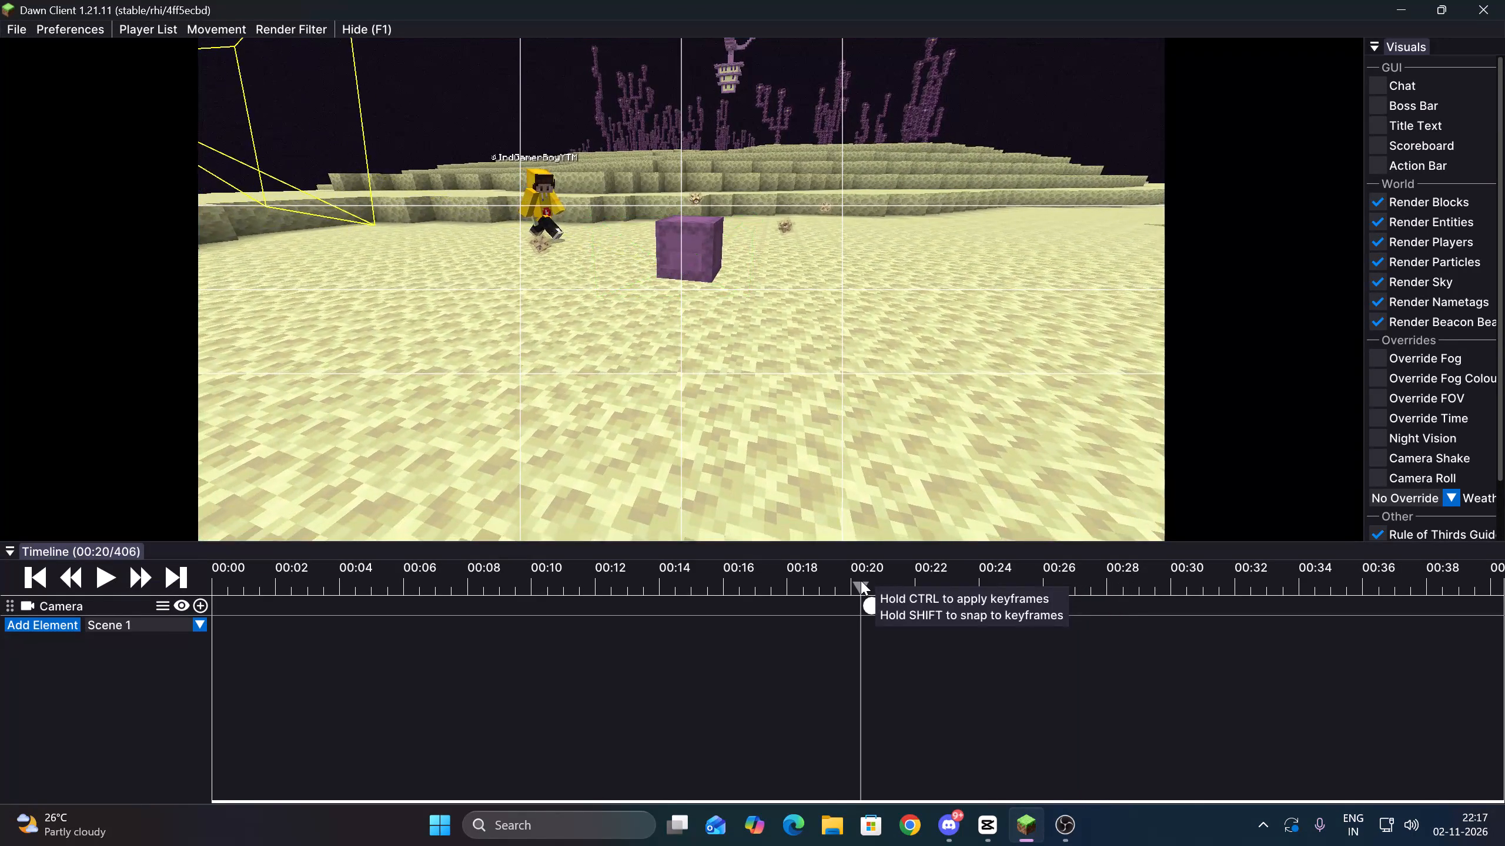
pyautogui.click(101, 574)
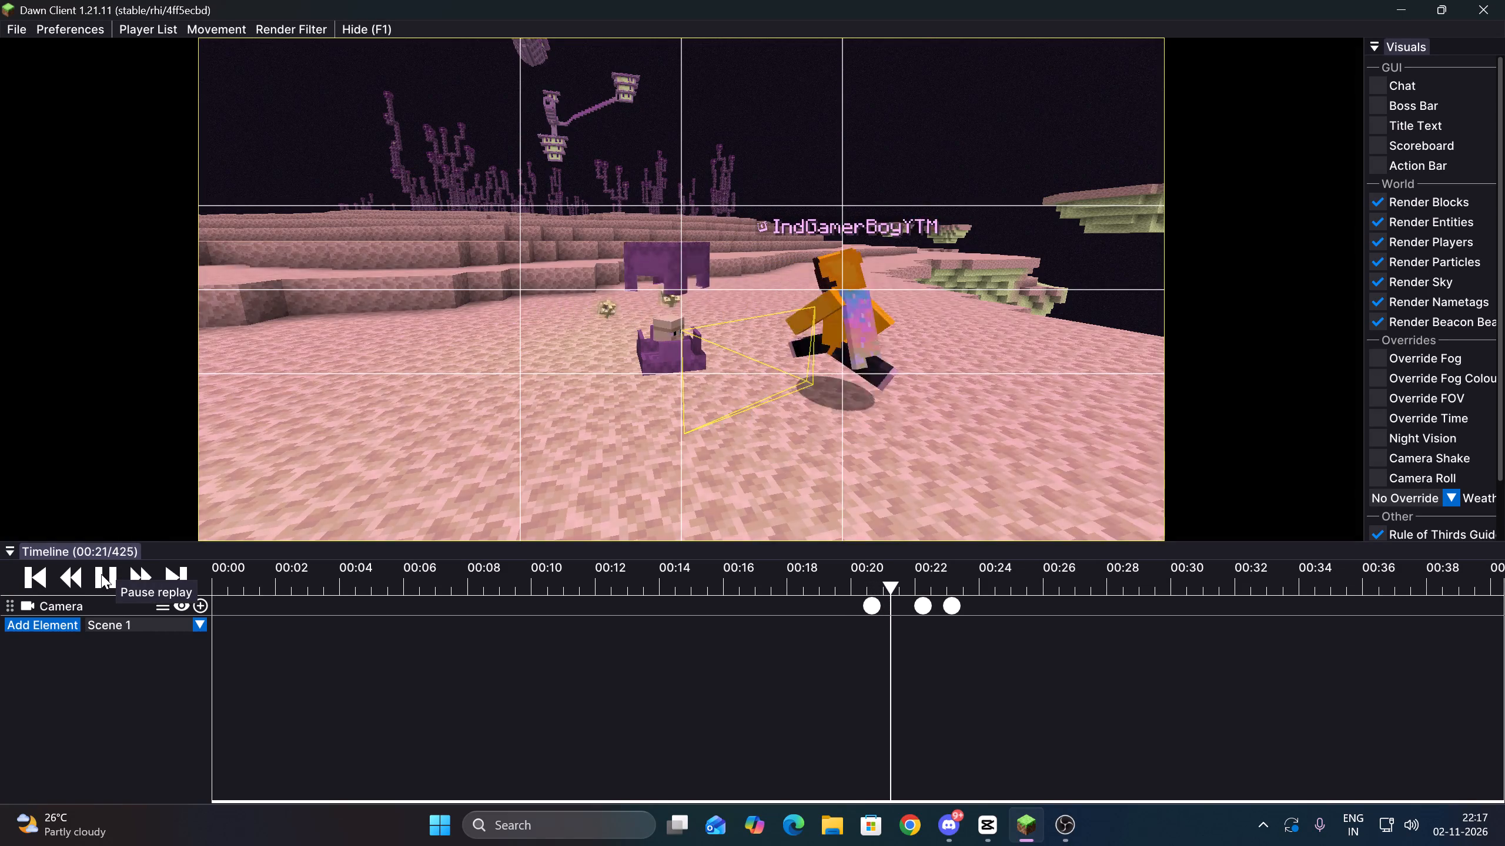
pyautogui.click(101, 574)
pyautogui.click(101, 574)
pyautogui.click(101, 574)
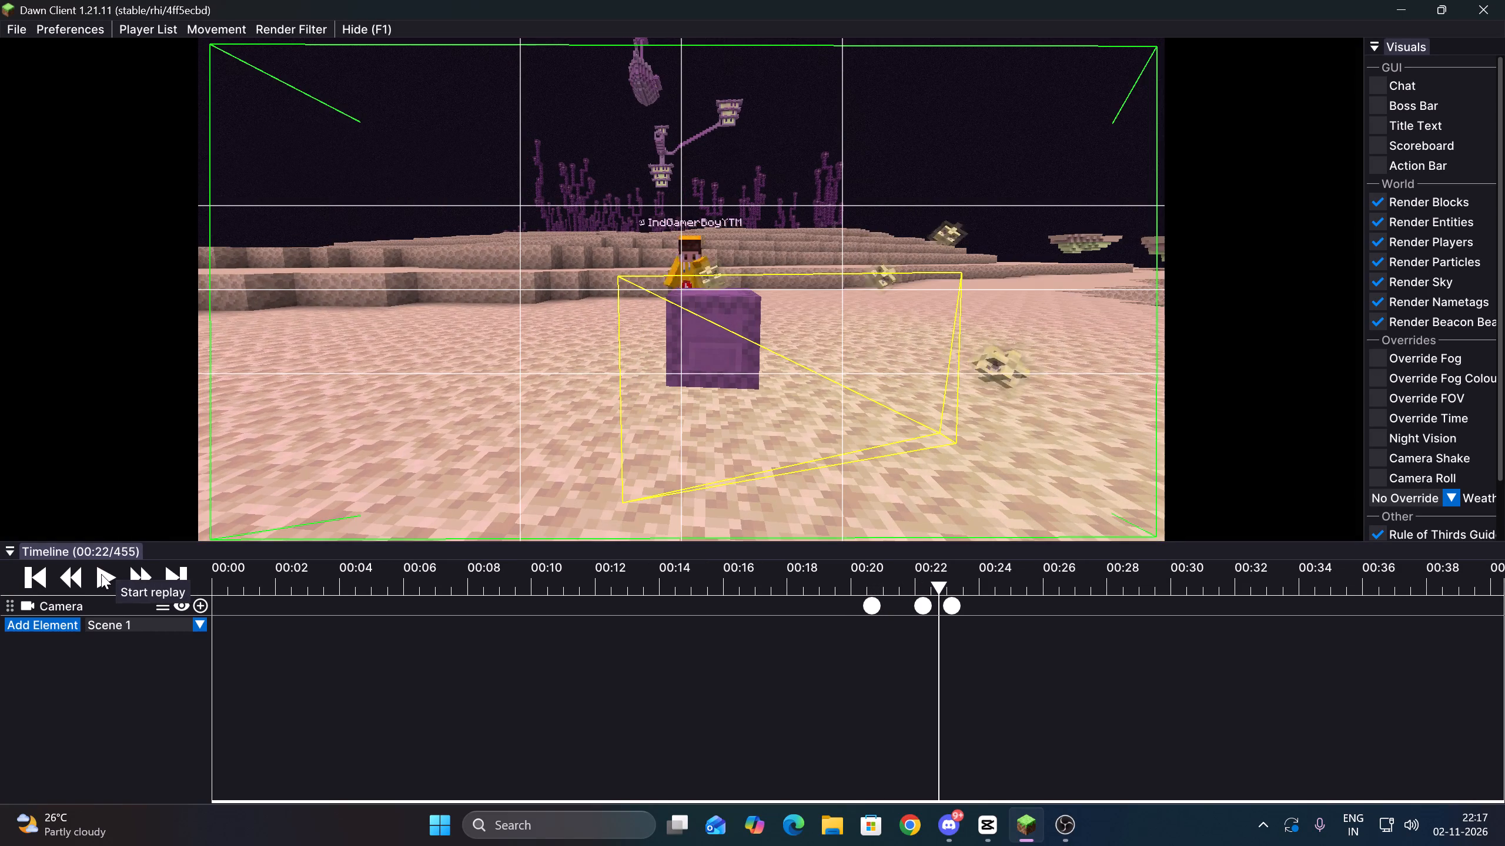
pyautogui.click(101, 574)
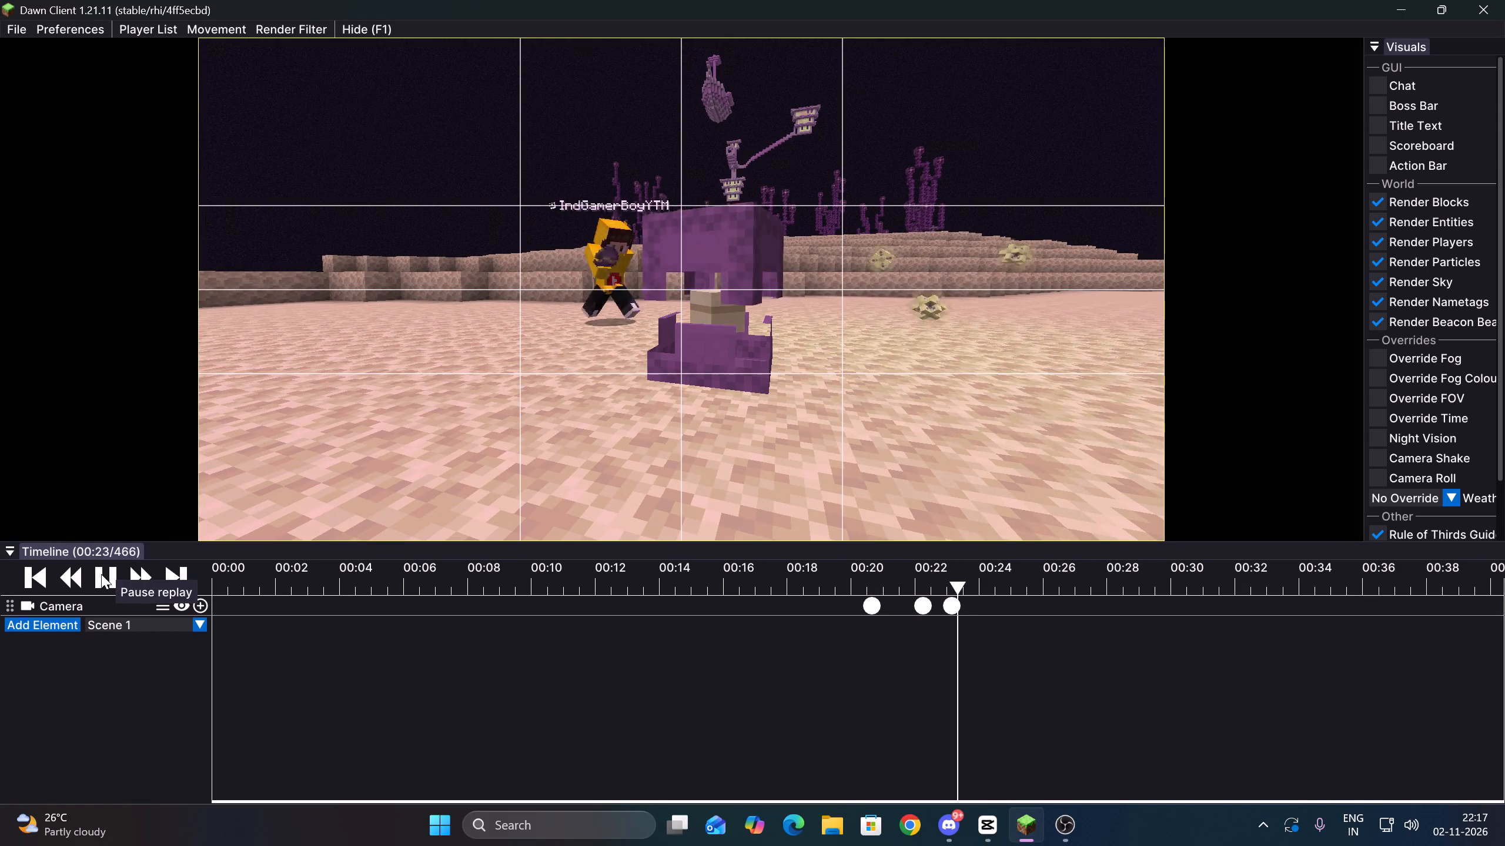
pyautogui.click(101, 574)
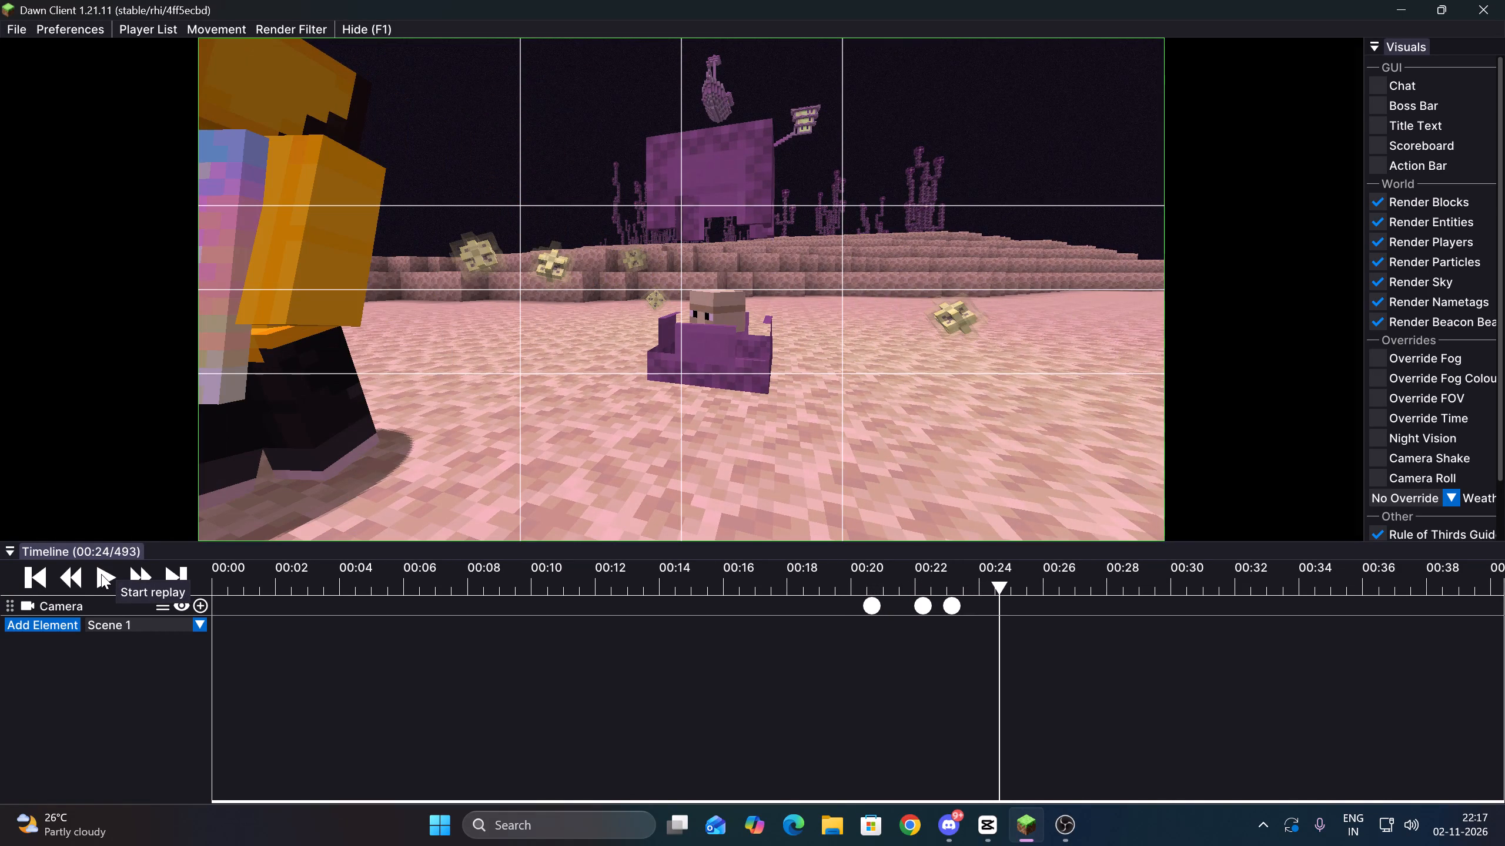
# Play the replay from about 00:20 to 00:24/498 and add a fourth camera keyframe there, keeping the low close-up view.
pyautogui.click(869, 566)
pyautogui.click(100, 577)
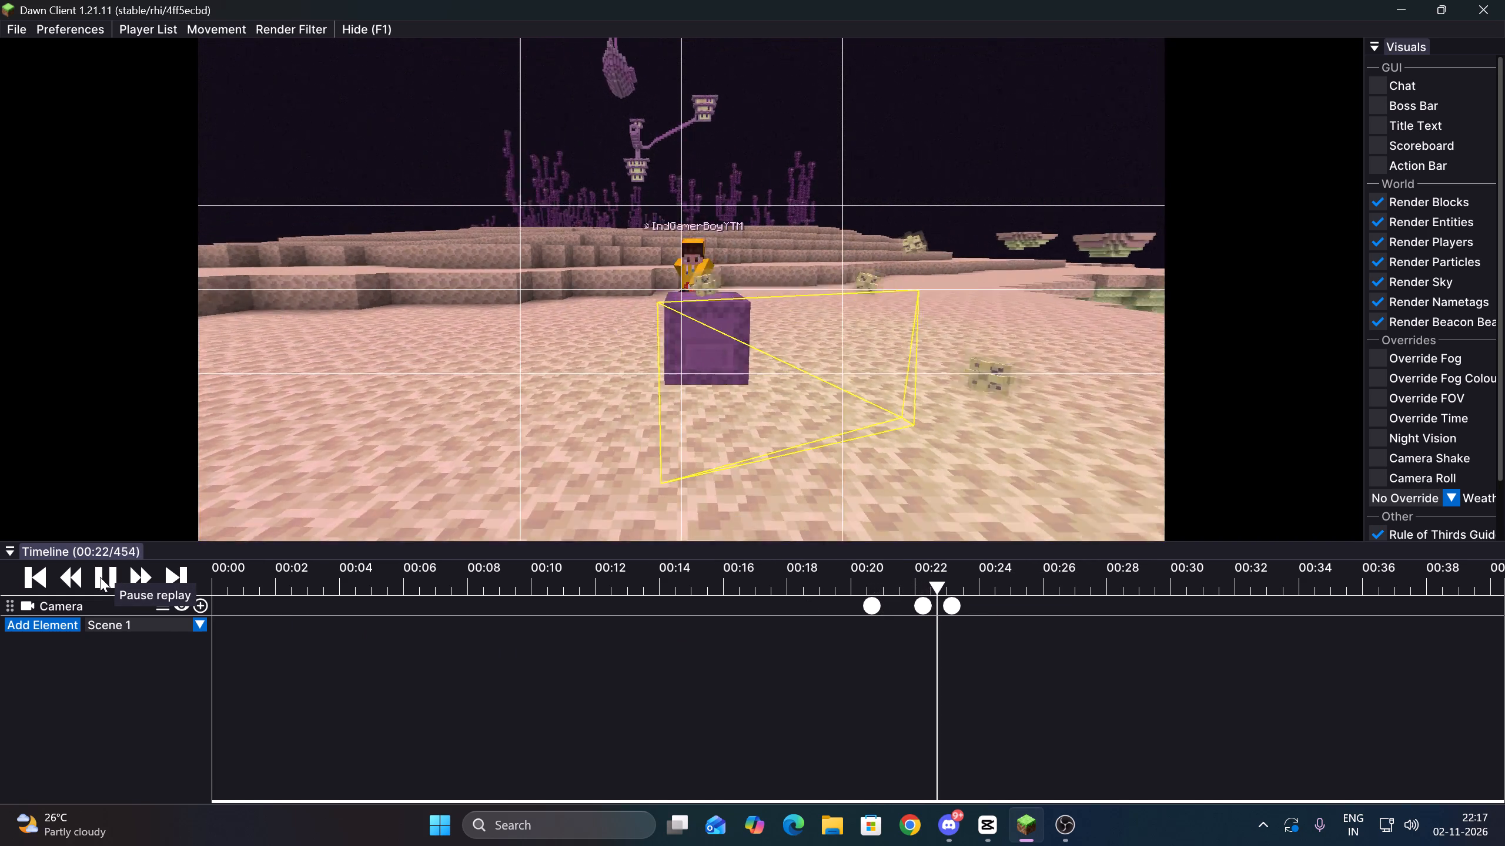
pyautogui.click(100, 577)
pyautogui.click(100, 577)
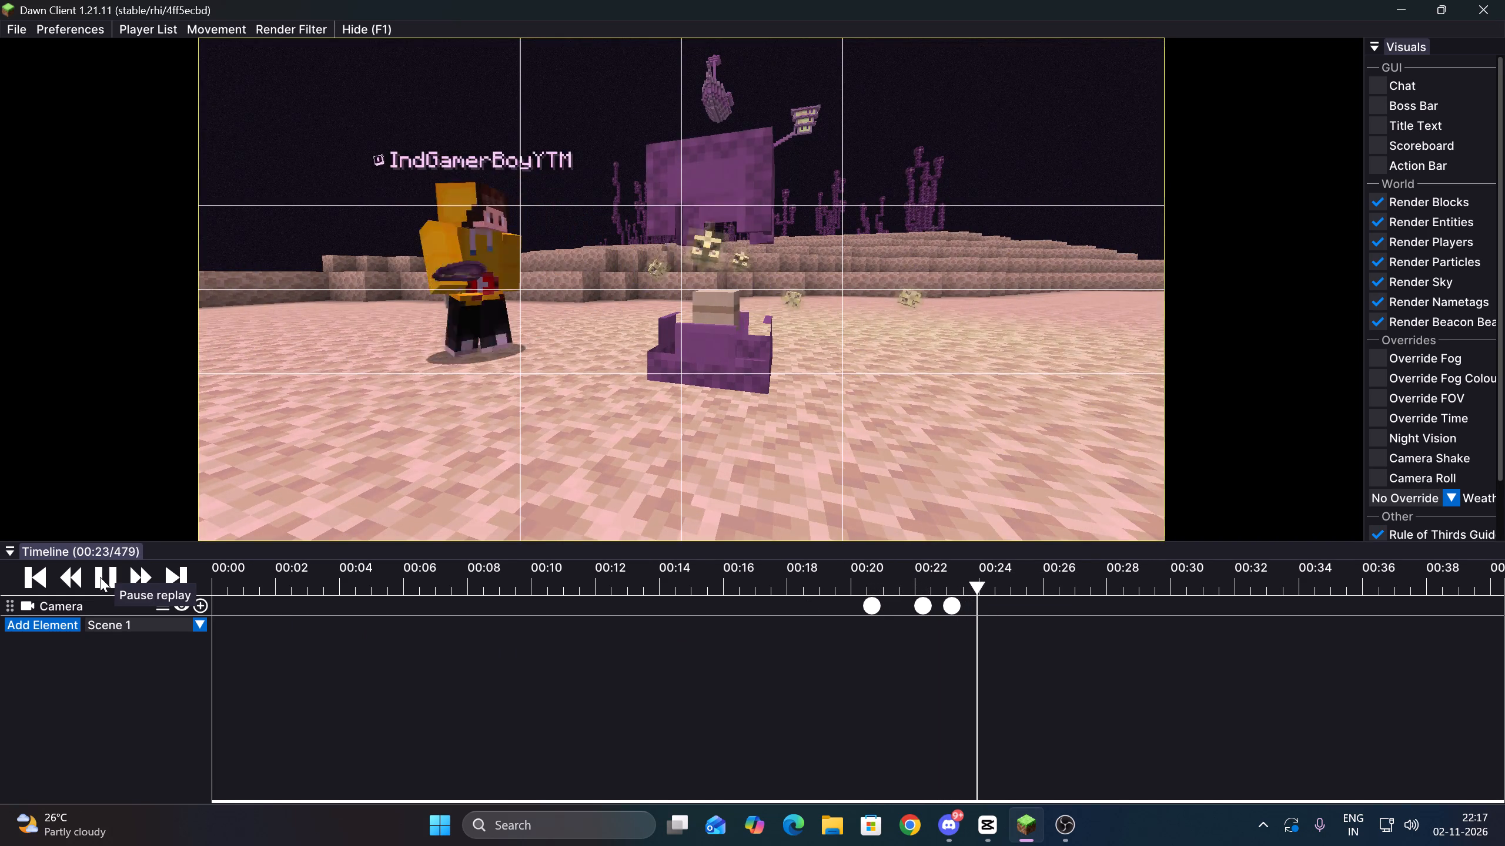
pyautogui.click(100, 577)
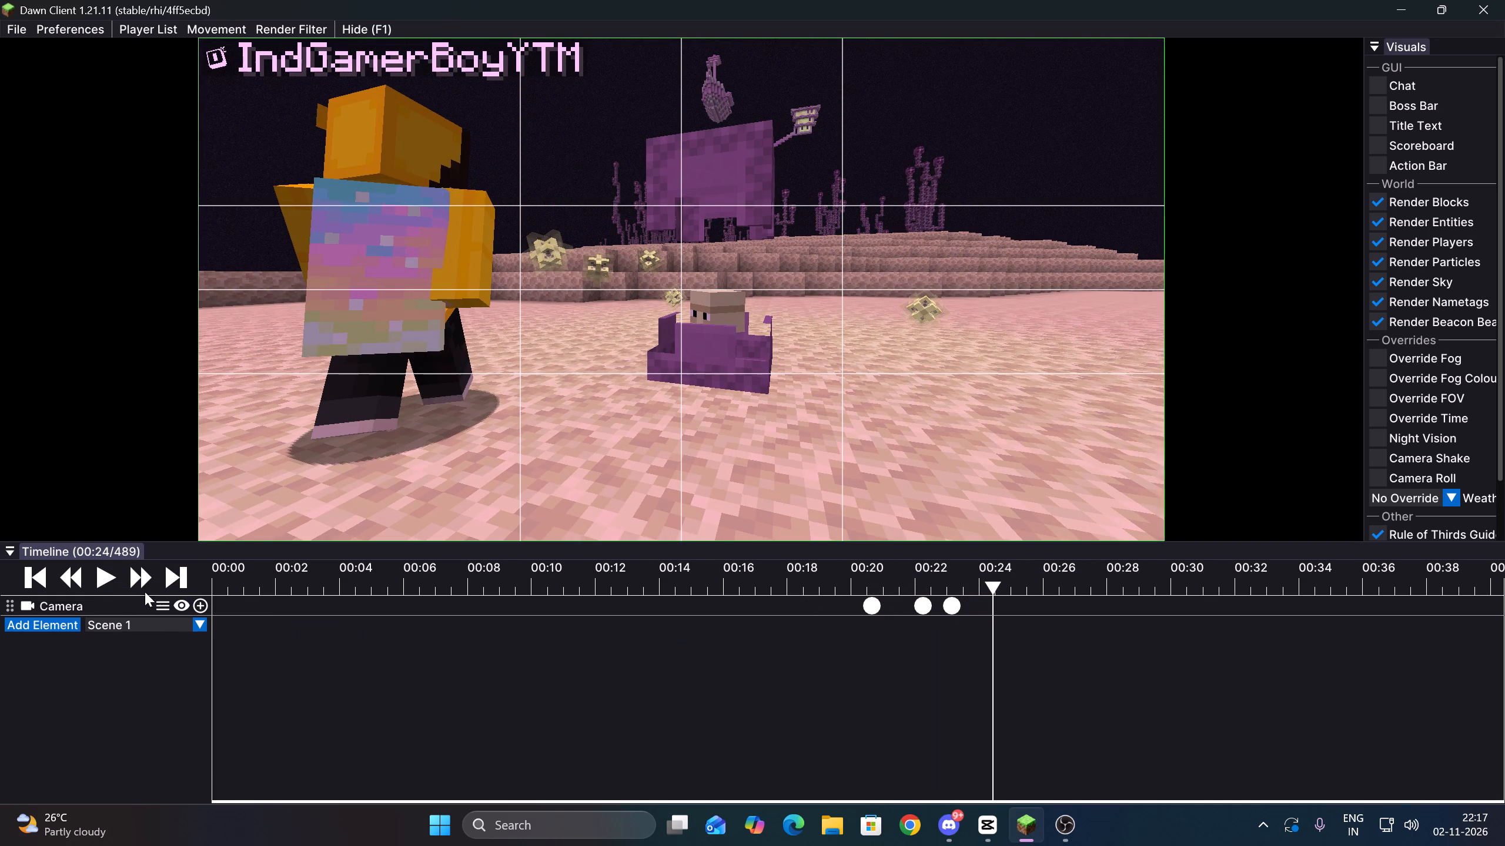
pyautogui.click(109, 575)
pyautogui.click(109, 575)
pyautogui.click(193, 602)
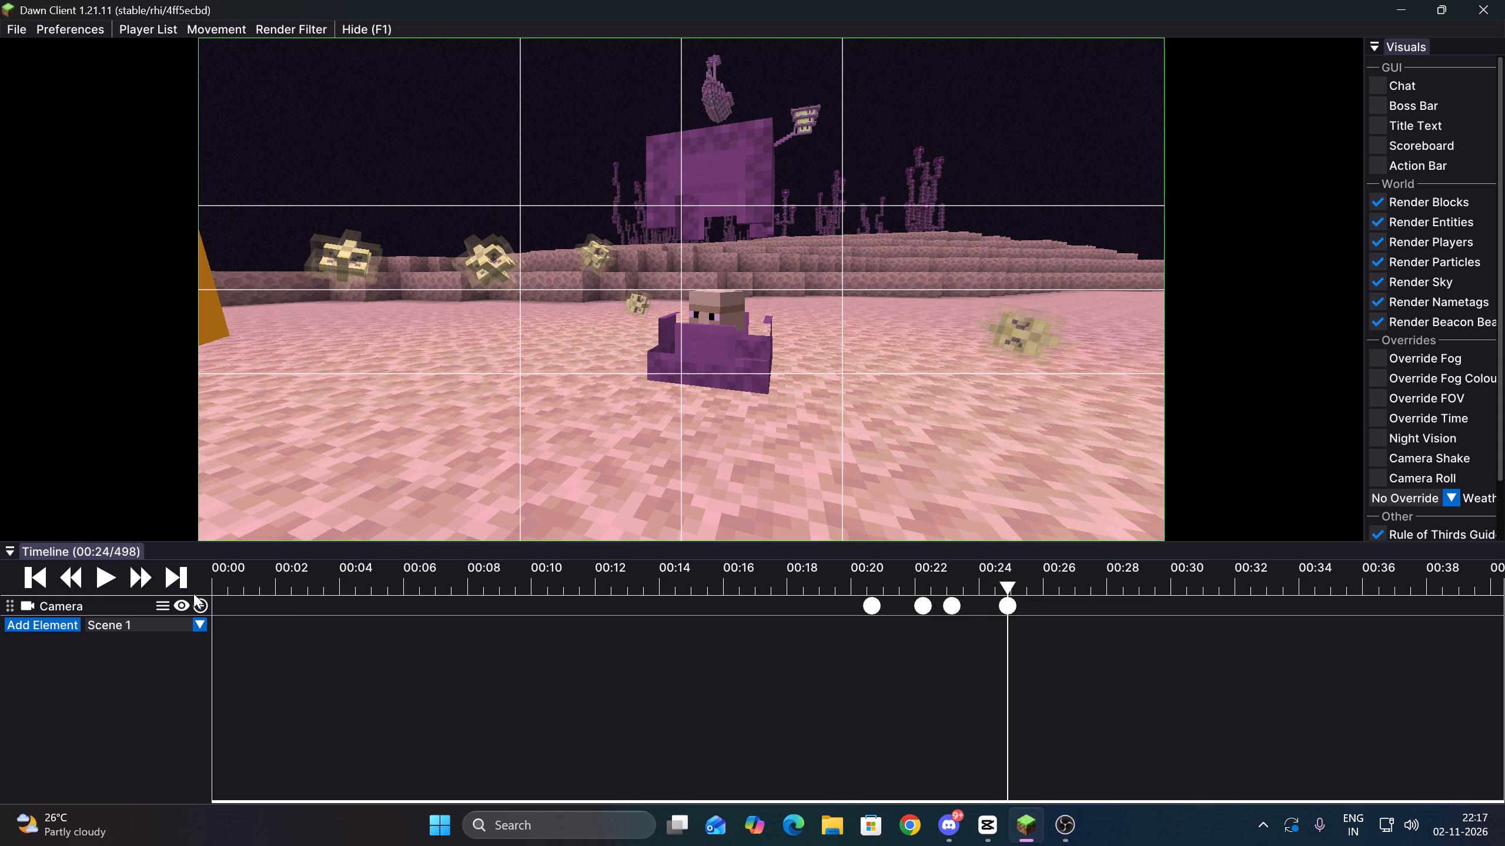
# Export the keyframed replay shot as a 1920×1080, 60 fps MP4 named 2026-11-02T22_18 in the Videos folder.
pyautogui.click(9, 29)
pyautogui.click(34, 45)
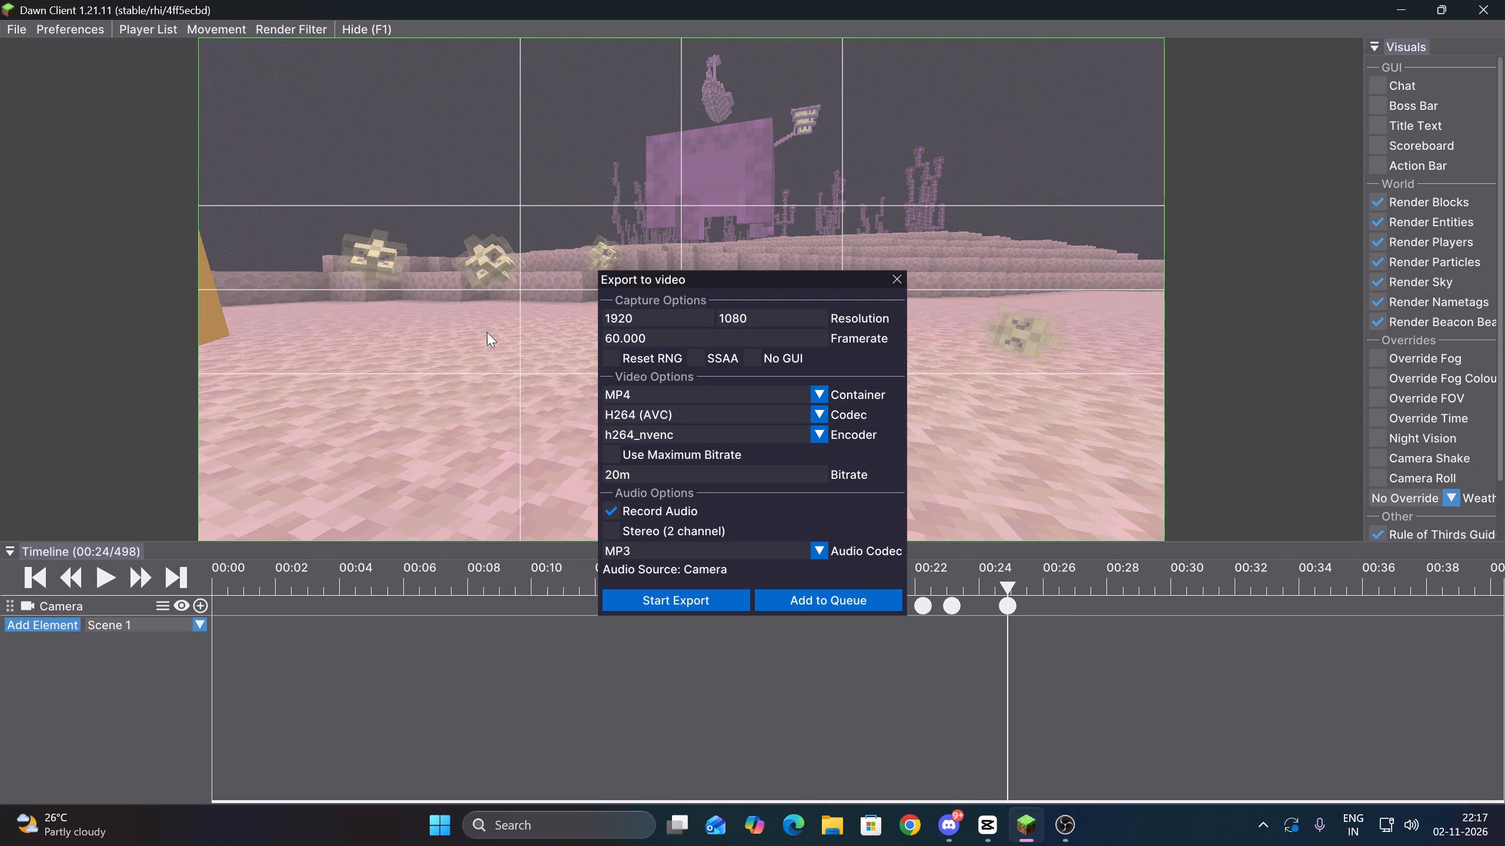
pyautogui.click(707, 590)
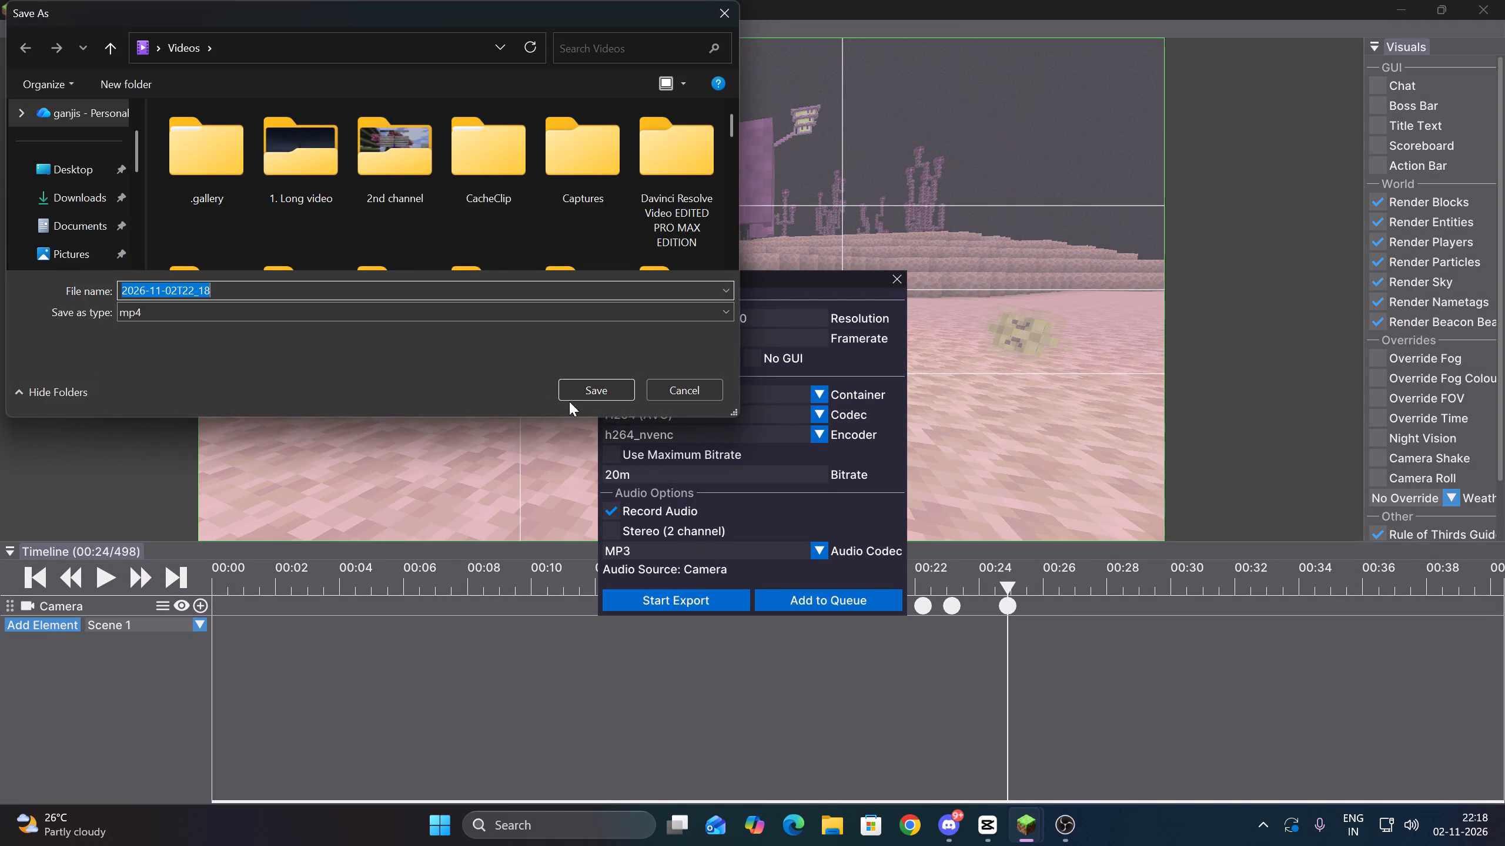
pyautogui.click(586, 391)
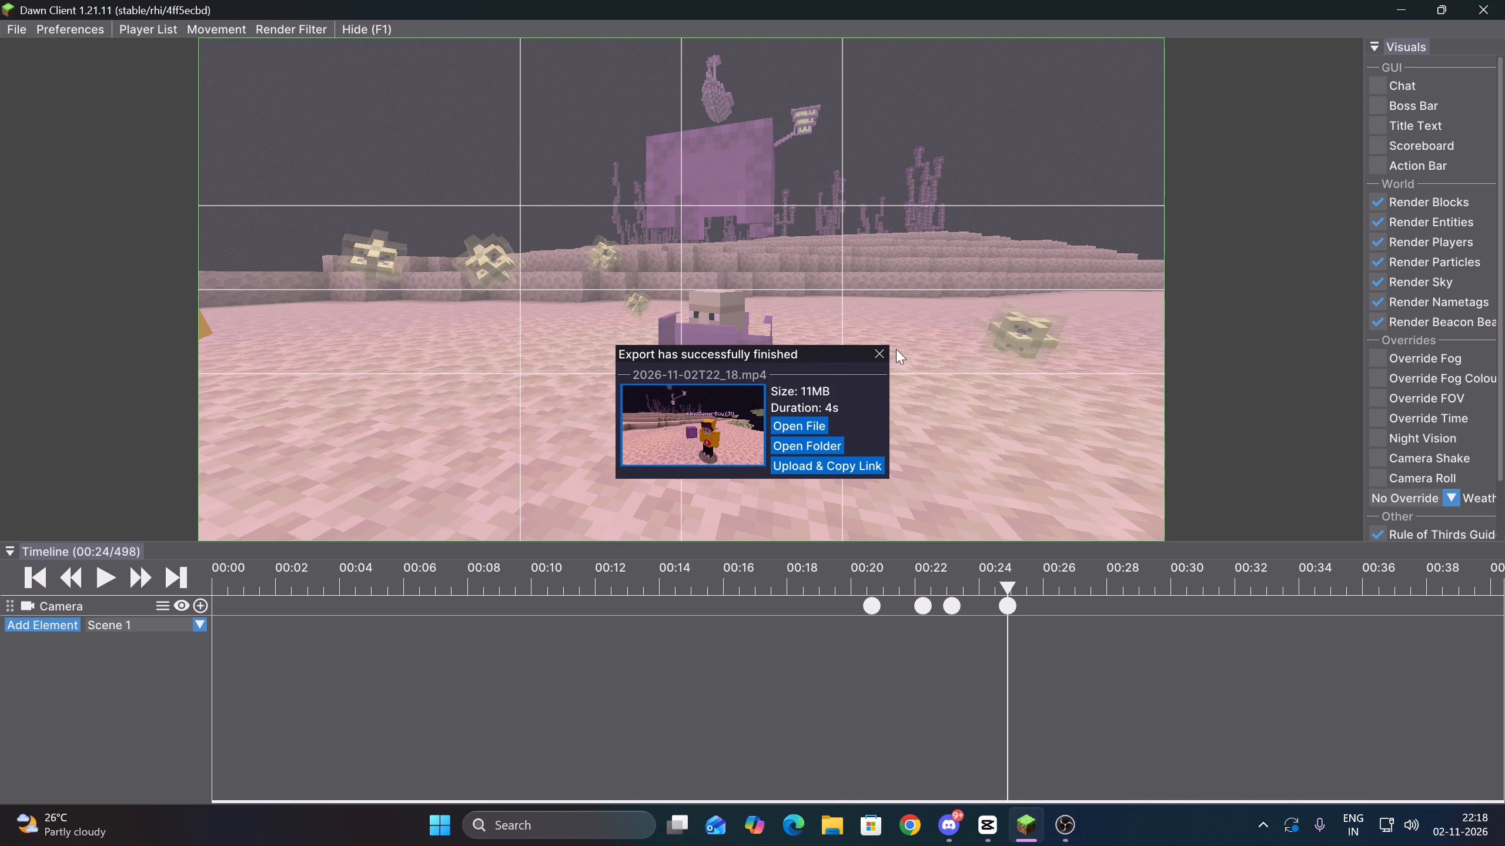
pyautogui.click(881, 351)
# Switch to CapCut and import the exported clip 2026-11-02T22_18 from the Videos folder.
pyautogui.click(996, 829)
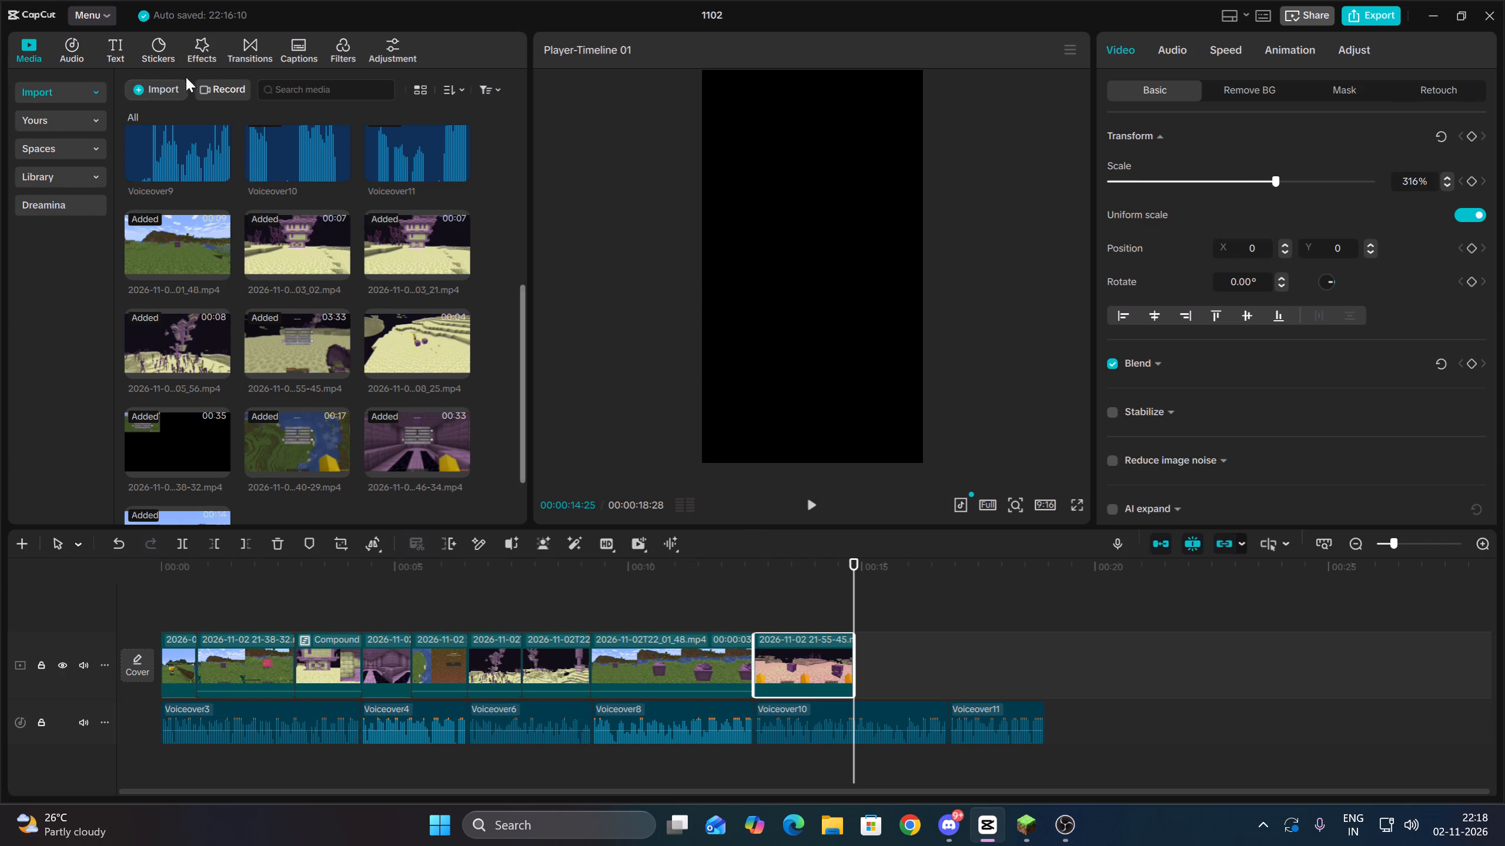
pyautogui.click(165, 85)
pyautogui.click(200, 112)
pyautogui.click(198, 121)
pyautogui.scroll(-7, 439, 359)
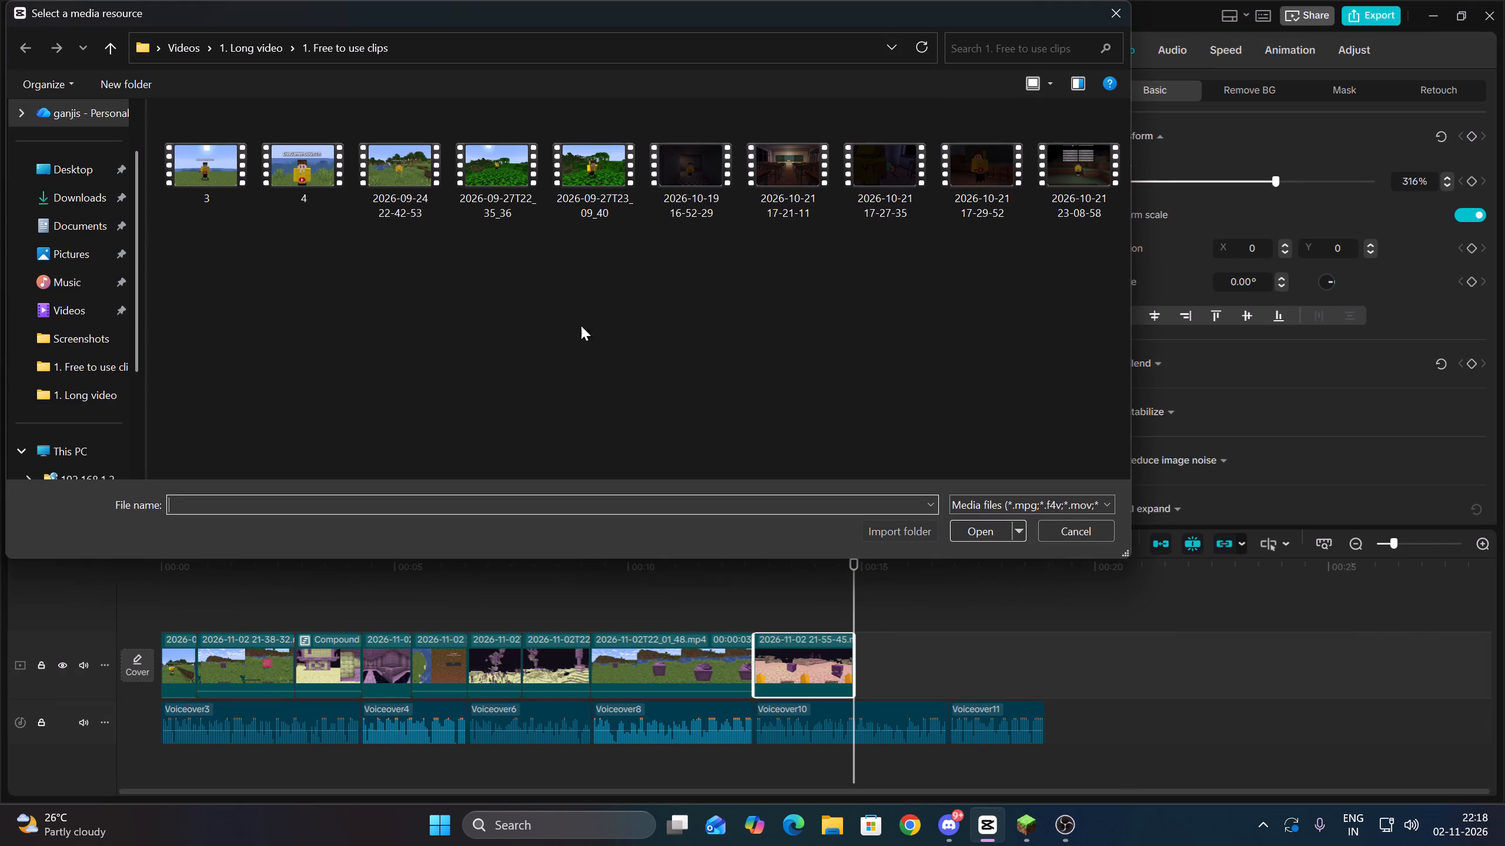
pyautogui.click(101, 294)
pyautogui.click(96, 318)
pyautogui.scroll(-8, 741, 360)
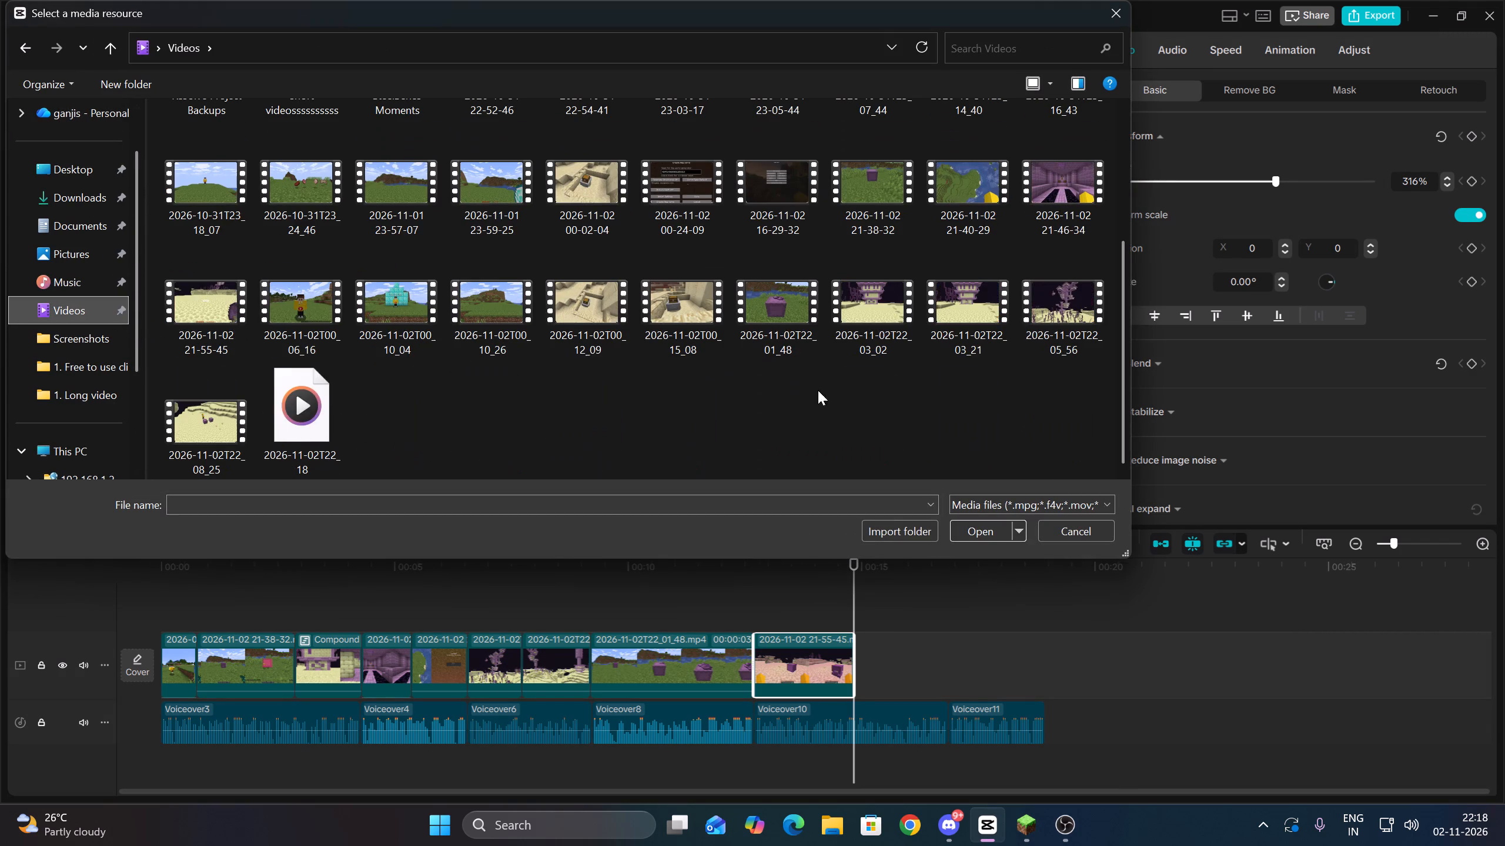
pyautogui.click(322, 414)
pyautogui.click(994, 531)
# Place the 2026-11-02T22_18 clip after the last video clip and scale it to 316% to fill the vertical frame.
pyautogui.moveTo(276, 454); pyautogui.dragTo(887, 656)
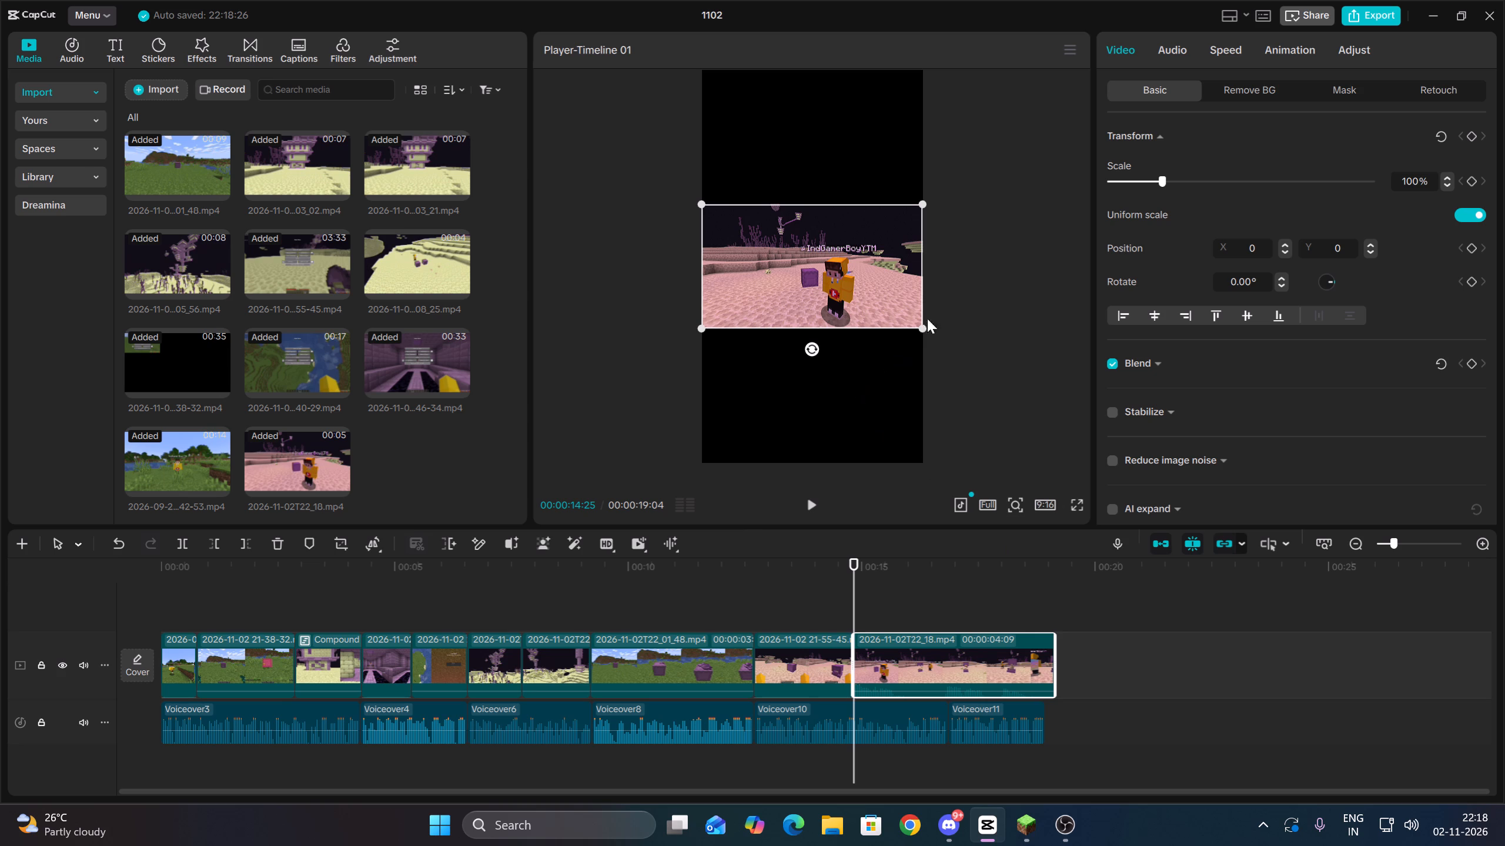
pyautogui.moveTo(927, 327); pyautogui.dragTo(1234, 651)
# Play the 2026-11-02T22_18 clip and trim its beginning in two cuts so it opens with the player beside the opened shulker.
pyautogui.press('space')
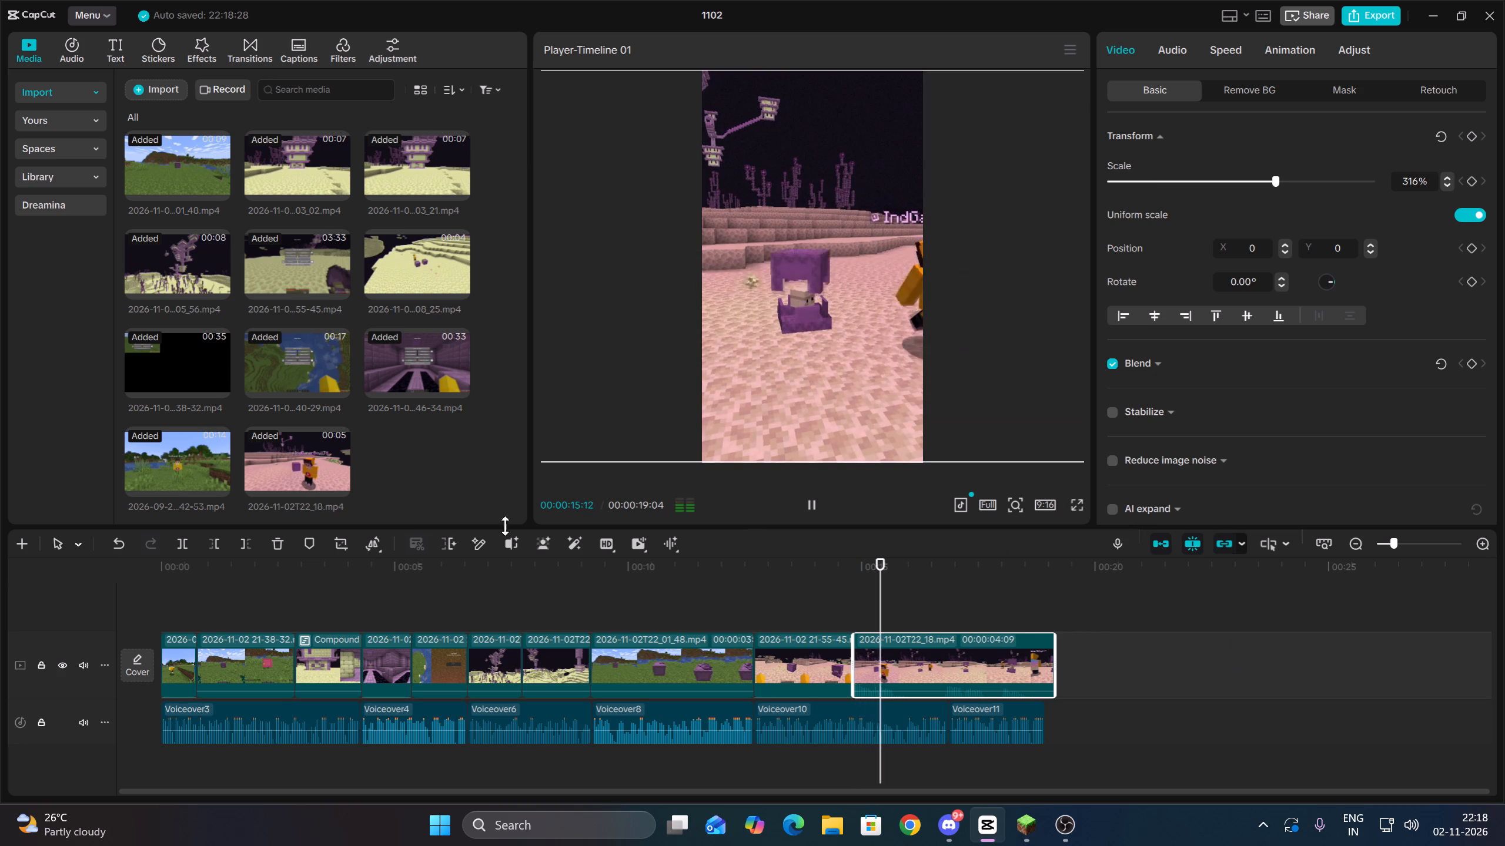
pyautogui.press('space')
pyautogui.click(220, 534)
pyautogui.press('space')
pyautogui.click(220, 534)
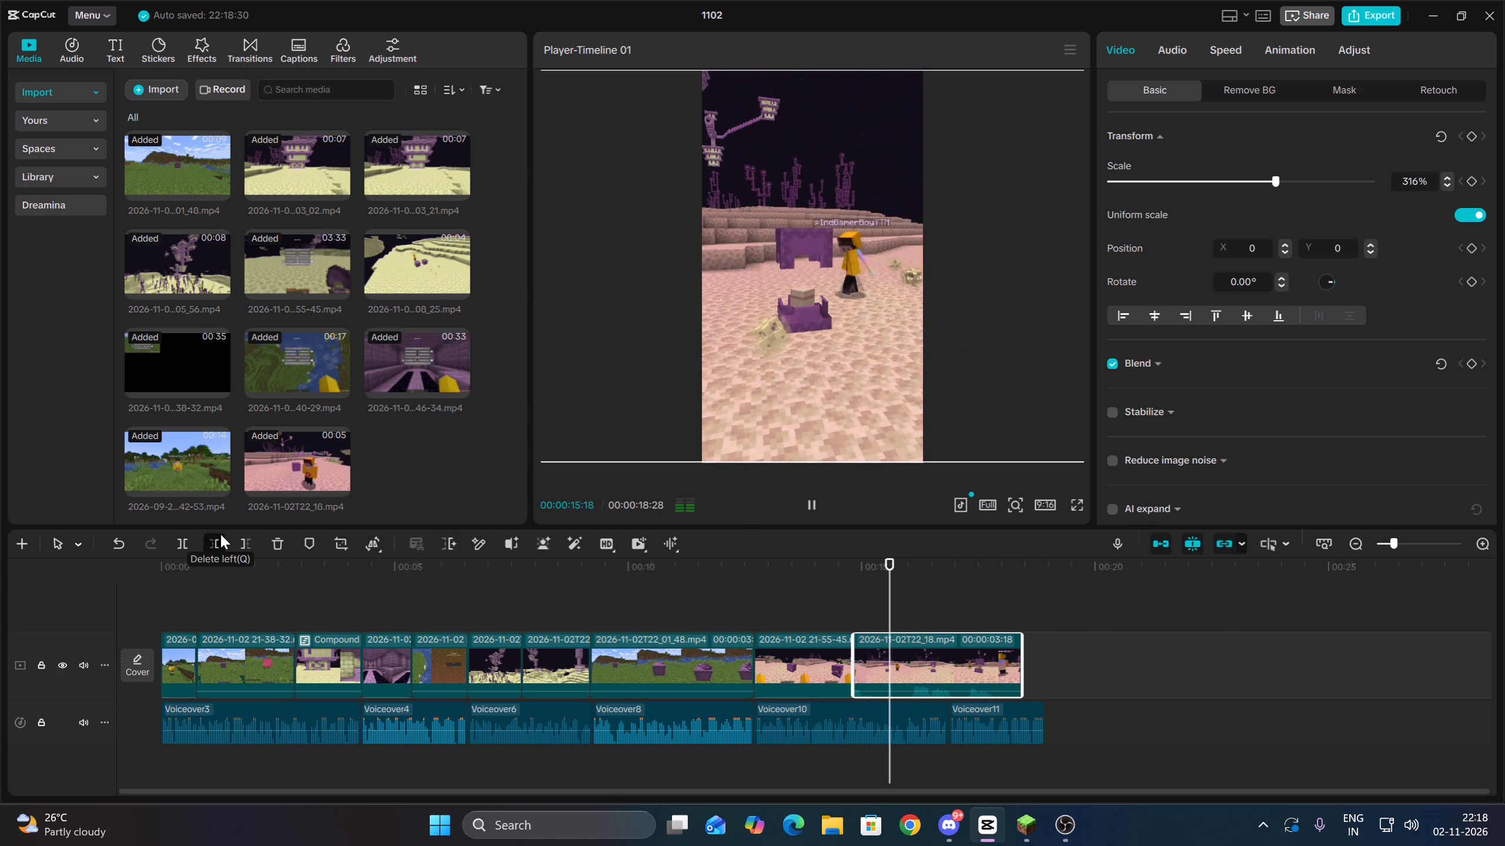
pyautogui.press('space')
pyautogui.press('Up')
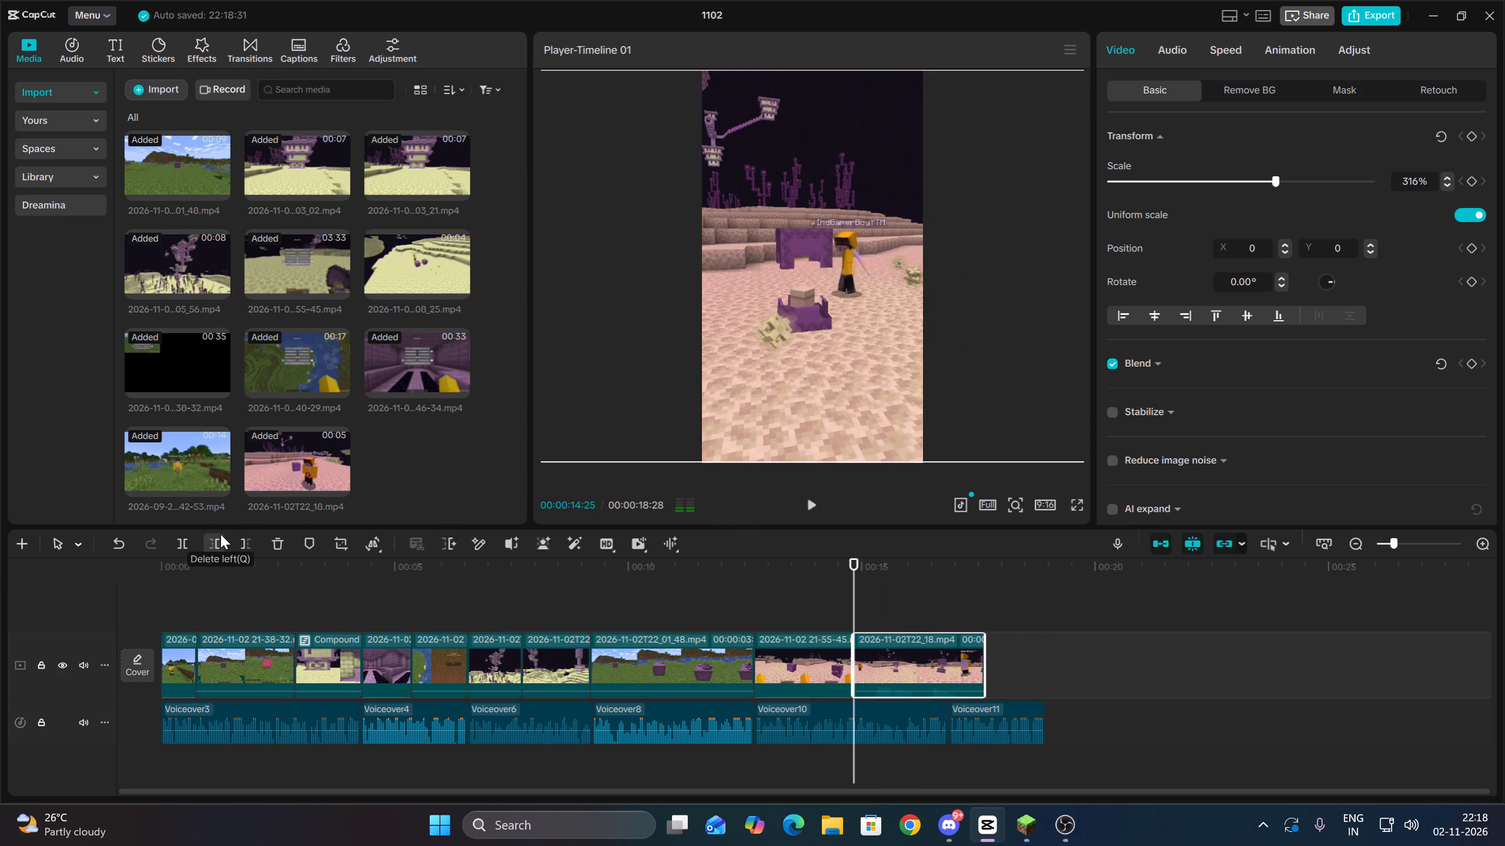
# Trim the end of the 2026-11-02T22_18 clip to 00:00:16:26, where Voiceover11 begins.
pyautogui.press('space')
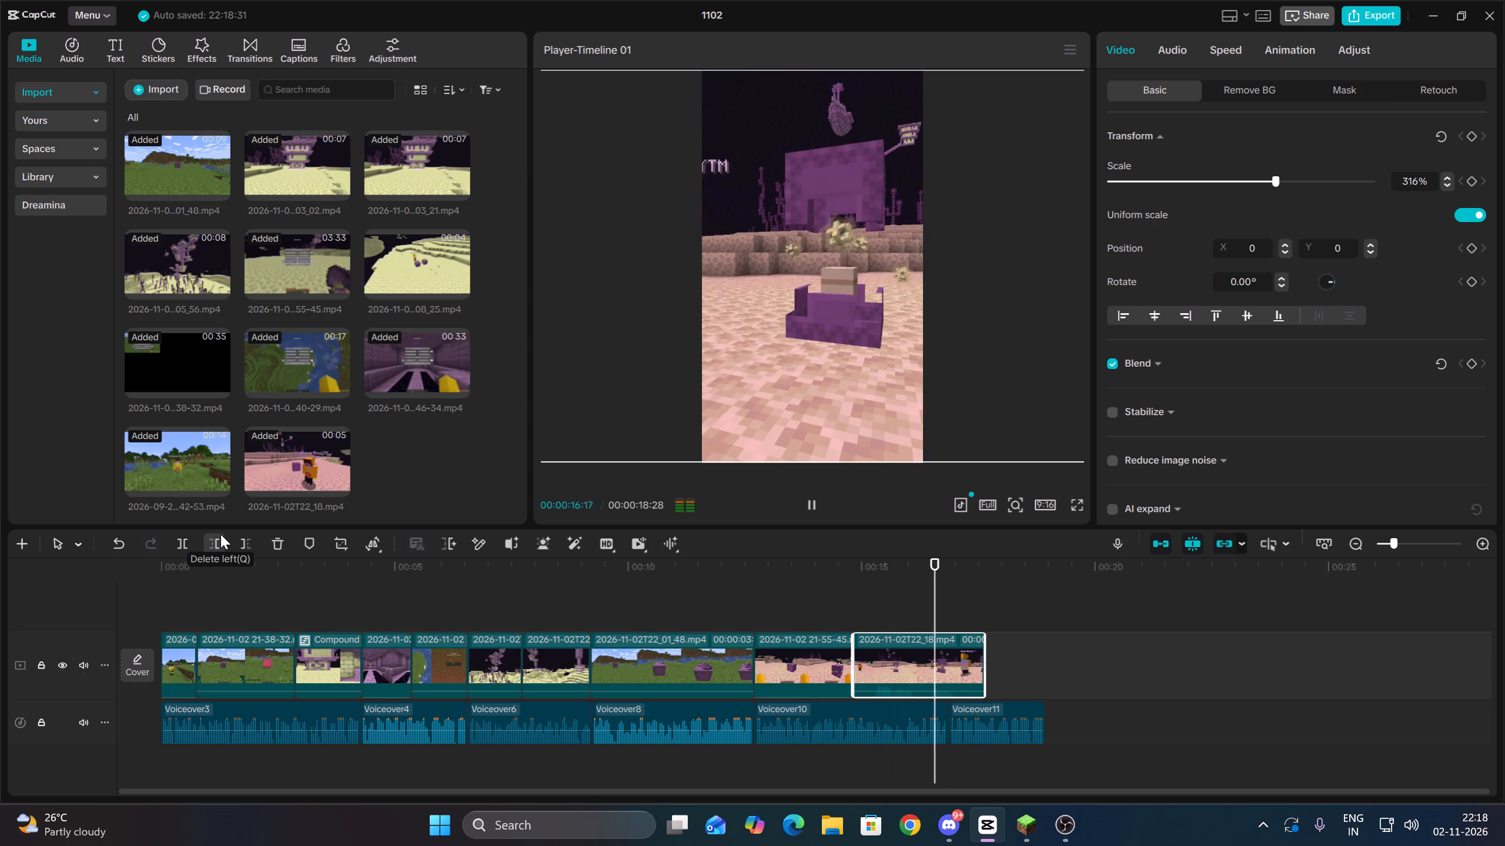
pyautogui.press('space')
pyautogui.click(252, 544)
pyautogui.press('space')
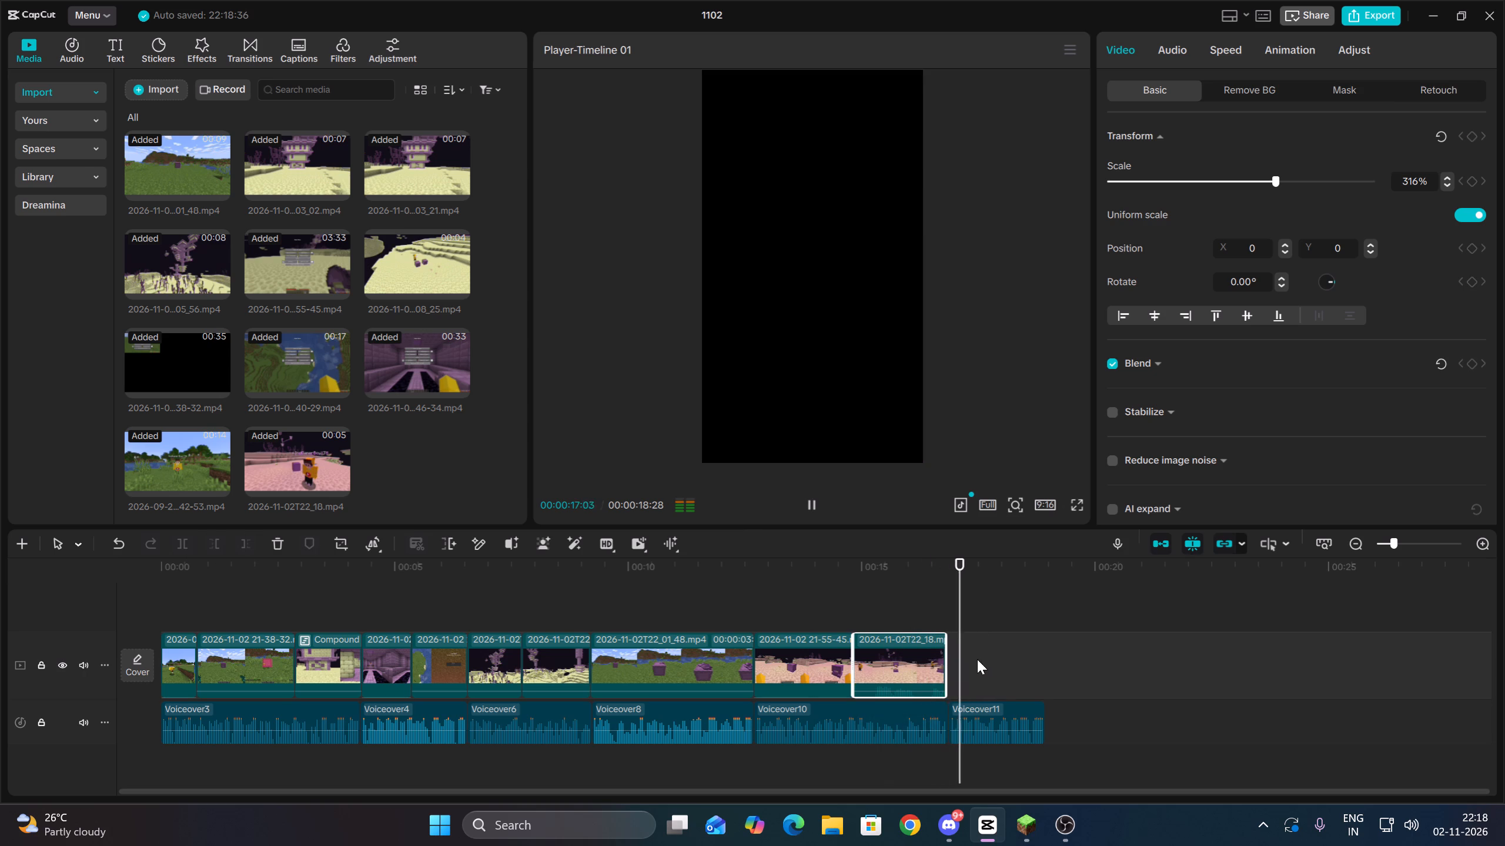
pyautogui.click(959, 663)
pyautogui.press('Up')
pyautogui.click(927, 652)
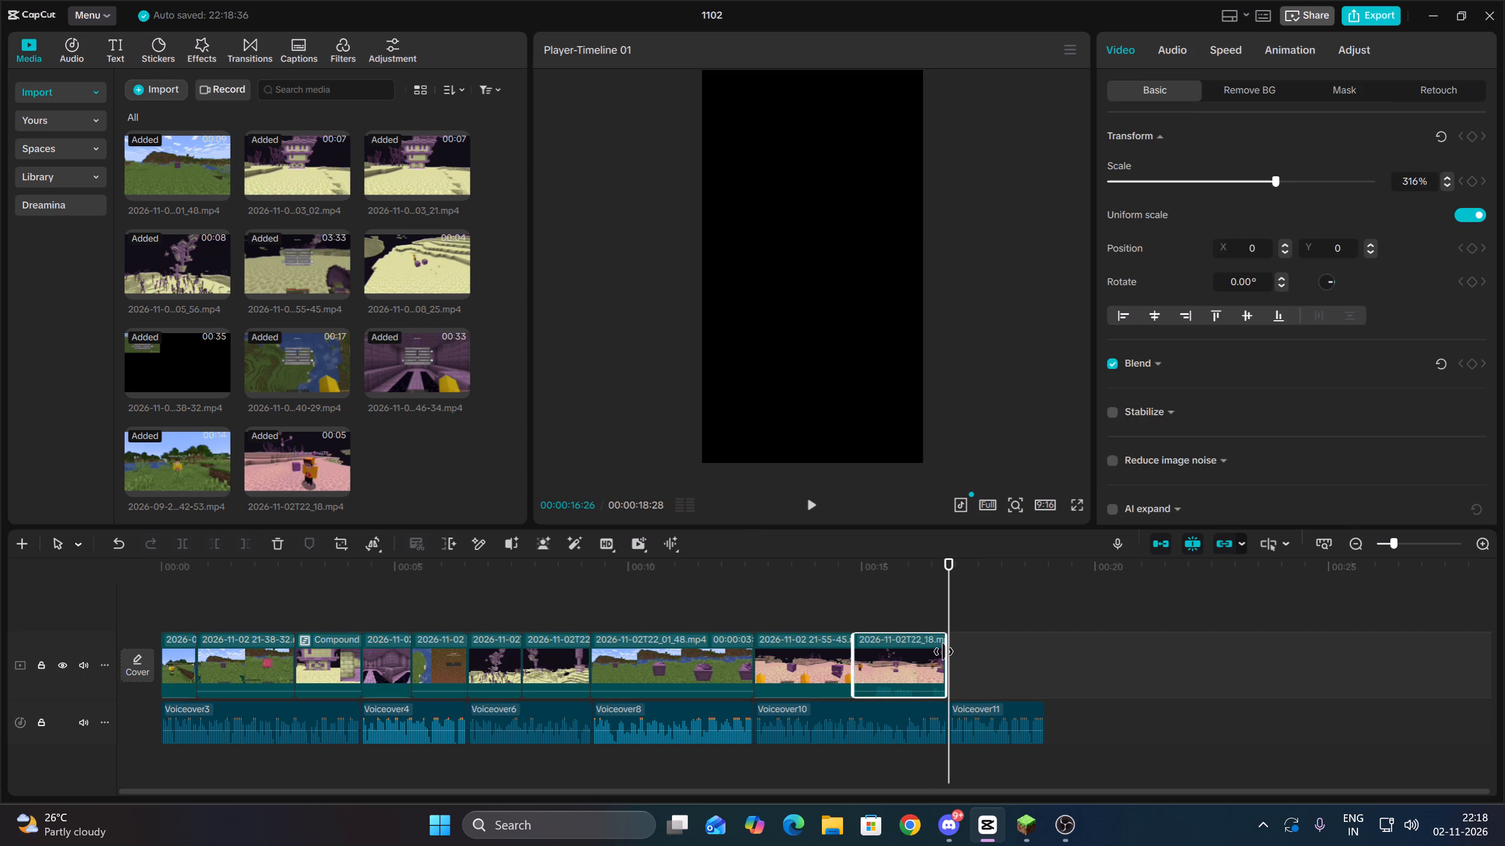
pyautogui.moveTo(944, 652); pyautogui.dragTo(949, 652)
pyautogui.click(968, 660)
pyautogui.press('Up')
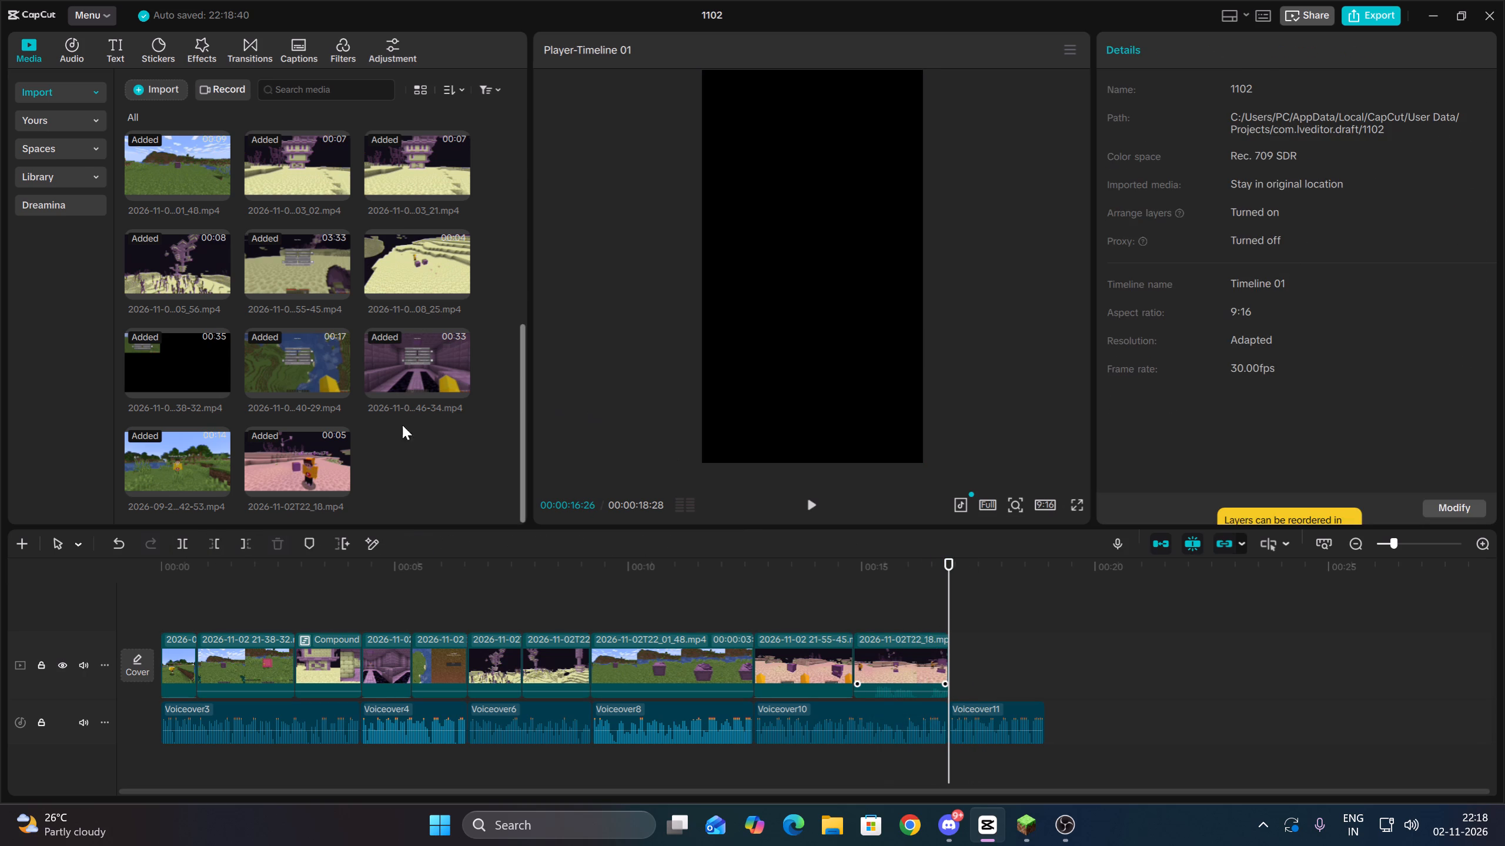
# Add the 2026-11-02T22_08_25 clip at 00:00:16:26 and scale it to 316% to fill the frame.
pyautogui.moveTo(390, 258); pyautogui.dragTo(390, 260)
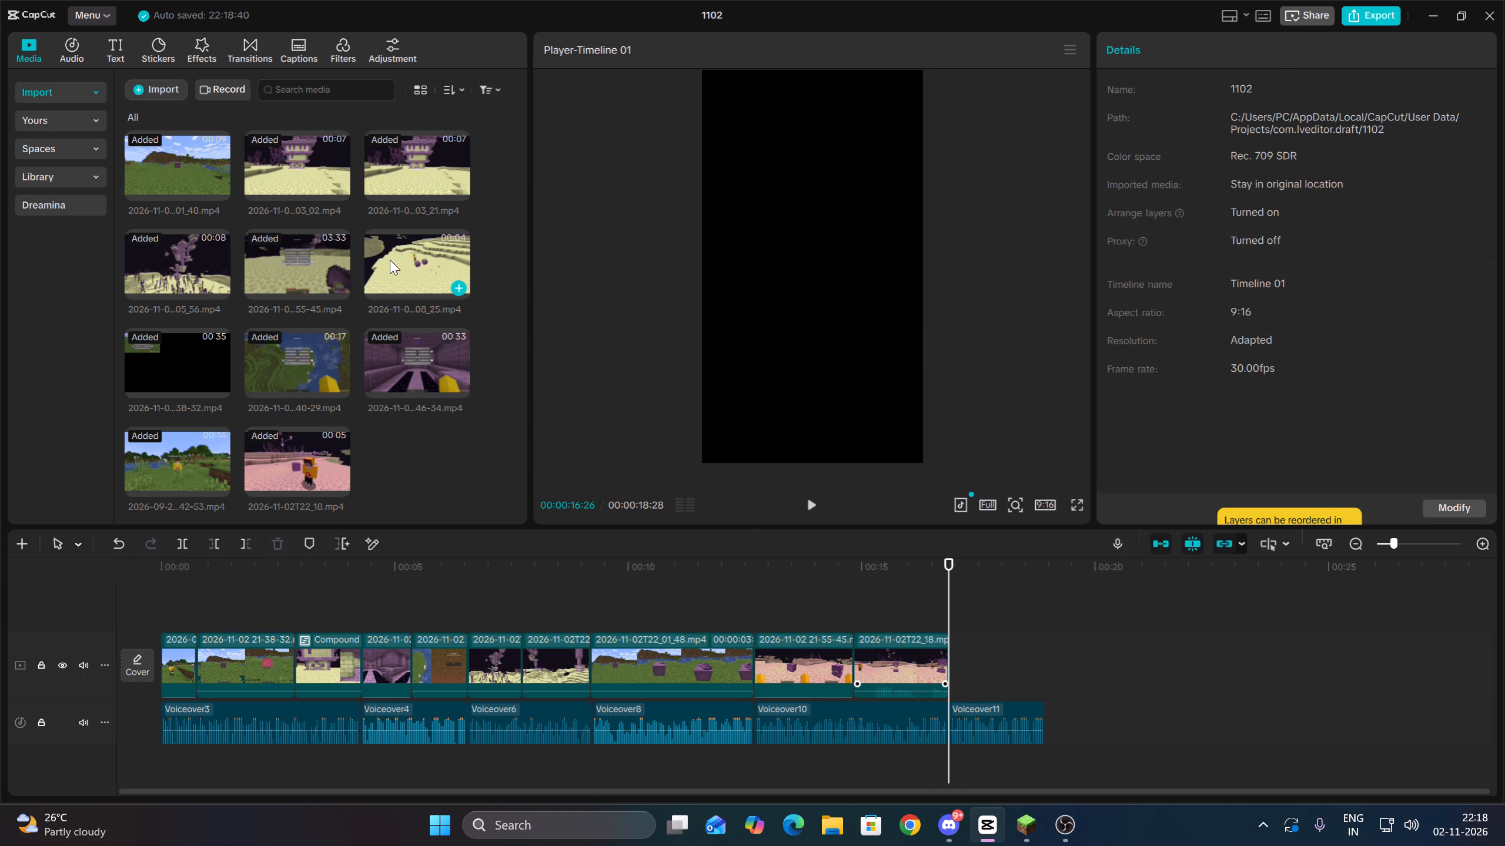
pyautogui.moveTo(390, 260); pyautogui.dragTo(998, 668)
pyautogui.click(795, 504)
pyautogui.click(810, 506)
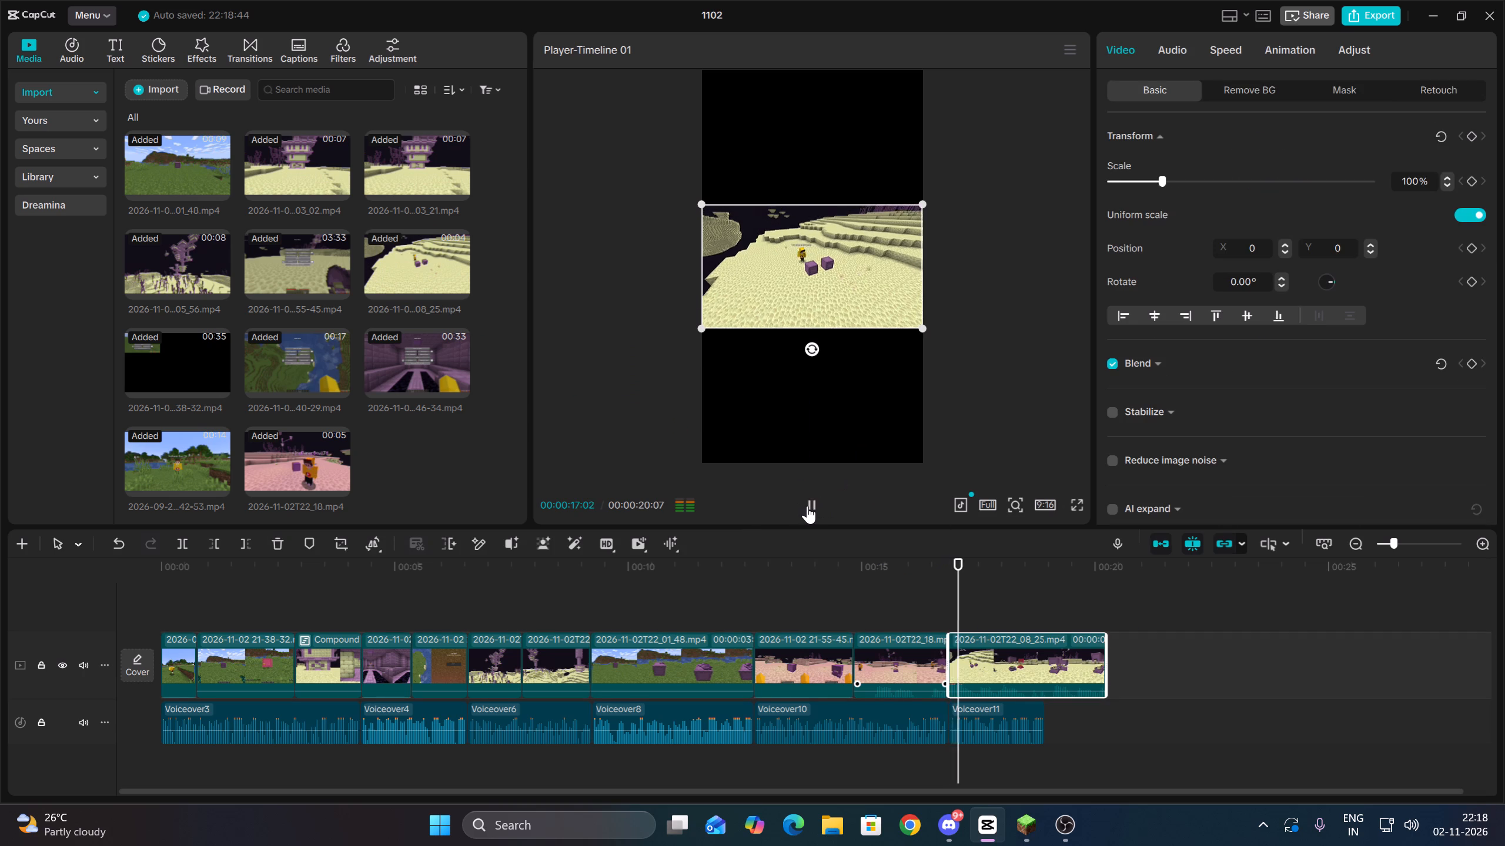
pyautogui.click(807, 506)
pyautogui.moveTo(921, 325); pyautogui.dragTo(1185, 650)
# Trim the start of the 2026-11-02T22_08_25 clip and cut its end at 00:00:18:27, where Voiceover11 ends.
pyautogui.click(218, 543)
pyautogui.press('space')
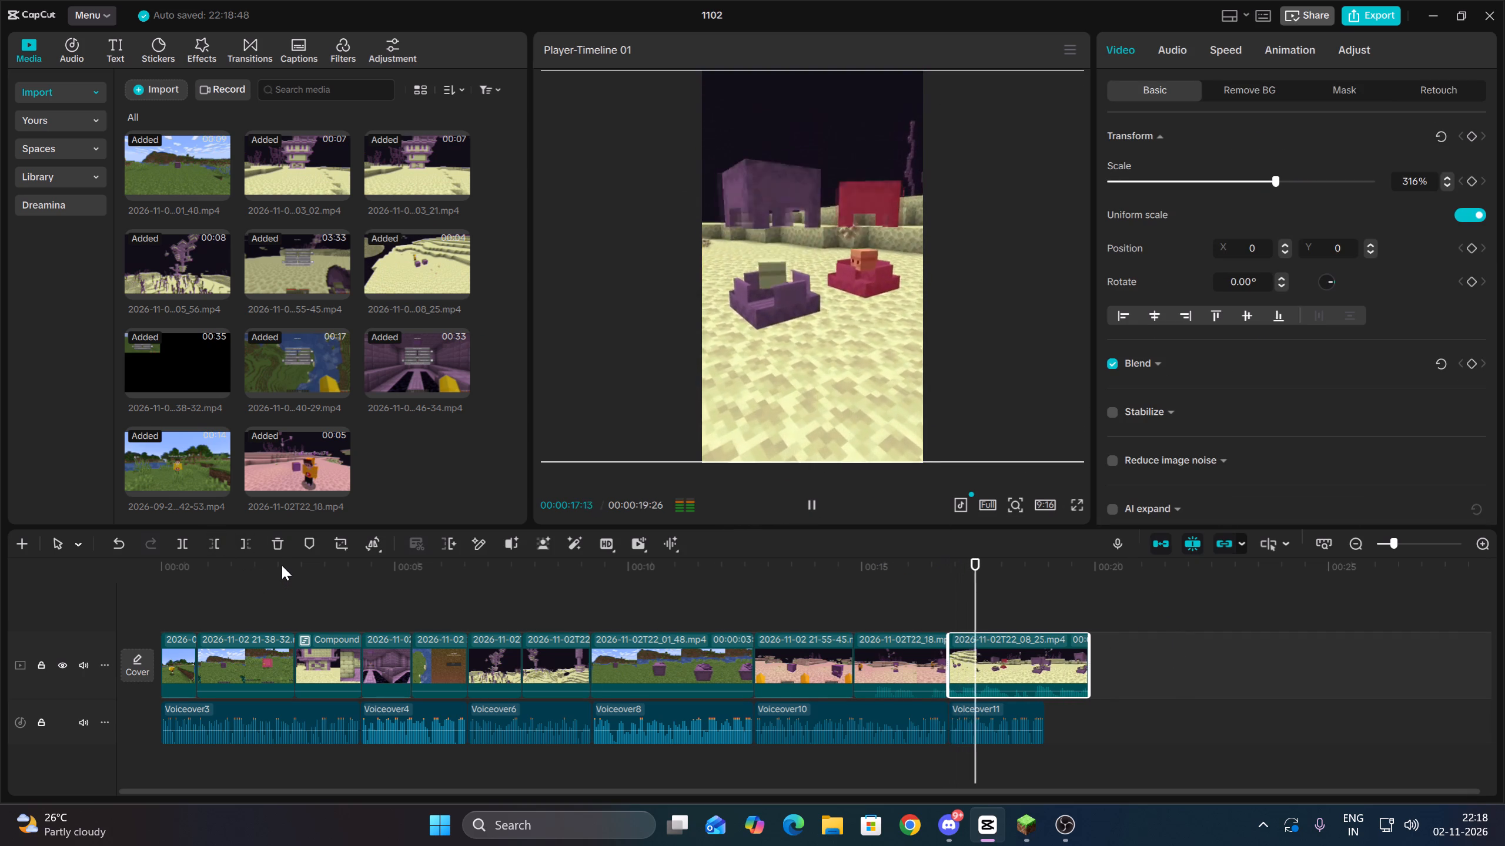
pyautogui.press('space')
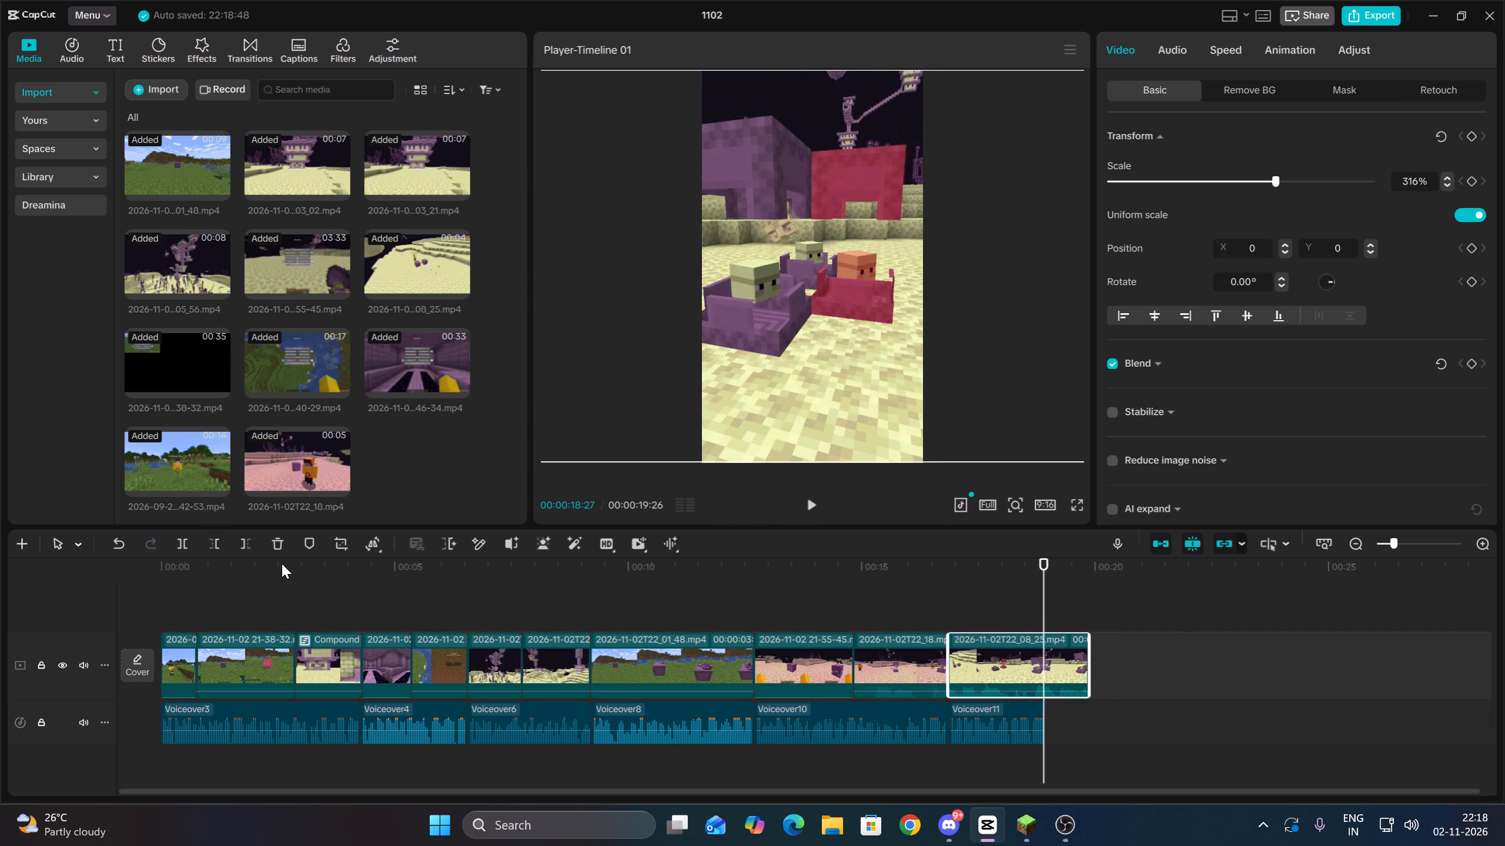
pyautogui.click(248, 540)
pyautogui.press('Up')
# Set the 2026-11-02T22_08_25 clip's volume to -5.9 dB and extract its audio onto a separate track.
pyautogui.click(1181, 49)
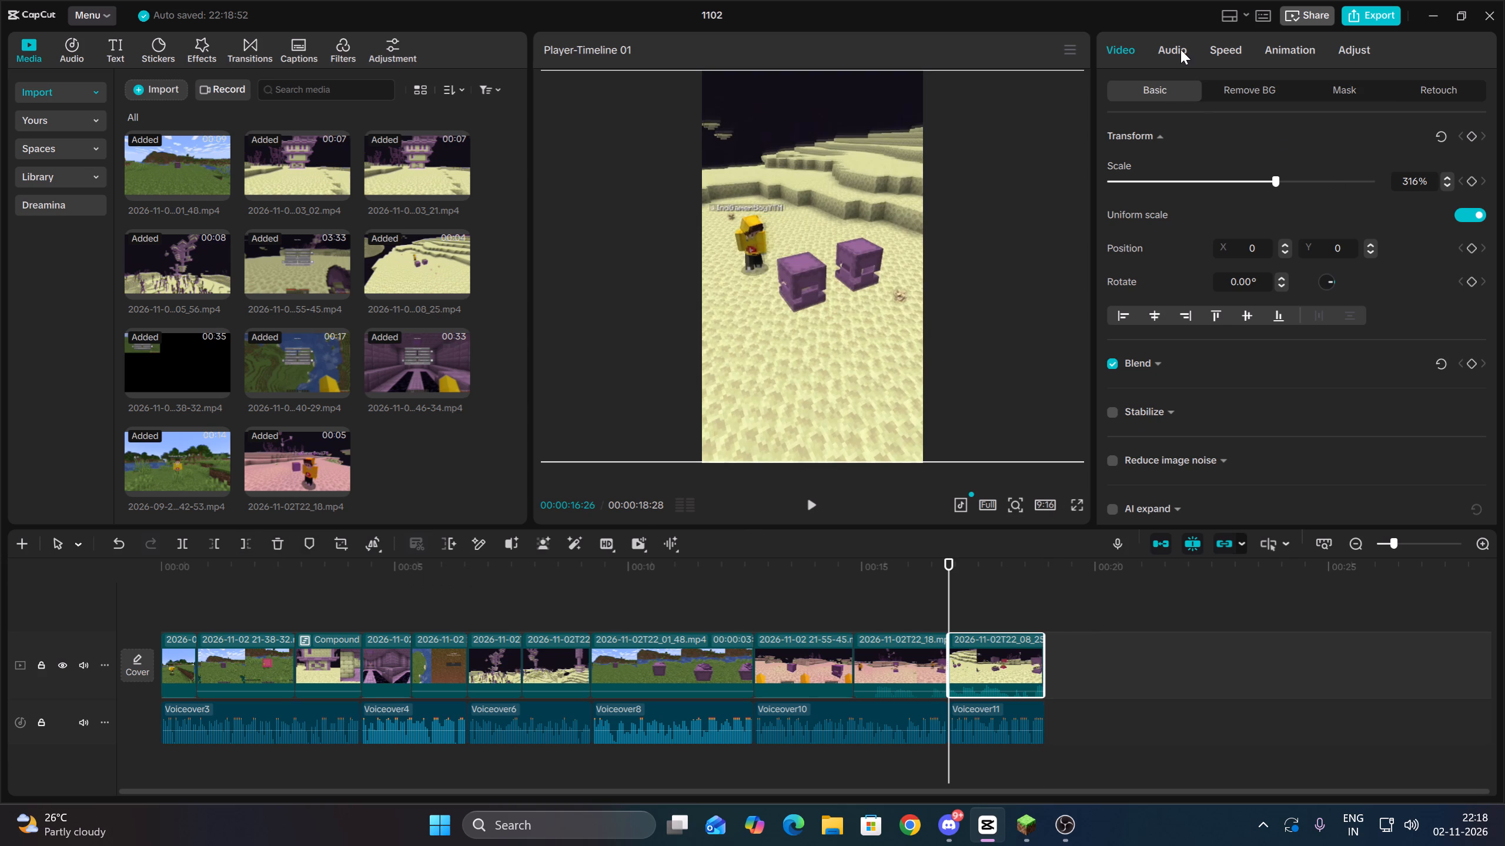
pyautogui.moveTo(1277, 184); pyautogui.dragTo(1284, 184)
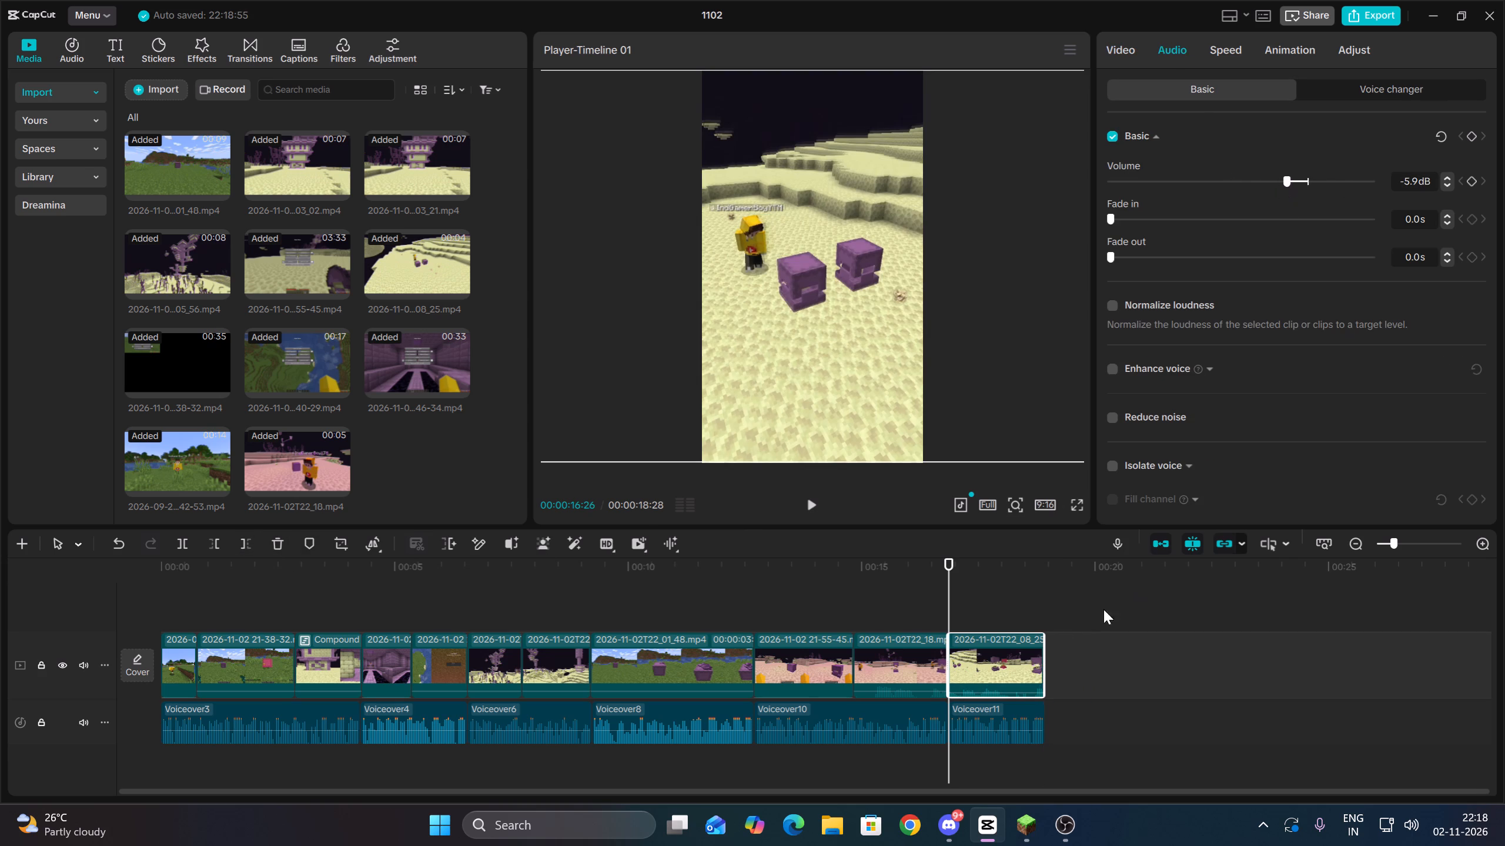
pyautogui.rightClick(1005, 658)
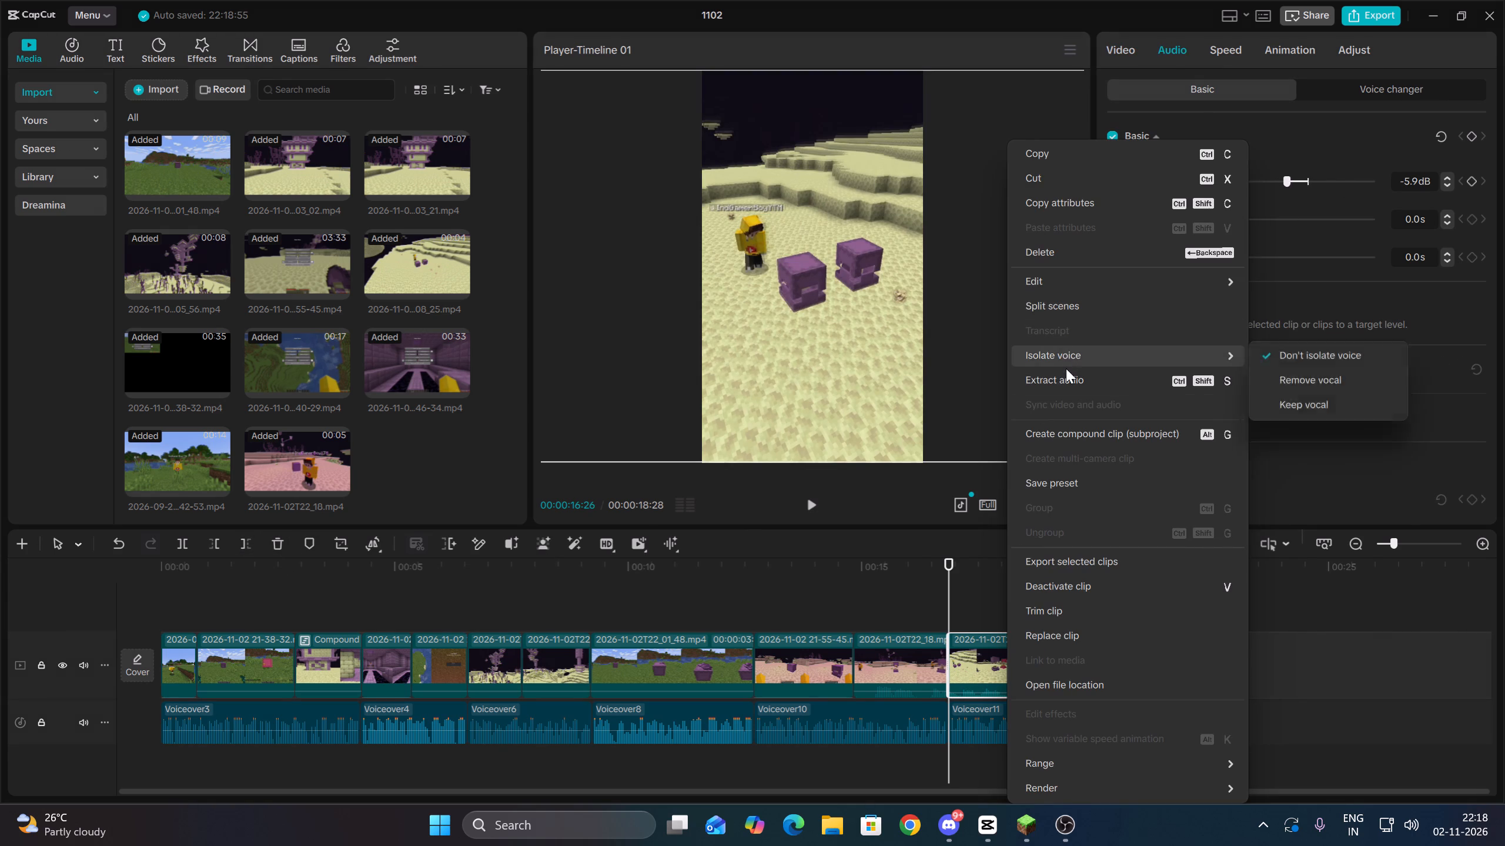
pyautogui.click(1066, 371)
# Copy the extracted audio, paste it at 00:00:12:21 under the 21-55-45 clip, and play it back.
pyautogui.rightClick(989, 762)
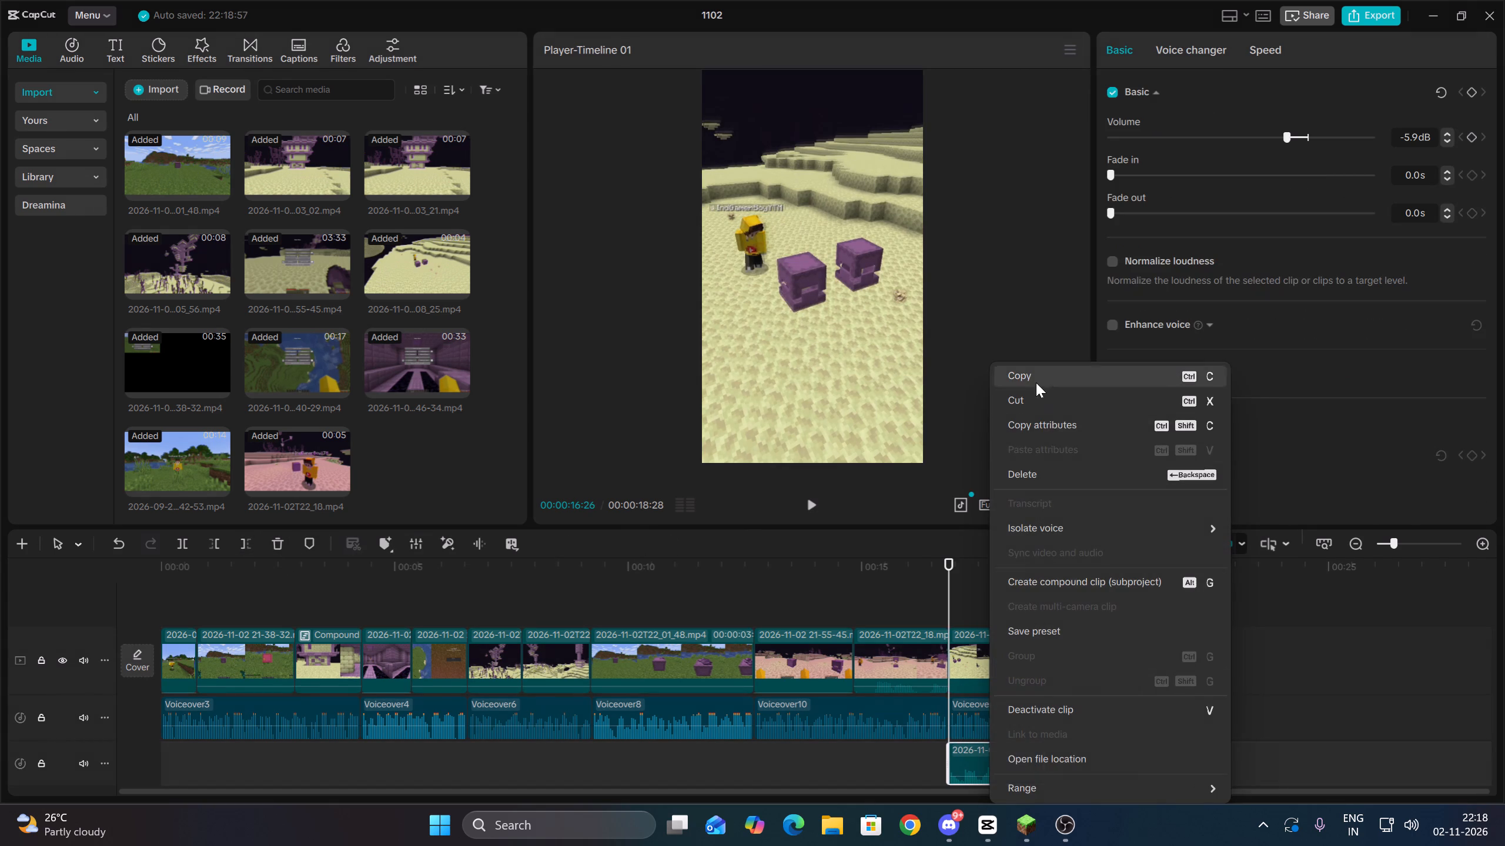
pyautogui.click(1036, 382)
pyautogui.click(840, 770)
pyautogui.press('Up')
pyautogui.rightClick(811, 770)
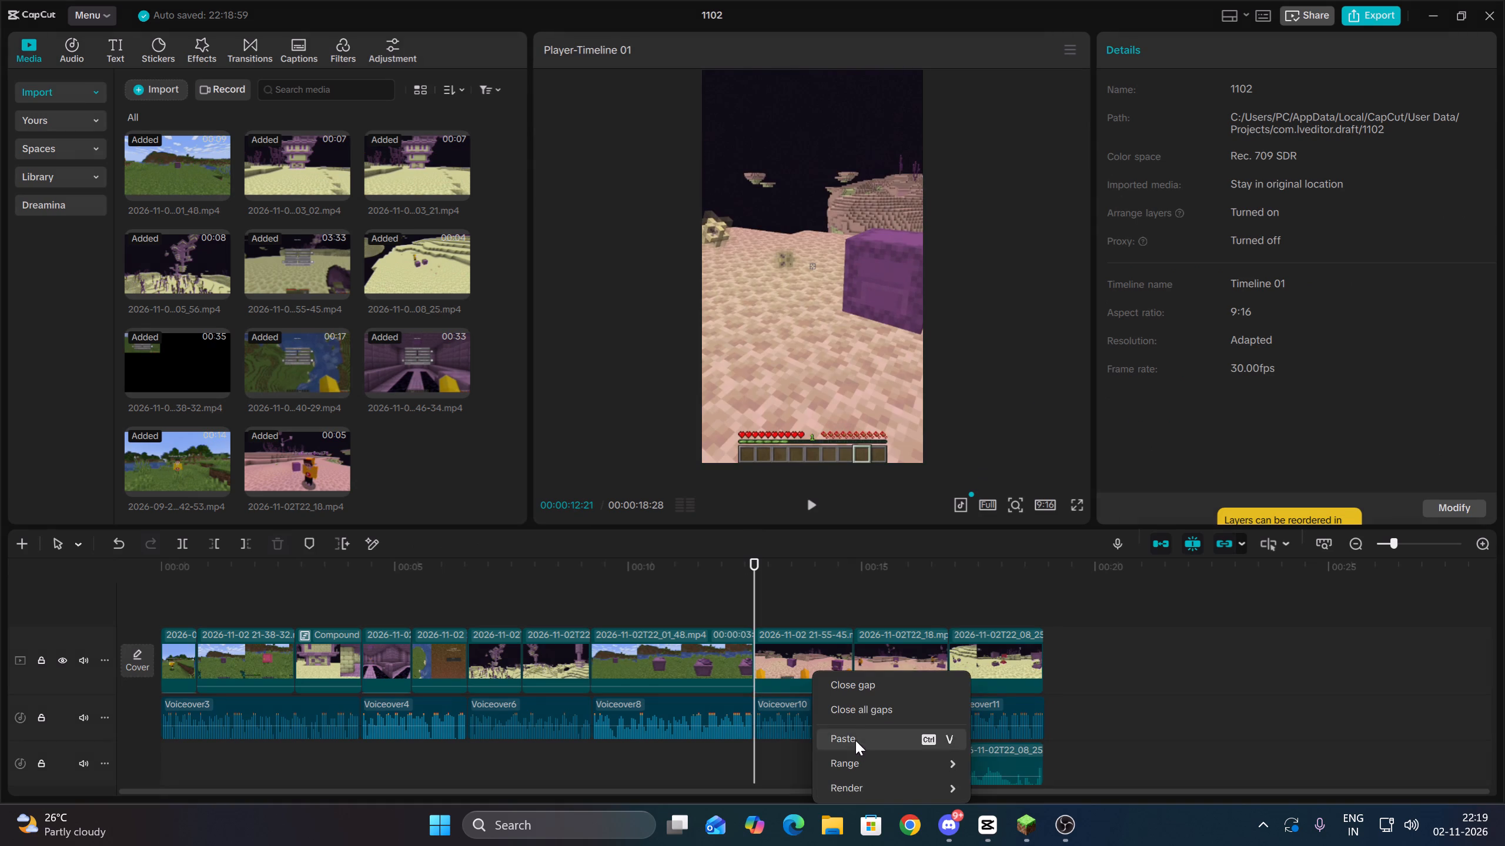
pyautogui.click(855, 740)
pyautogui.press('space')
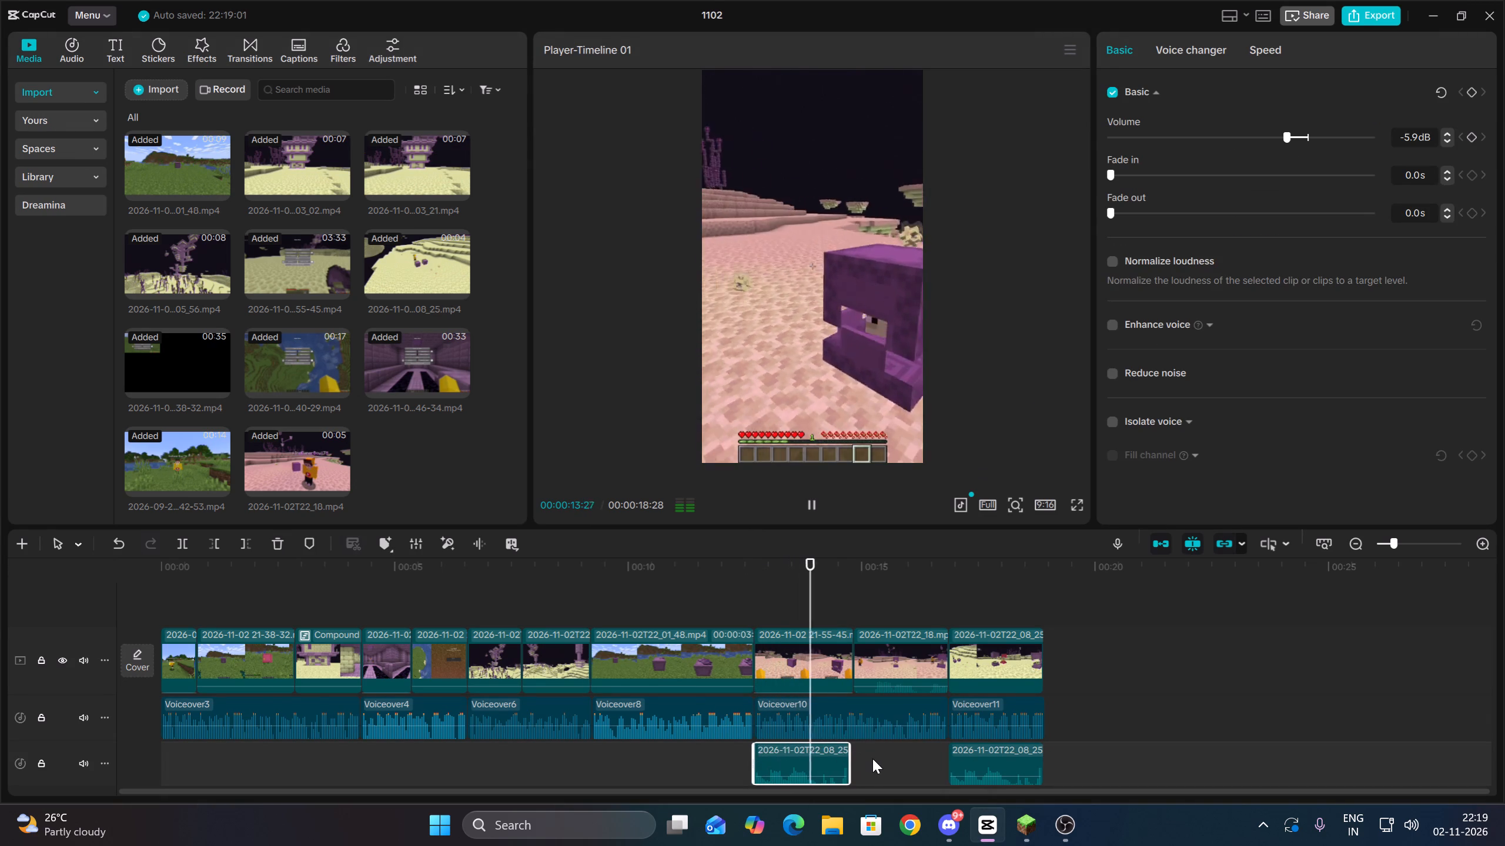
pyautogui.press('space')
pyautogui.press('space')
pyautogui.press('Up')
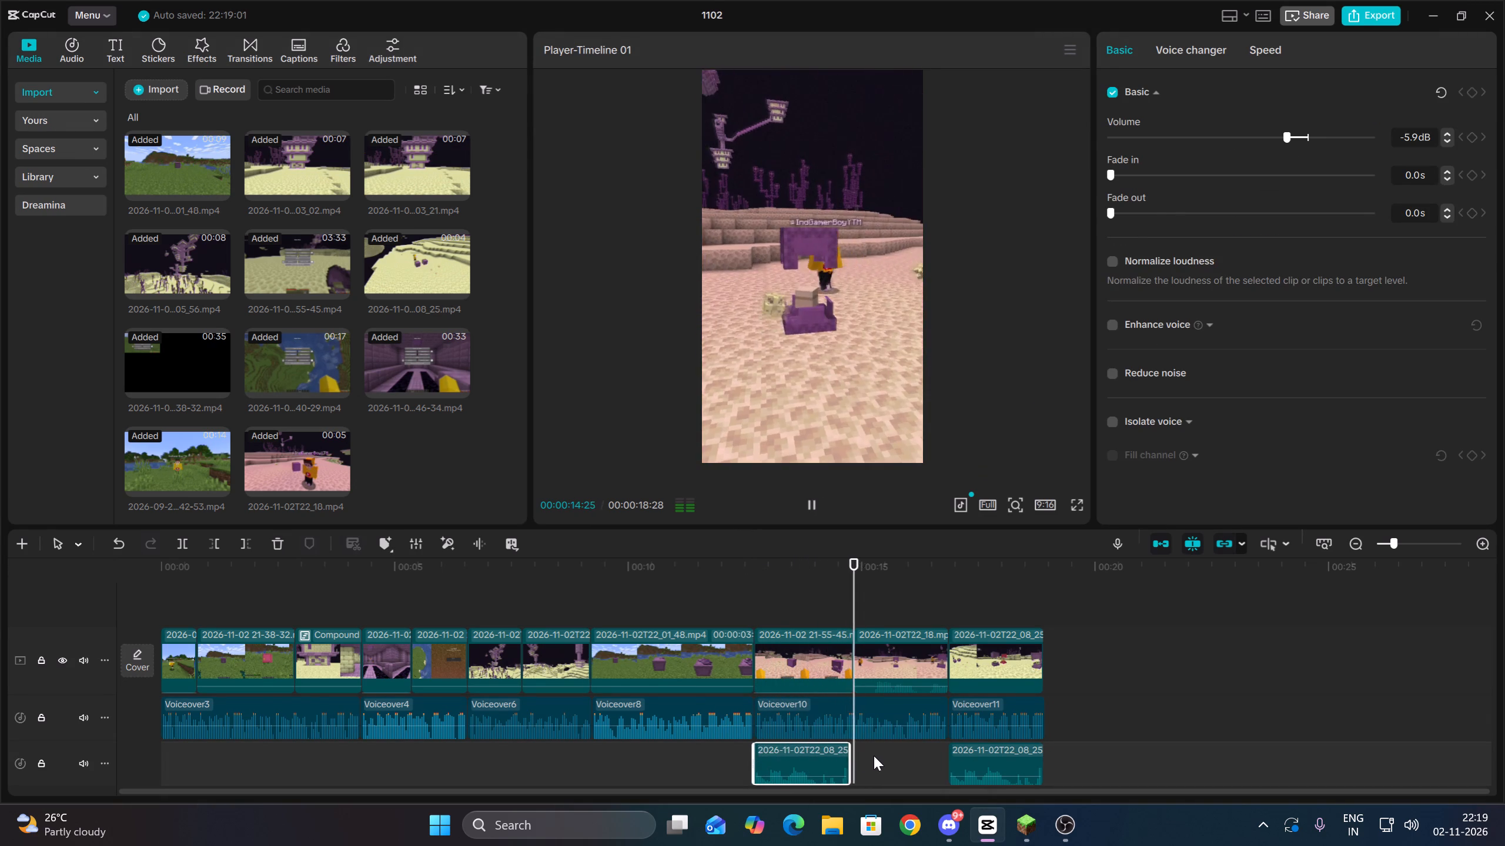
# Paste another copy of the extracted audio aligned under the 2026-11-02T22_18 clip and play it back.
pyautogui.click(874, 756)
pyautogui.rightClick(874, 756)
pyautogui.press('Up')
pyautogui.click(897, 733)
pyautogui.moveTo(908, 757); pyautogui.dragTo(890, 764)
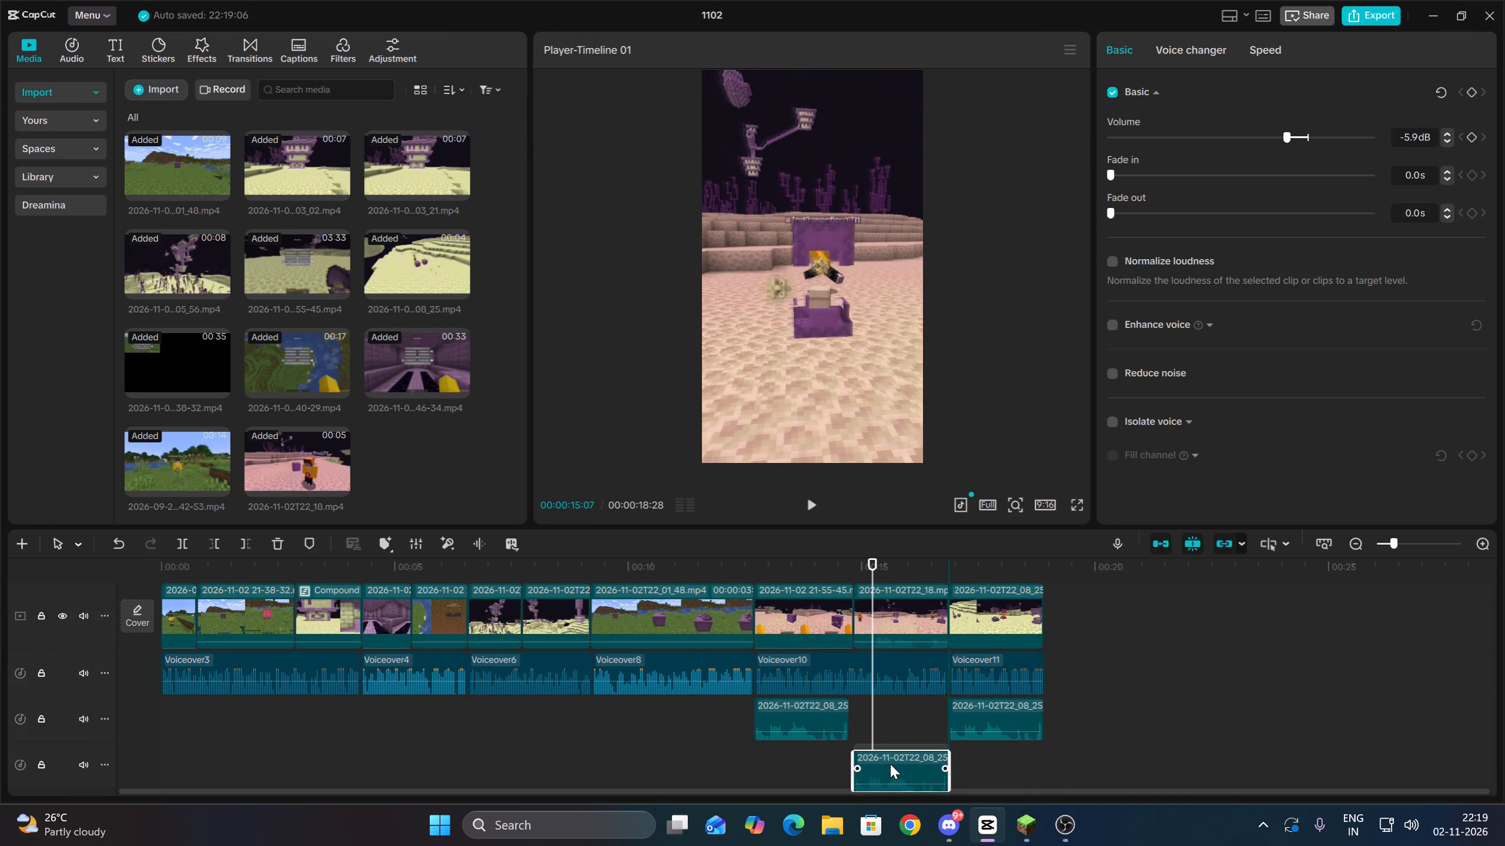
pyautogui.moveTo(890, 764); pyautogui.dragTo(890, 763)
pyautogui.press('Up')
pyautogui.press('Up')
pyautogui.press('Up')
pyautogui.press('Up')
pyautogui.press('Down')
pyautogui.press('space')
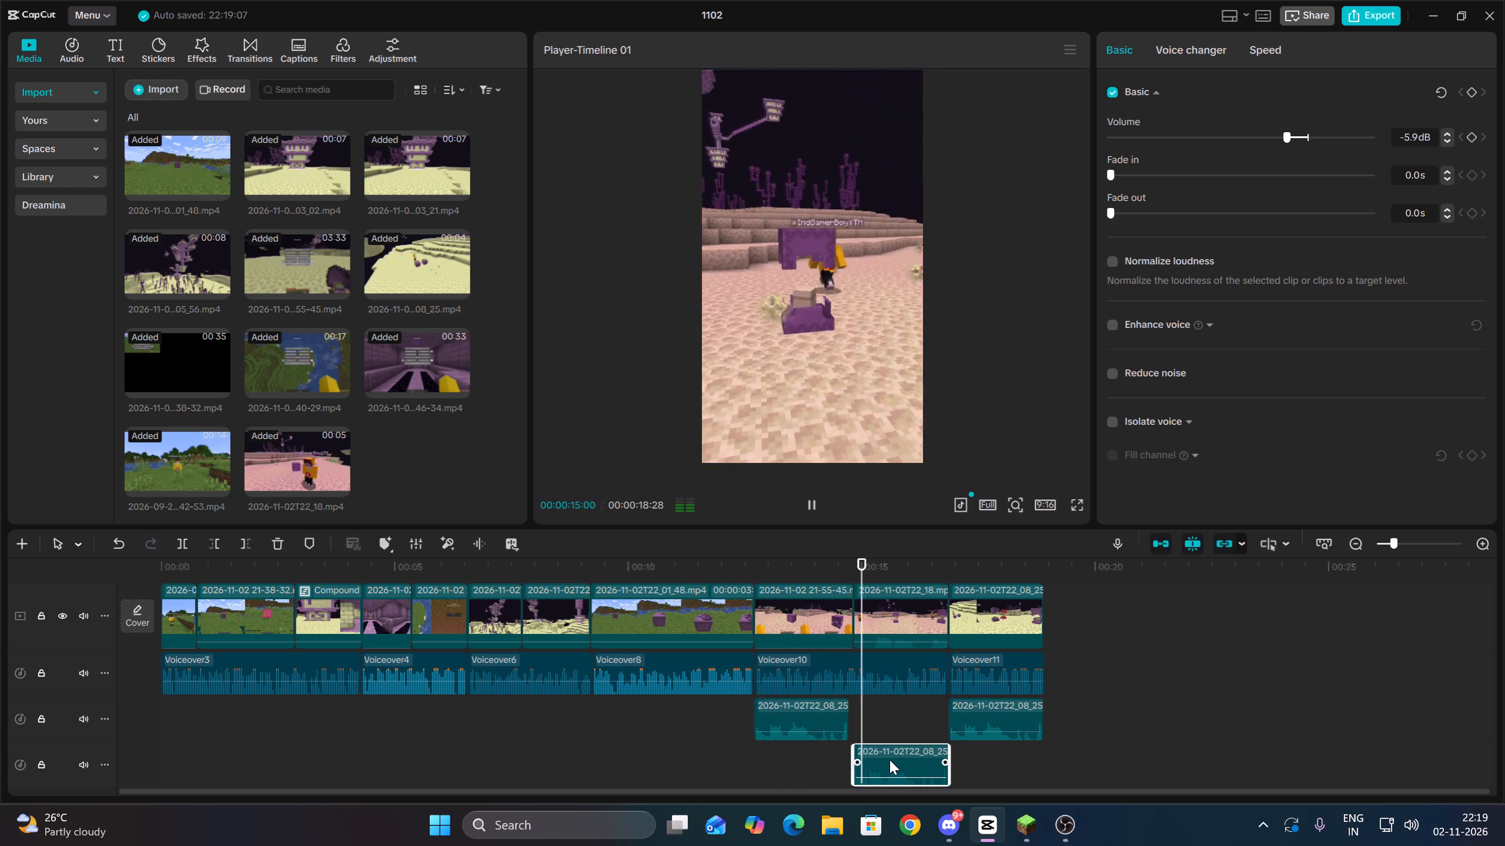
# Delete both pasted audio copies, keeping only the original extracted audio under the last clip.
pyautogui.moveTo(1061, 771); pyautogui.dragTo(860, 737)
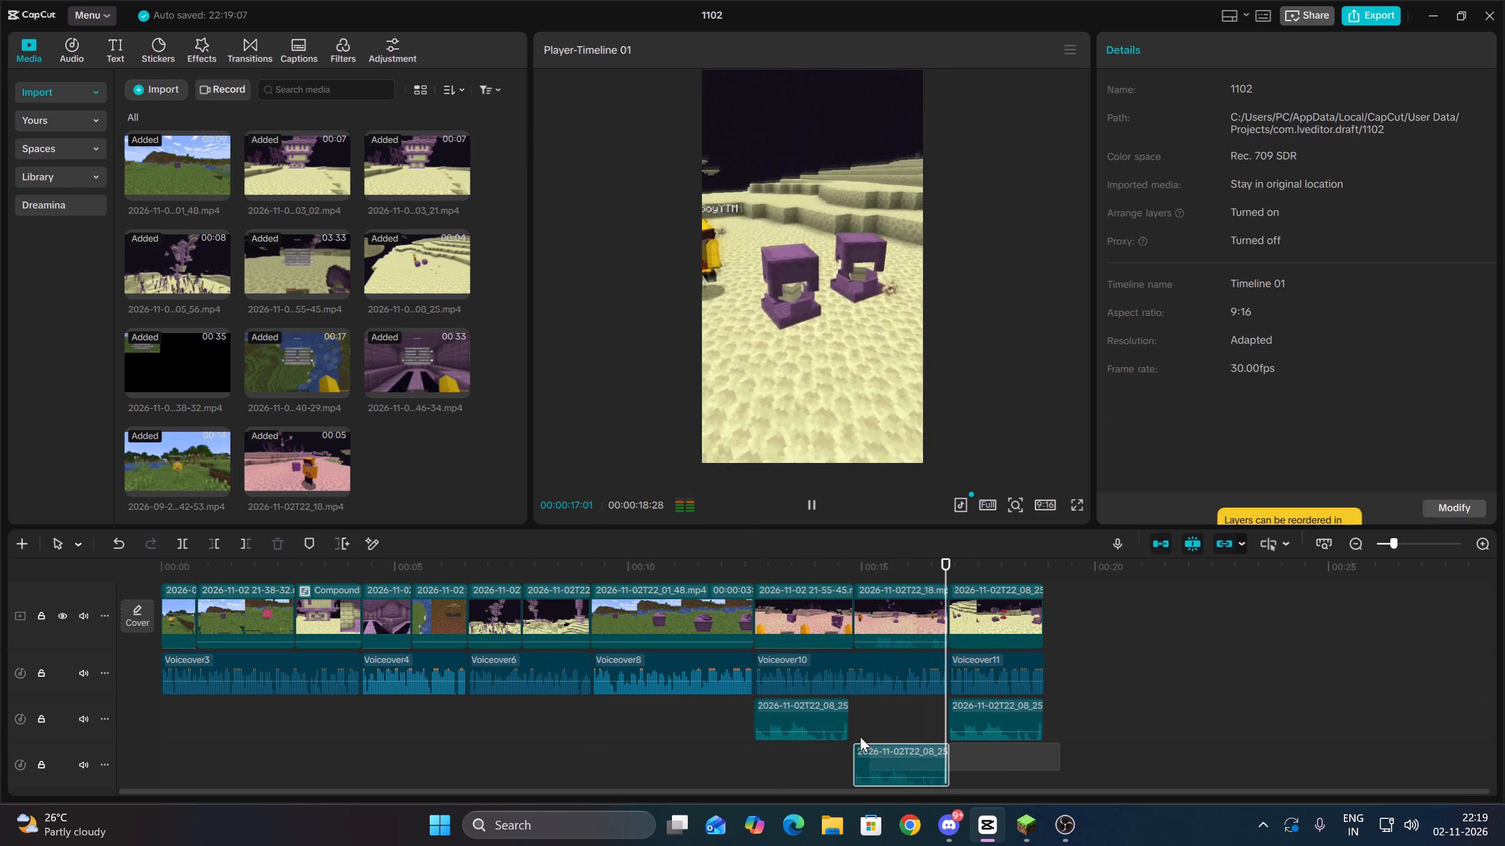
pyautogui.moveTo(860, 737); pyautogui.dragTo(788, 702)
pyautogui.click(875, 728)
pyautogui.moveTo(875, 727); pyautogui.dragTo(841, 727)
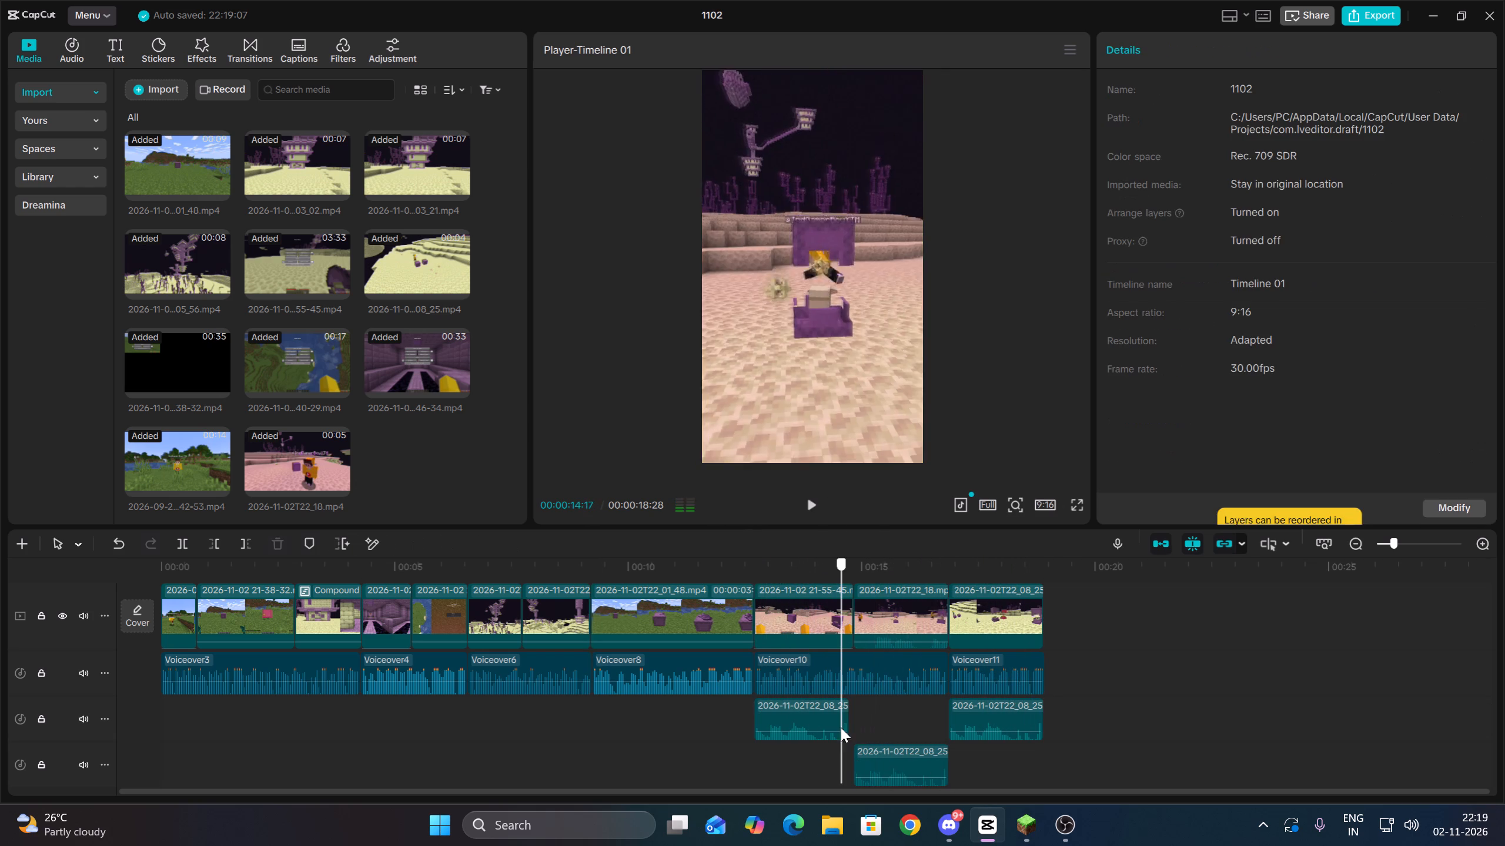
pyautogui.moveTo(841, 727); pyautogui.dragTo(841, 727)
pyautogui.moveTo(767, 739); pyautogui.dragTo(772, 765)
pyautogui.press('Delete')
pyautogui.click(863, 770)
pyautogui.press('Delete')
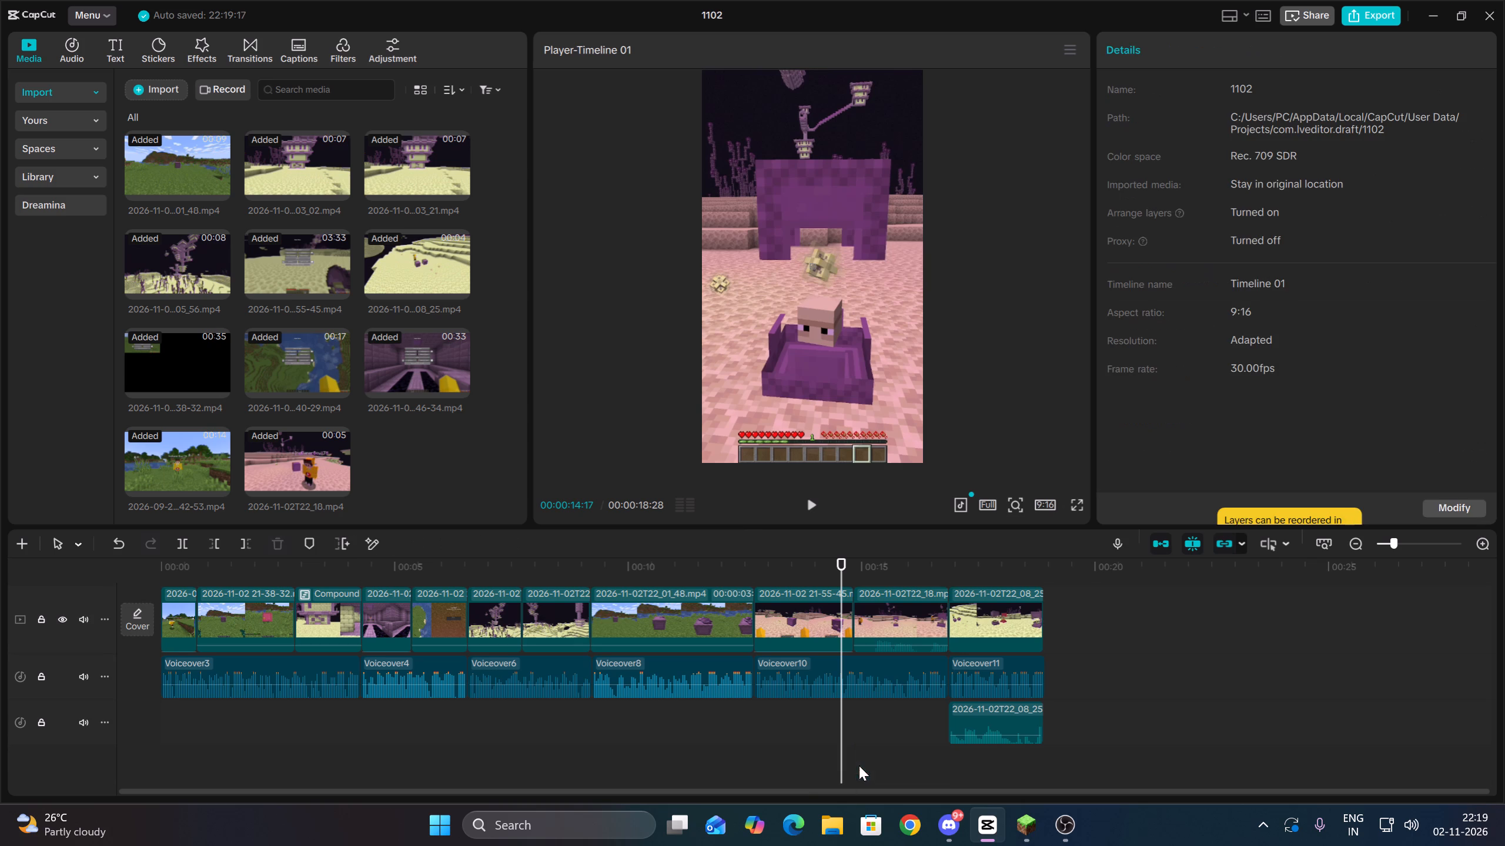
# Return to the timeline start and import the Undertale fallen down background music from Downloads, searching for "und".
pyautogui.click(800, 749)
pyautogui.moveTo(801, 749); pyautogui.dragTo(45, 704)
pyautogui.click(165, 90)
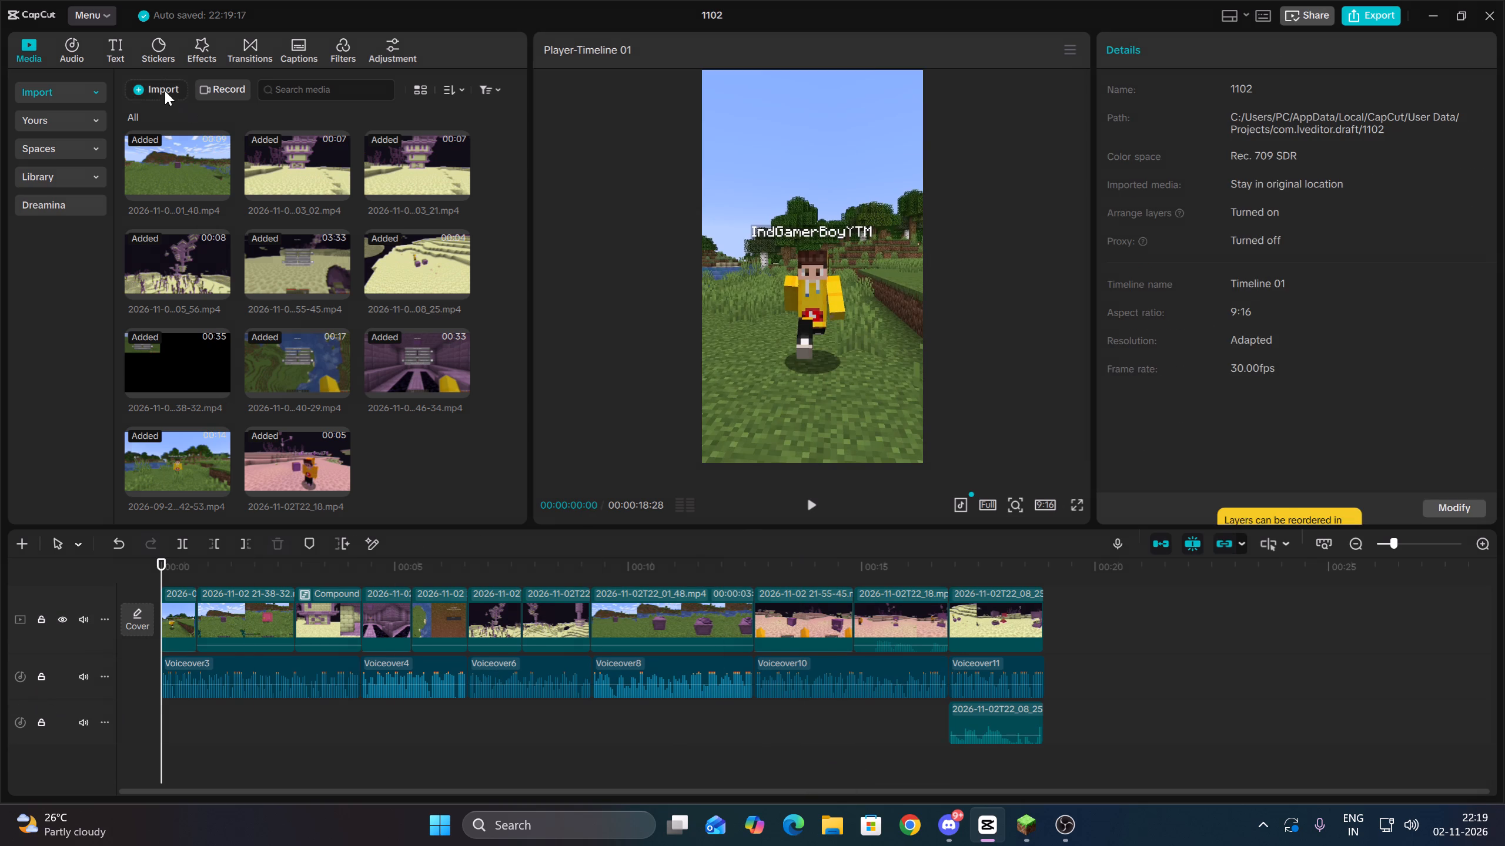
pyautogui.doubleClick(175, 112)
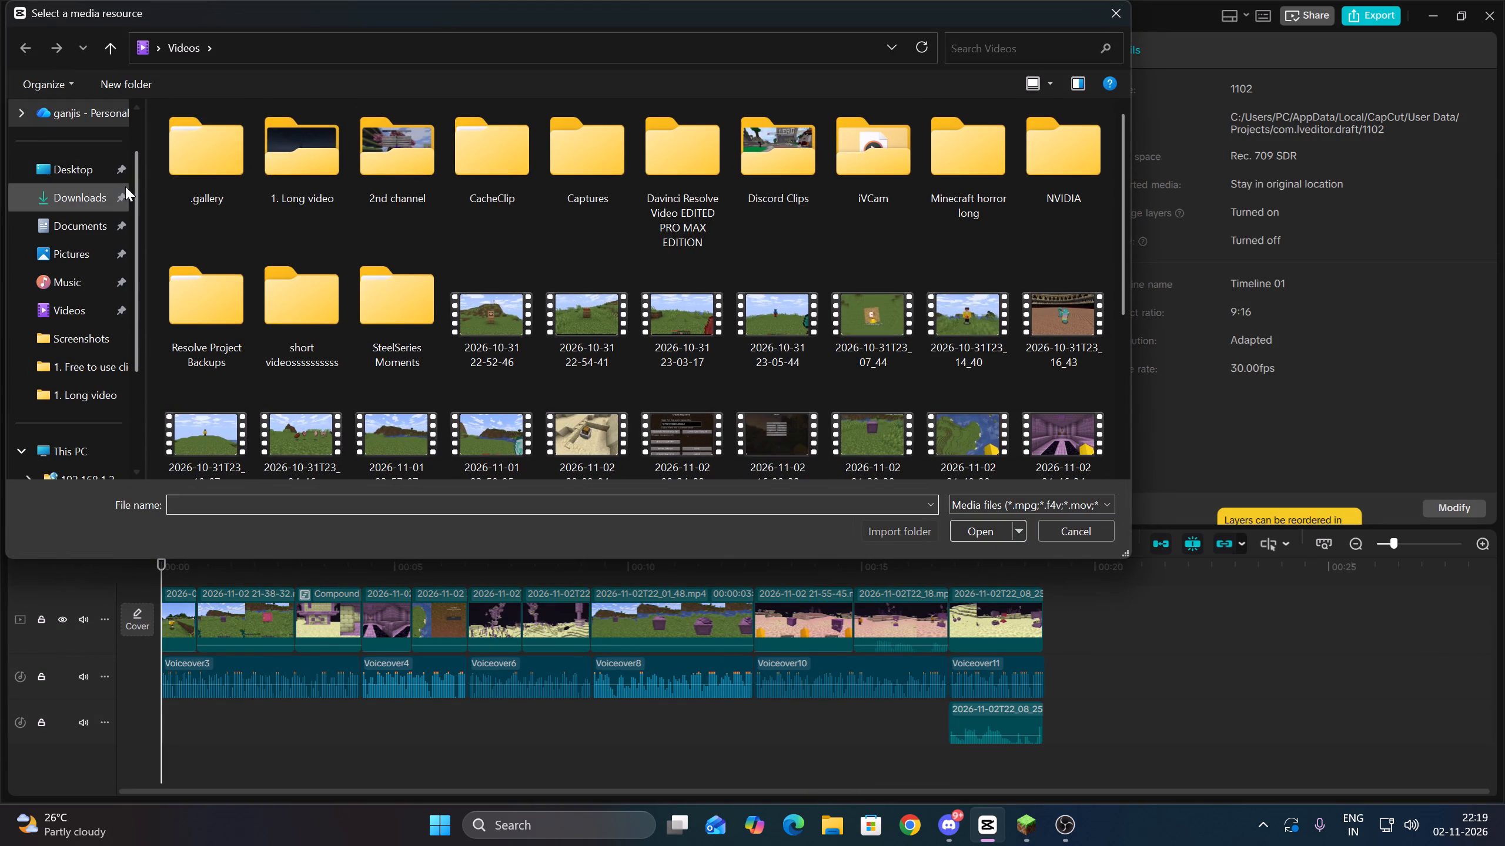
pyautogui.click(125, 186)
pyautogui.click(997, 43)
pyautogui.write('und')
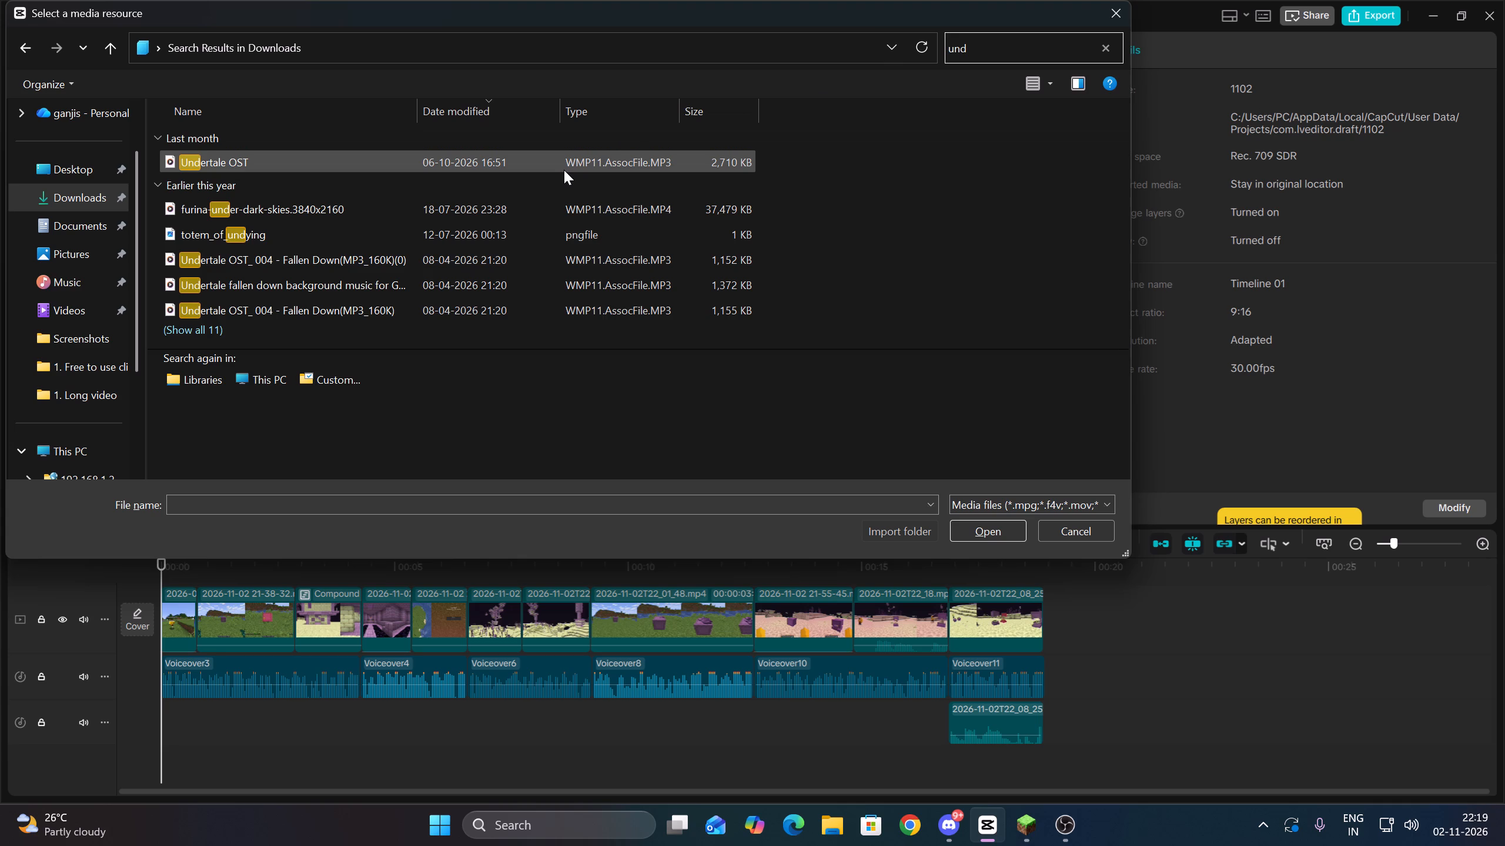
pyautogui.click(564, 170)
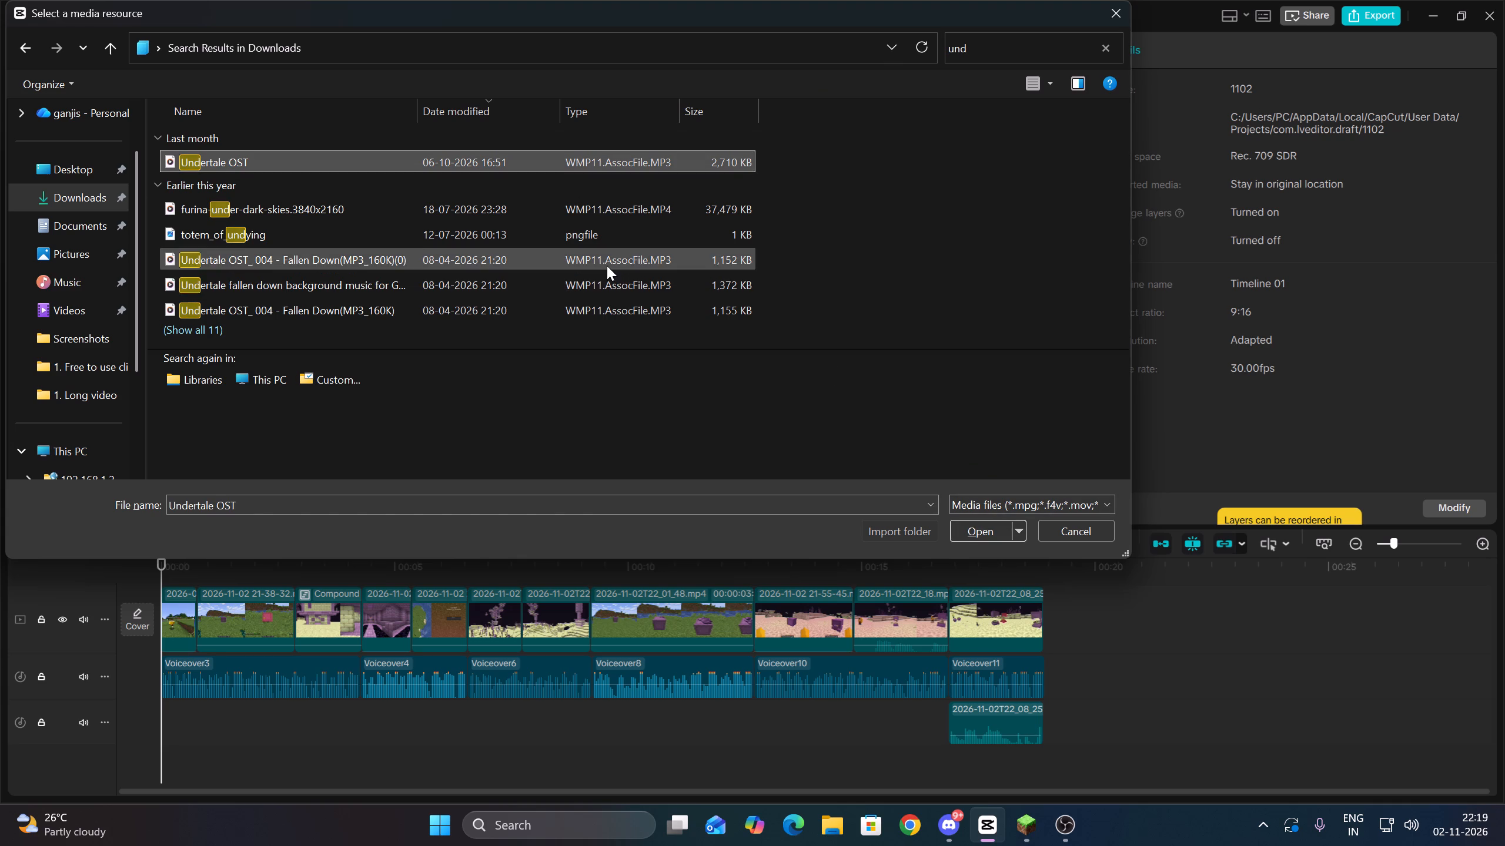
pyautogui.click(596, 286)
pyautogui.click(996, 536)
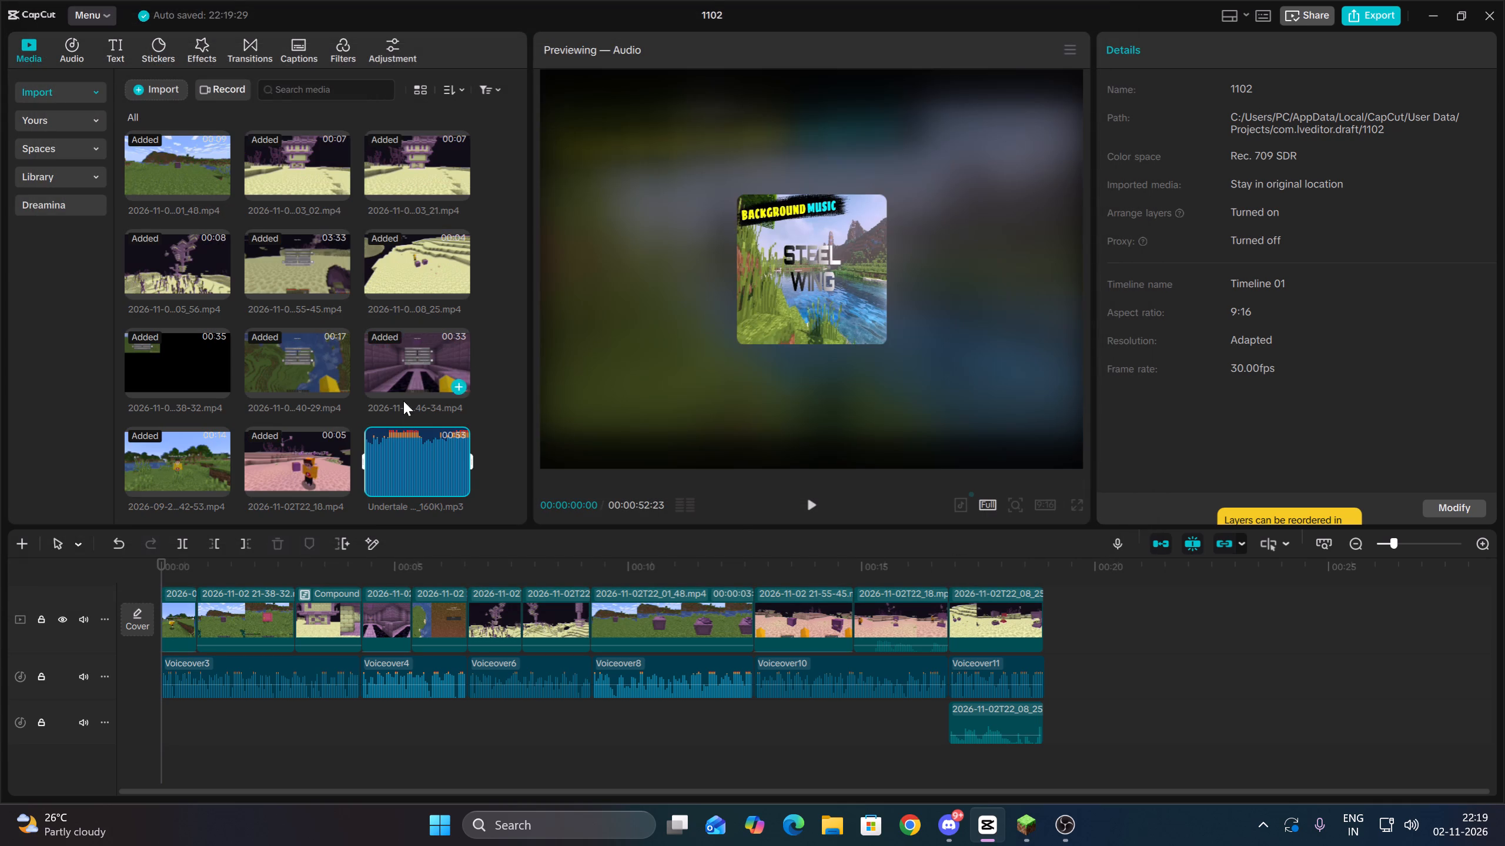
# Import the Undertale OST Fallen Down MP3 and place it on a new audio track at the start of the timeline.
pyautogui.click(176, 93)
pyautogui.click(173, 123)
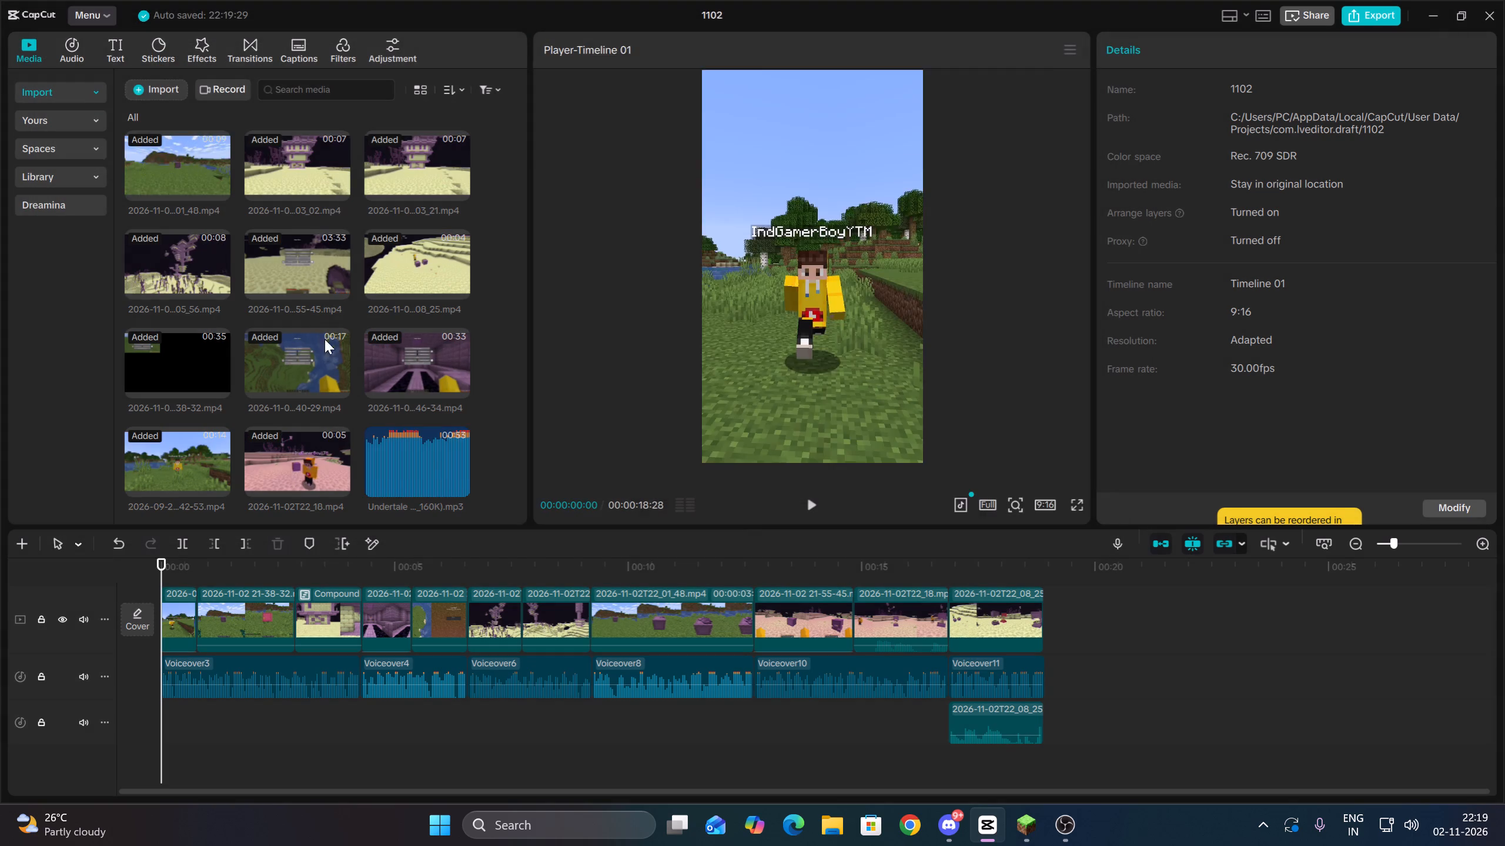
pyautogui.click(342, 315)
pyautogui.click(967, 538)
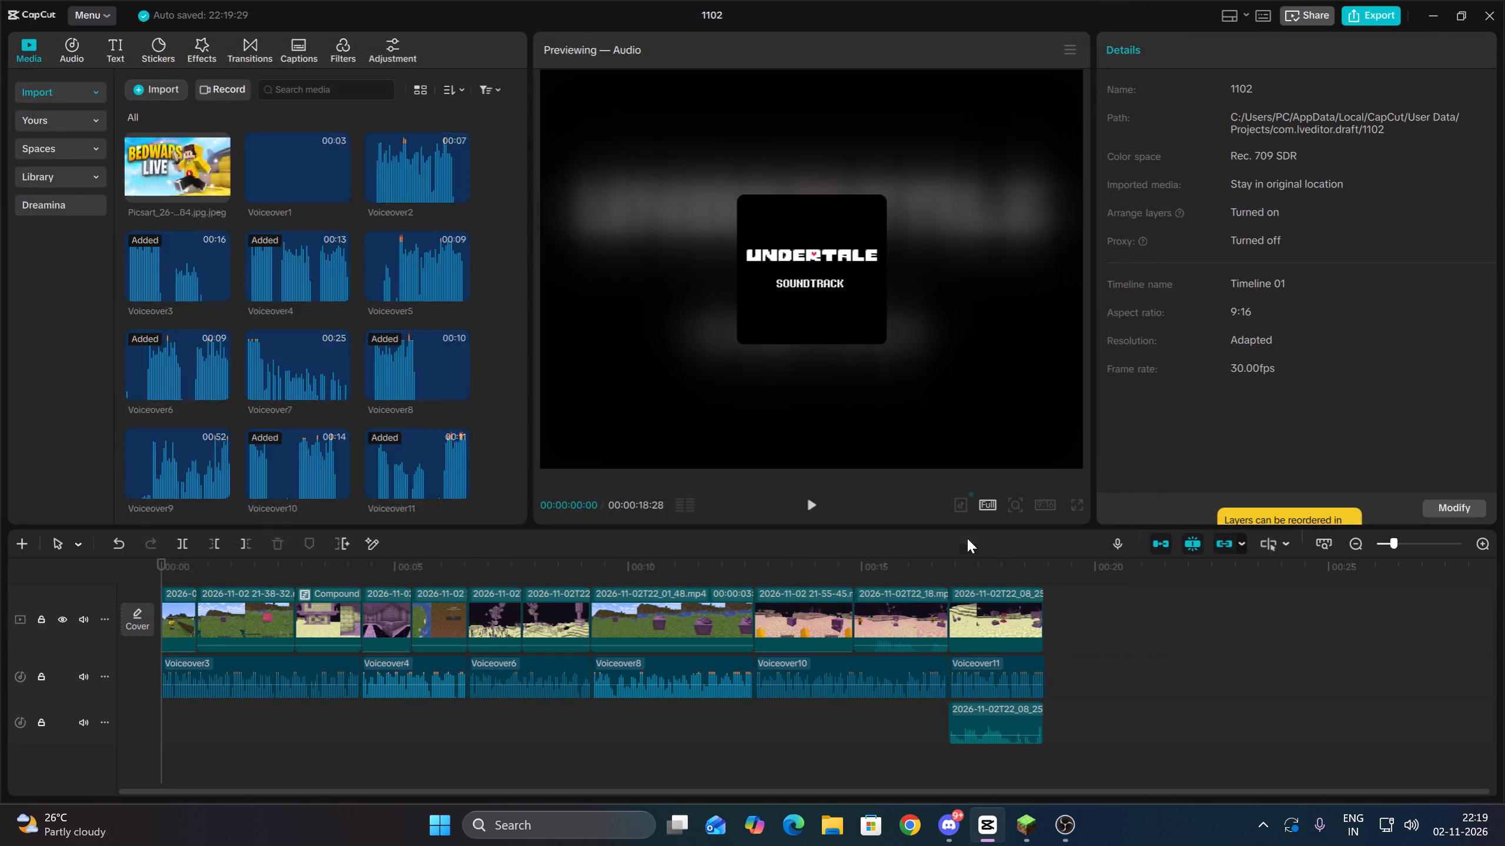
pyautogui.moveTo(201, 452); pyautogui.dragTo(121, 746)
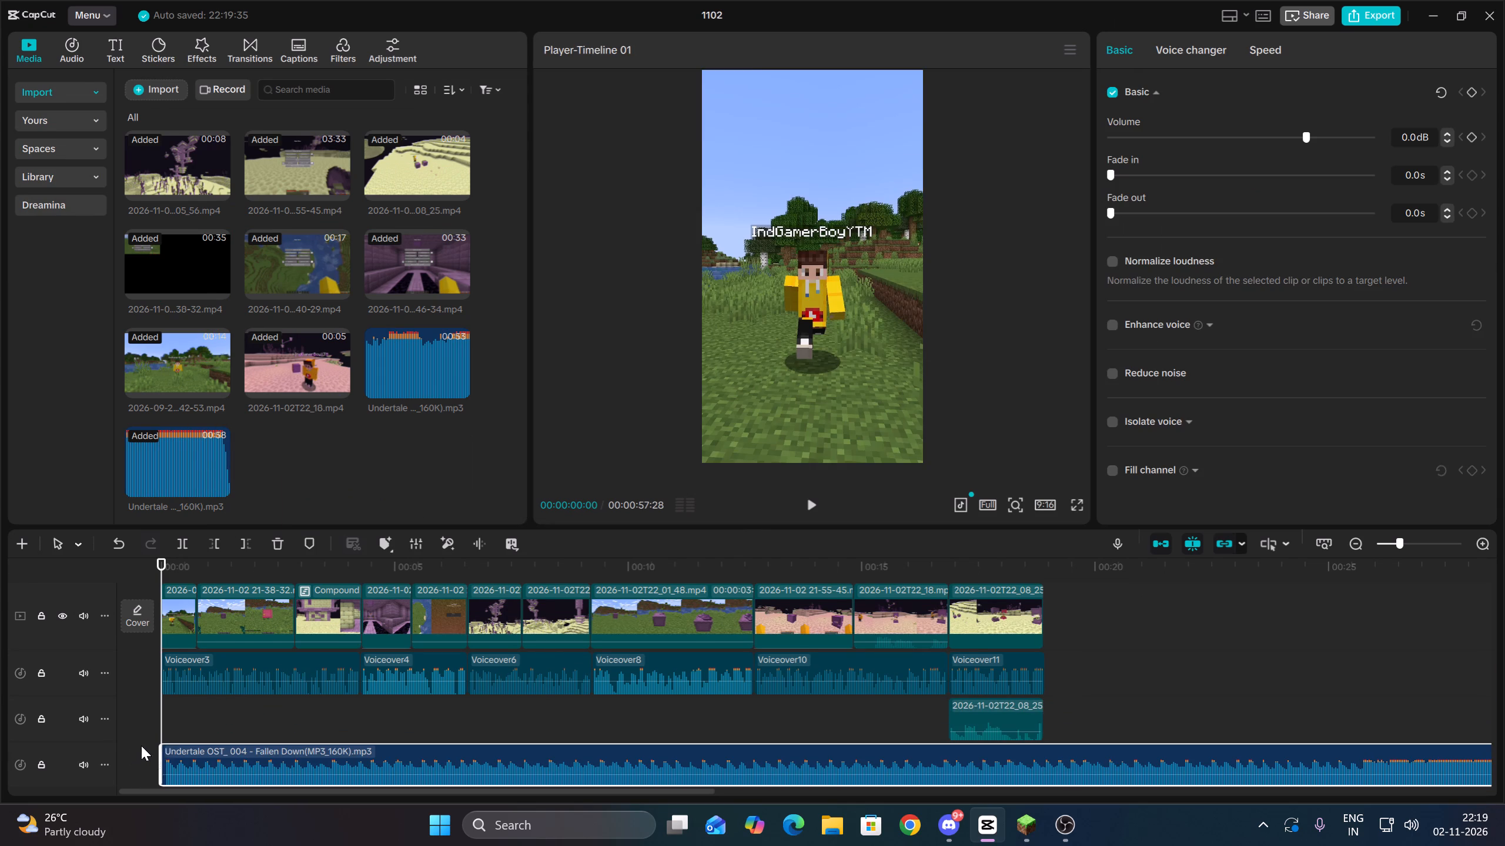
# Trim the Fallen Down music's beginning at 00:00:00:11 and move the clip back to the timeline start.
pyautogui.press('space')
pyautogui.press('space')
pyautogui.click(222, 539)
pyautogui.moveTo(266, 771); pyautogui.dragTo(104, 756)
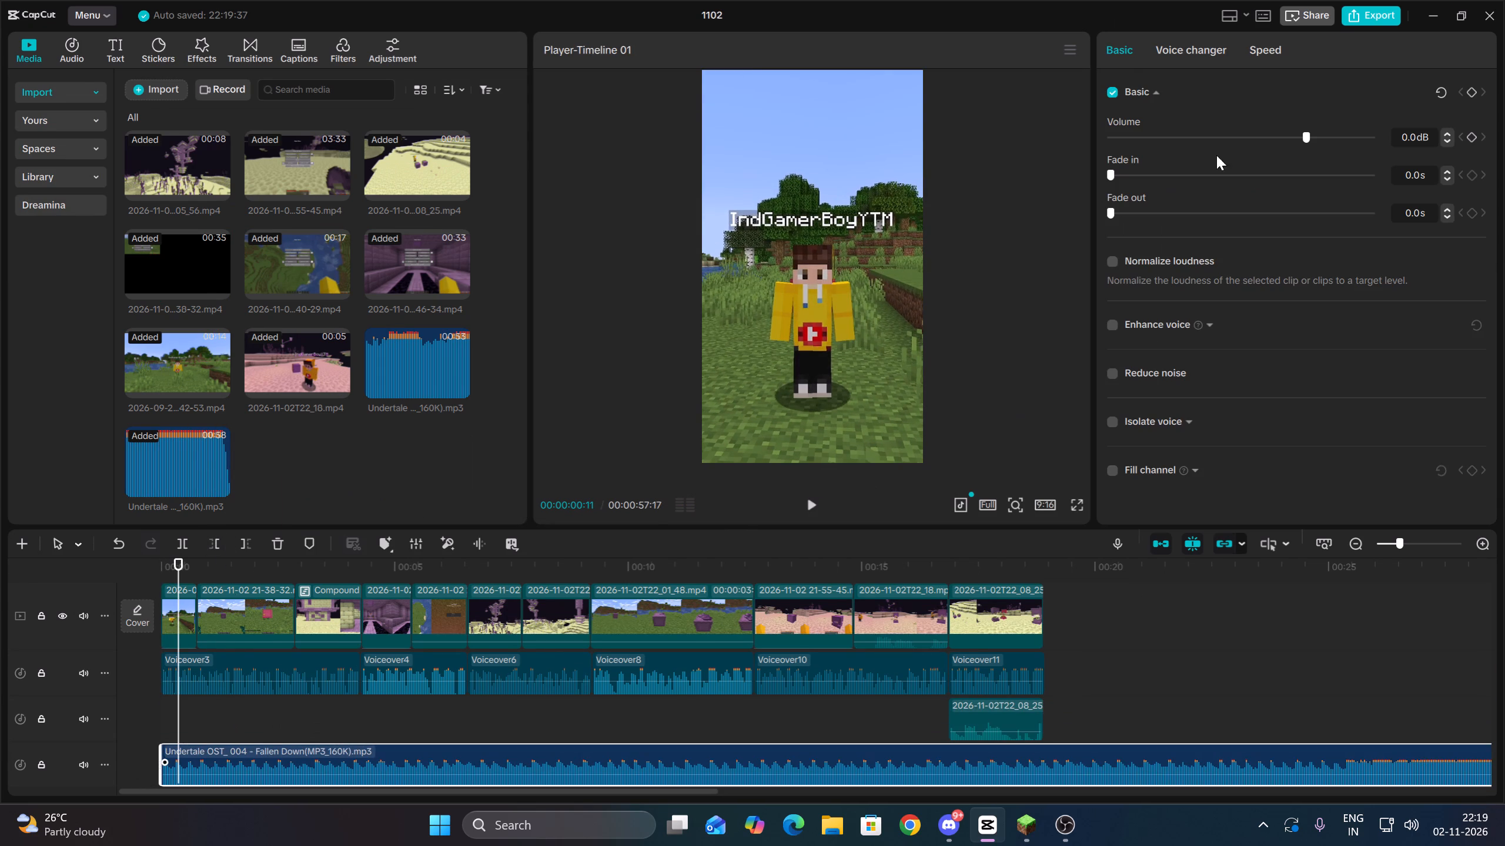
# Lower the Fallen Down music's volume to -16.4 dB and play it back briefly.
pyautogui.click(1257, 130)
pyautogui.press('Up')
pyautogui.moveTo(1257, 130); pyautogui.dragTo(1250, 129)
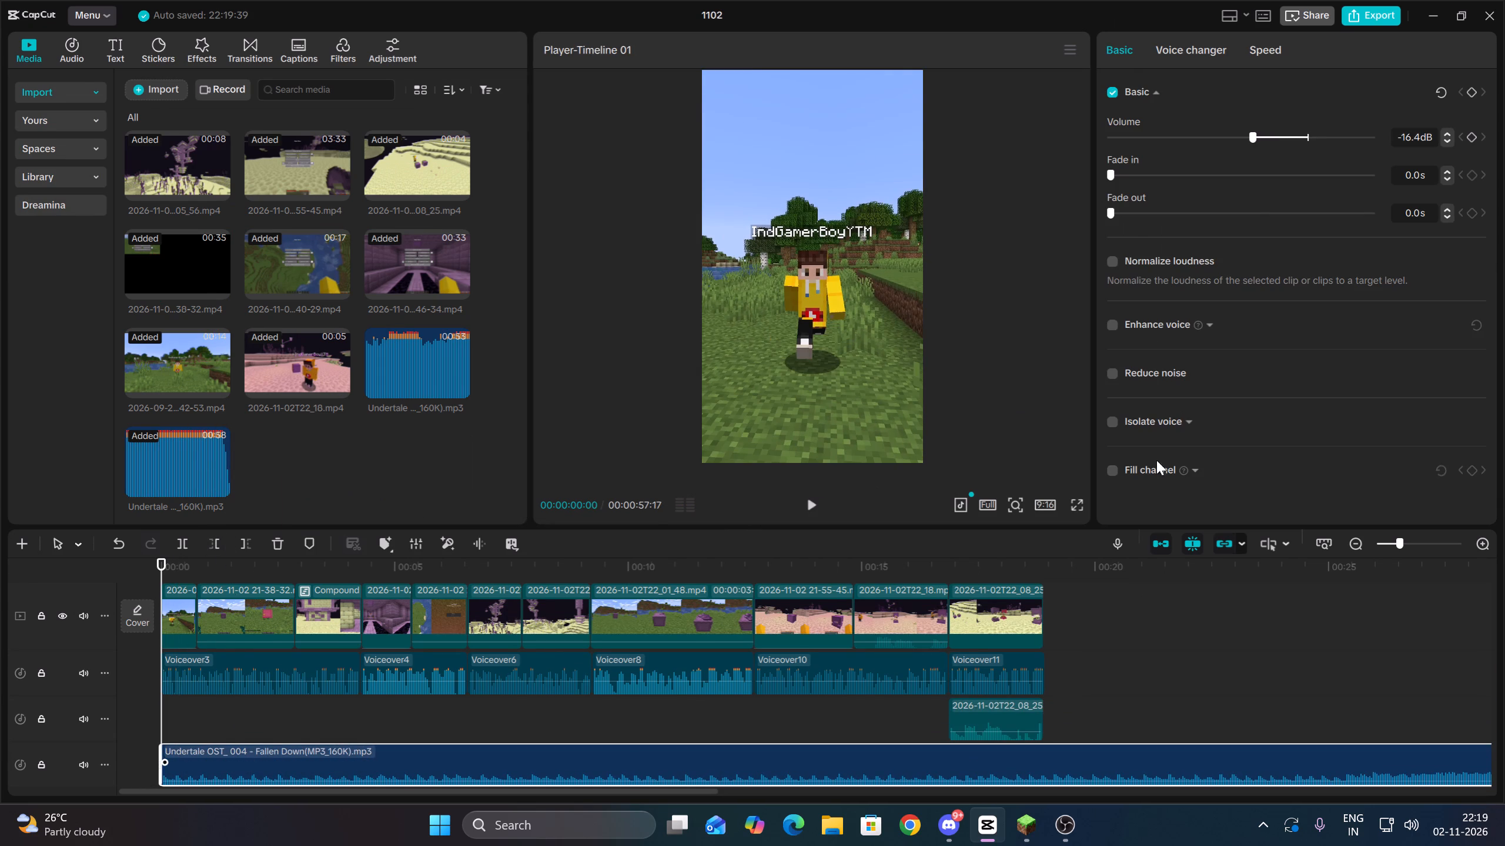
pyautogui.press('space')
# Trim the Fallen Down music's end to the end of the last video clip at 00:00:18:28.
pyautogui.click(1086, 627)
pyautogui.press('Up')
pyautogui.moveTo(1105, 615); pyautogui.dragTo(1152, 805)
pyautogui.click(248, 543)
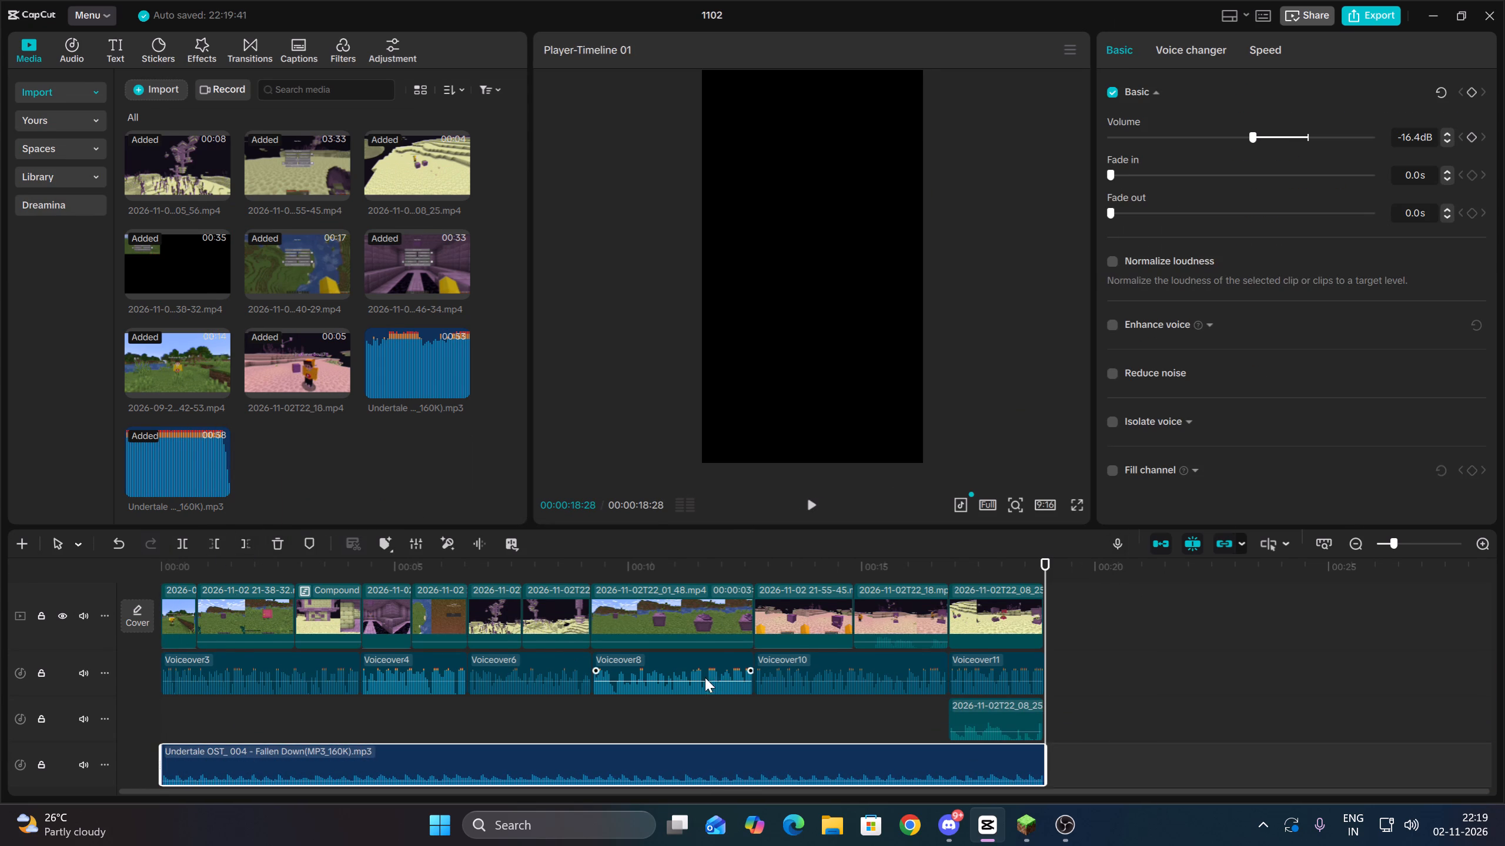
# Add a default text clip at the timeline start and extend it to the end of the video at 00:00:18:28.
pyautogui.scroll(5, 716, 678)
pyautogui.click(521, 774)
pyautogui.moveTo(521, 774); pyautogui.dragTo(0, 738)
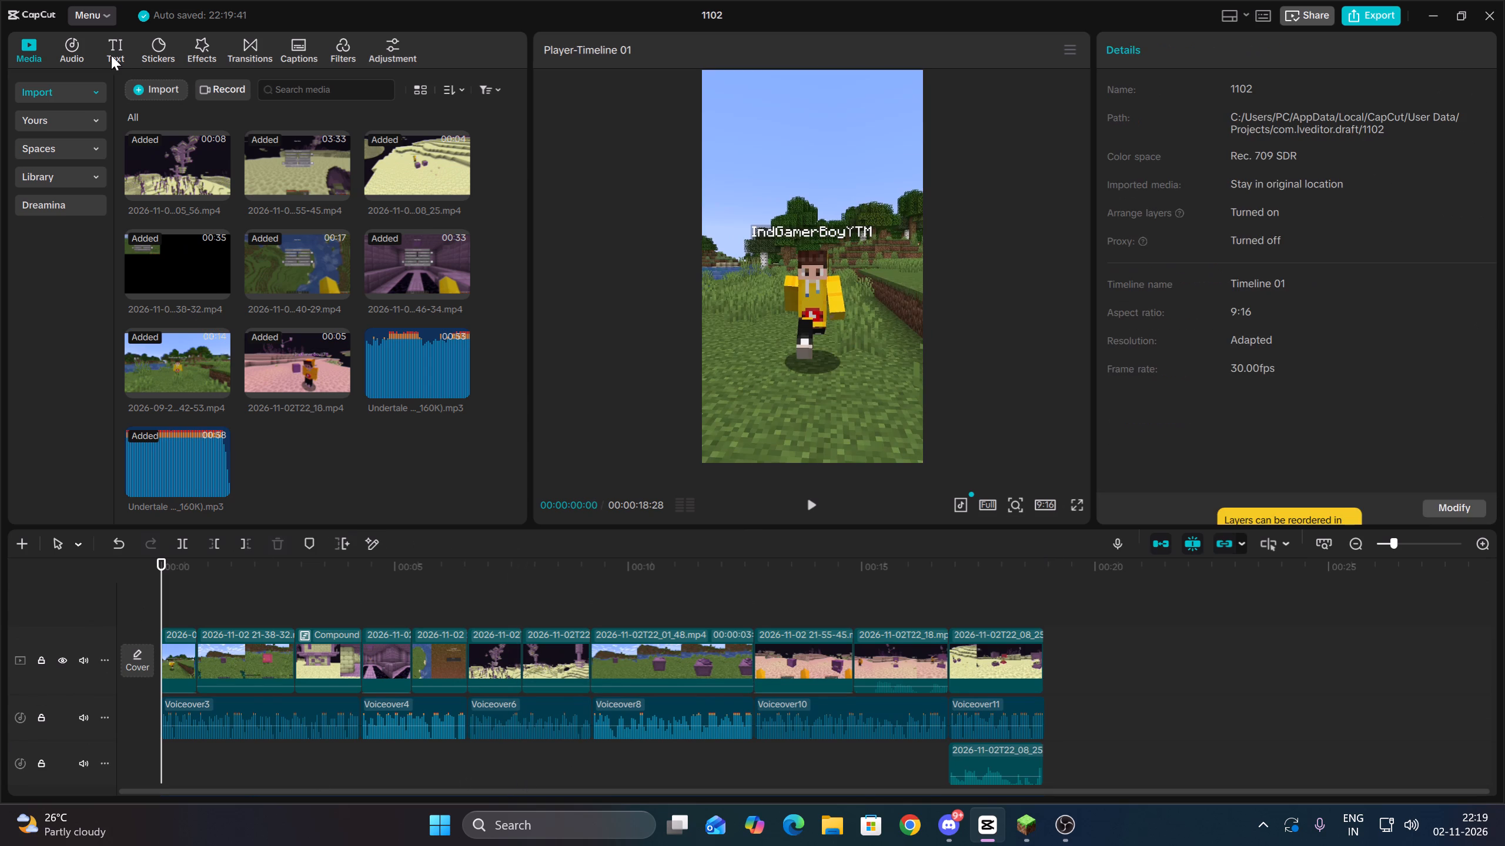
pyautogui.click(111, 55)
pyautogui.moveTo(152, 112); pyautogui.dragTo(153, 623)
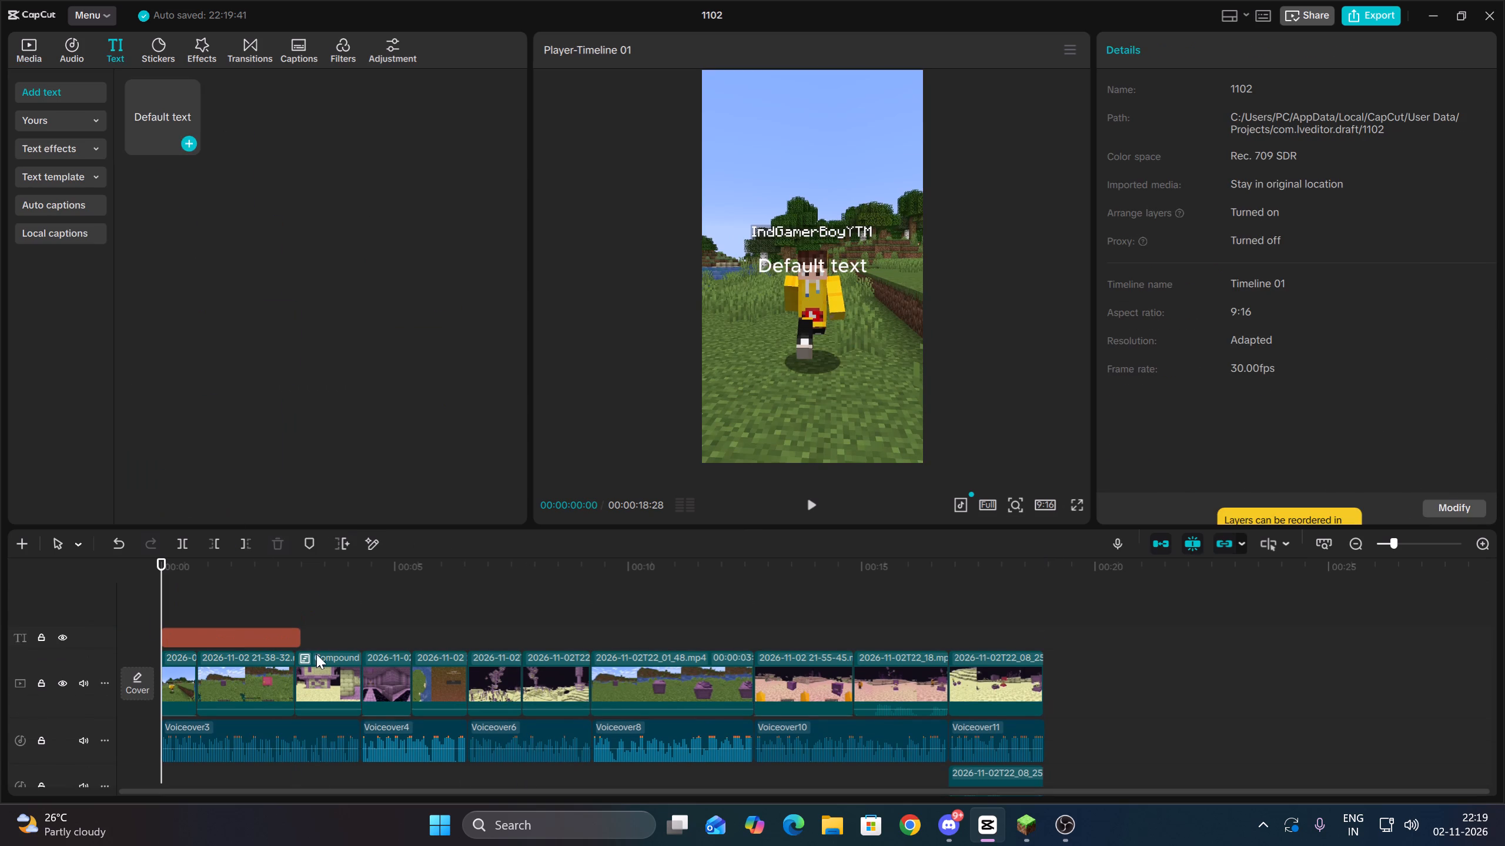
pyautogui.moveTo(301, 629); pyautogui.dragTo(1041, 626)
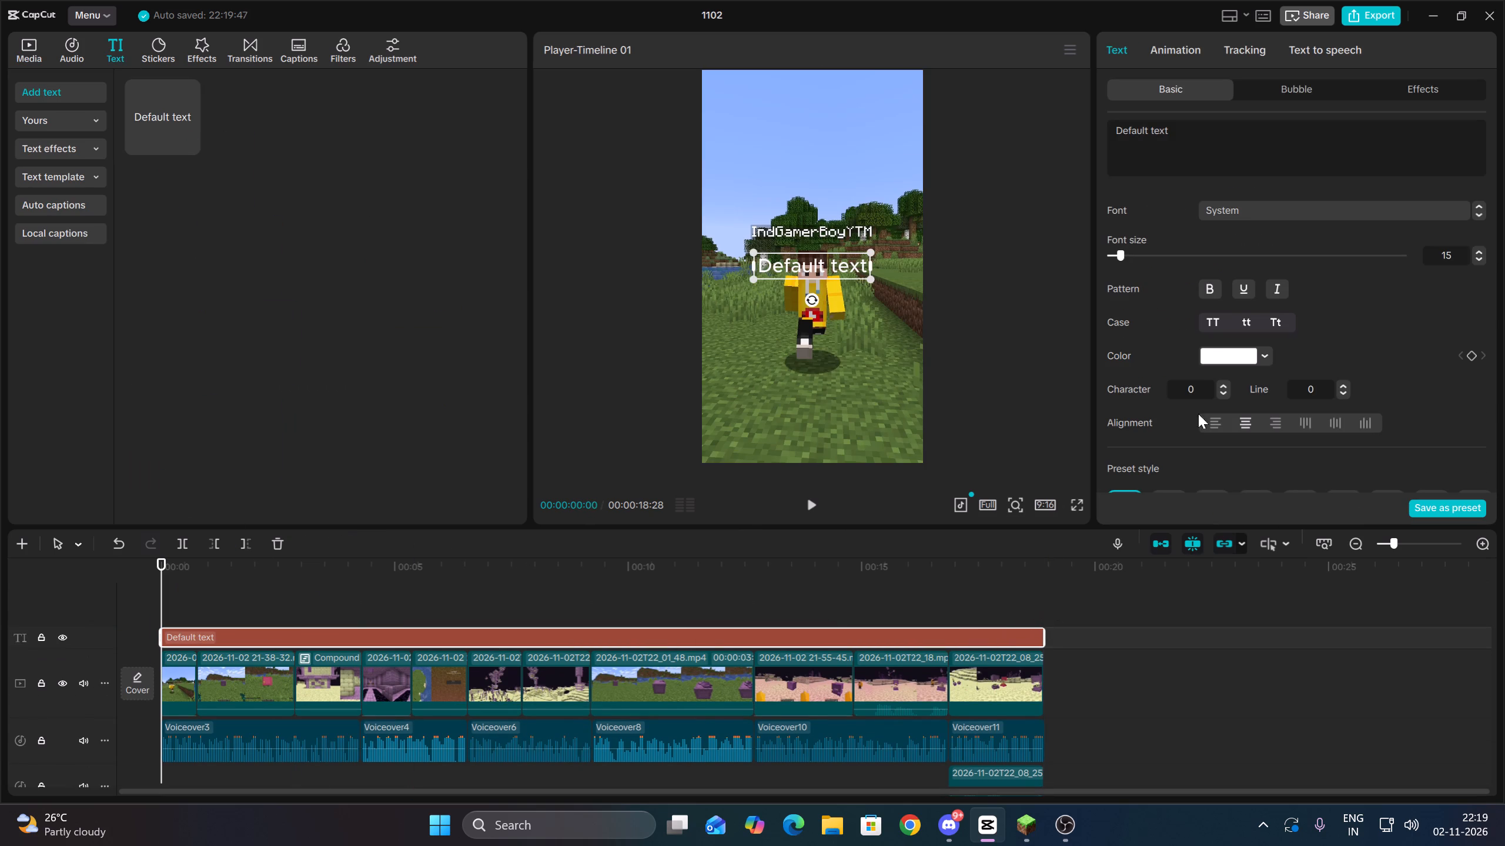
# Set the text's font to Candy Beans and apply the white preset style with a black outline.
pyautogui.click(1233, 207)
pyautogui.click(1276, 258)
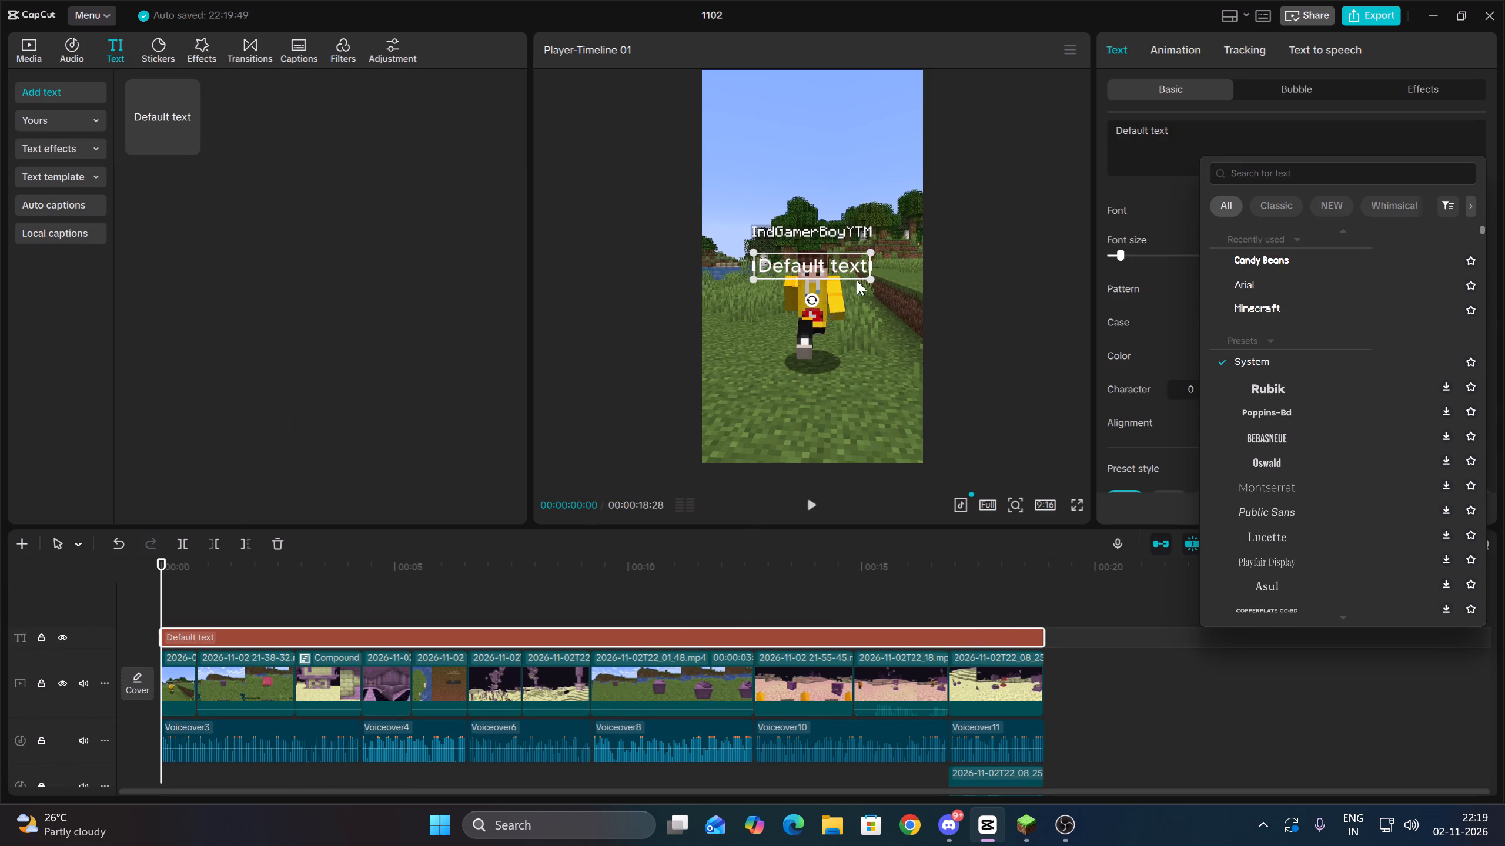
pyautogui.click(1282, 256)
pyautogui.scroll(-4, 1259, 370)
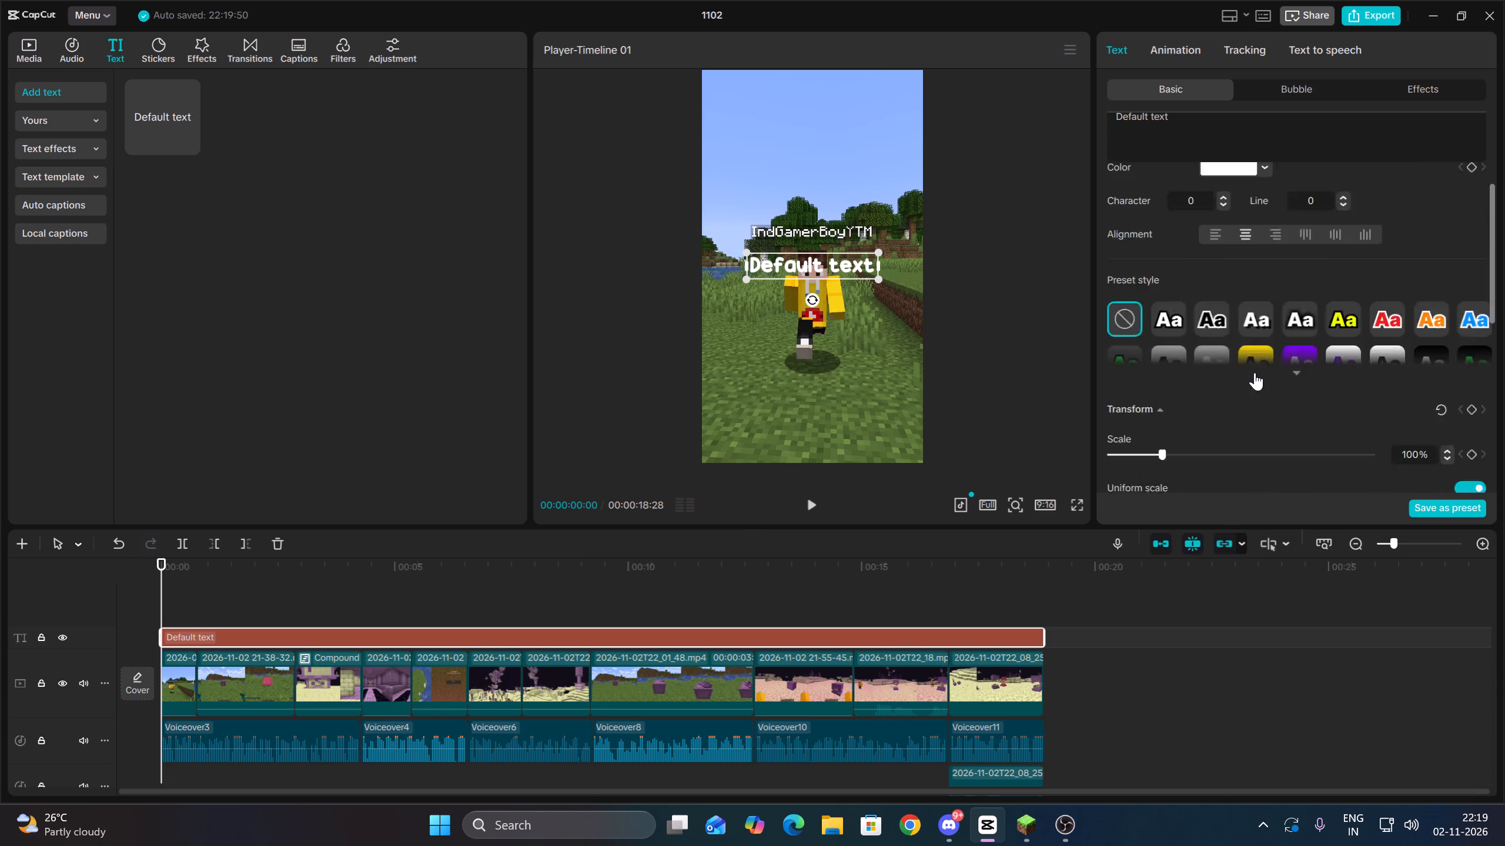
pyautogui.scroll(2, 1226, 359)
pyautogui.click(1159, 408)
# Shrink the text slightly and move it down to the lower part of the frame, over the grass.
pyautogui.moveTo(876, 281); pyautogui.dragTo(867, 278)
pyautogui.moveTo(854, 268); pyautogui.dragTo(857, 366)
# Enable the glow effect on the text with intensity 26 and range 24.
pyautogui.scroll(-6, 1182, 380)
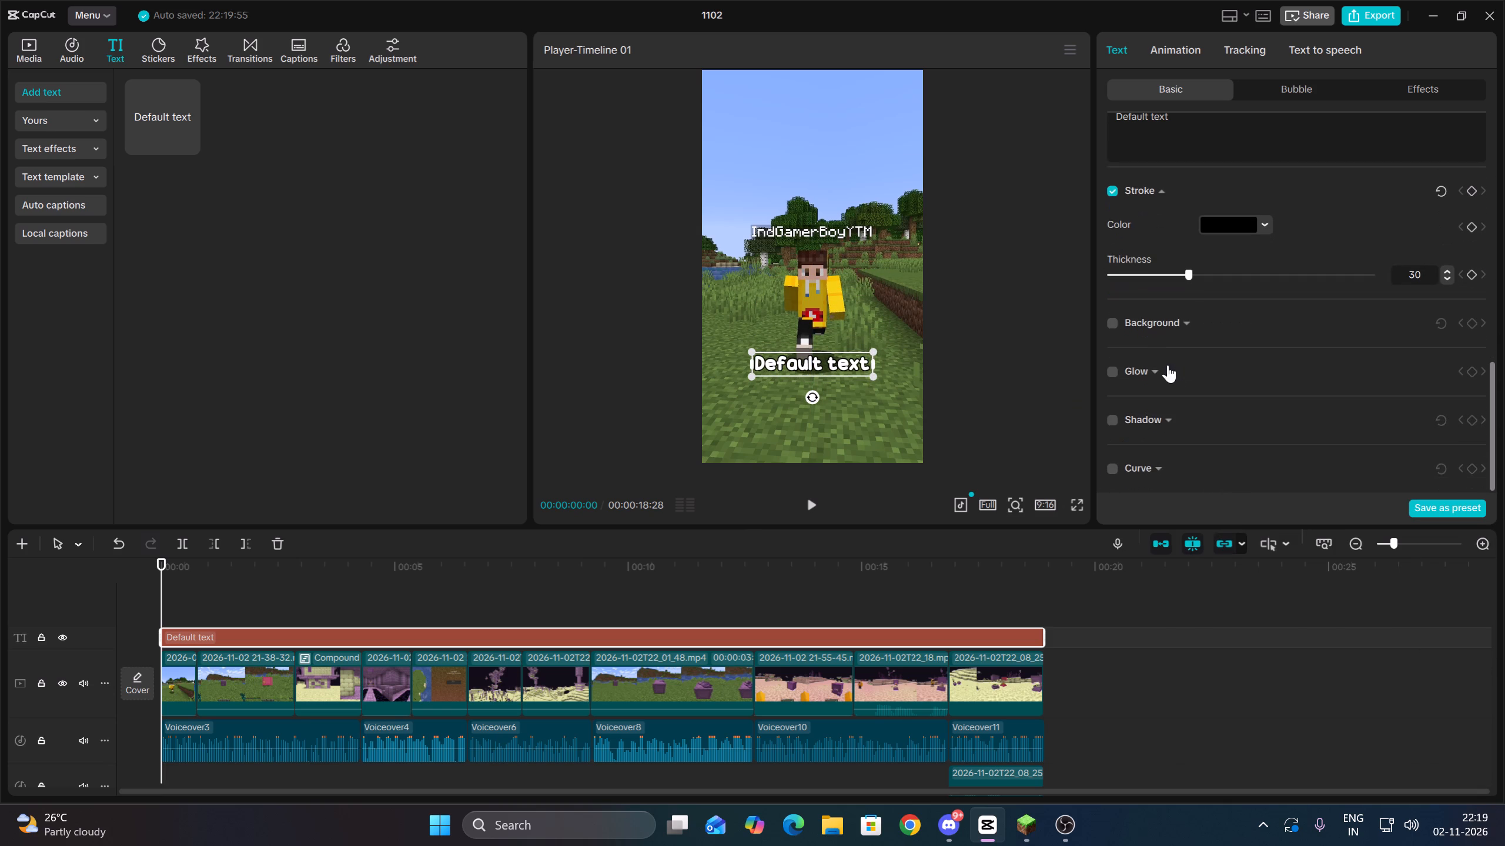
pyautogui.click(1111, 370)
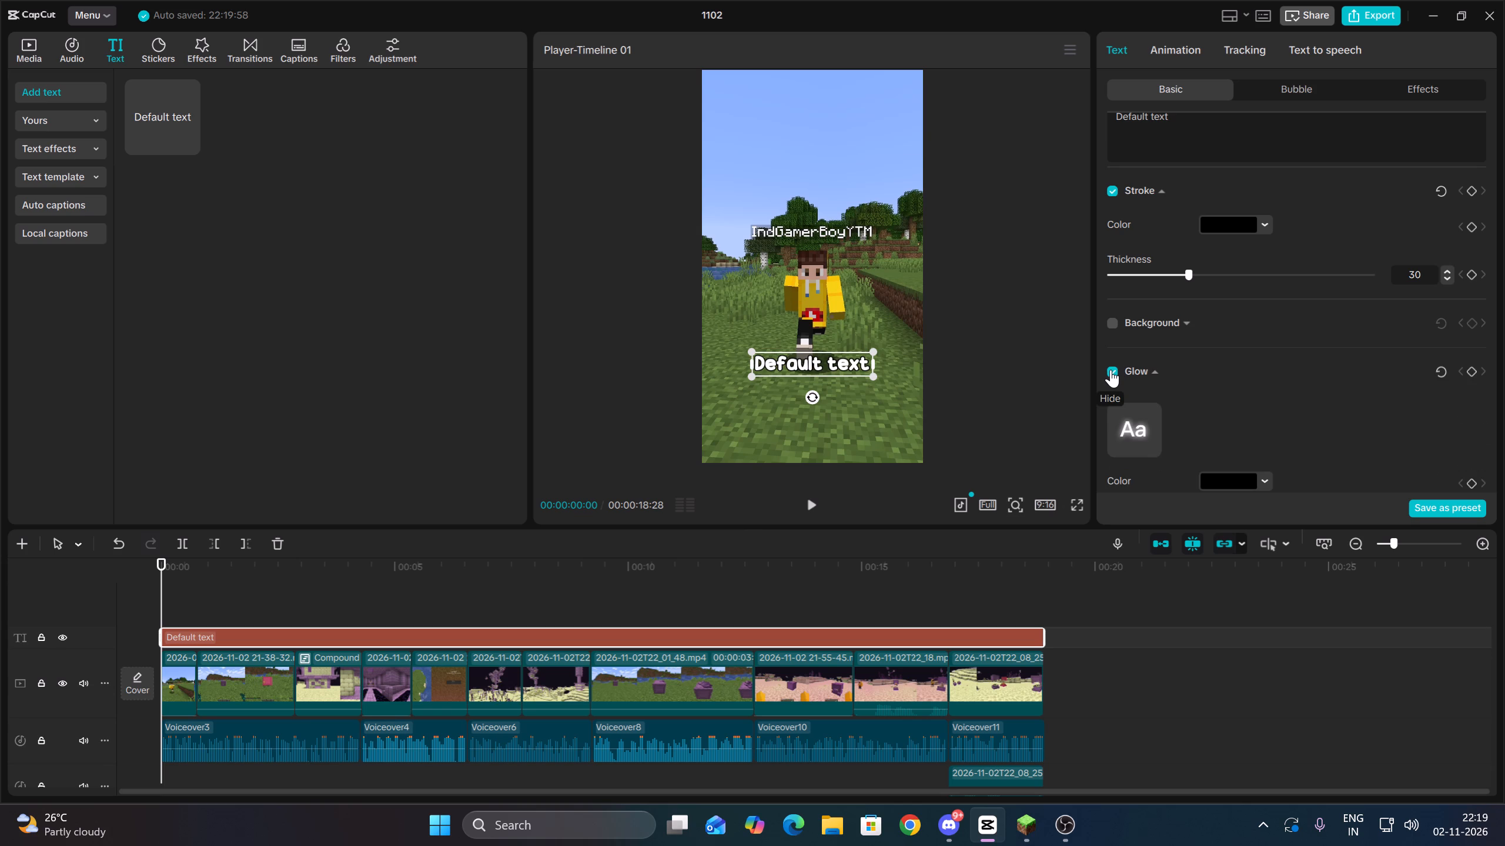
pyautogui.click(1131, 408)
pyautogui.click(1147, 422)
pyautogui.scroll(-2, 1205, 419)
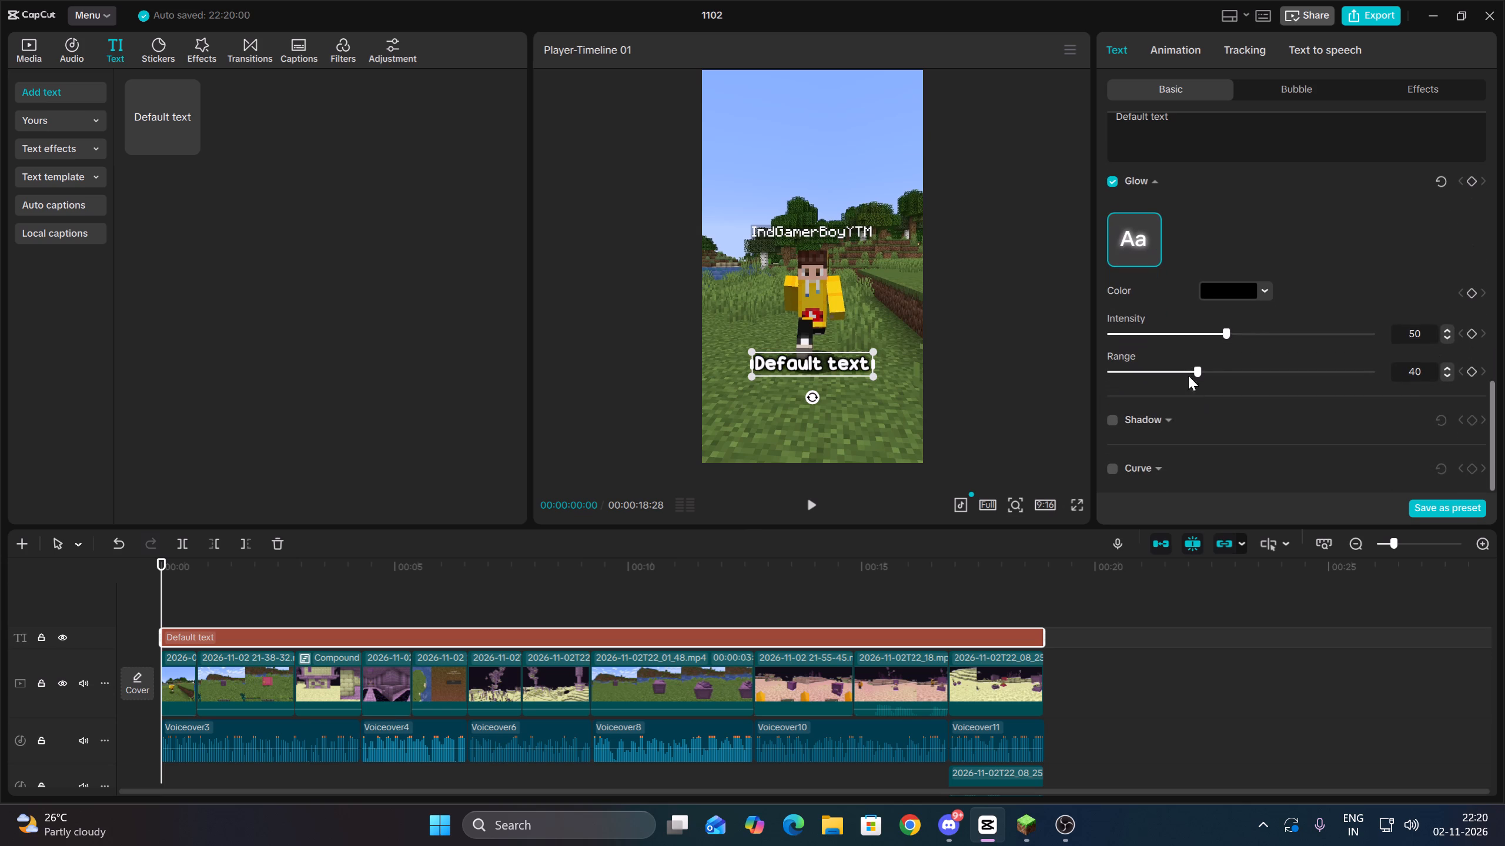
pyautogui.moveTo(1200, 335); pyautogui.dragTo(1274, 341)
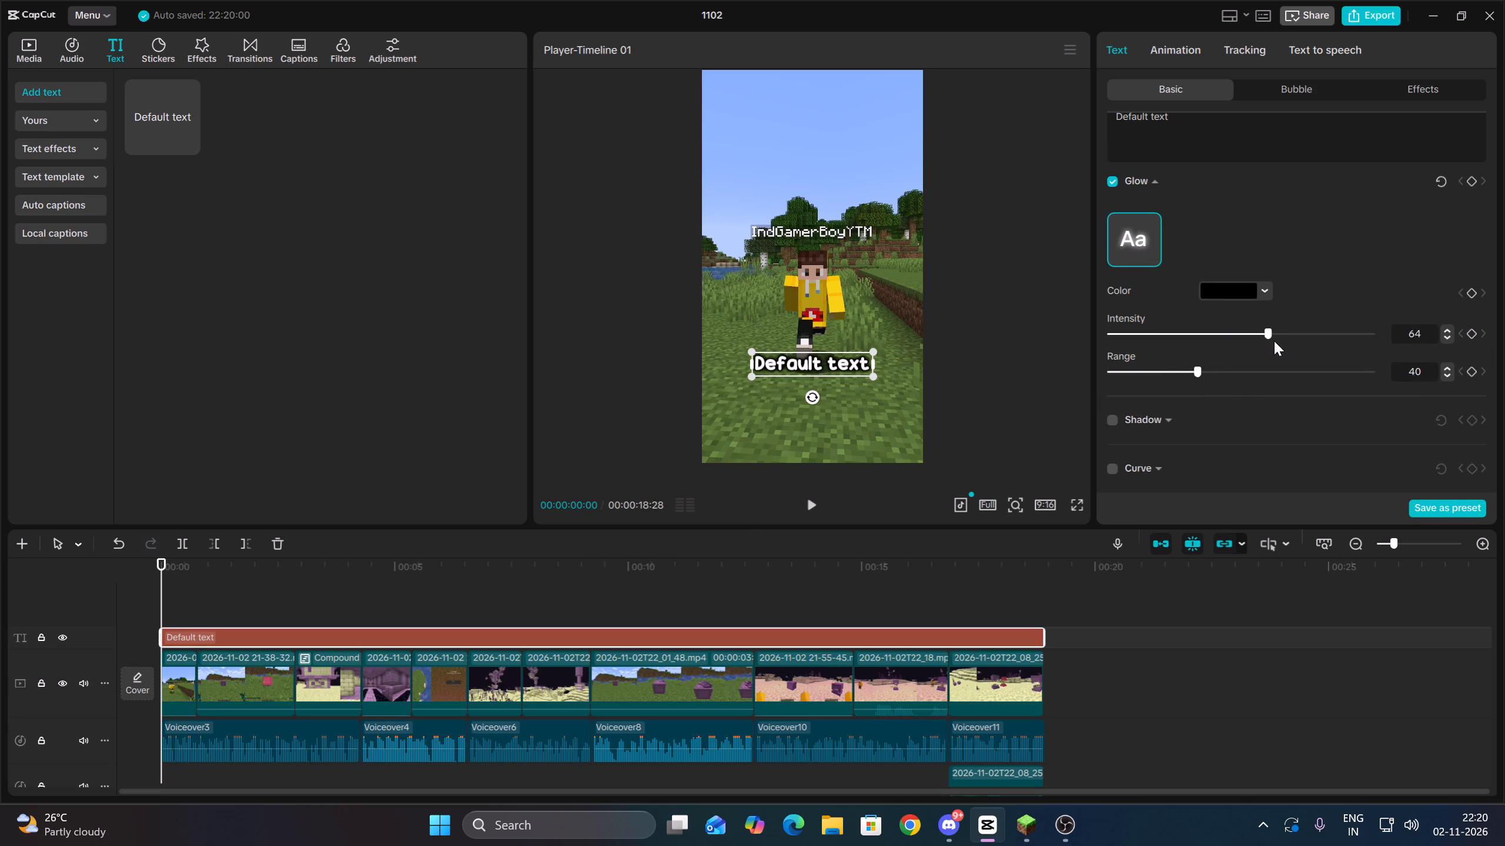
pyautogui.moveTo(1274, 341); pyautogui.dragTo(1157, 341)
pyautogui.moveTo(1173, 367); pyautogui.dragTo(1151, 372)
pyautogui.scroll(-1, 1162, 381)
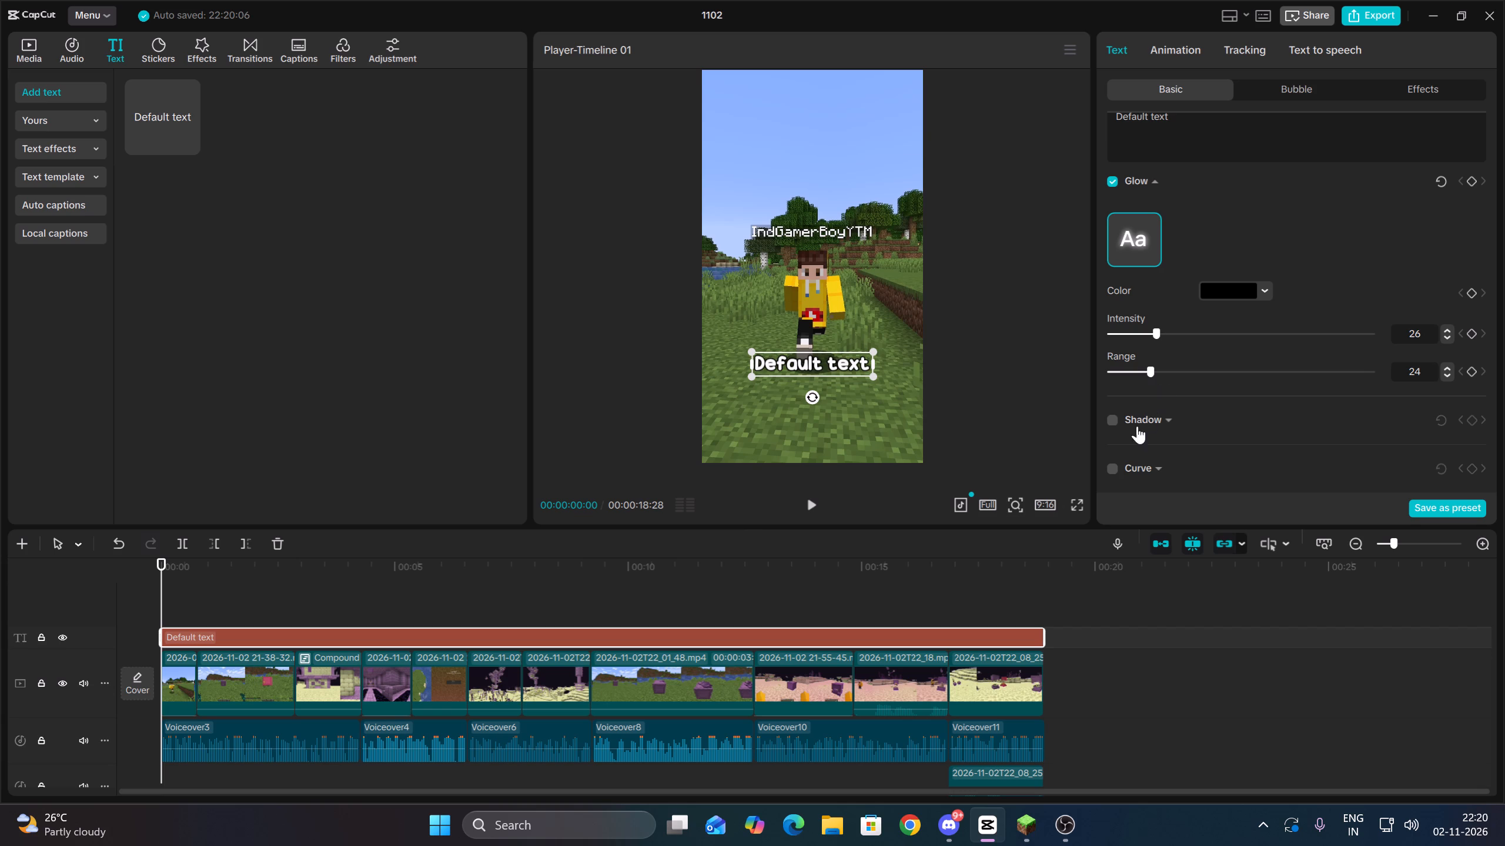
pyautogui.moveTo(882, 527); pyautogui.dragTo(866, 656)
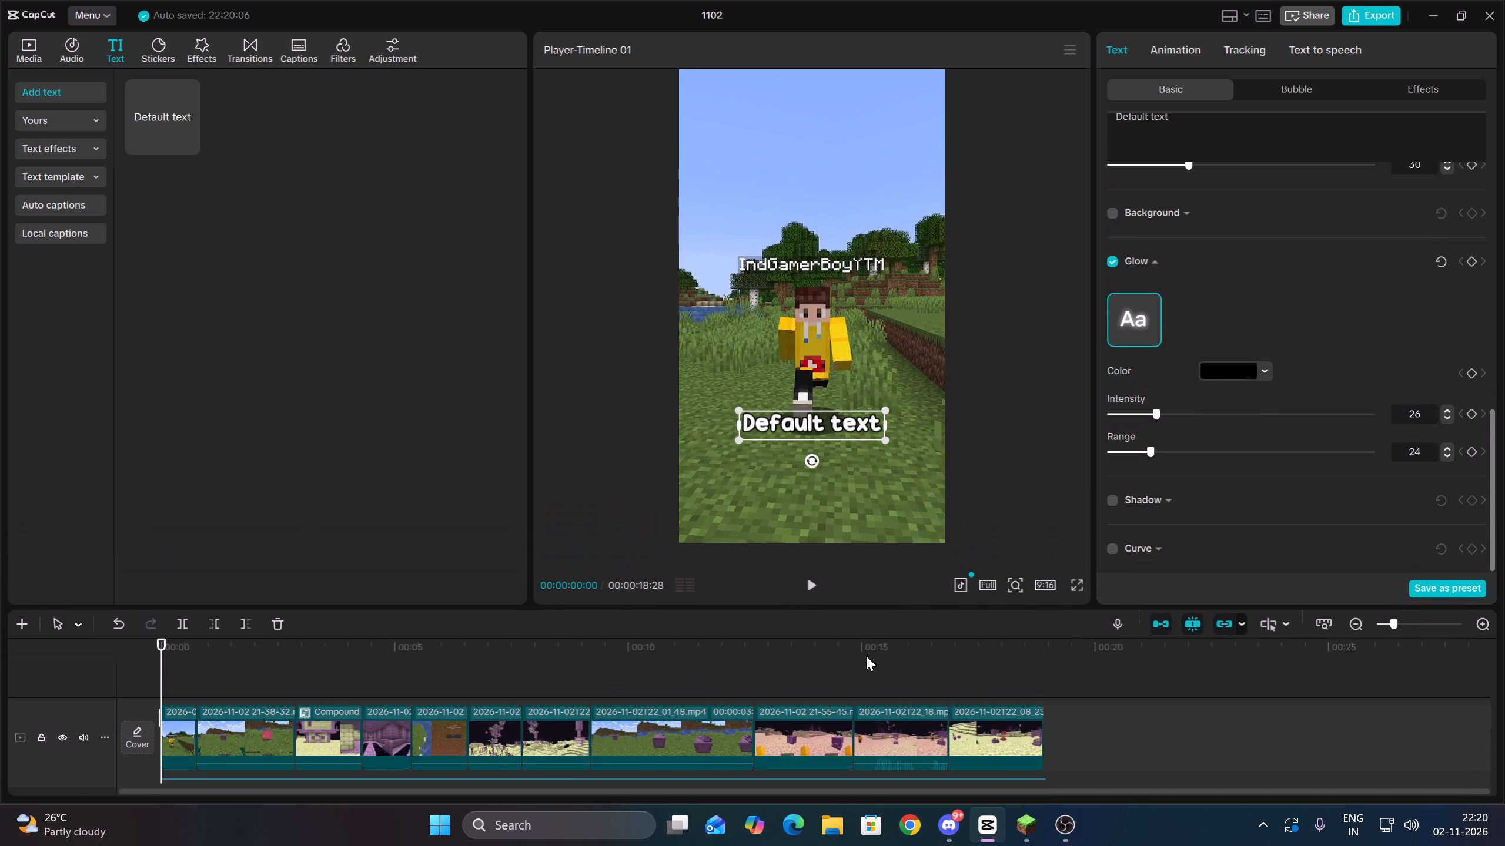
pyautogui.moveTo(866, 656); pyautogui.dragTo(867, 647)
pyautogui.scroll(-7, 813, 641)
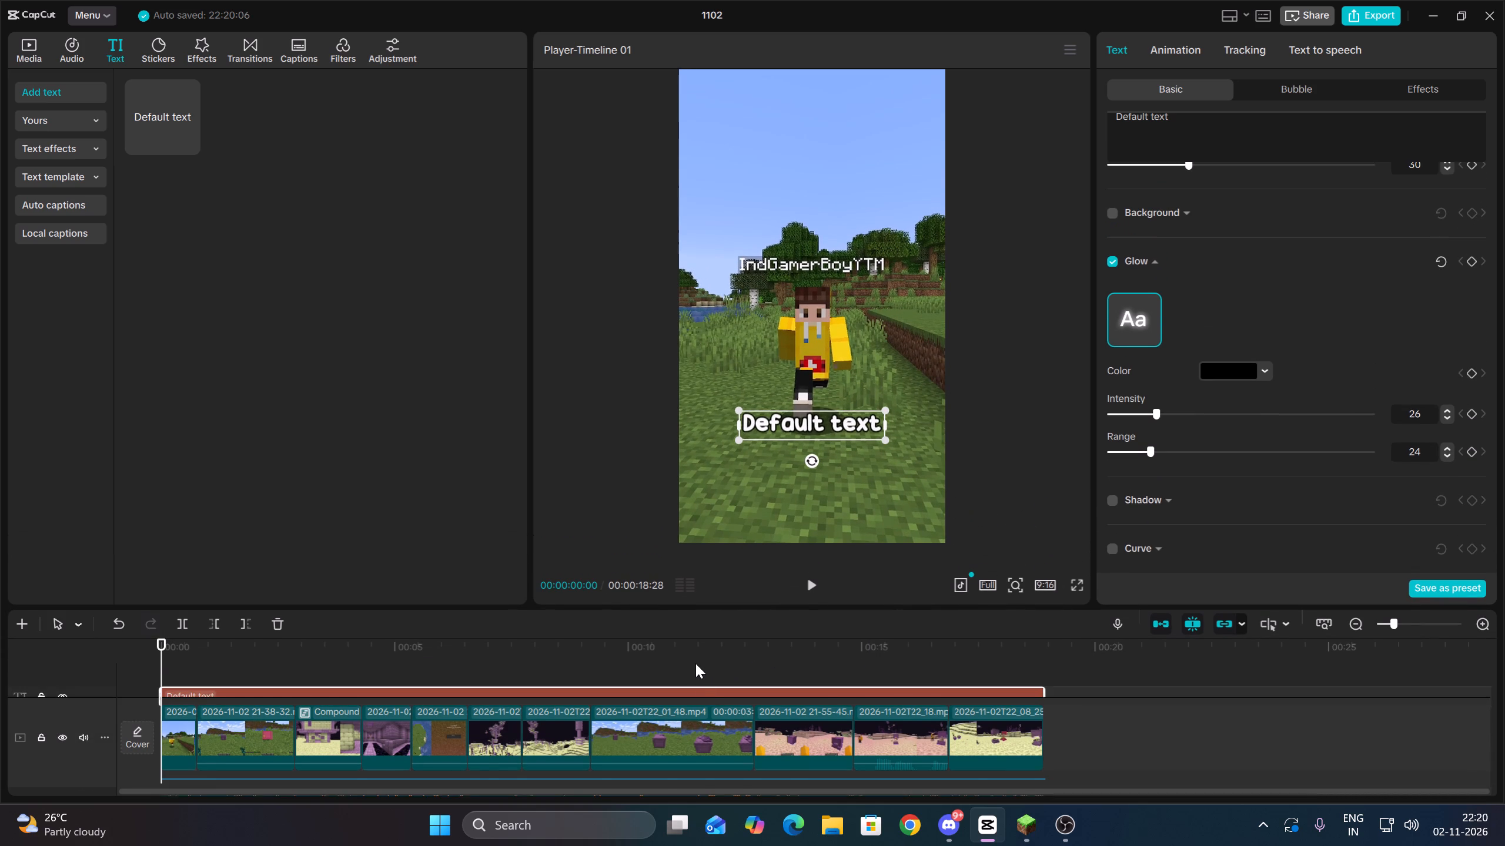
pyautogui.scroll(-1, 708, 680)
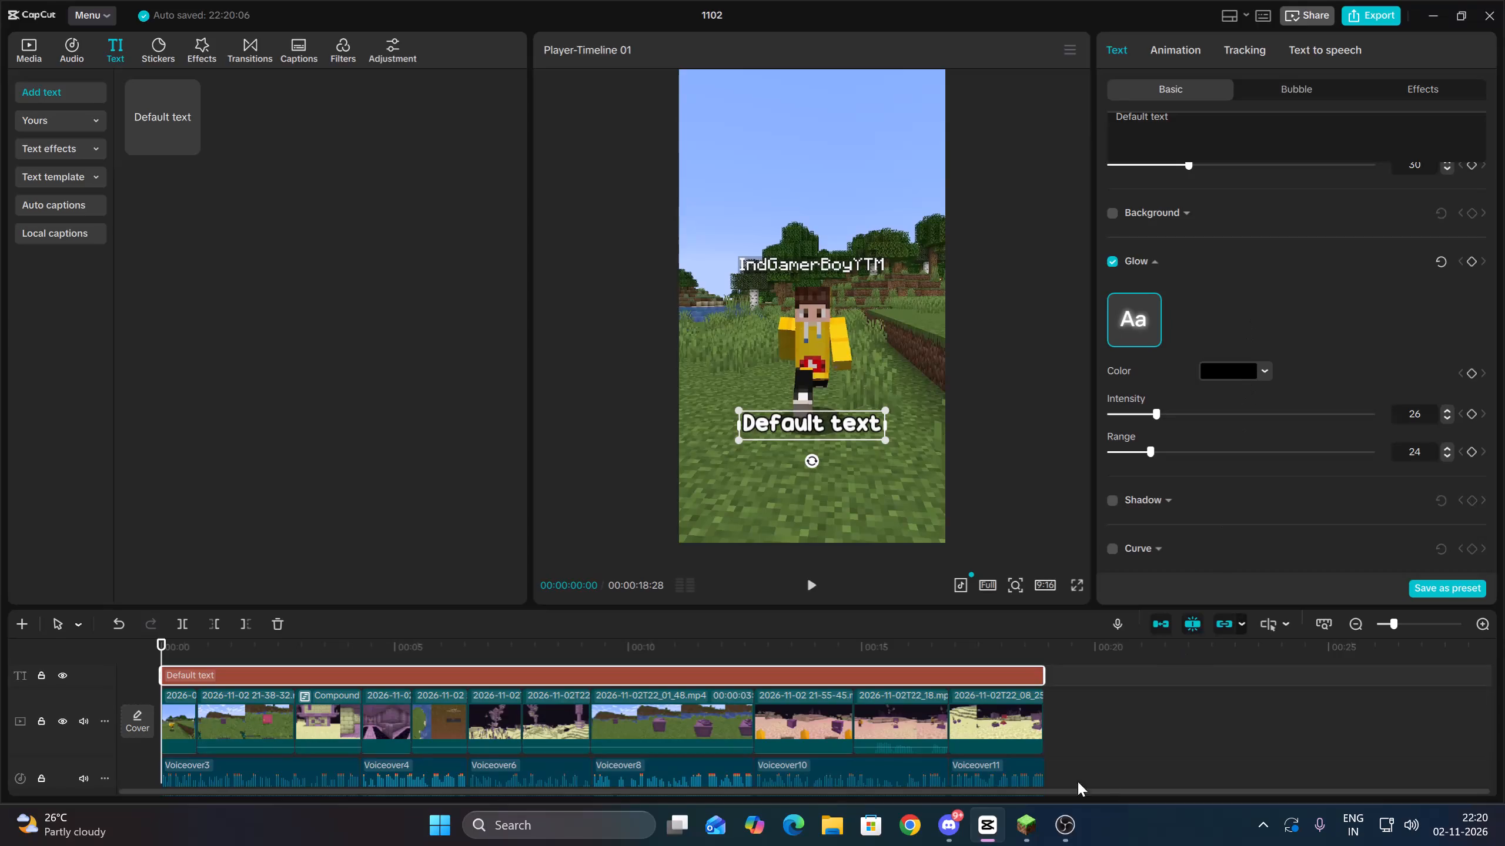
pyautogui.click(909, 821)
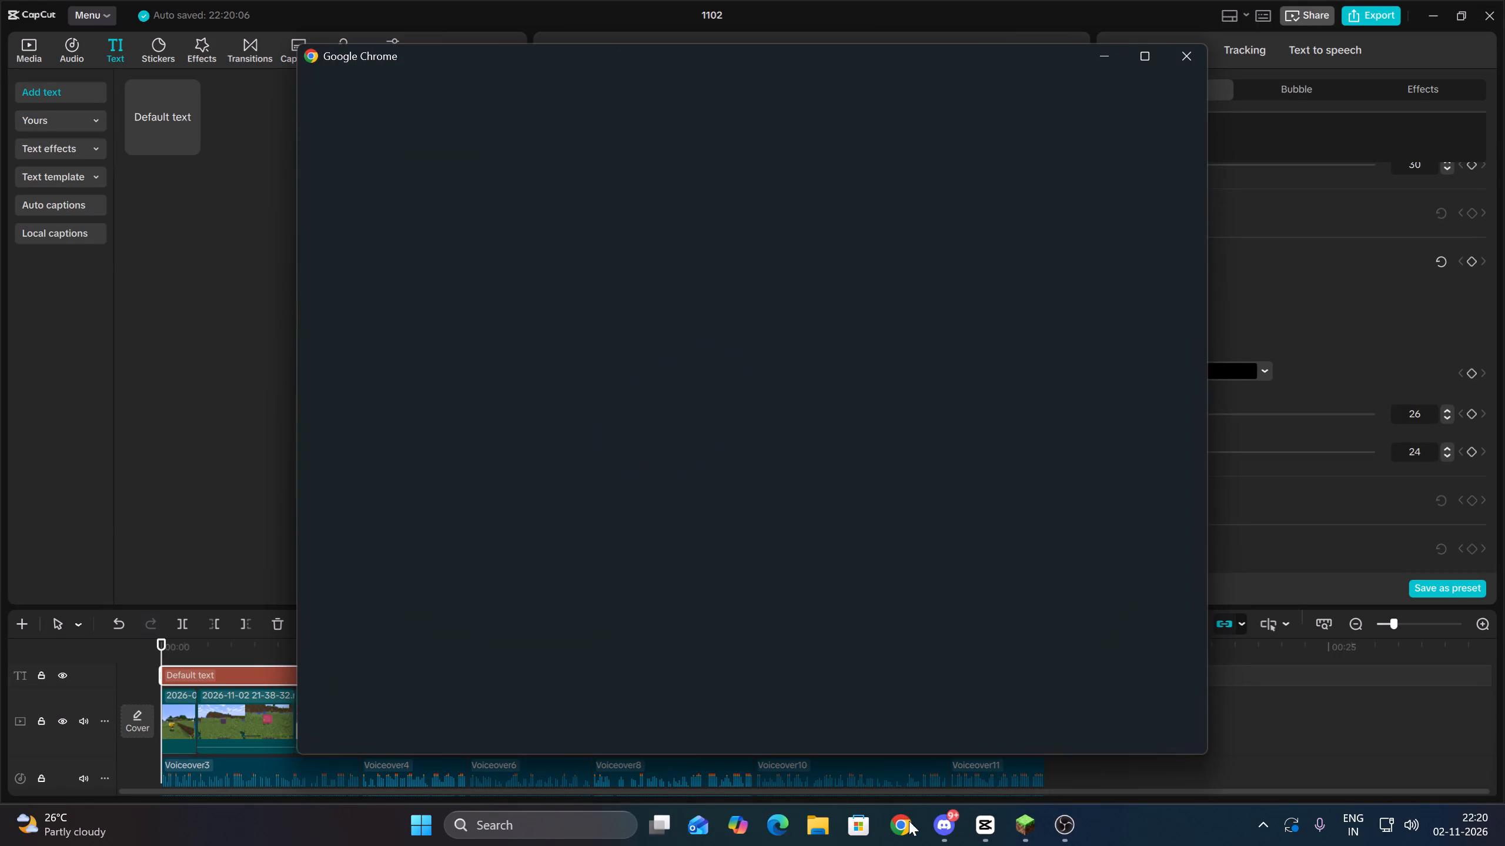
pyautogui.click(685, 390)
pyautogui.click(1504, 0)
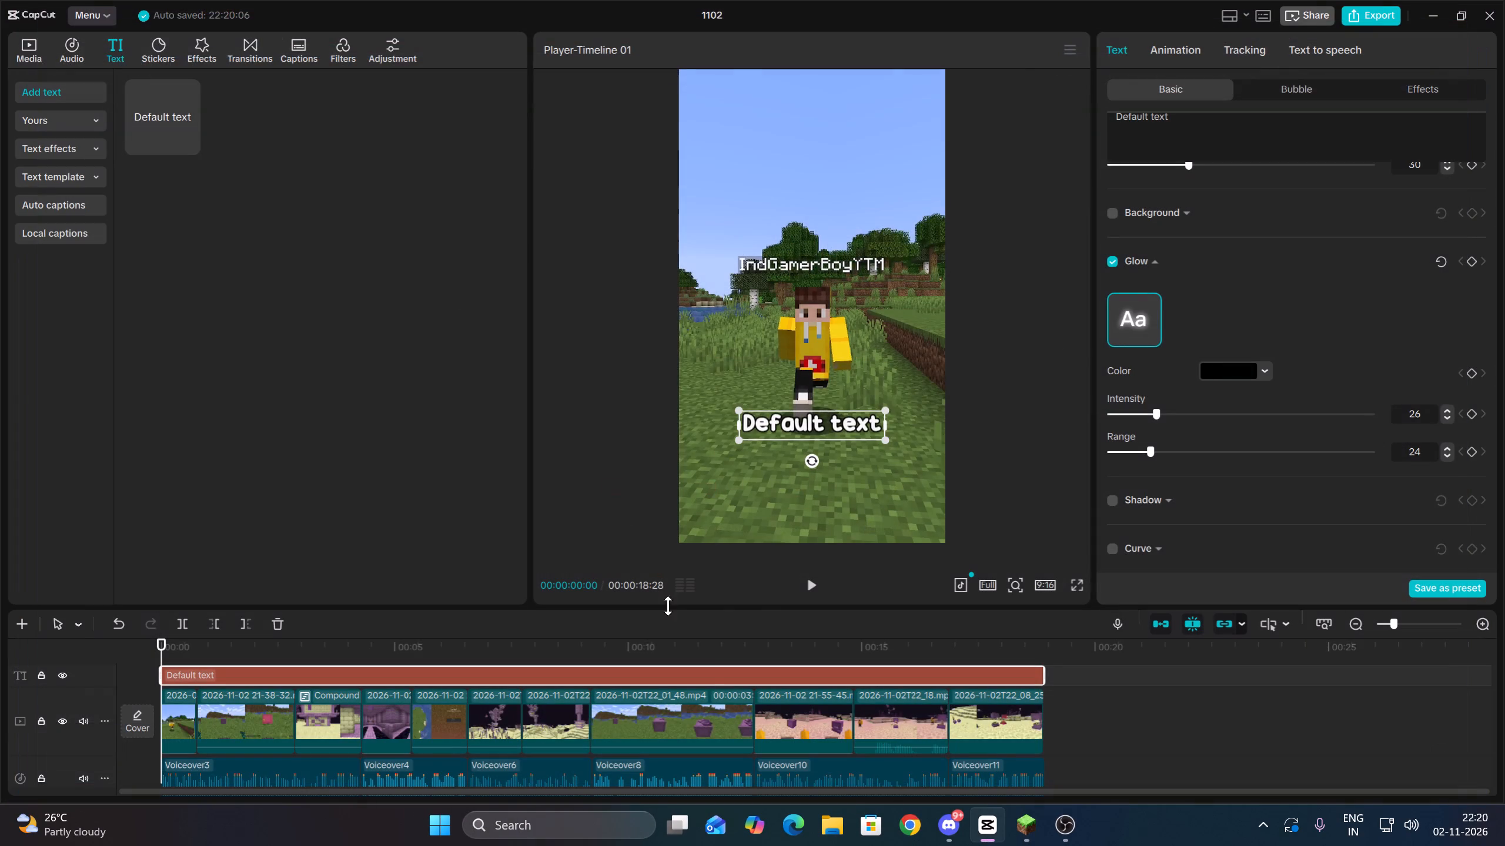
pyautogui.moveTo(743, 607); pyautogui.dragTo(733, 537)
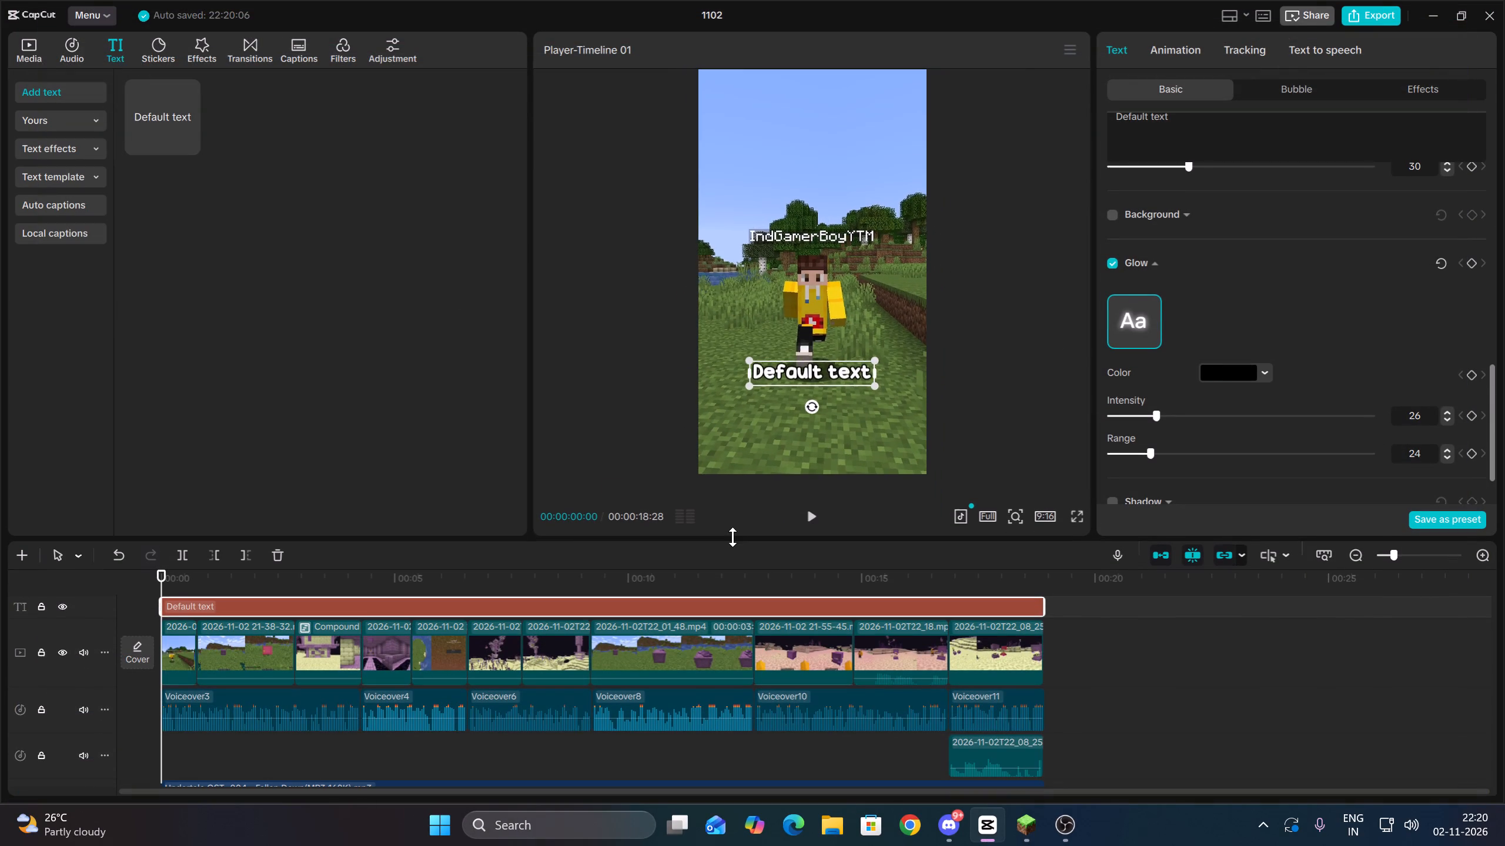
# Caption the opening voiceover words as "Agar Tumne" and split the text clip at 00:00:00:14.
pyautogui.press('space')
pyautogui.press('space')
pyautogui.scroll(5, 1298, 293)
pyautogui.scroll(10, 1208, 174)
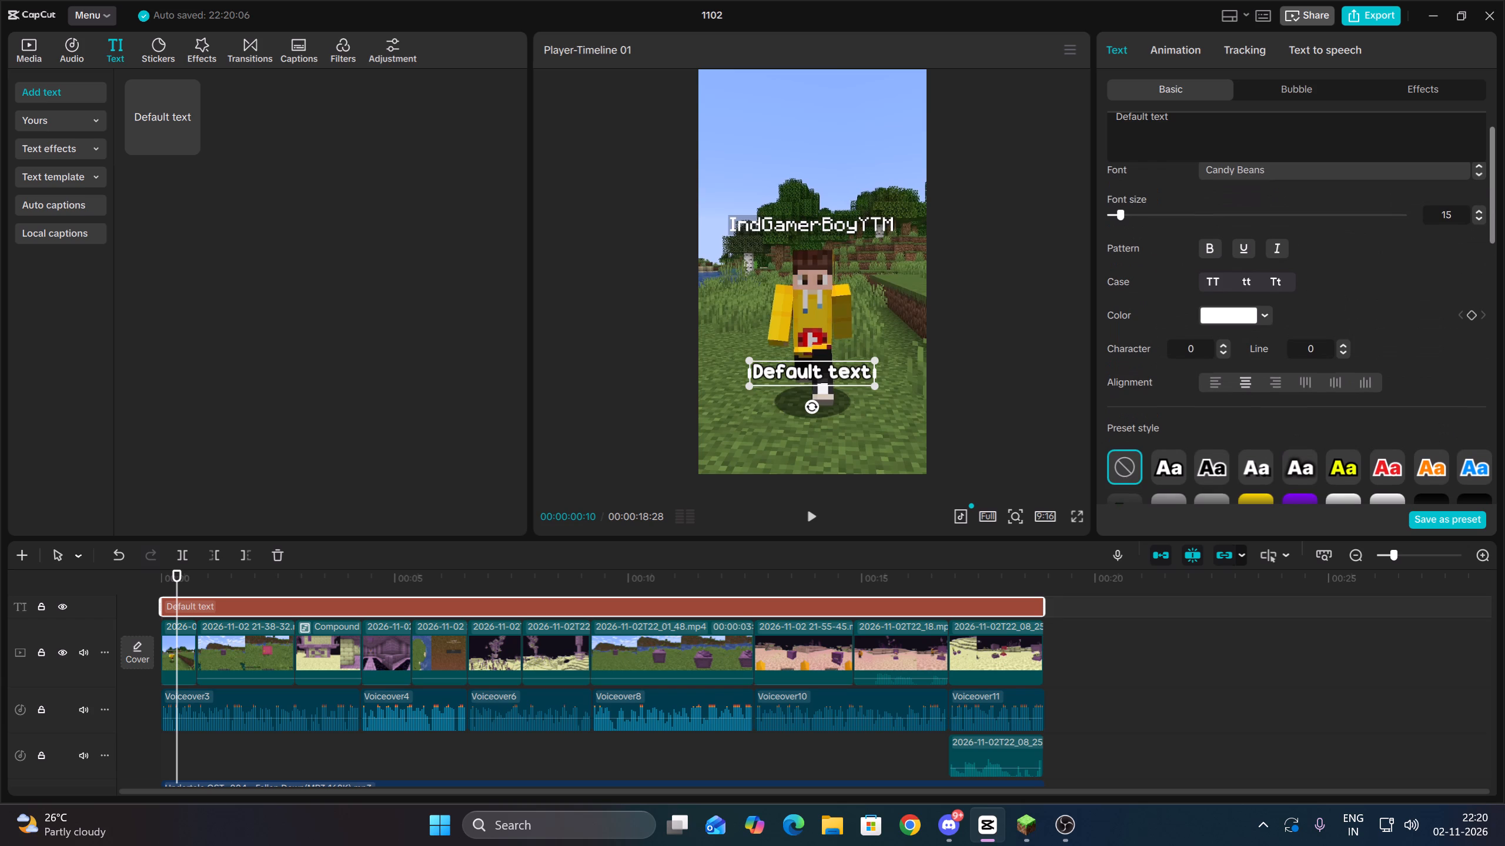
pyautogui.moveTo(1203, 125); pyautogui.dragTo(1108, 110)
pyautogui.press('BackSpace')
pyautogui.write('Agar Tum')
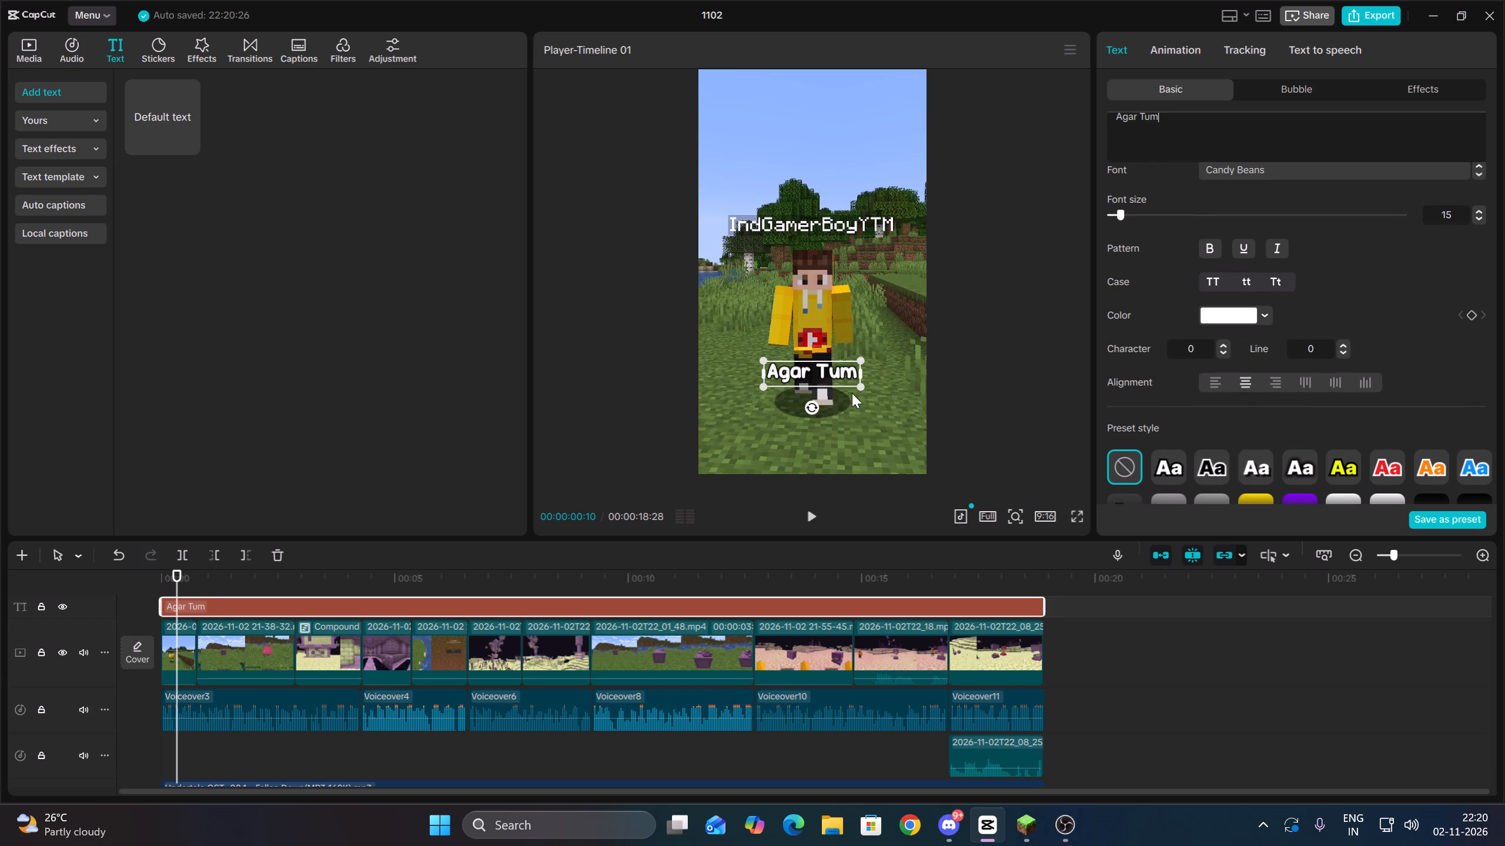
pyautogui.doubleClick(813, 512)
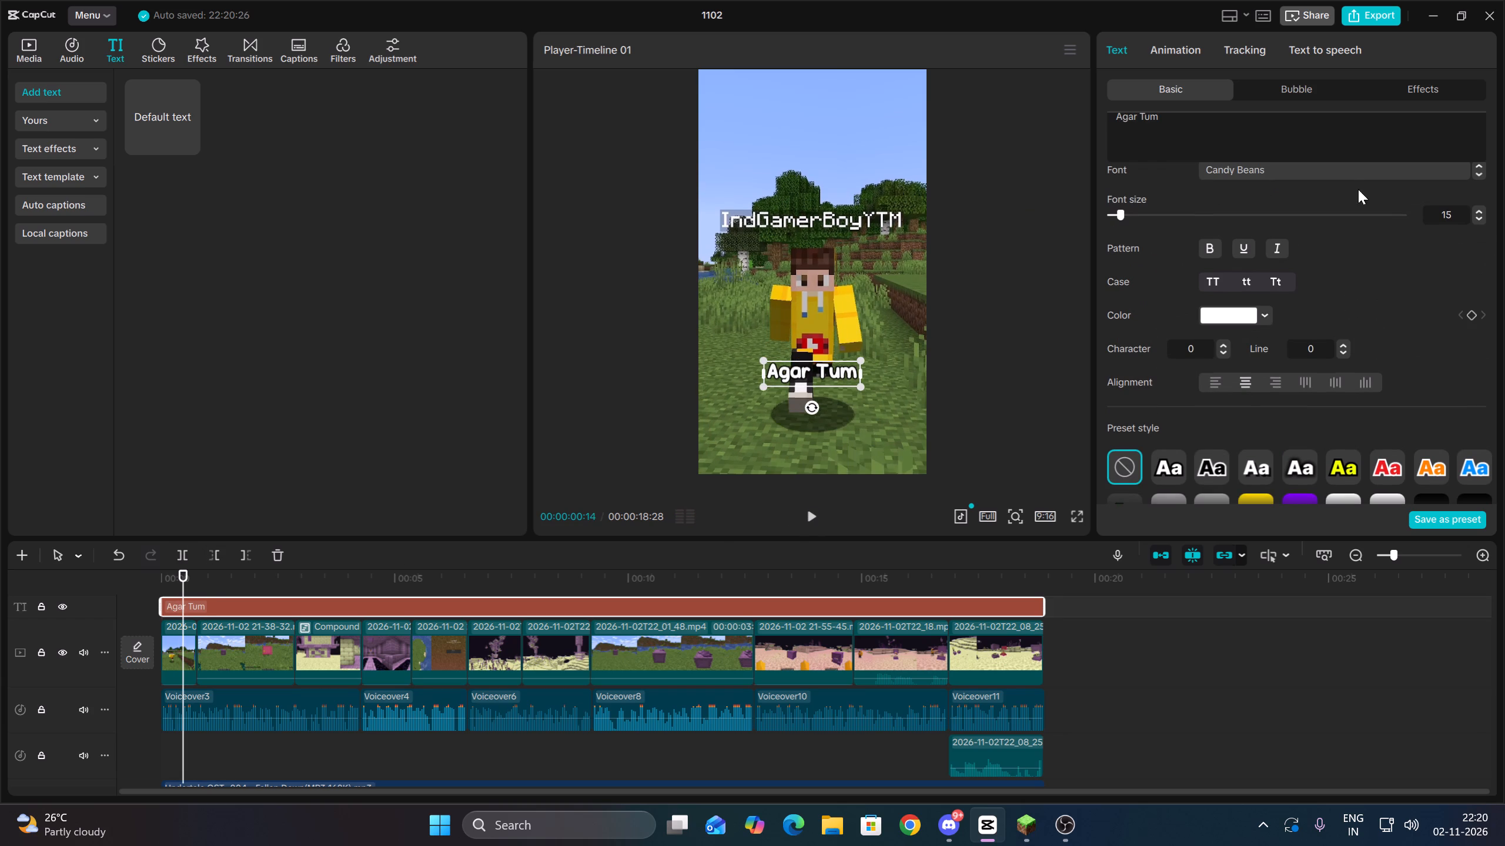
pyautogui.click(1187, 131)
pyautogui.write('ne')
pyautogui.click(183, 549)
# Change the second text segment to "Kabhi Shulker" to match the voiceover and split it at 00:00:01:00.
pyautogui.press('space')
pyautogui.press('space')
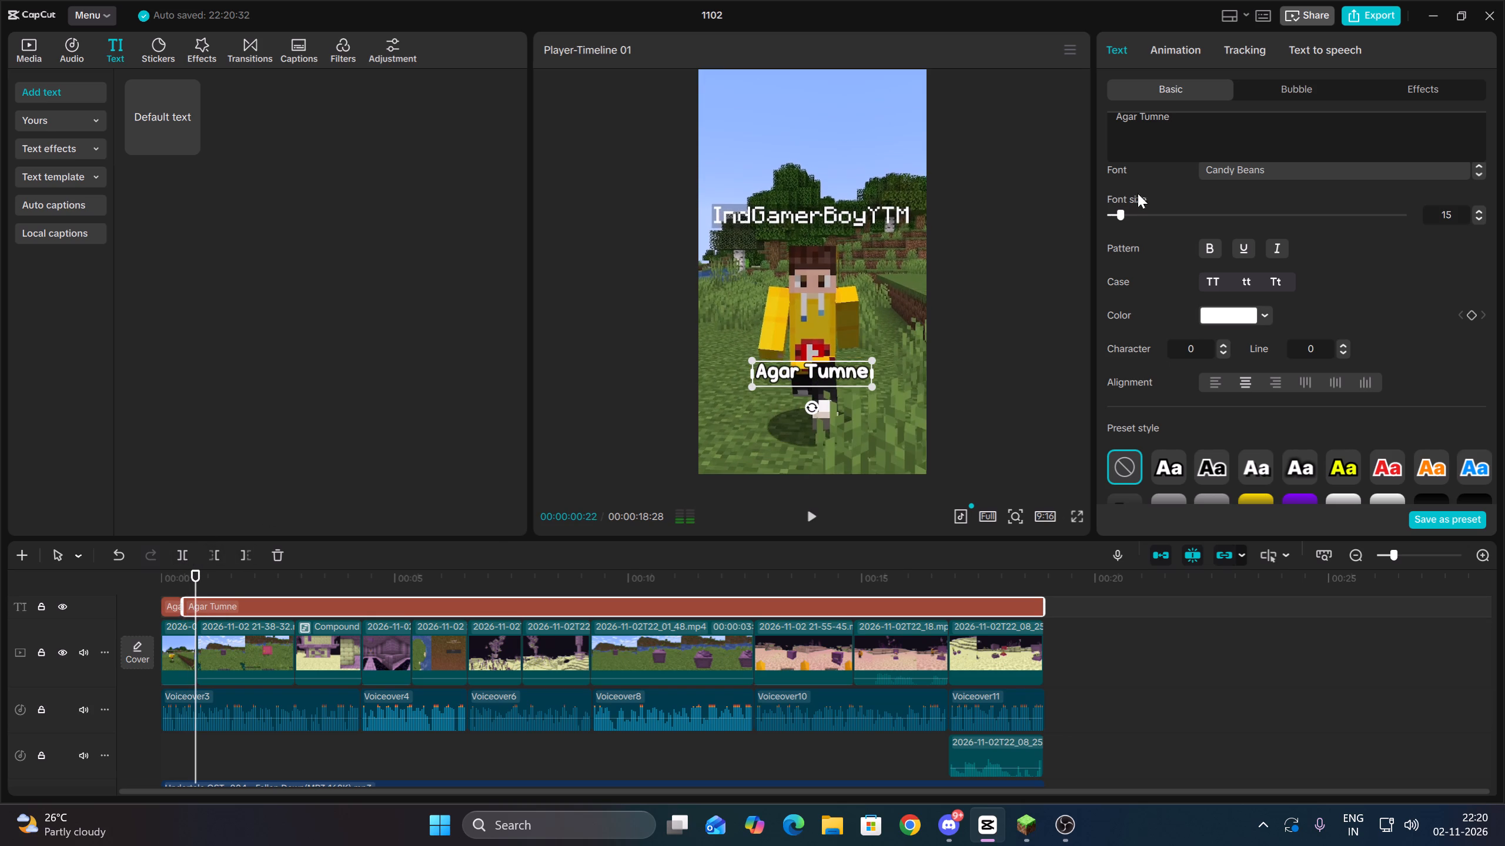
pyautogui.moveTo(1205, 129); pyautogui.dragTo(1083, 105)
pyautogui.press('BackSpace')
pyautogui.write('Kabhi')
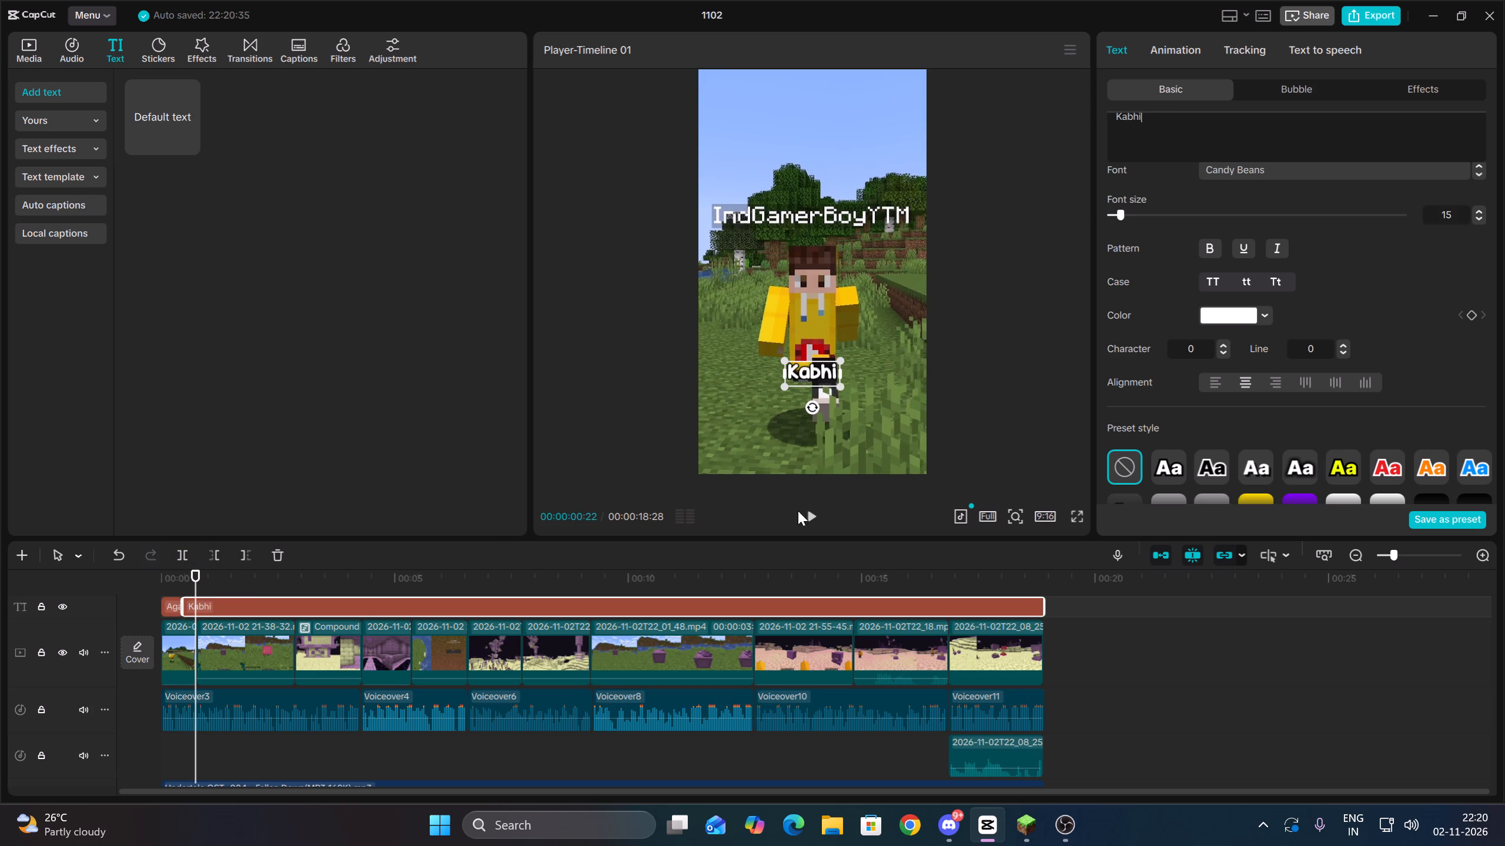
pyautogui.click(824, 525)
pyautogui.press('space')
pyautogui.click(1208, 136)
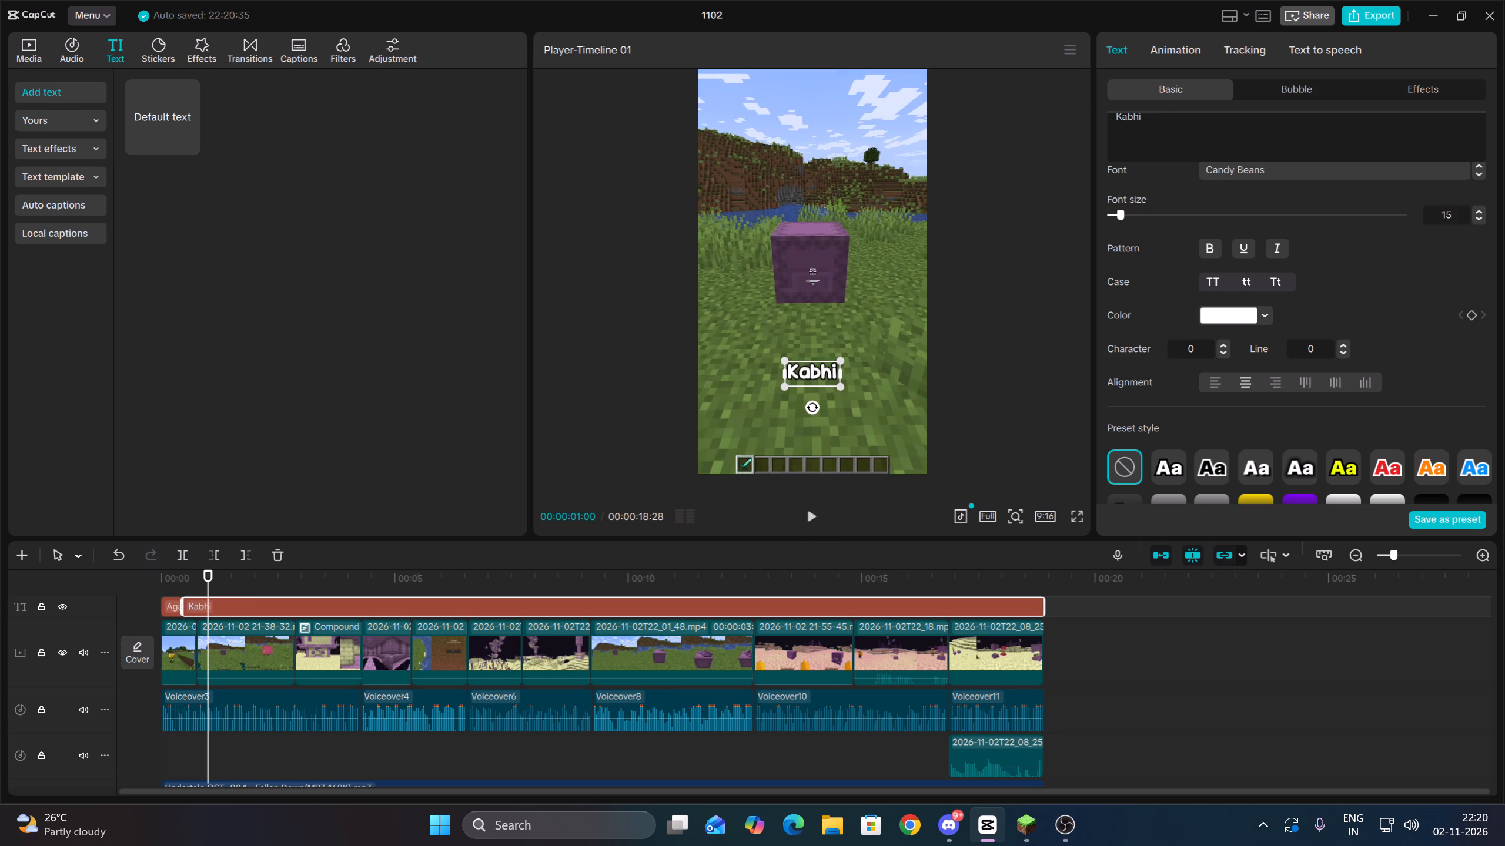
pyautogui.press('space')
pyautogui.write('Shulker')
pyautogui.scroll(4, 504, 702)
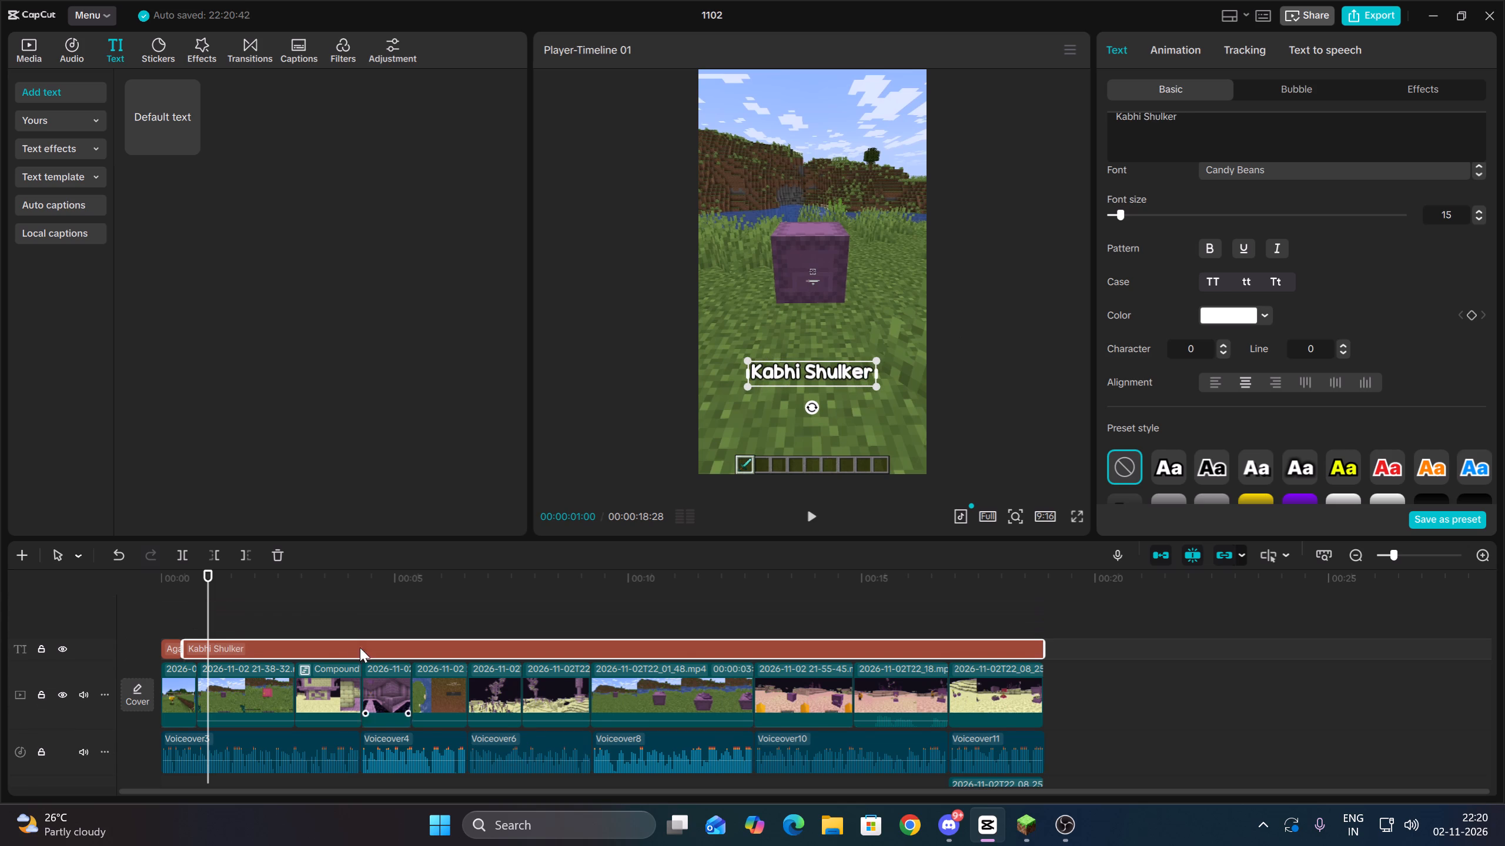
pyautogui.moveTo(169, 556); pyautogui.dragTo(175, 559)
pyautogui.click(191, 555)
# Change the third text segment to "Lene Ki" to match the voiceover and split it at 00:00:01:14.
pyautogui.press('space')
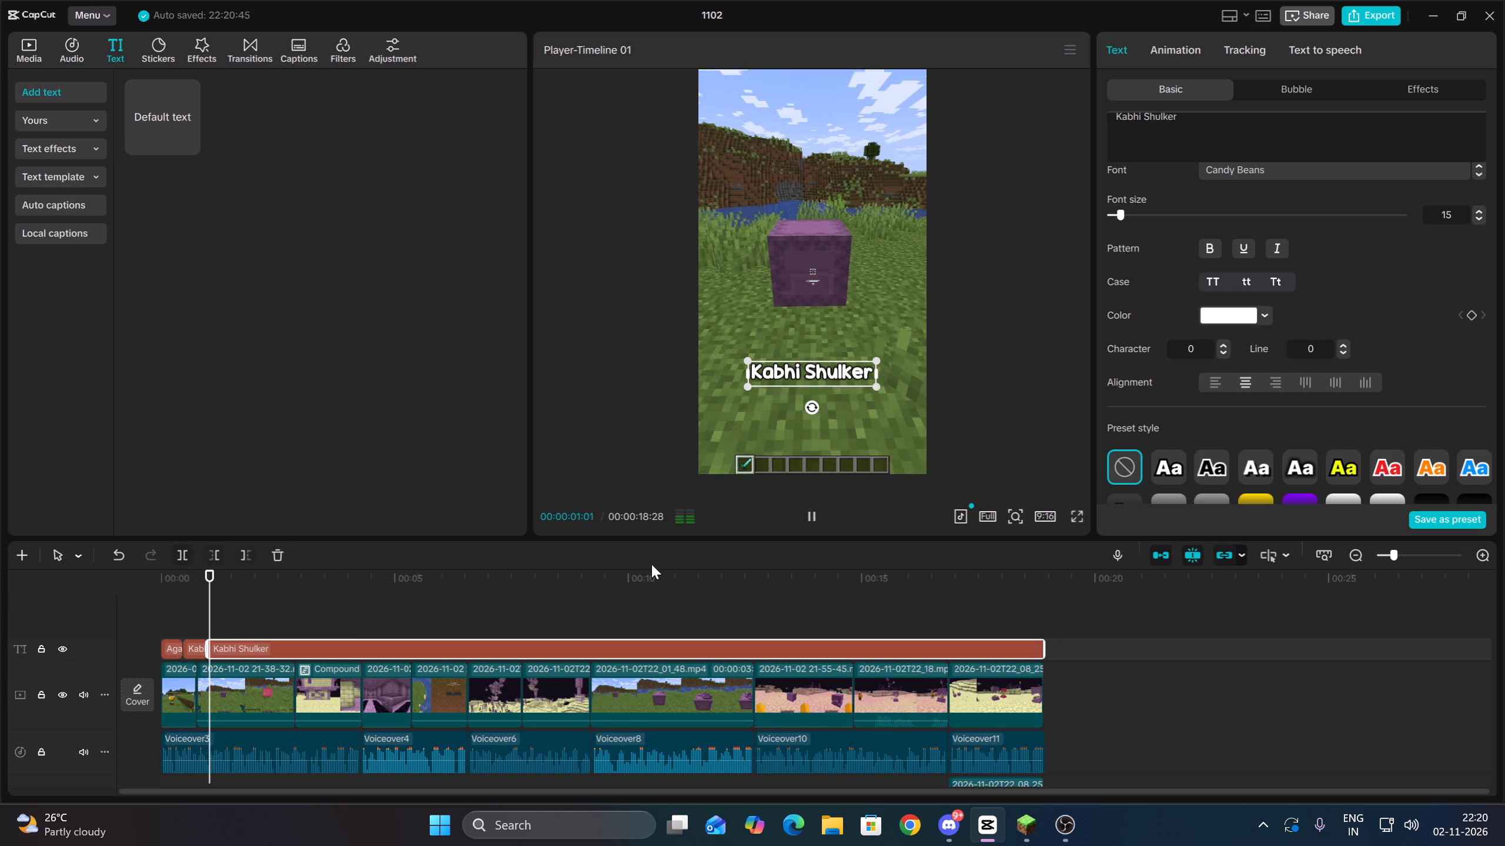
pyautogui.press('space')
pyautogui.moveTo(1316, 114); pyautogui.dragTo(1001, 95)
pyautogui.press('BackSpace')
pyautogui.write('Lene Ki')
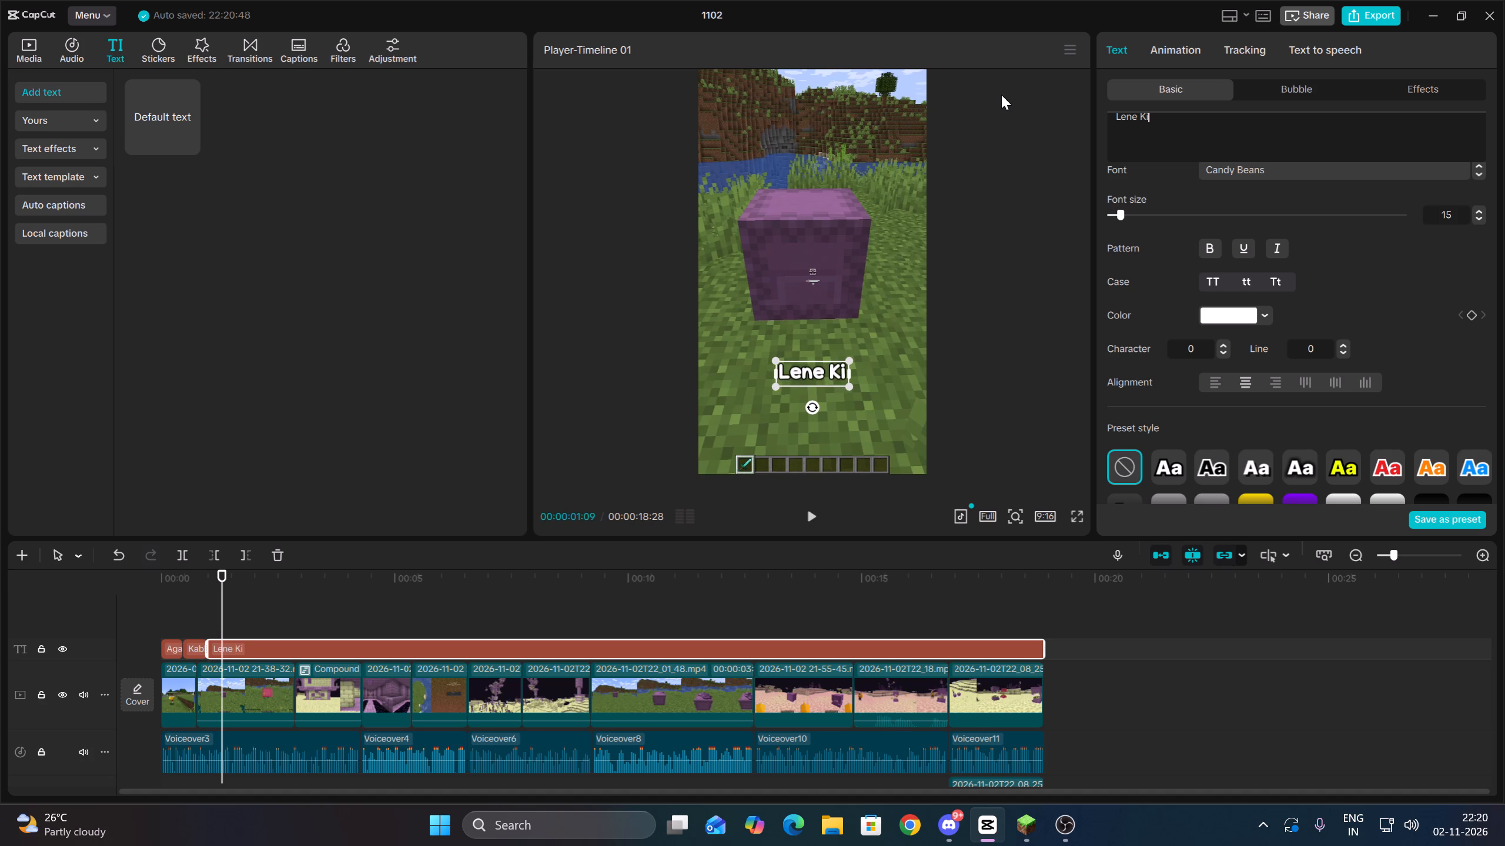
pyautogui.doubleClick(808, 513)
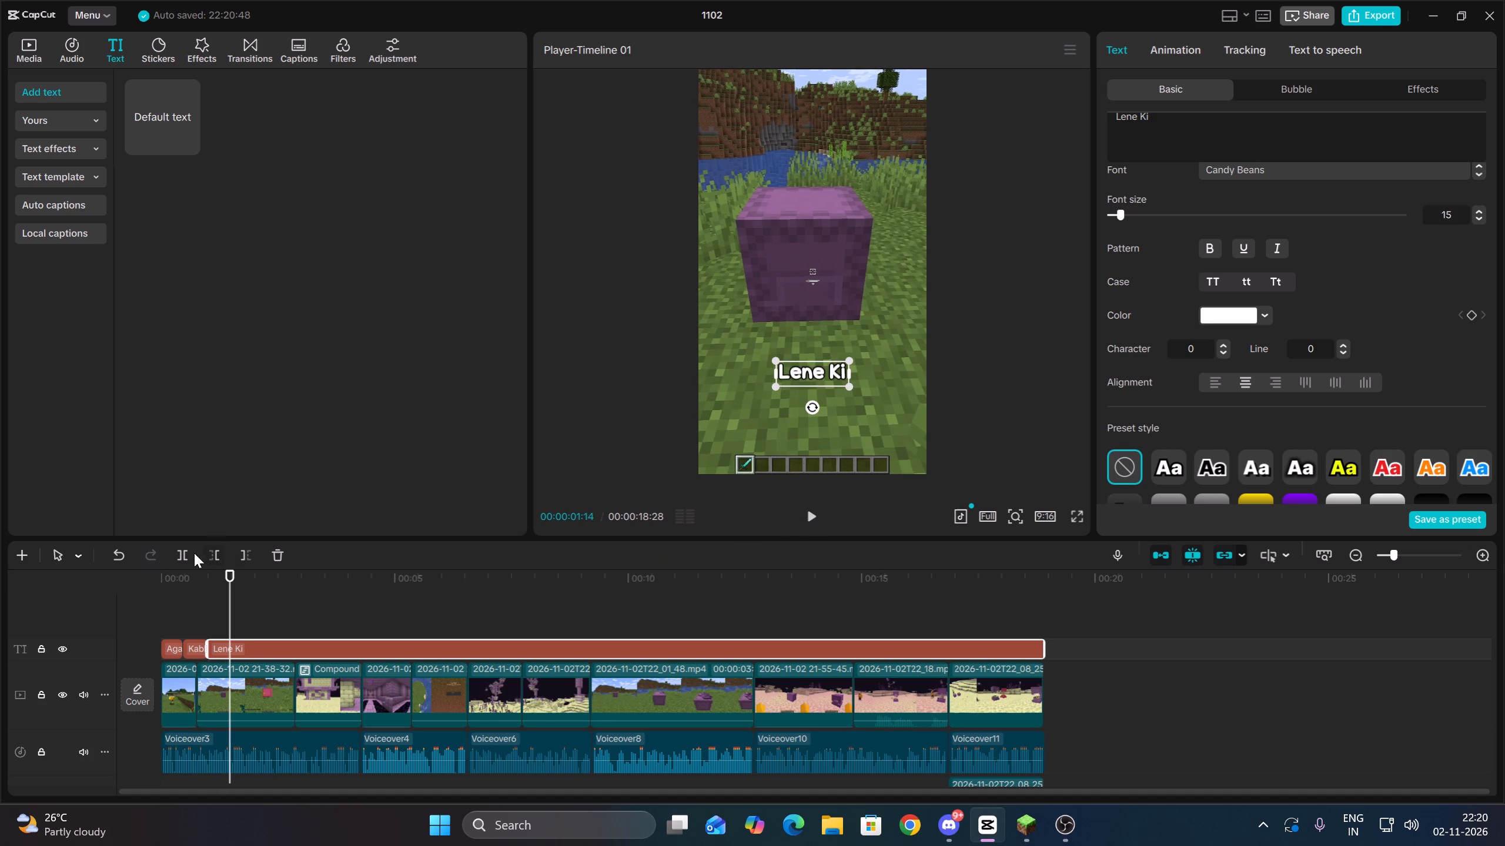
pyautogui.click(190, 553)
# Change the fourth text segment to "Try Ki Hai" and split it at 00:00:02:00.
pyautogui.moveTo(1202, 148); pyautogui.dragTo(1043, 103)
pyautogui.press('BackSpace')
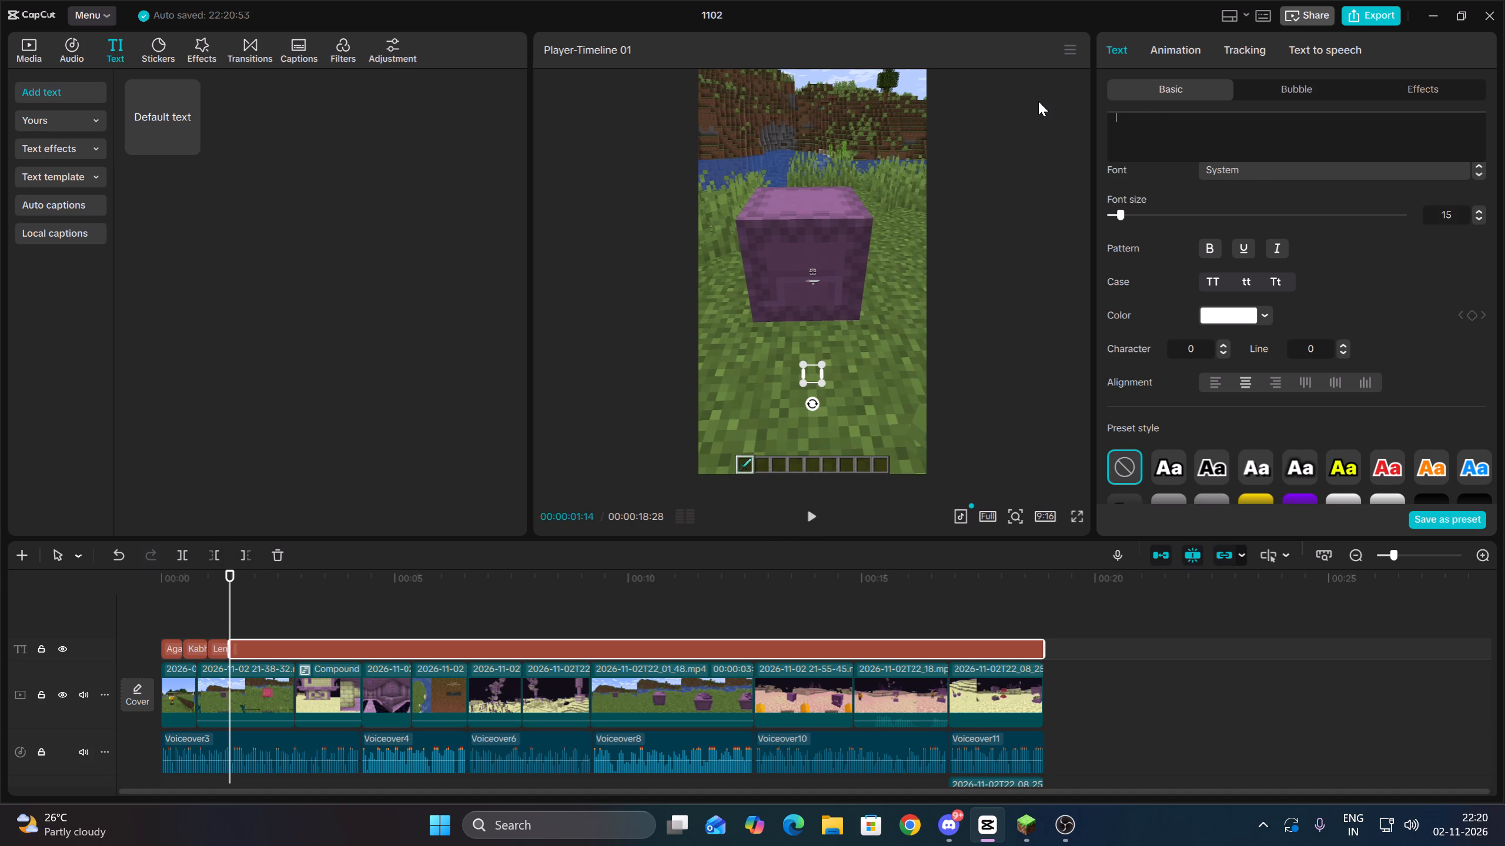
pyautogui.write('Try Ki Hai')
pyautogui.click(804, 519)
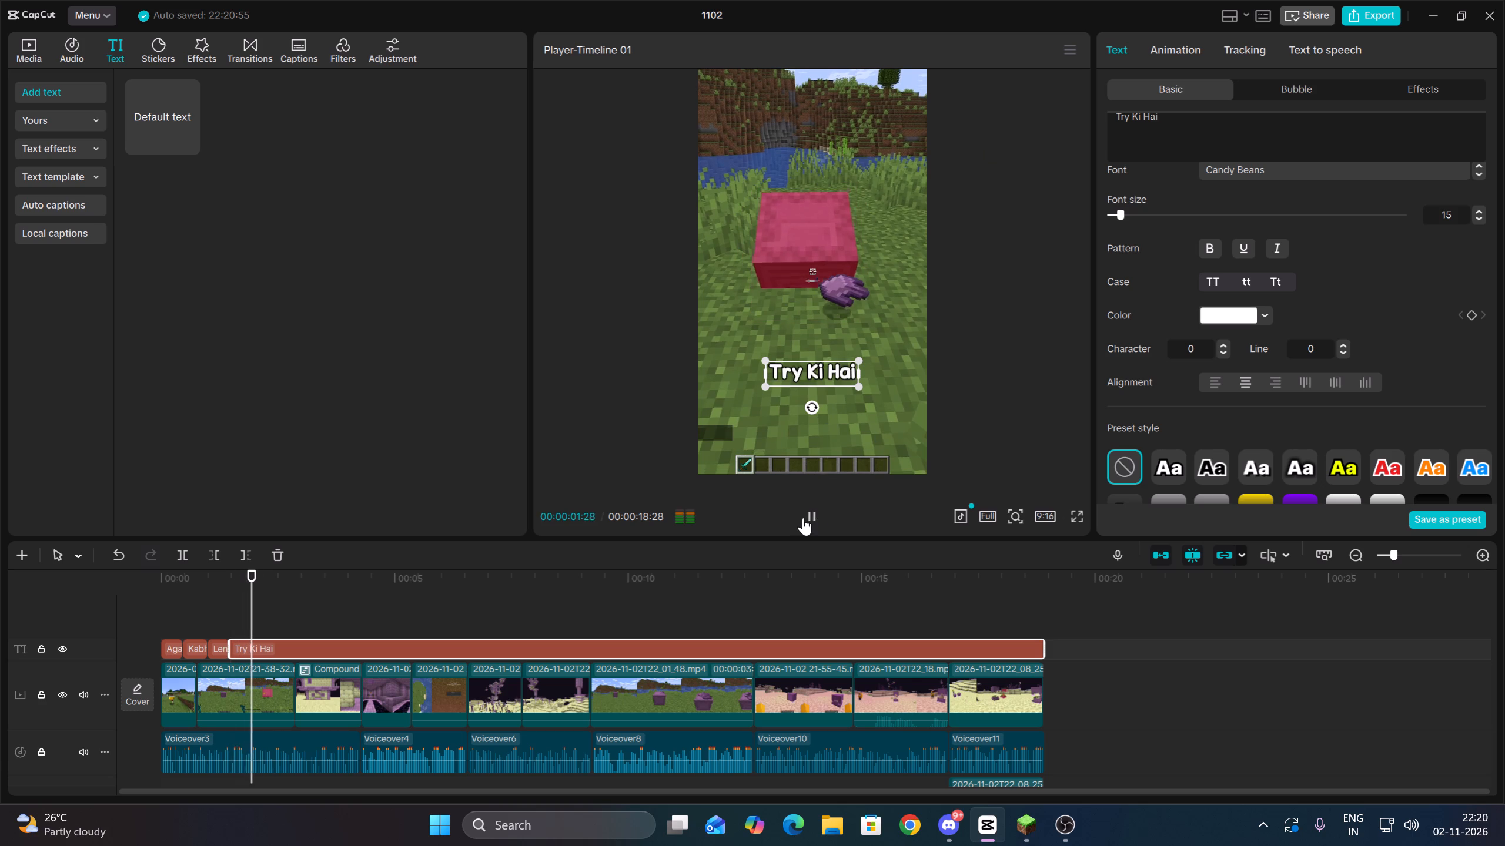
pyautogui.press('space')
pyautogui.click(189, 556)
# Change the fifth text segment to "To Tume" and split it at 00:00:02:10, where those voiceover words end.
pyautogui.moveTo(1196, 147); pyautogui.dragTo(1060, 102)
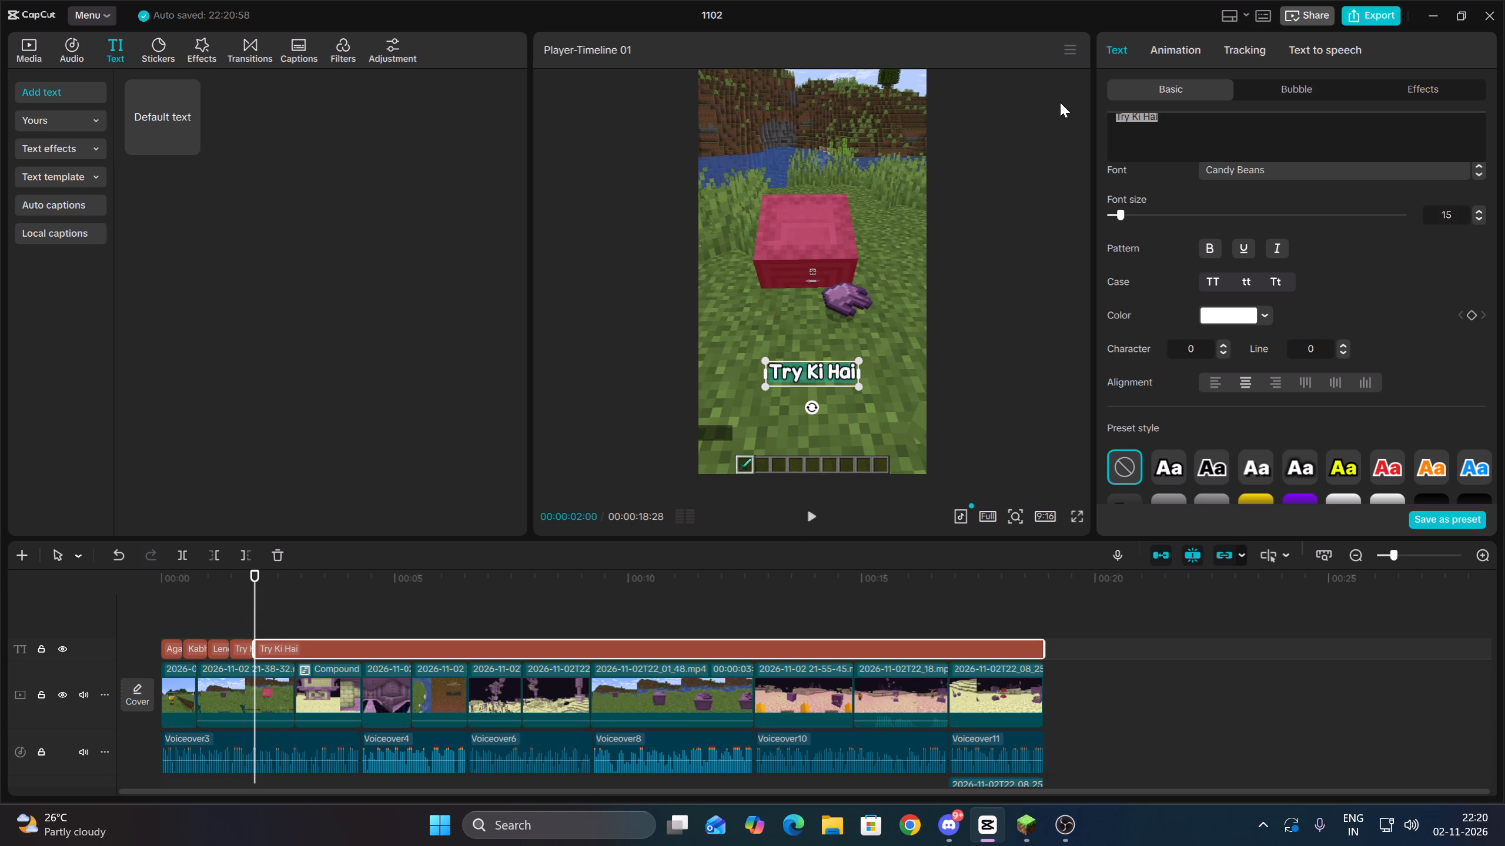
pyautogui.press('BackSpace')
pyautogui.write('To Tume')
pyautogui.moveTo(820, 502); pyautogui.dragTo(815, 507)
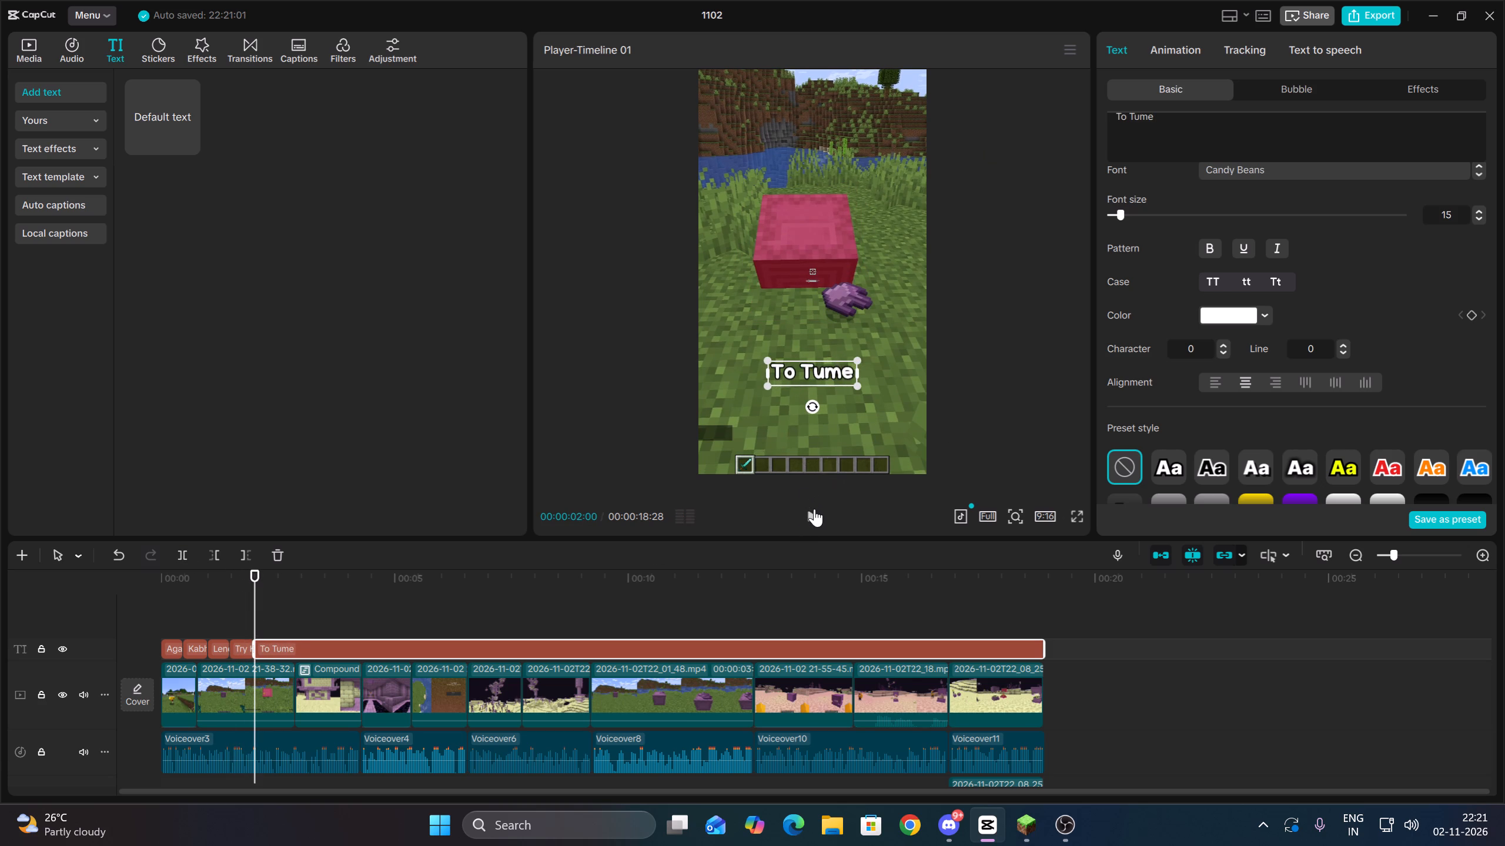
pyautogui.click(814, 509)
pyautogui.press('space')
pyautogui.click(180, 553)
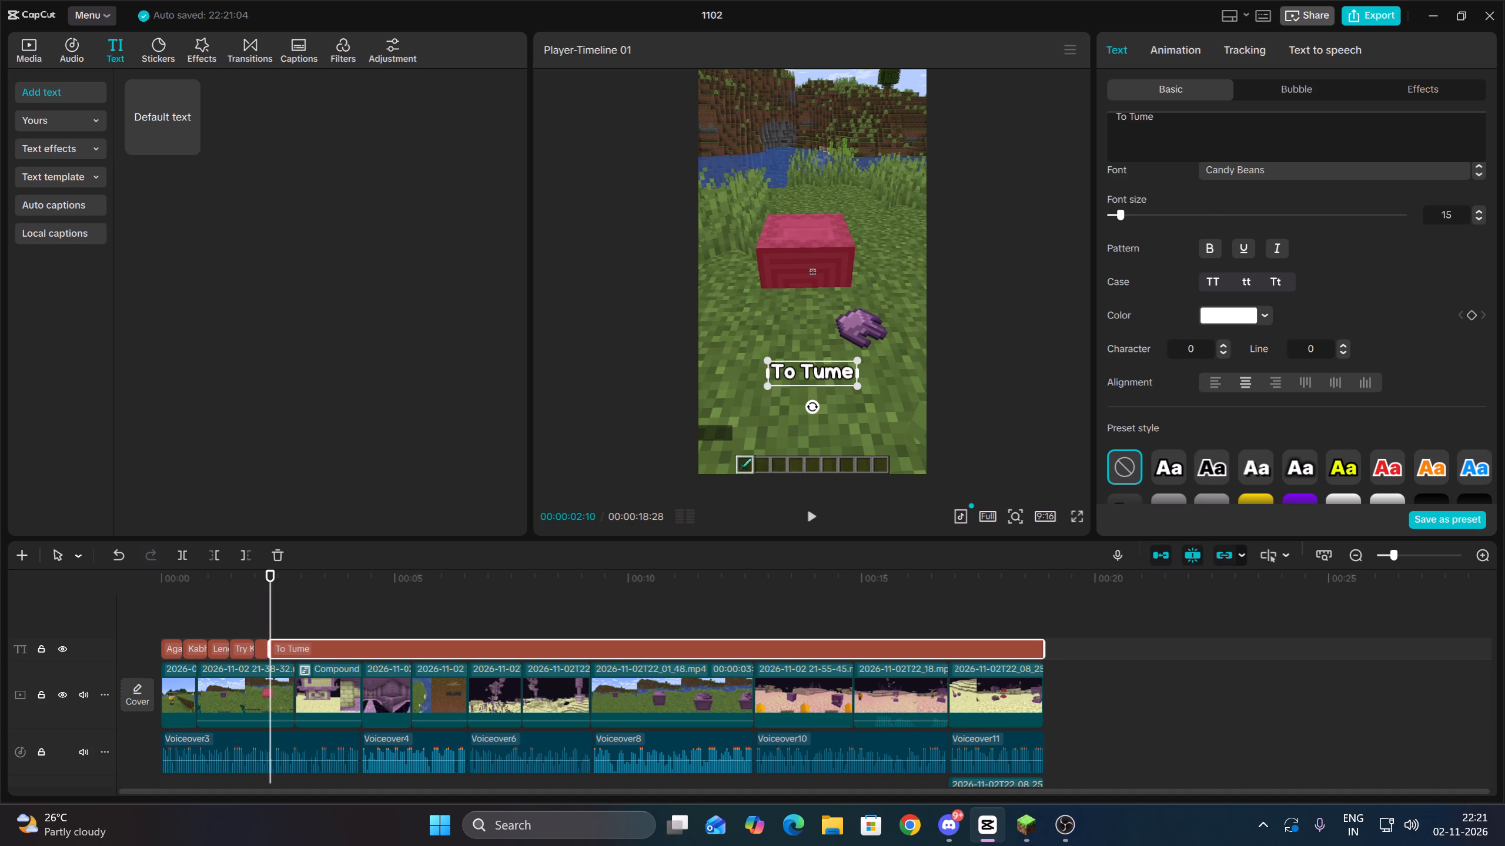
# Change the sixth text segment to "Pata Hoga!" and split it where the compound clip begins.
pyautogui.moveTo(1198, 137); pyautogui.dragTo(1046, 109)
pyautogui.press('BackSpace')
pyautogui.write('Pata Hoga!')
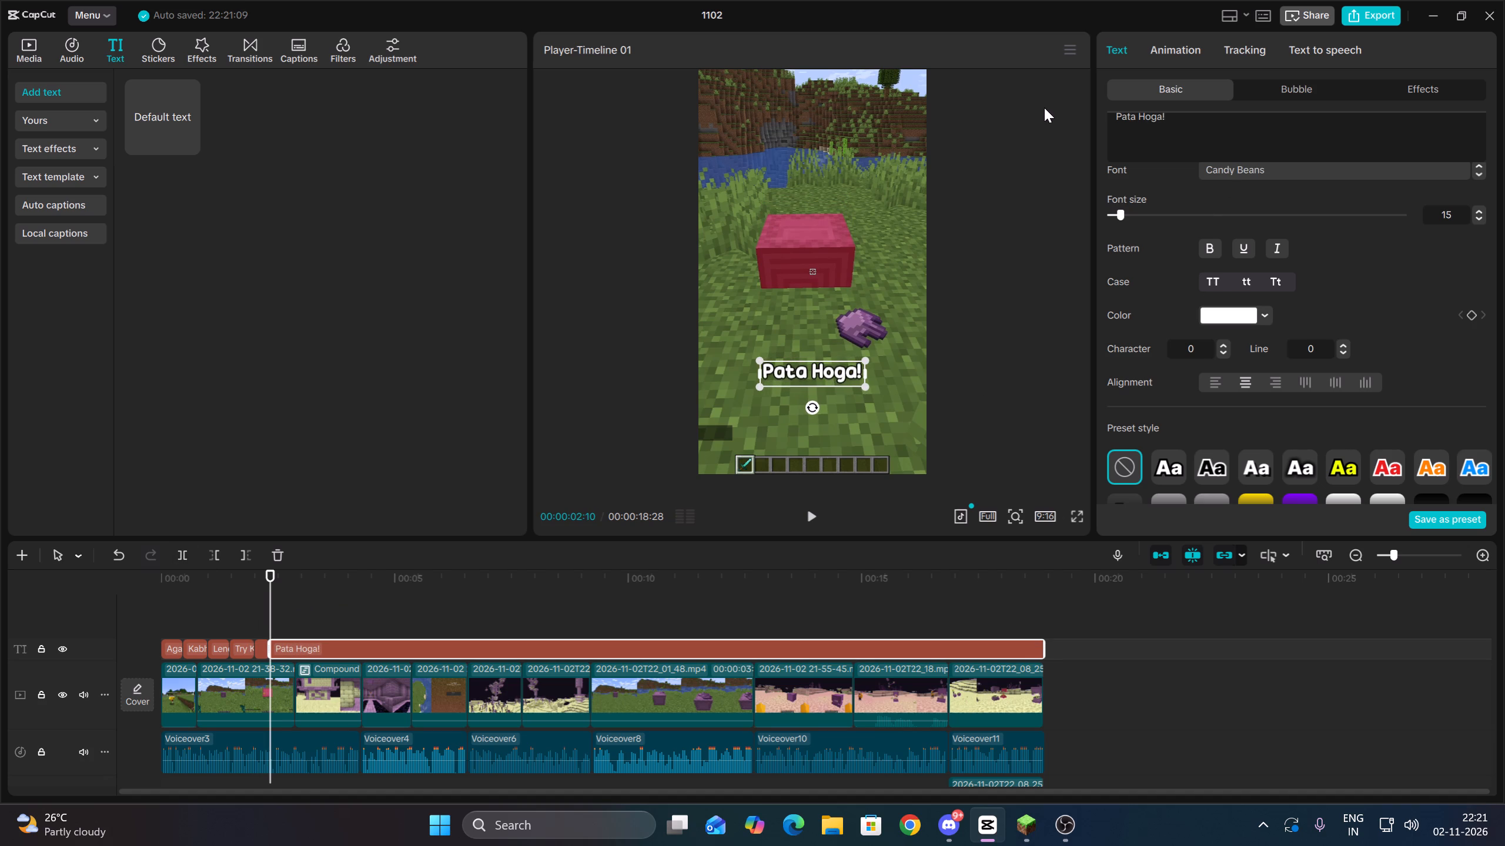
pyautogui.click(809, 514)
pyautogui.press('space')
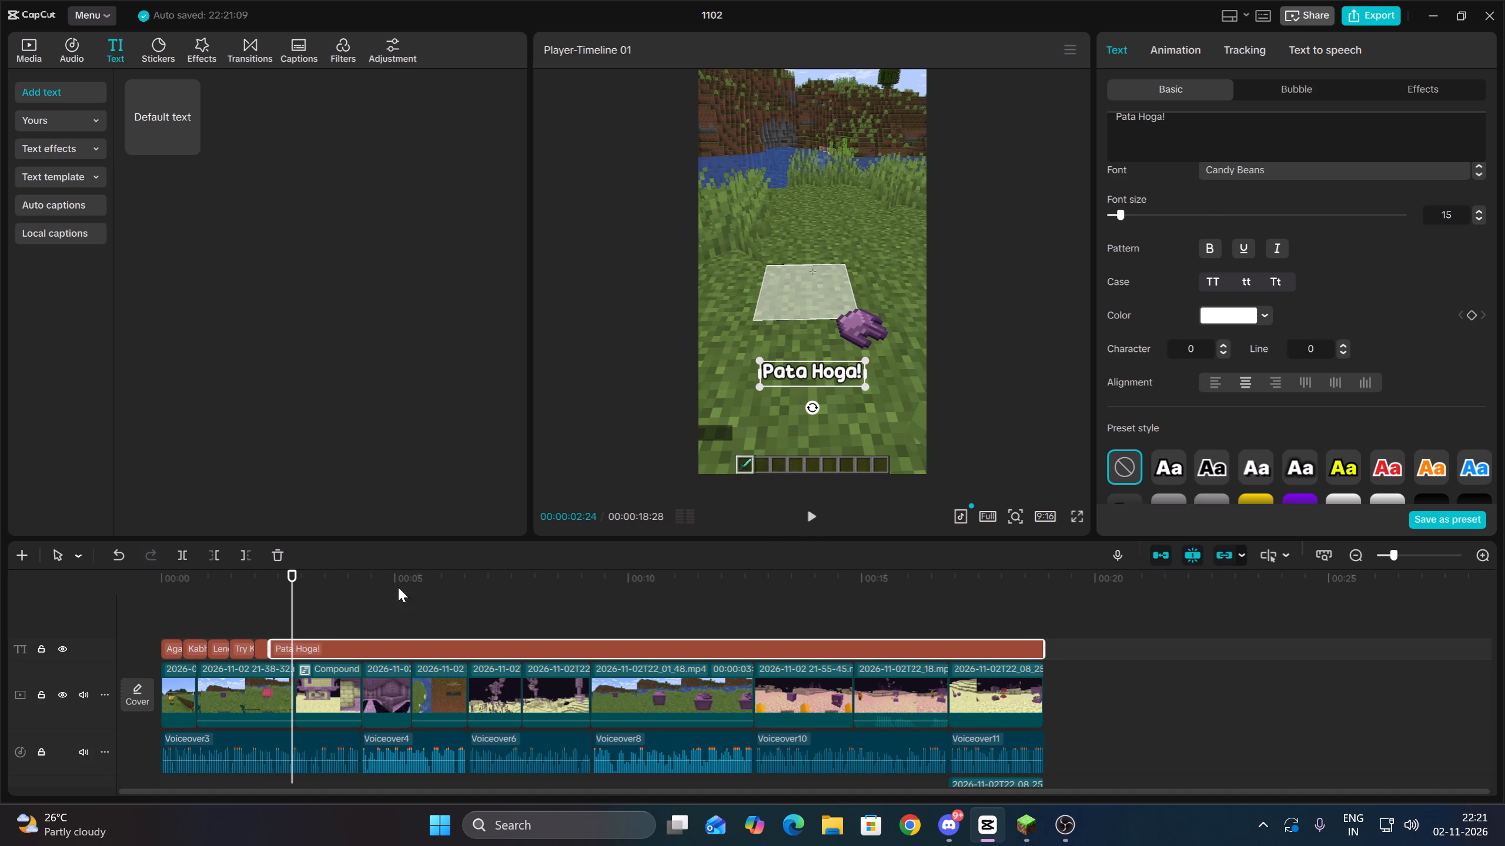
pyautogui.press('Down')
pyautogui.click(183, 553)
# Change the text segment over the compound clip to "Ye Log" to match the voiceover and split it at 00:00:03:08.
pyautogui.press('space')
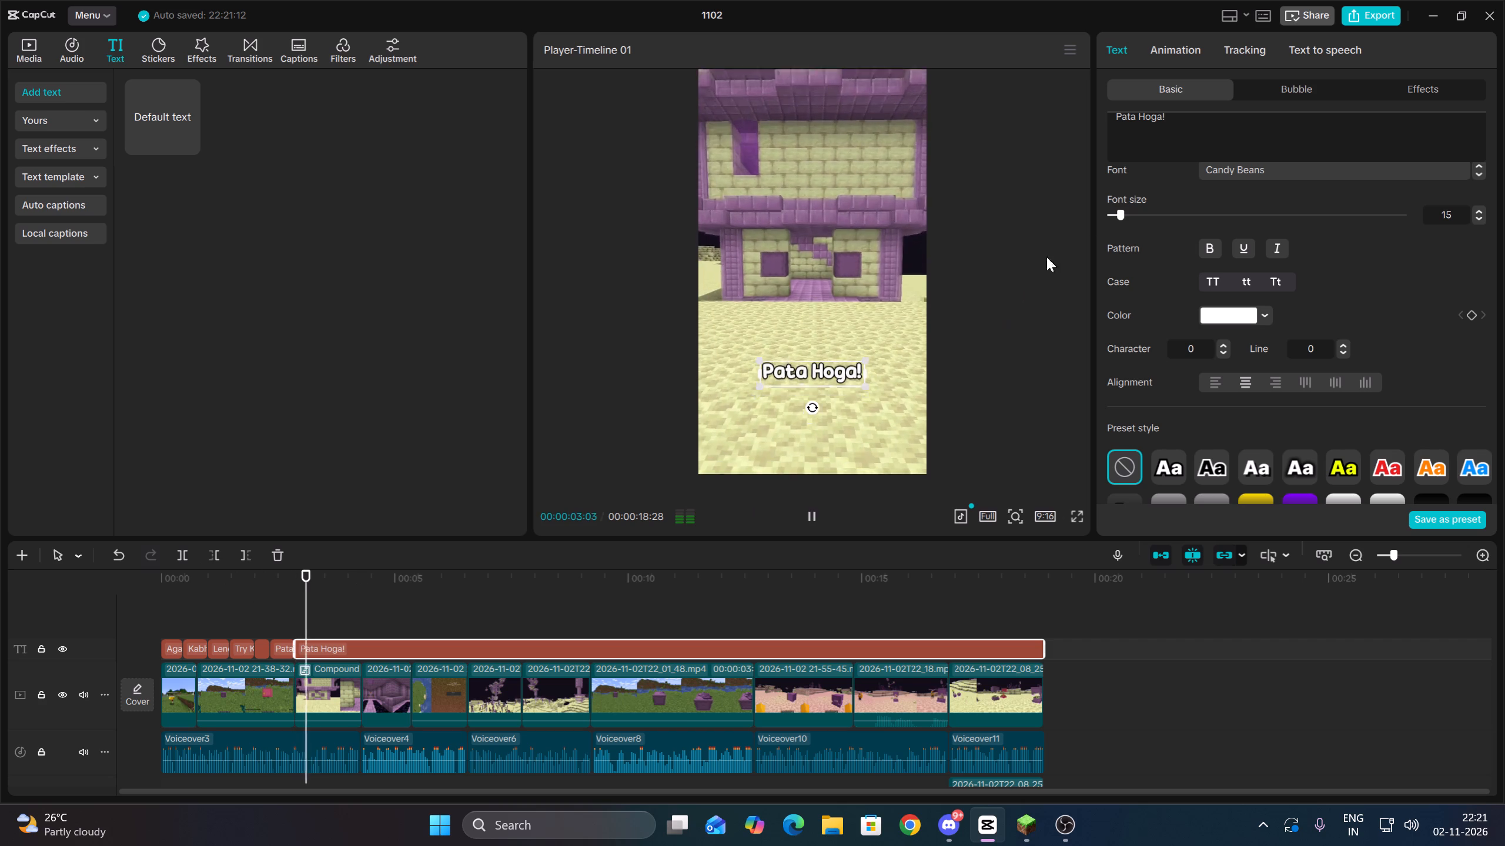
pyautogui.press('space')
pyautogui.moveTo(1230, 129); pyautogui.dragTo(1083, 106)
pyautogui.press('BackSpace')
pyautogui.write('Ye Log')
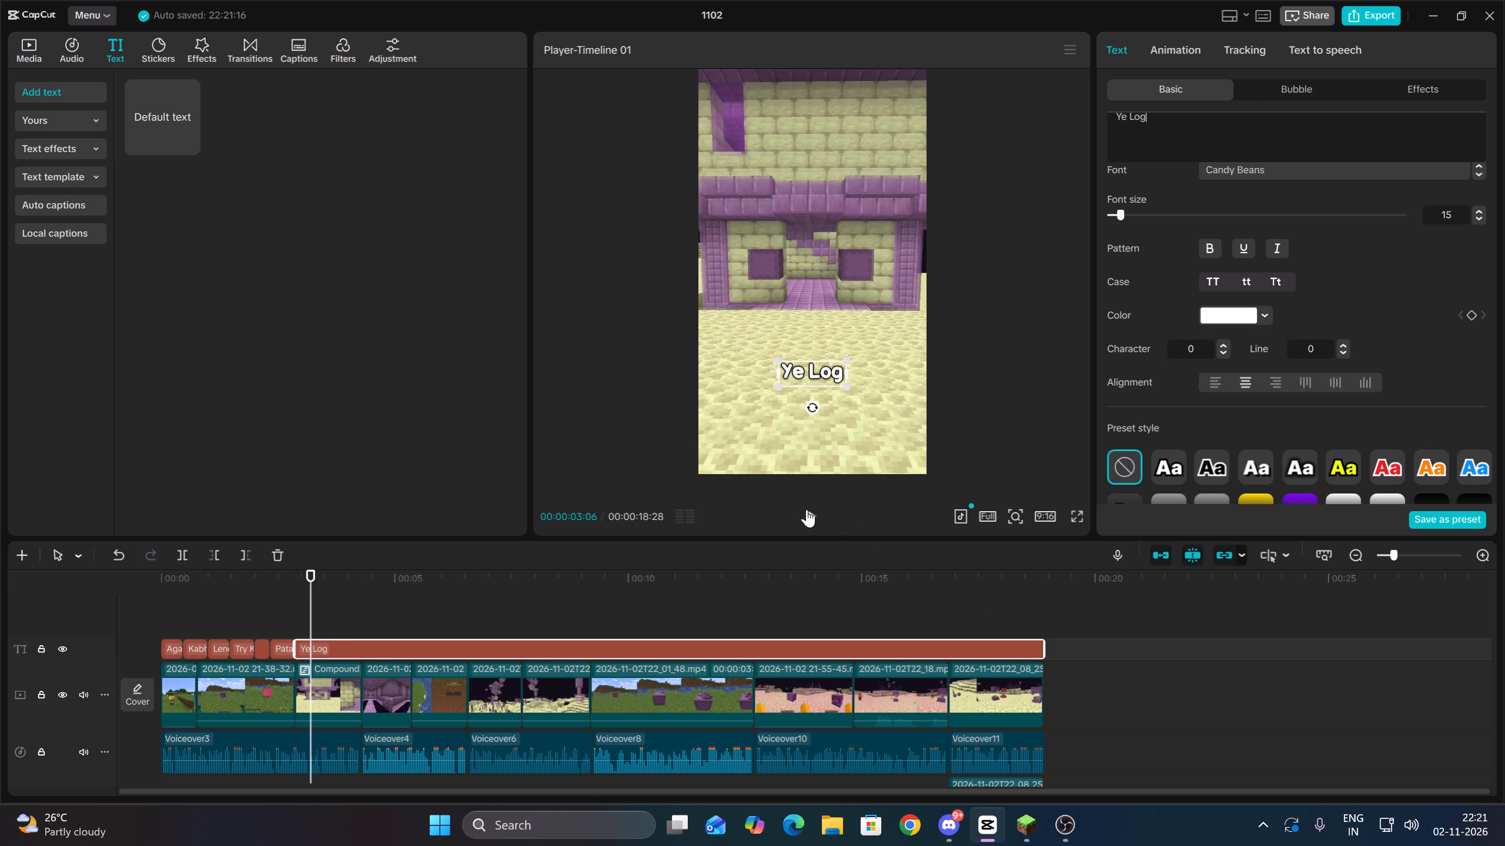
pyautogui.click(805, 509)
pyautogui.press('space')
pyautogui.press('Up')
pyautogui.press('space')
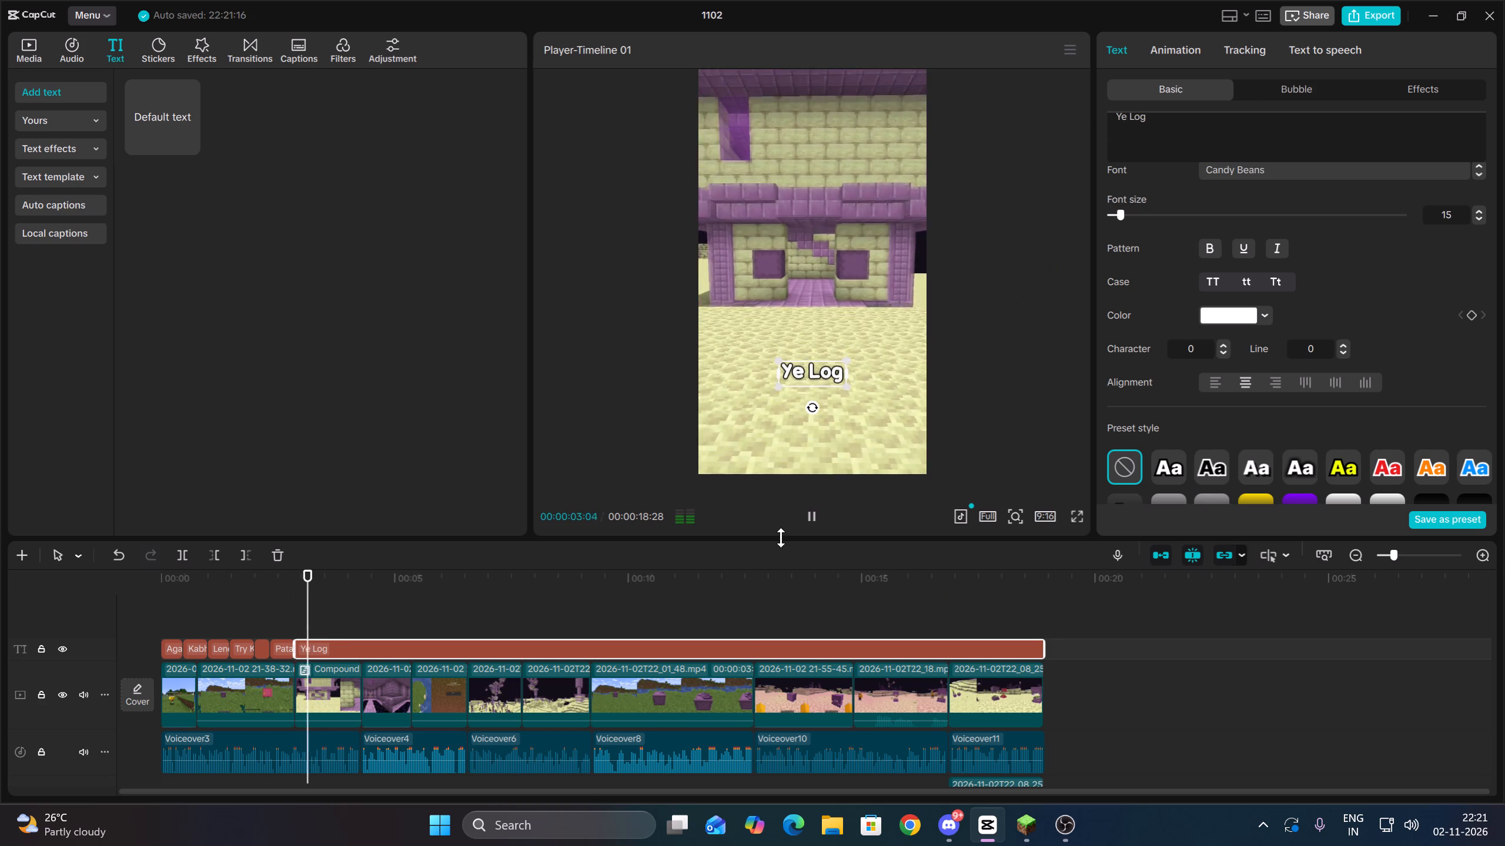
pyautogui.press('space')
pyautogui.click(189, 559)
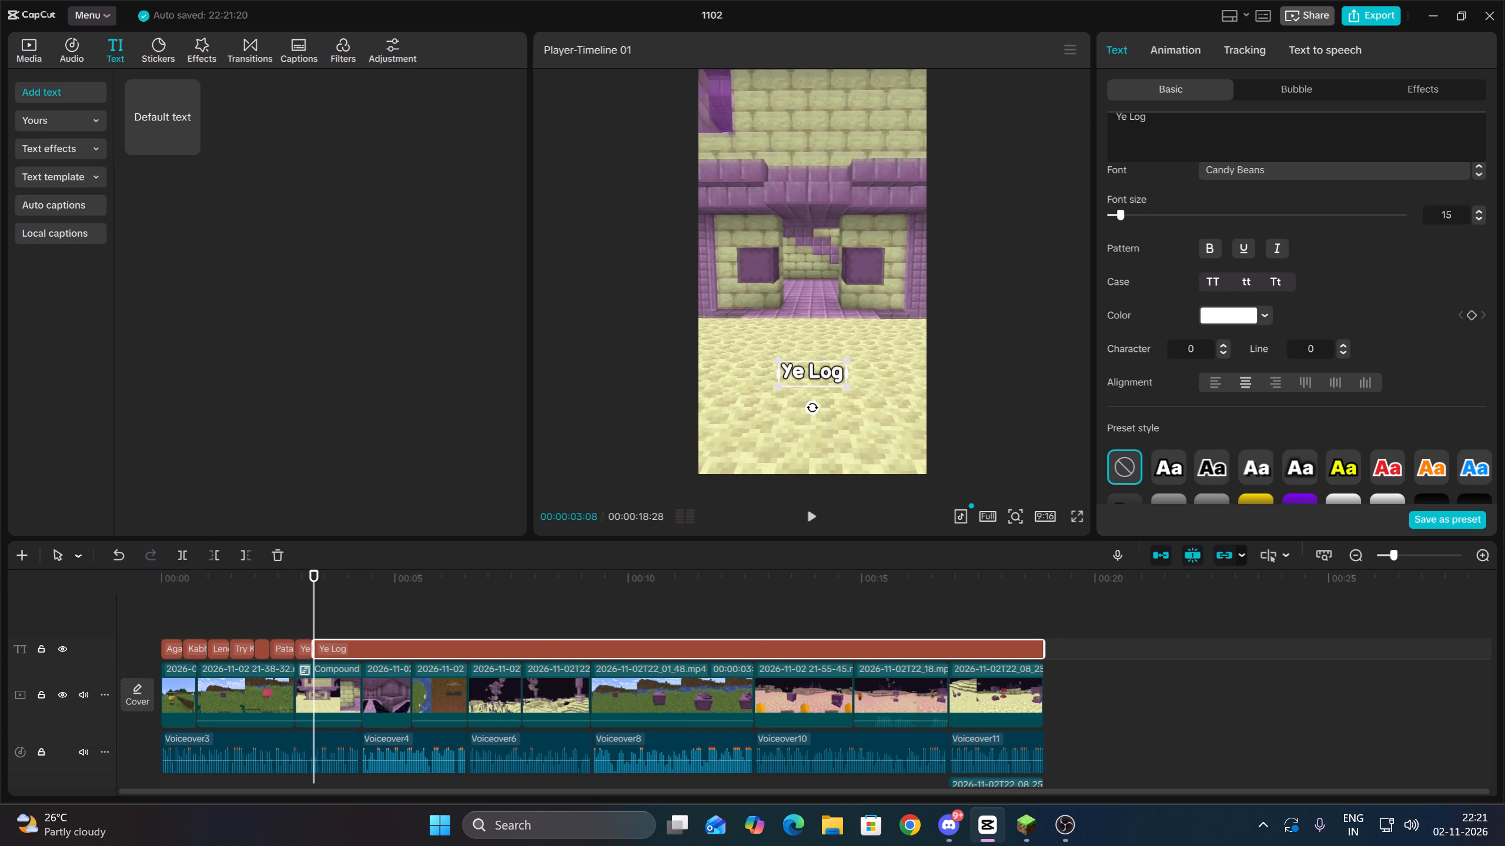
# Change the remaining text segment to "Khatam Hojate" and split it at 00:00:04:09, where the compound clip ends.
pyautogui.moveTo(1215, 120); pyautogui.dragTo(1041, 93)
pyautogui.press('BackSpace')
pyautogui.write('Khatam Hojate')
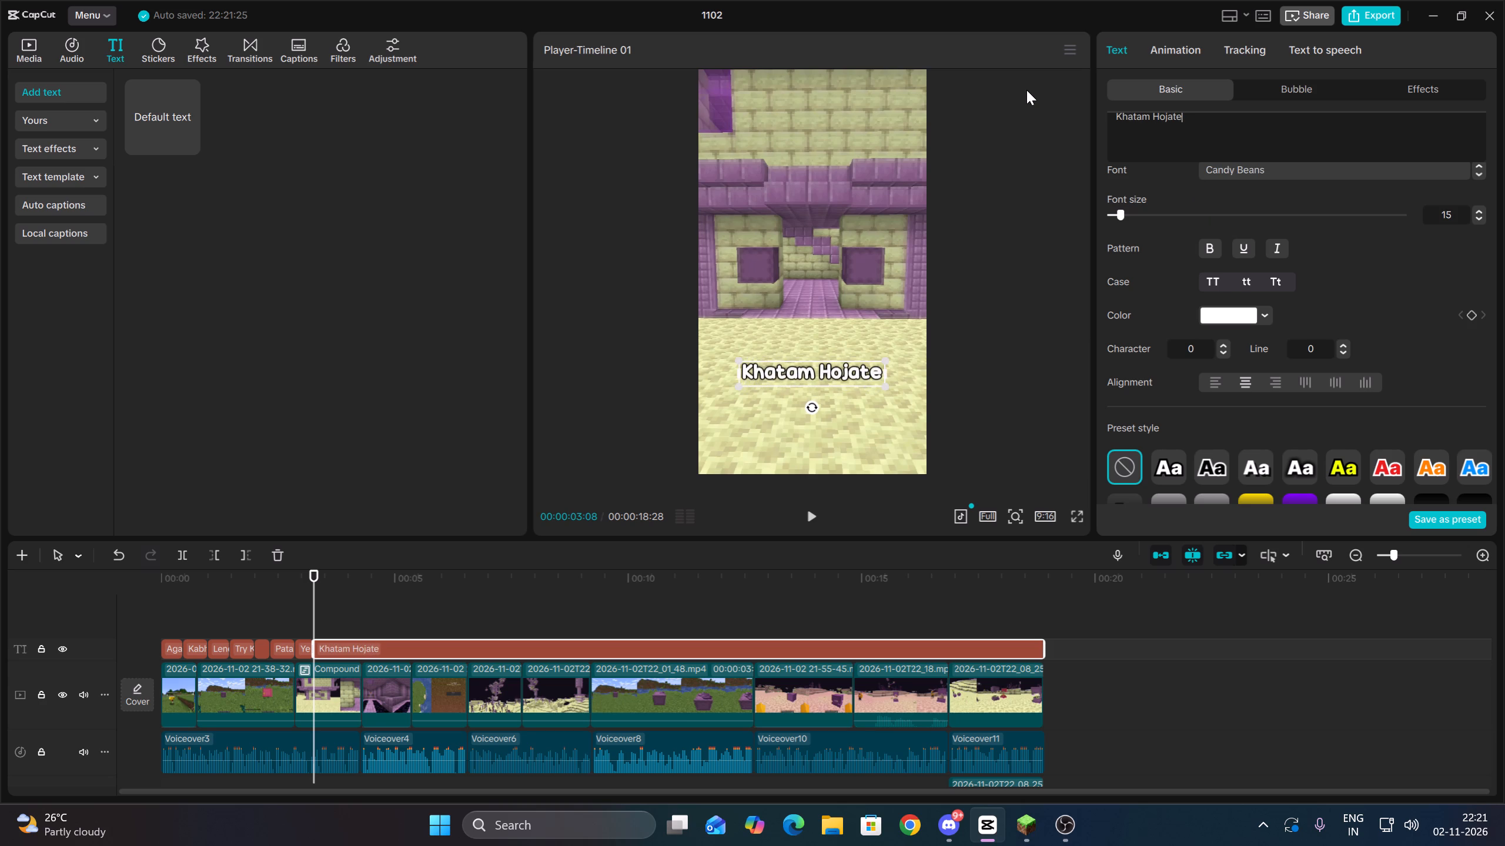
pyautogui.click(811, 509)
pyautogui.press('space')
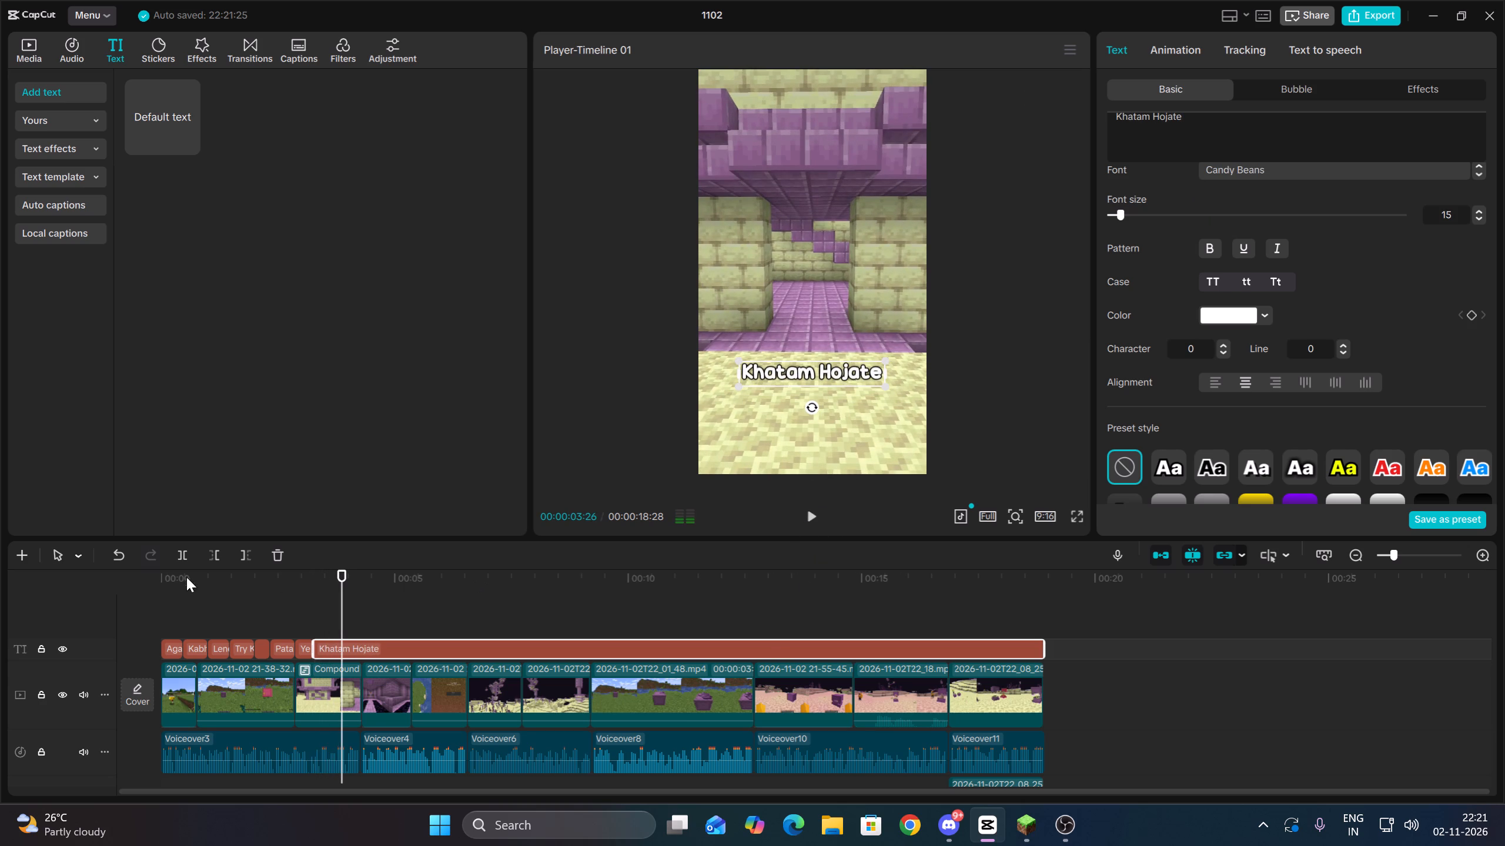
pyautogui.press('space')
pyautogui.press('space')
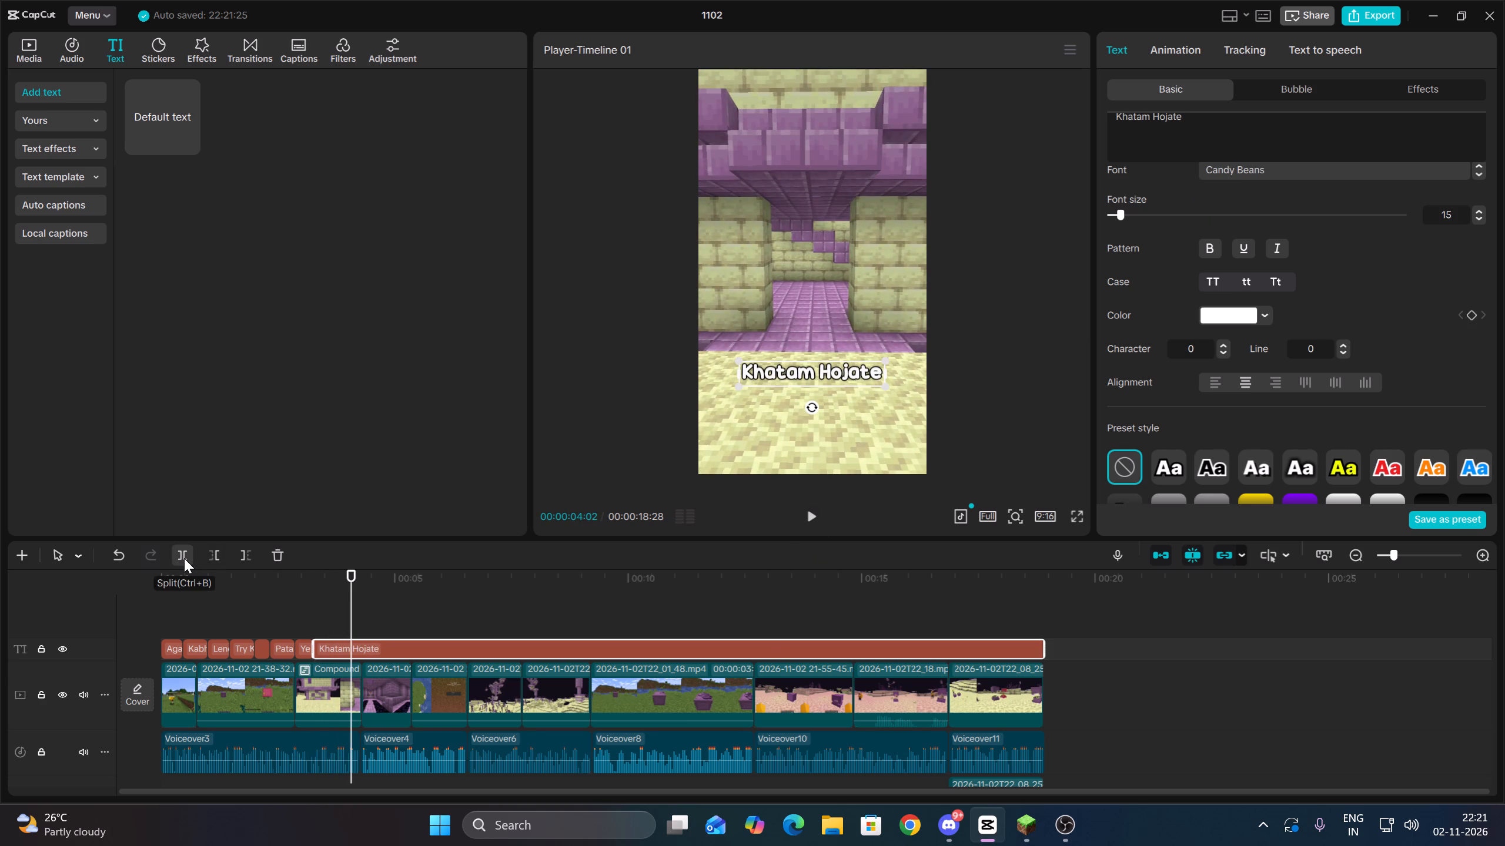
pyautogui.press('space')
pyautogui.press('Up')
pyautogui.click(184, 558)
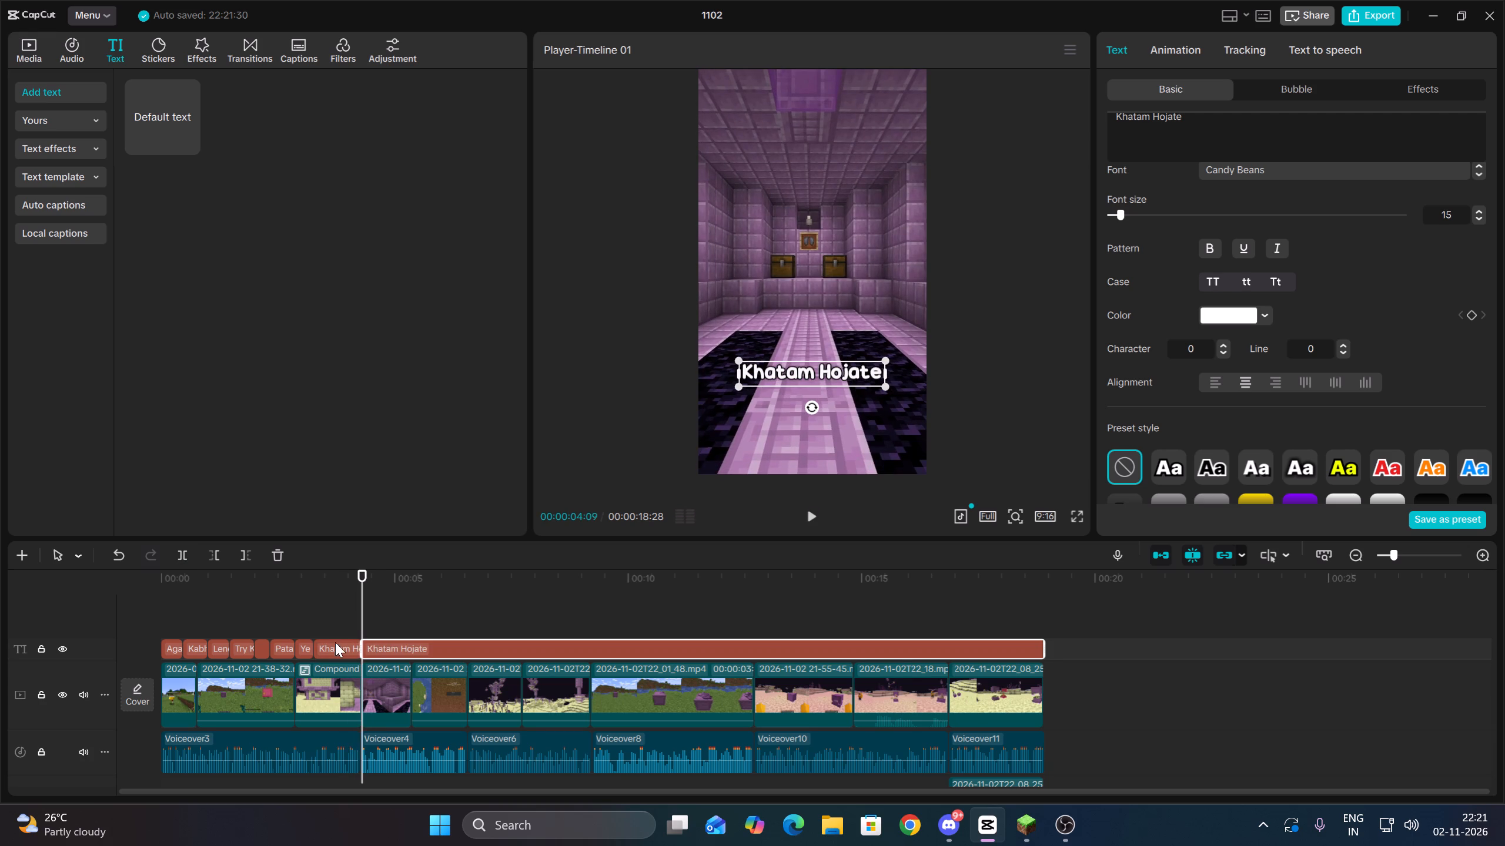
# Split the short "Khatam Hojate" segment over the compound clip at 00:00:03:22.
pyautogui.click(336, 643)
pyautogui.press('Up')
pyautogui.moveTo(1222, 133); pyautogui.dragTo(1153, 120)
pyautogui.click(347, 622)
pyautogui.moveTo(346, 622); pyautogui.dragTo(336, 620)
pyautogui.click(340, 650)
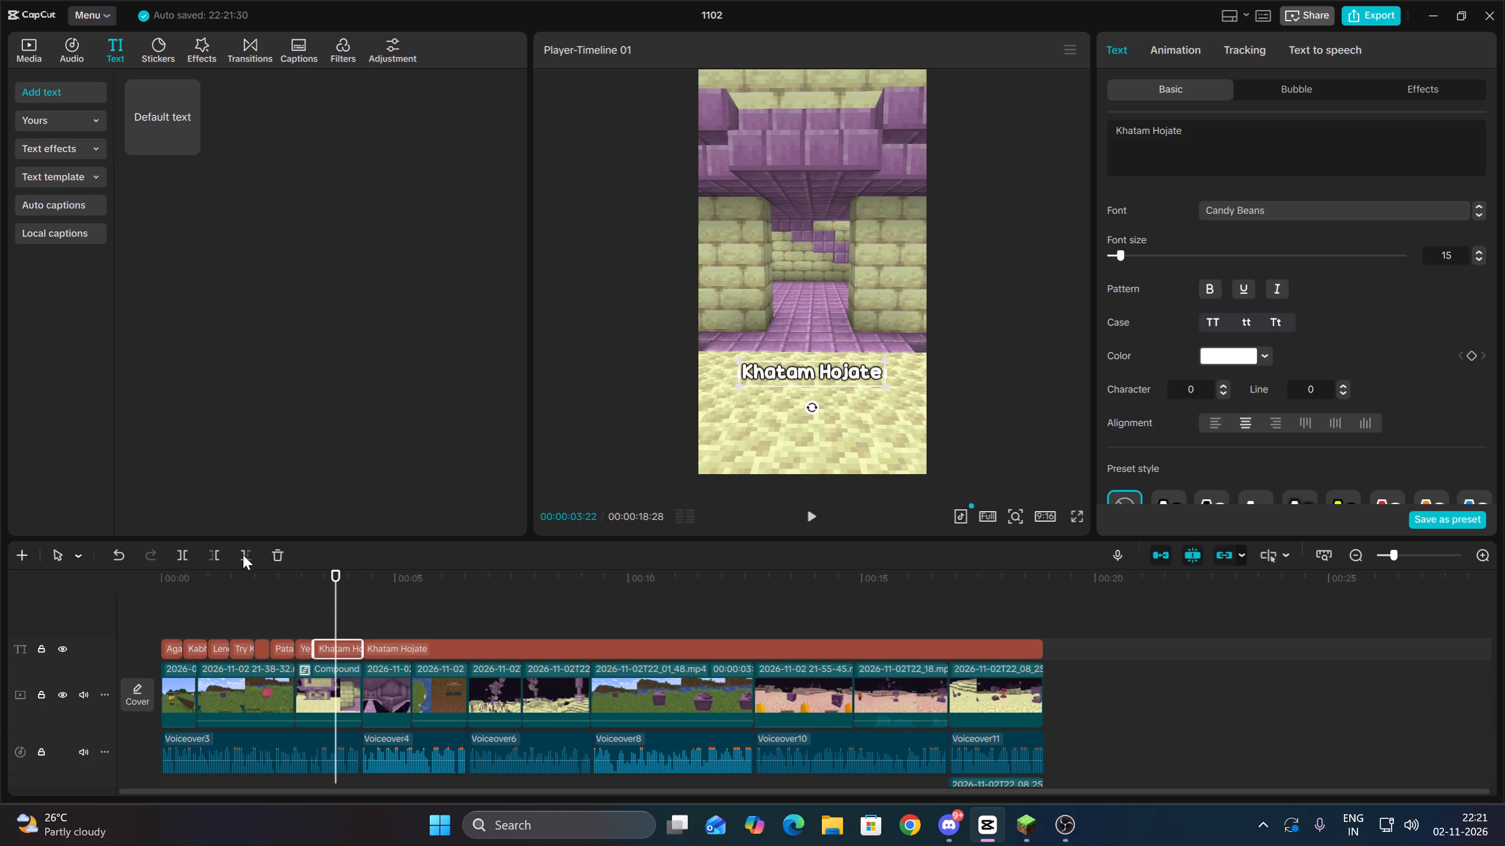
pyautogui.click(180, 557)
# Trim the second half's caption to "Hojate" and the first half's caption to "Khatam".
pyautogui.moveTo(1188, 138); pyautogui.dragTo(1158, 136)
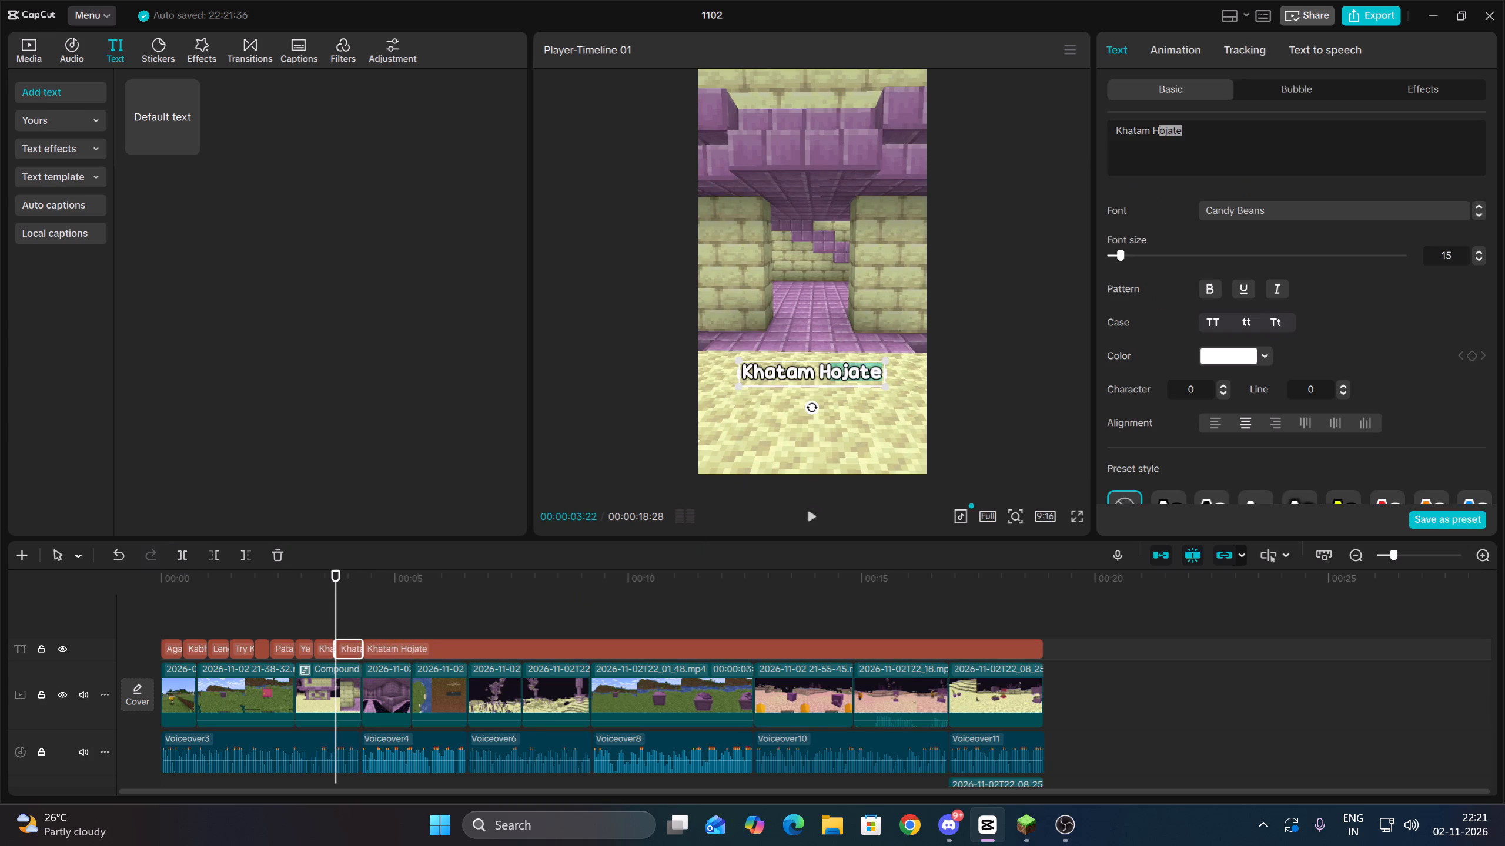
pyautogui.moveTo(1158, 136); pyautogui.dragTo(1156, 135)
pyautogui.click(1153, 133)
pyautogui.moveTo(1152, 133); pyautogui.dragTo(1078, 128)
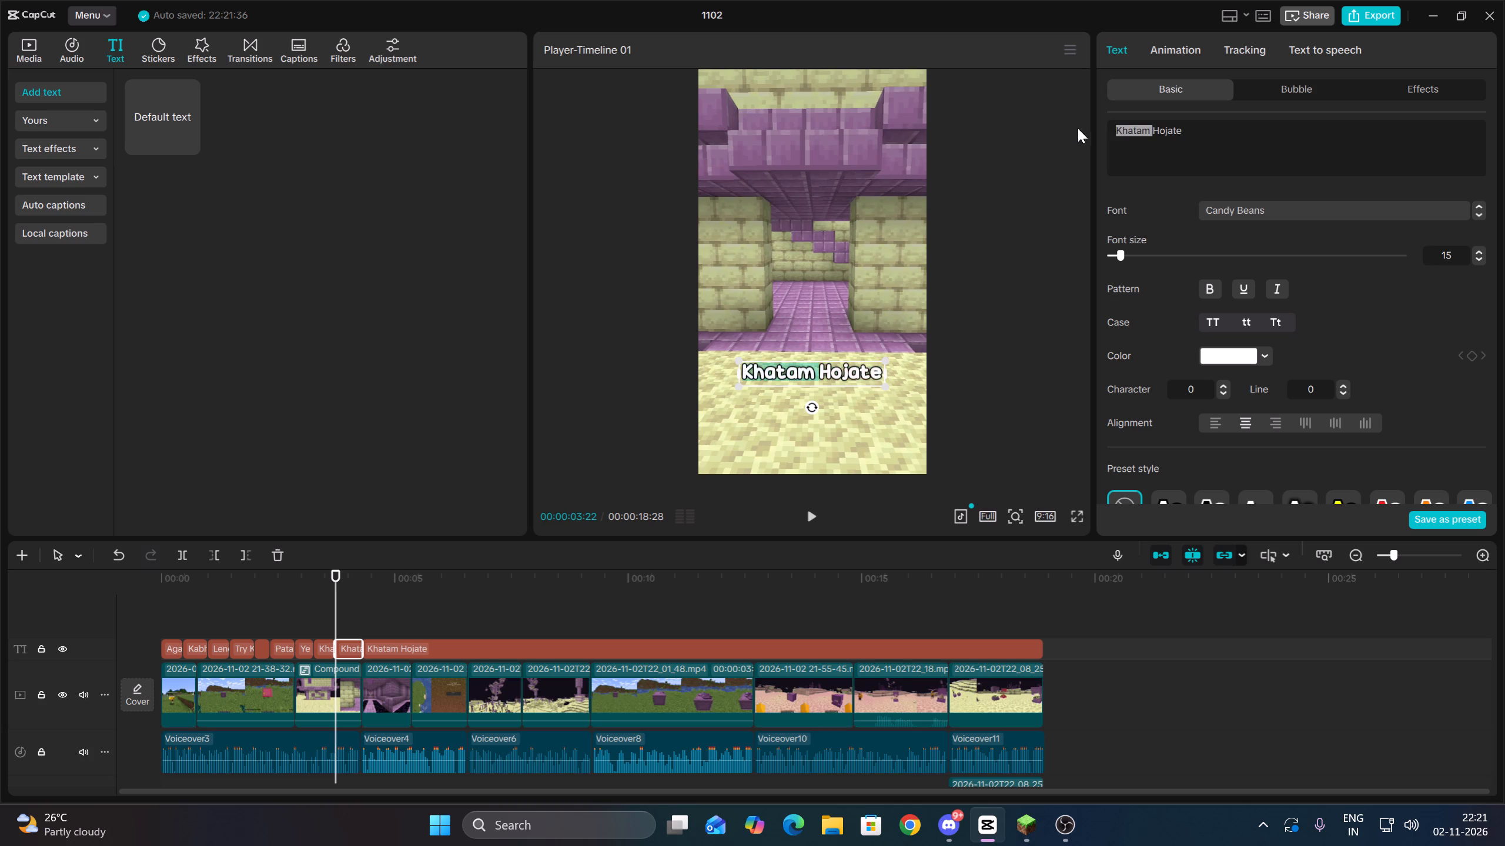
pyautogui.moveTo(1078, 128); pyautogui.dragTo(1074, 127)
pyautogui.press('BackSpace')
pyautogui.click(325, 651)
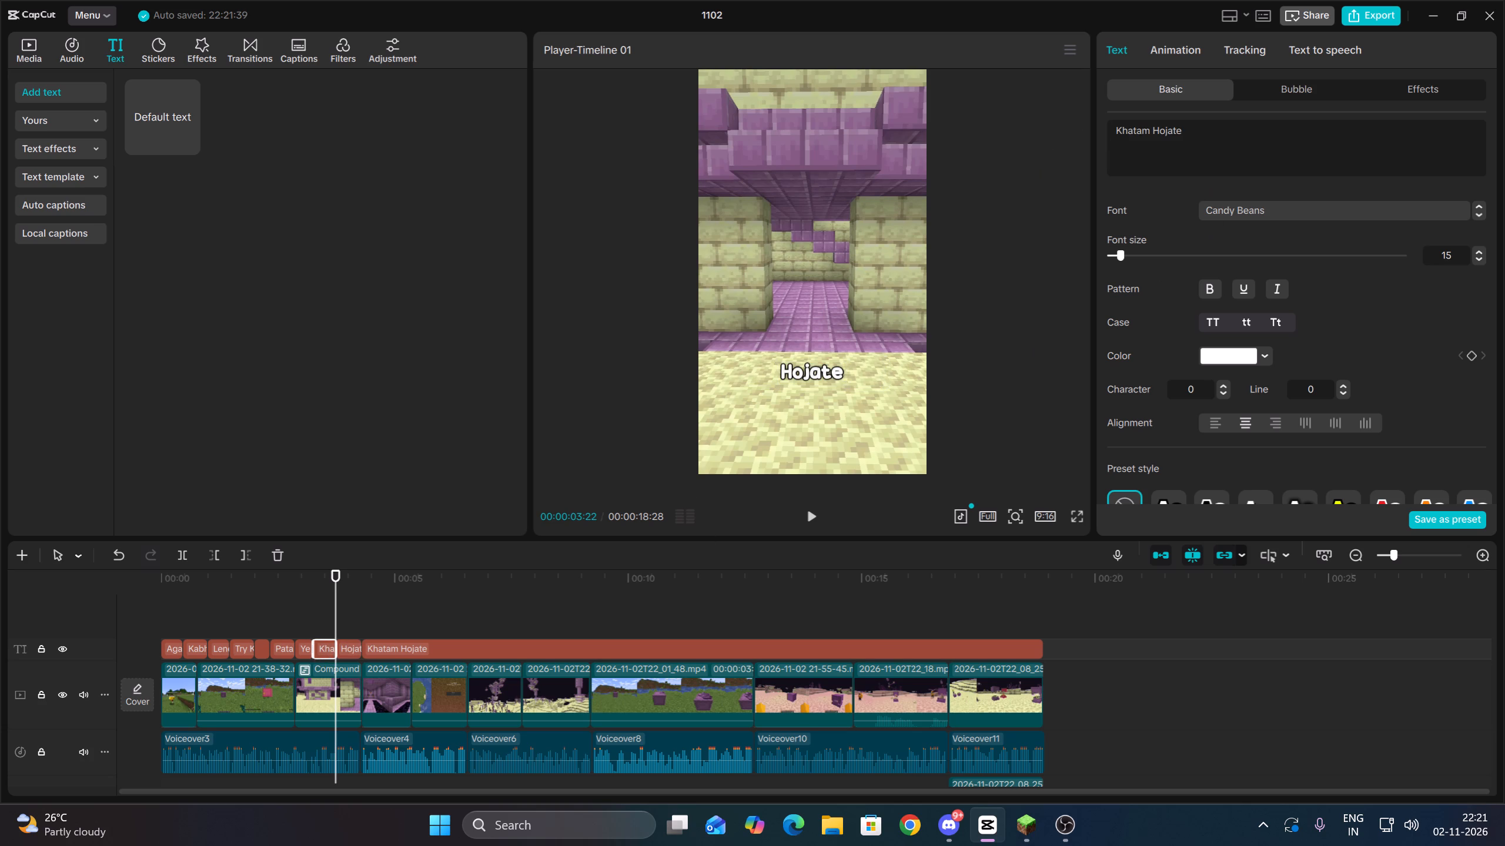
pyautogui.moveTo(1196, 144); pyautogui.dragTo(1156, 133)
pyautogui.press('BackSpace')
pyautogui.click(323, 623)
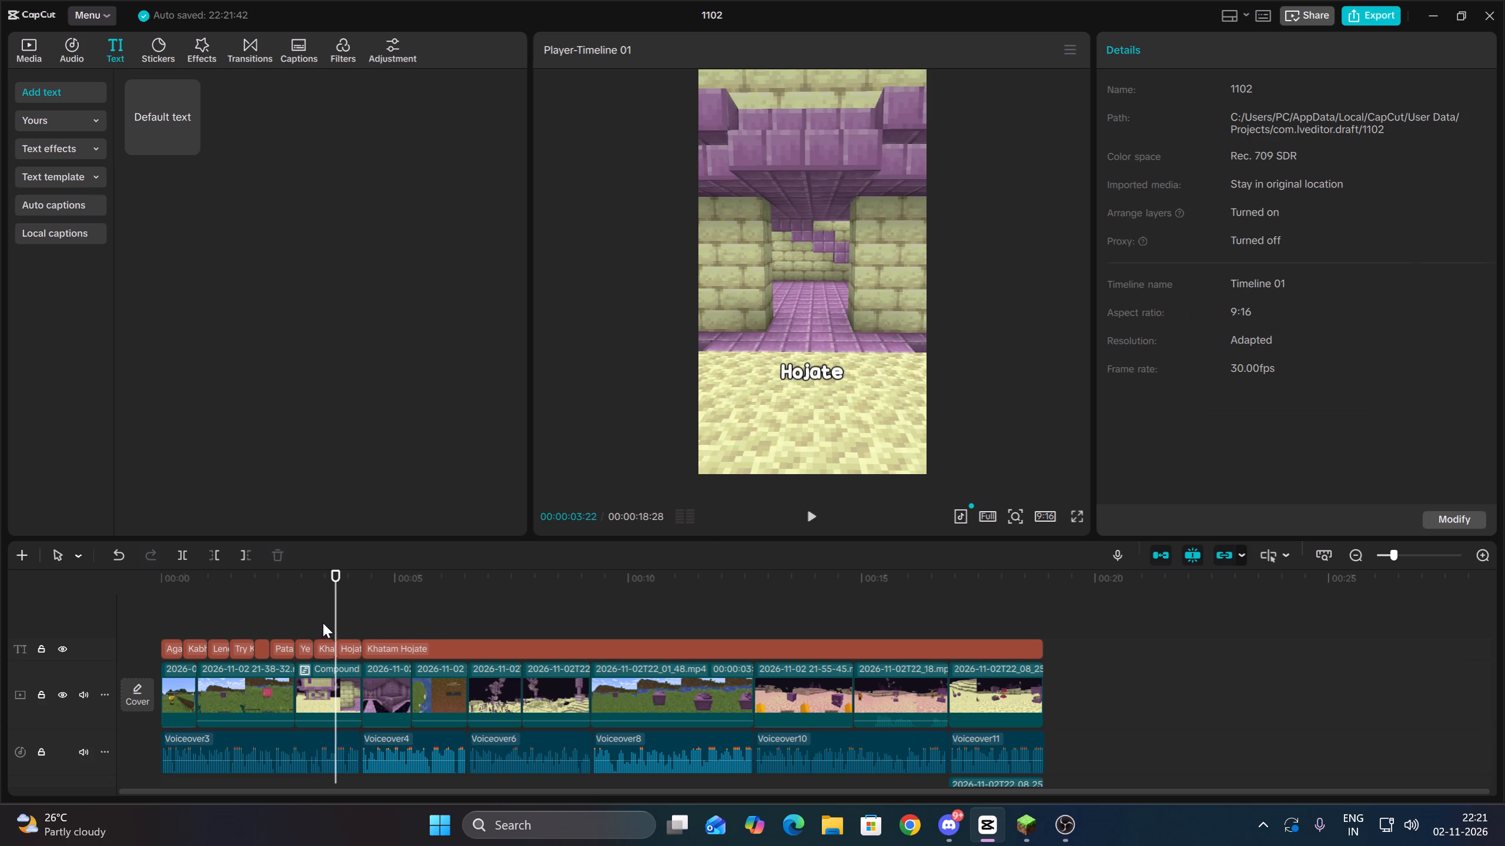
# Play back the split captions and change the long last text segment to "Kyuki Ye".
pyautogui.press('Up')
pyautogui.press('space')
pyautogui.press('space')
pyautogui.click(402, 649)
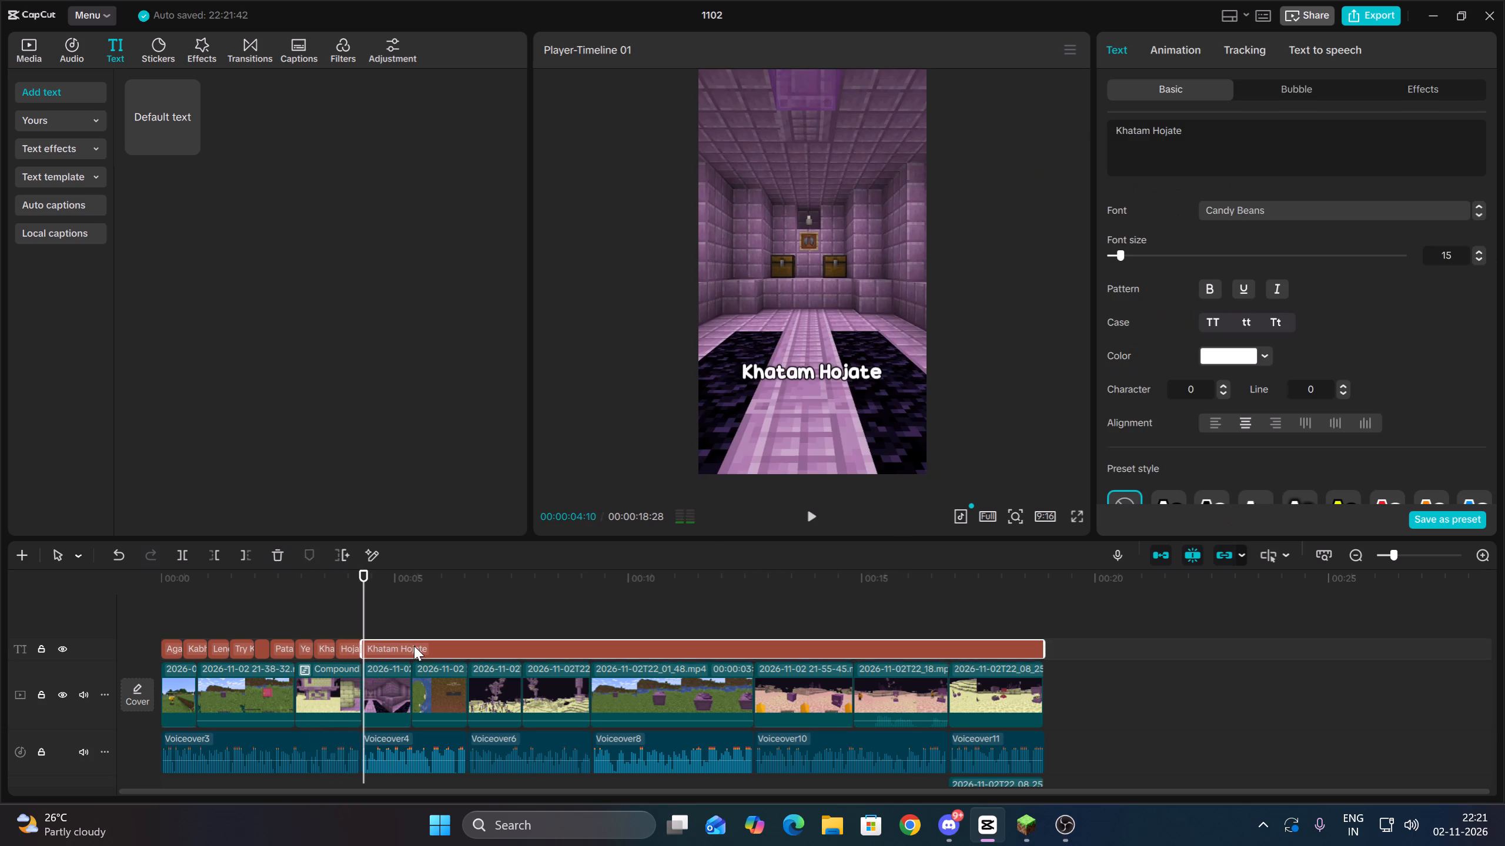
pyautogui.moveTo(1262, 142); pyautogui.dragTo(1082, 126)
pyautogui.press('BackSpace')
pyautogui.write('Kyuki Ye')
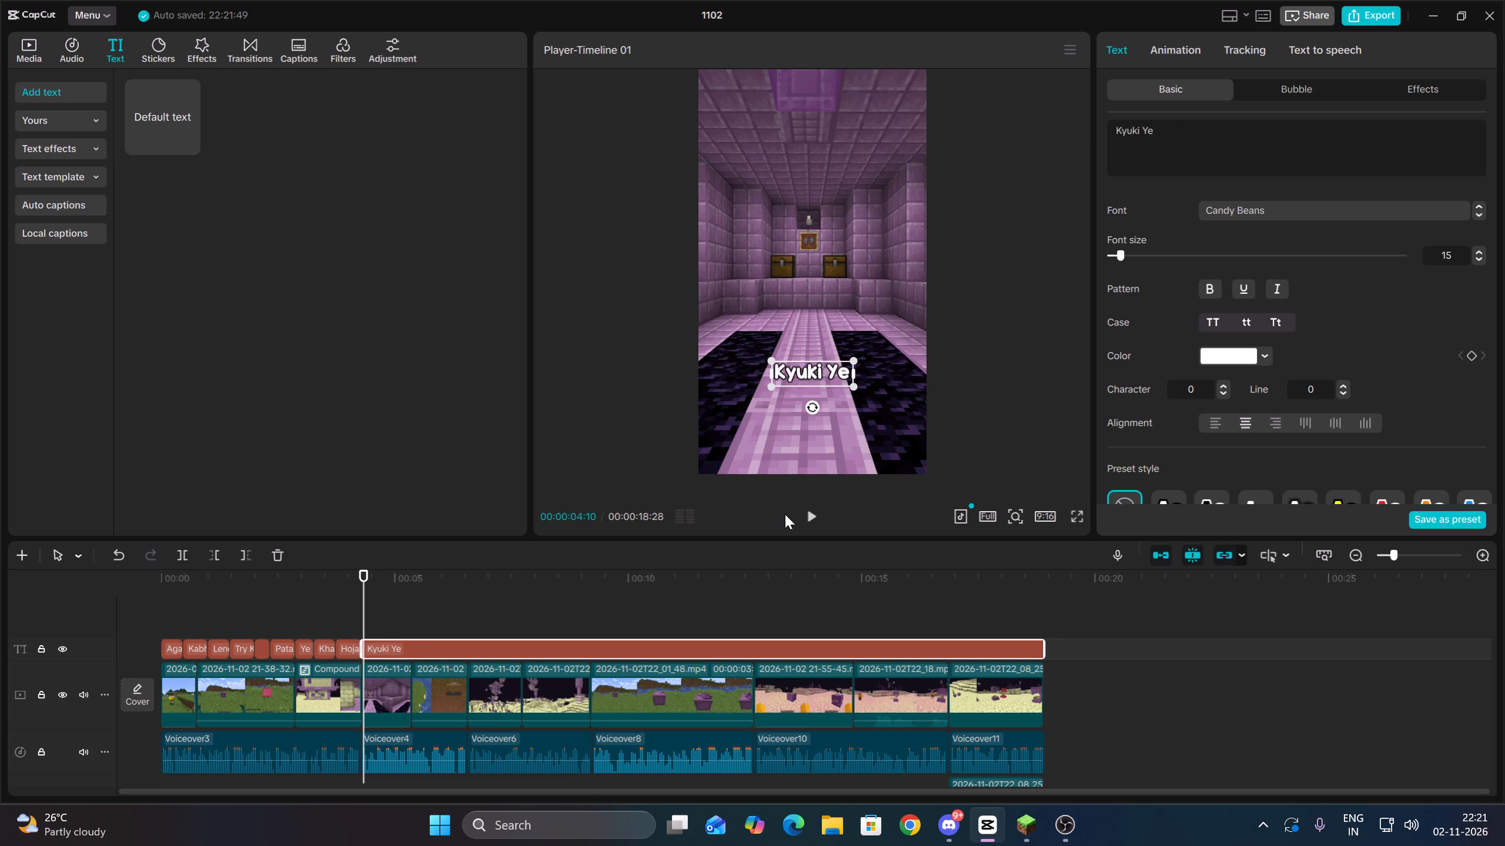
# Check the caption against the voiceover, shorten it to "Kyuki" and split the segment at 00:00:04:20.
pyautogui.click(806, 512)
pyautogui.press('space')
pyautogui.press('Up')
pyautogui.press('space')
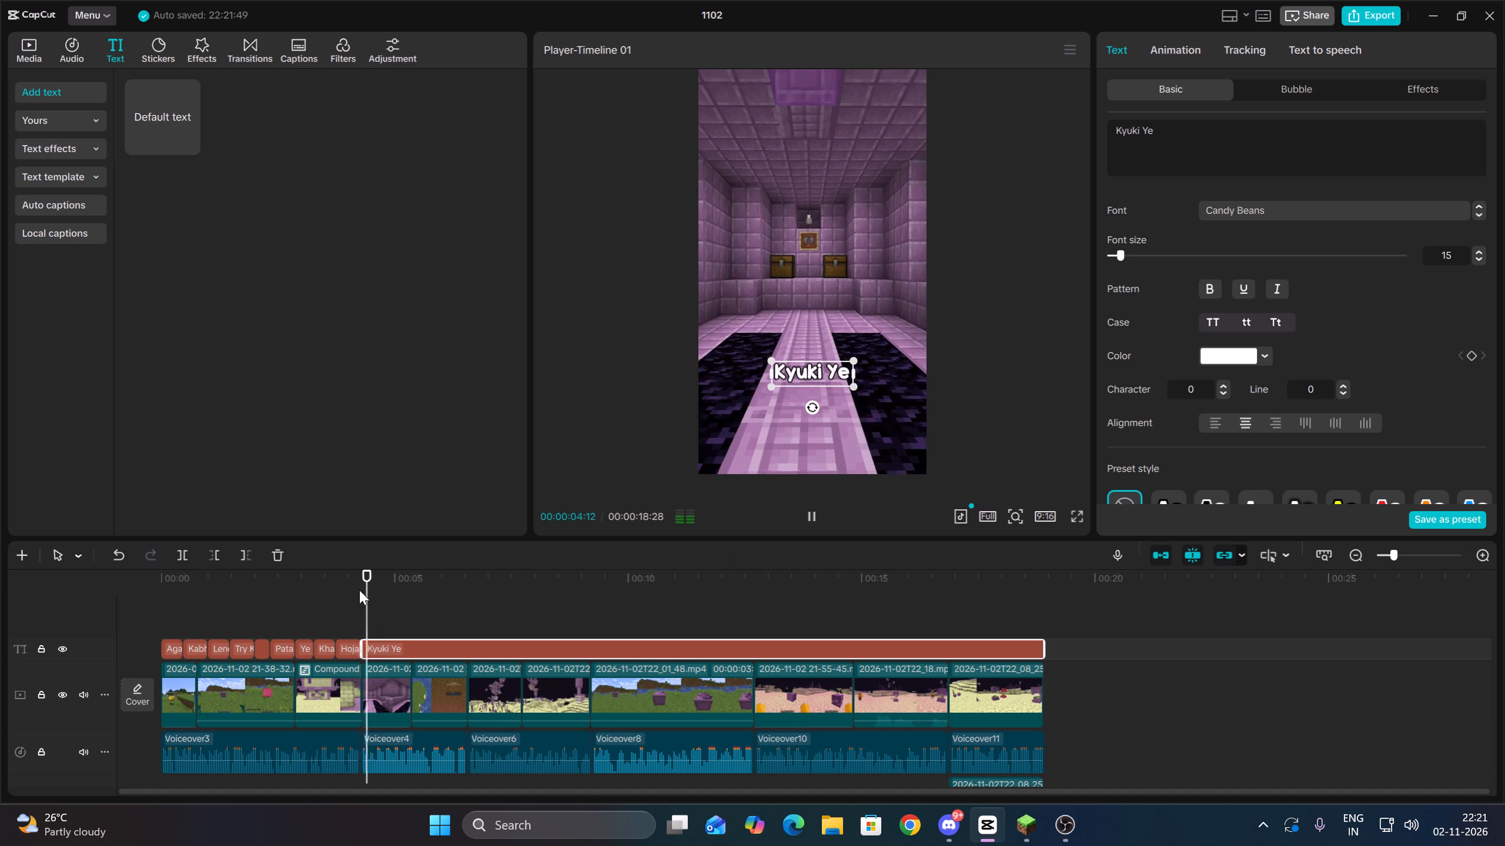
pyautogui.press('space')
pyautogui.moveTo(1232, 143); pyautogui.dragTo(1141, 132)
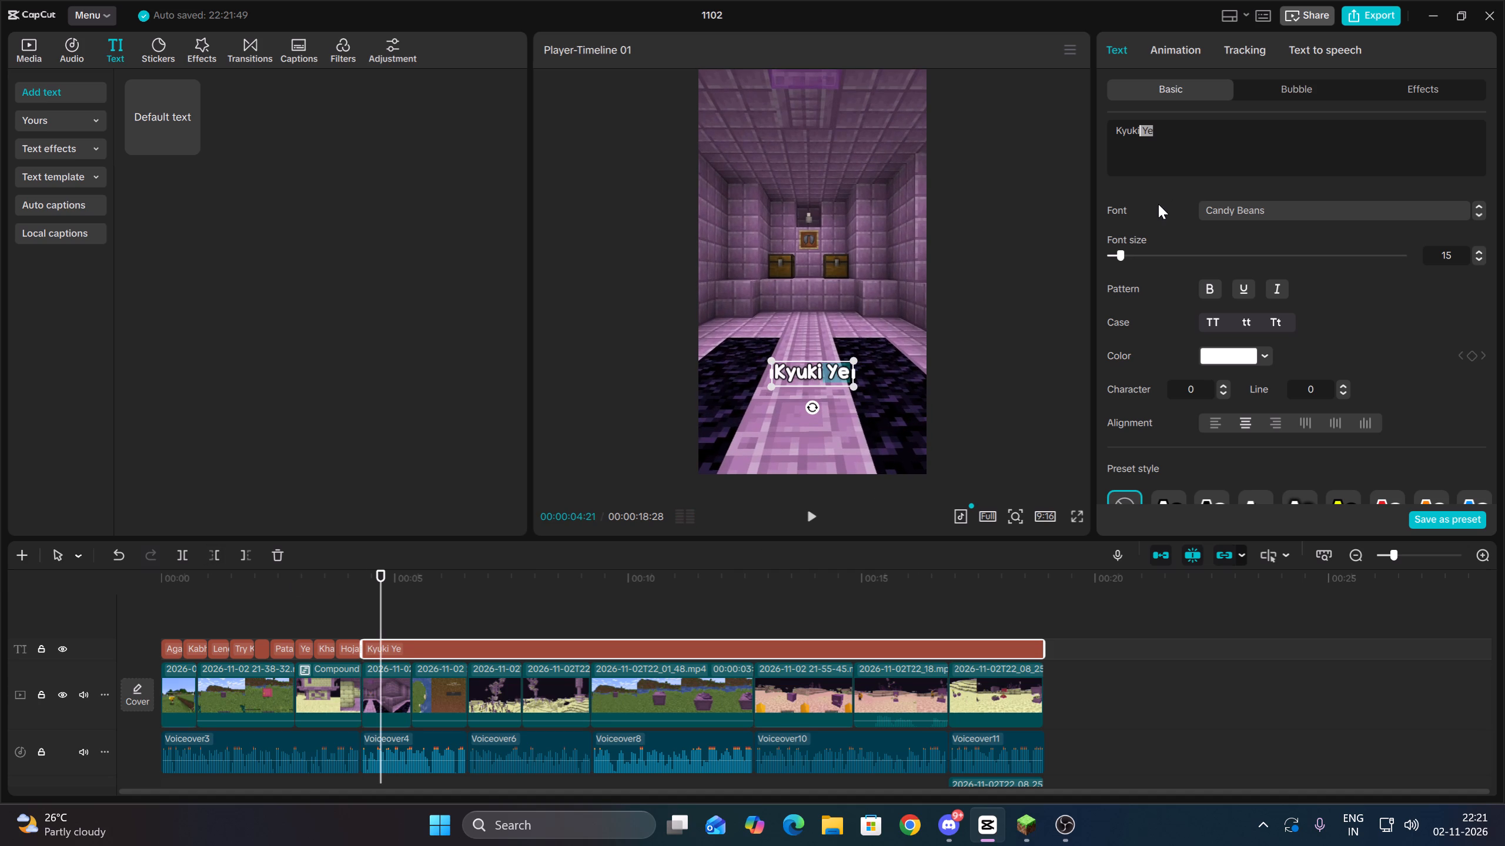
pyautogui.press('BackSpace')
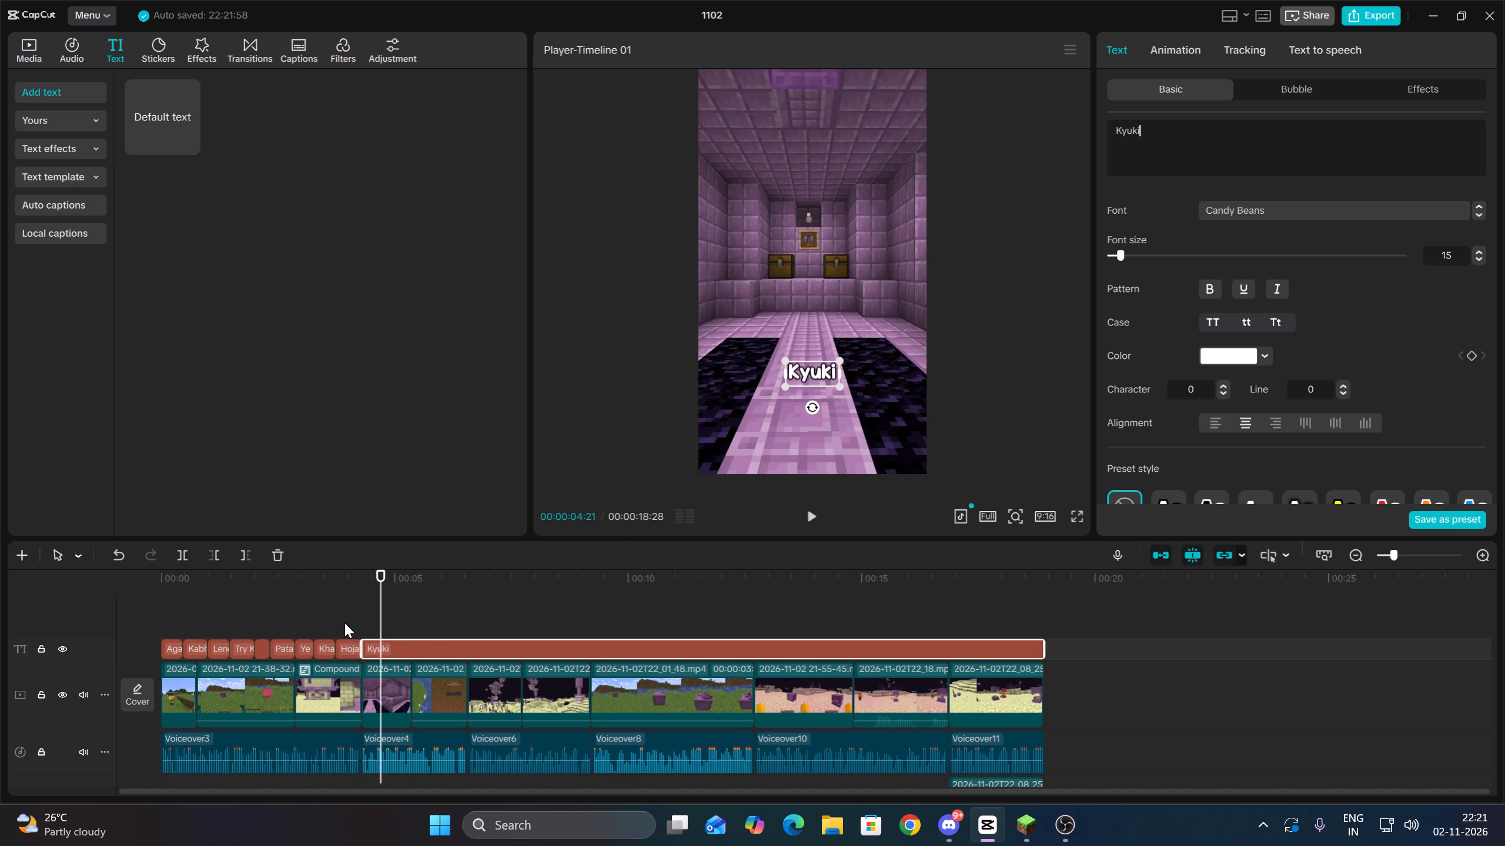
pyautogui.click(369, 627)
pyautogui.press('Up')
pyautogui.click(389, 654)
pyautogui.press('space')
pyautogui.press('space')
pyautogui.click(174, 561)
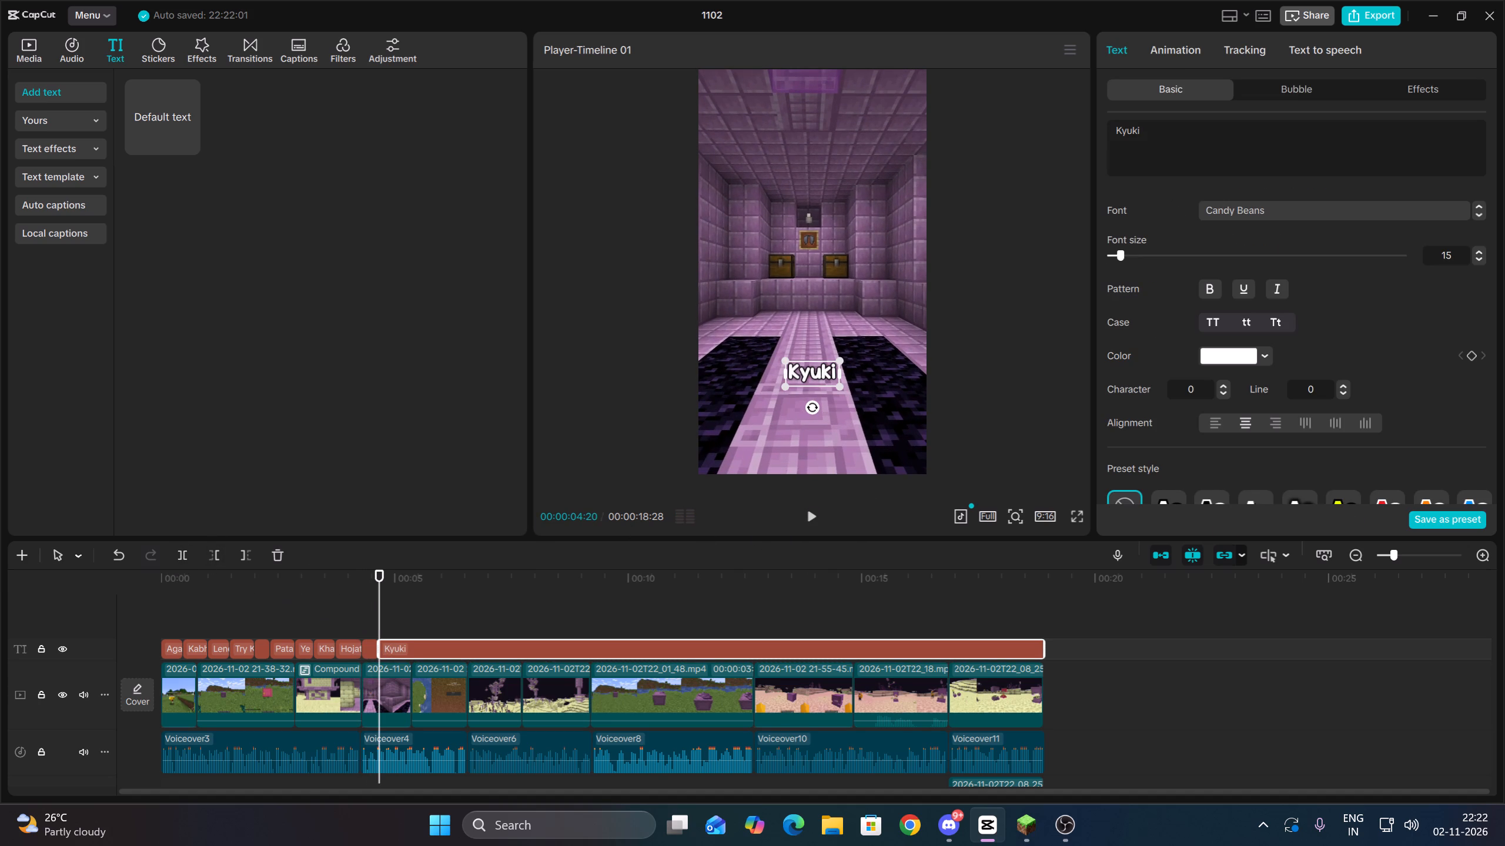
# Change the text segment after "Kyuki" to "Shulker" and split it at 00:00:05:02 to match the voiceover.
pyautogui.moveTo(1253, 116); pyautogui.dragTo(1163, 149)
pyautogui.moveTo(1169, 143); pyautogui.dragTo(1029, 112)
pyautogui.press('BackSpace')
pyautogui.hotkey('shift', 's')
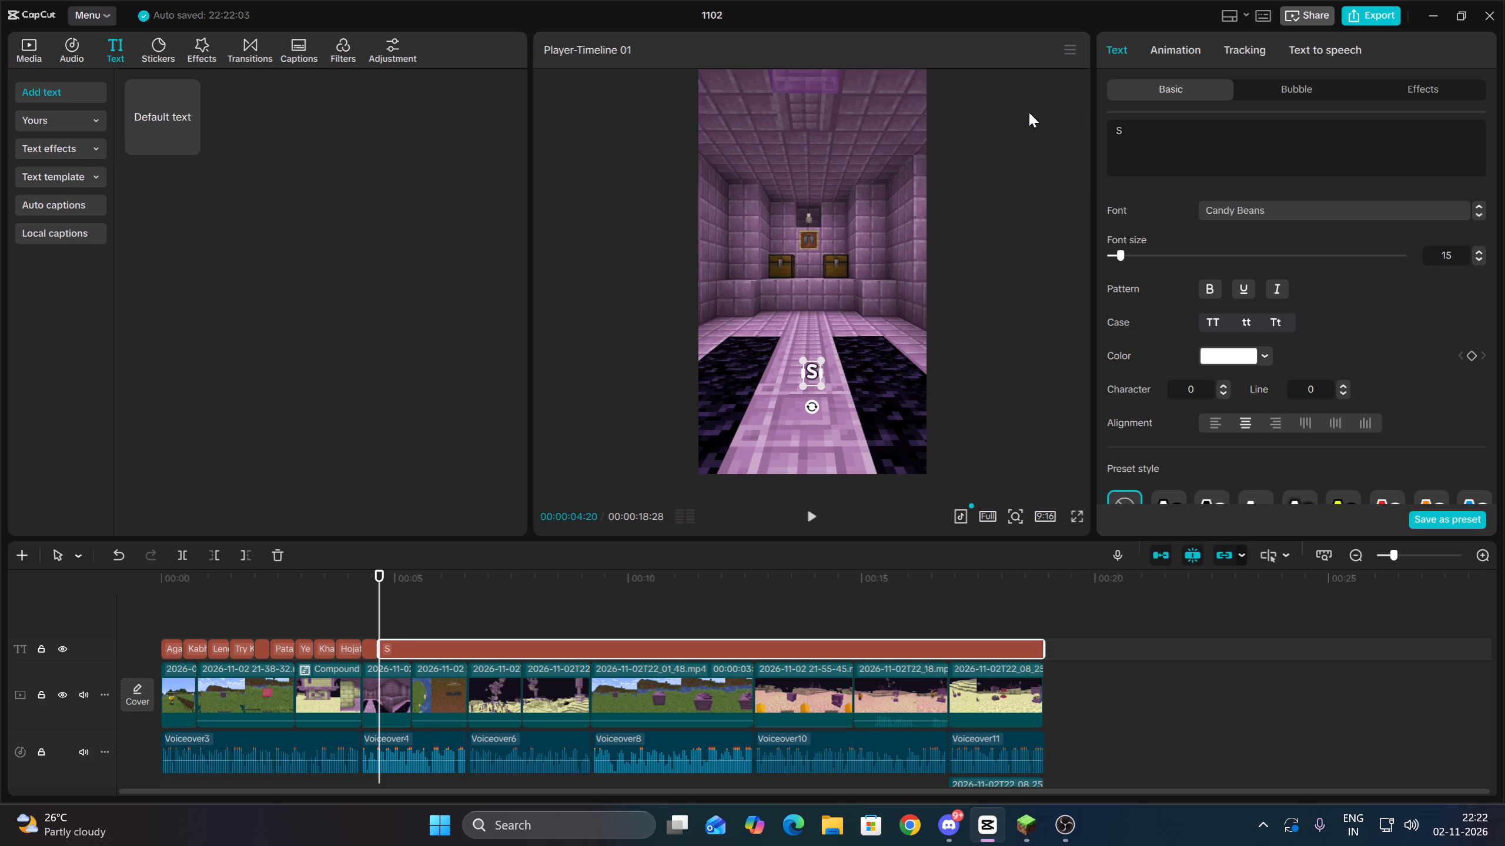
pyautogui.press('h')
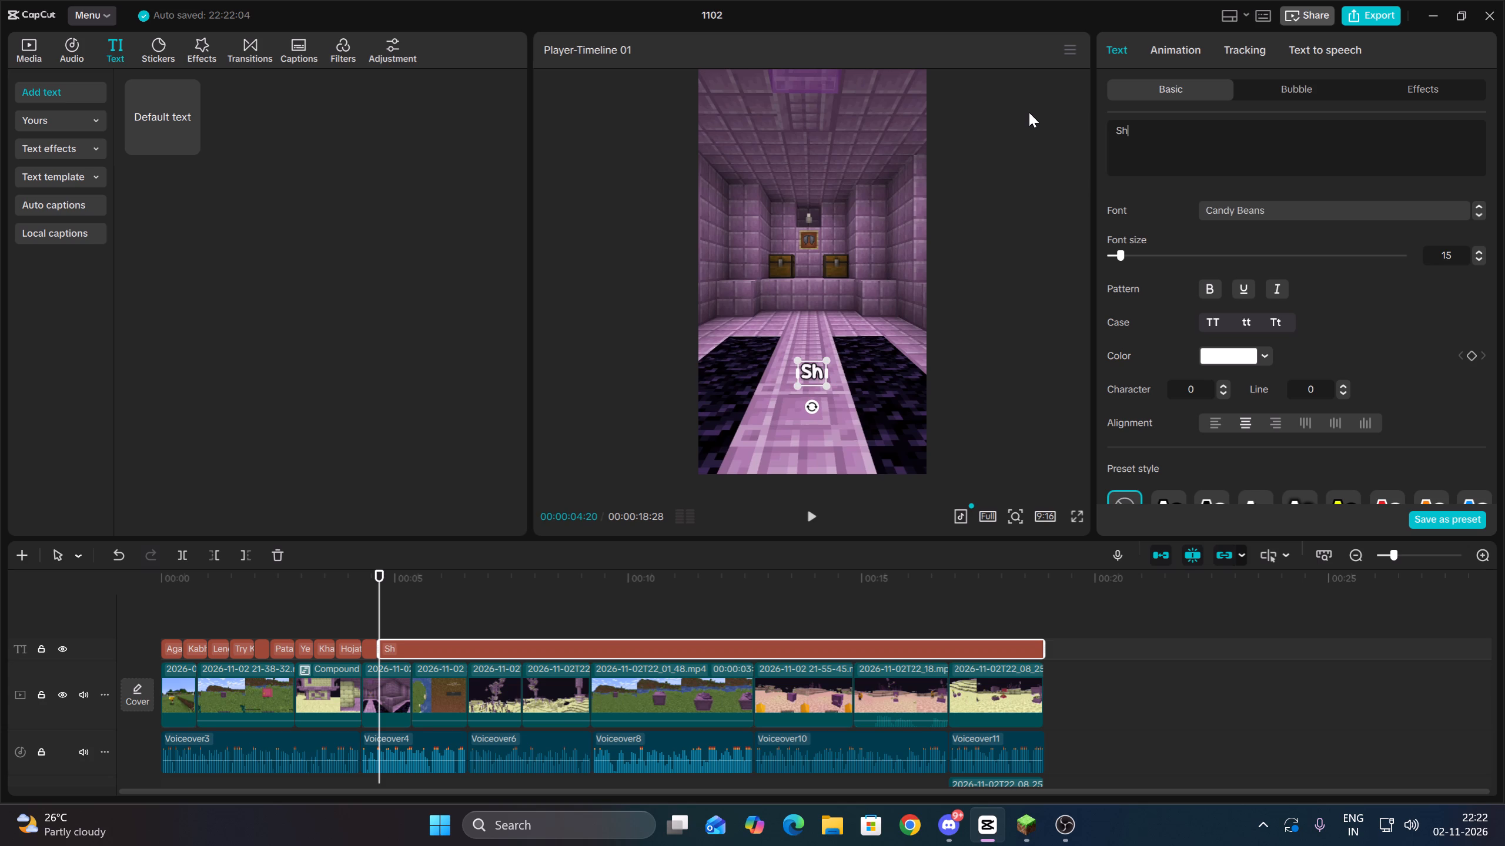
pyautogui.write('ulker')
pyautogui.click(814, 517)
pyautogui.press('space')
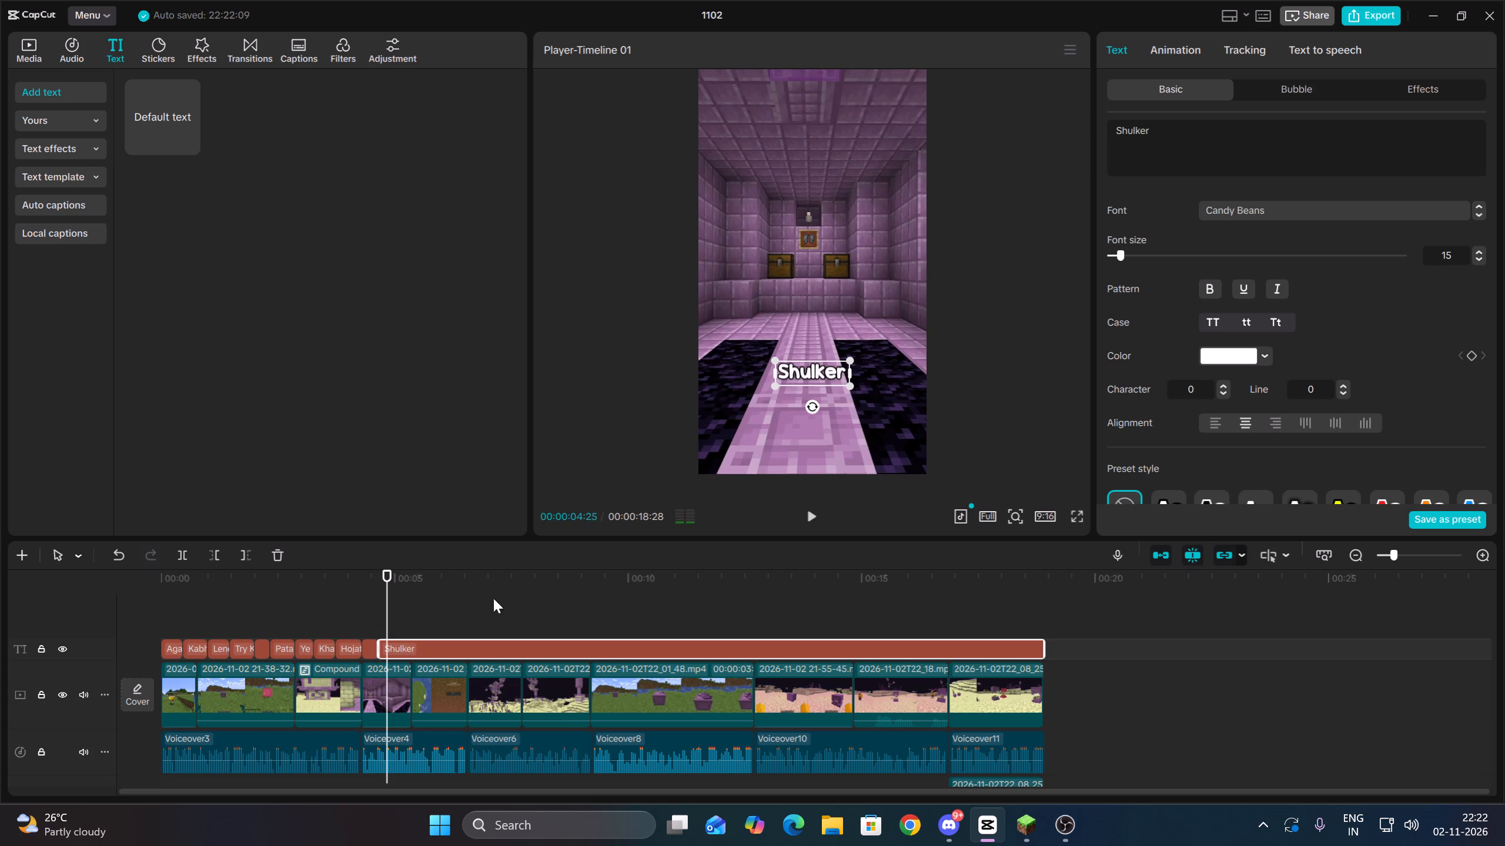
pyautogui.press('space')
pyautogui.press('space')
pyautogui.click(180, 556)
# Change the text segment after "Shulker" to "Kabhi Bhi" and split it at 00:00:05:11.
pyautogui.moveTo(1228, 143); pyautogui.dragTo(1069, 111)
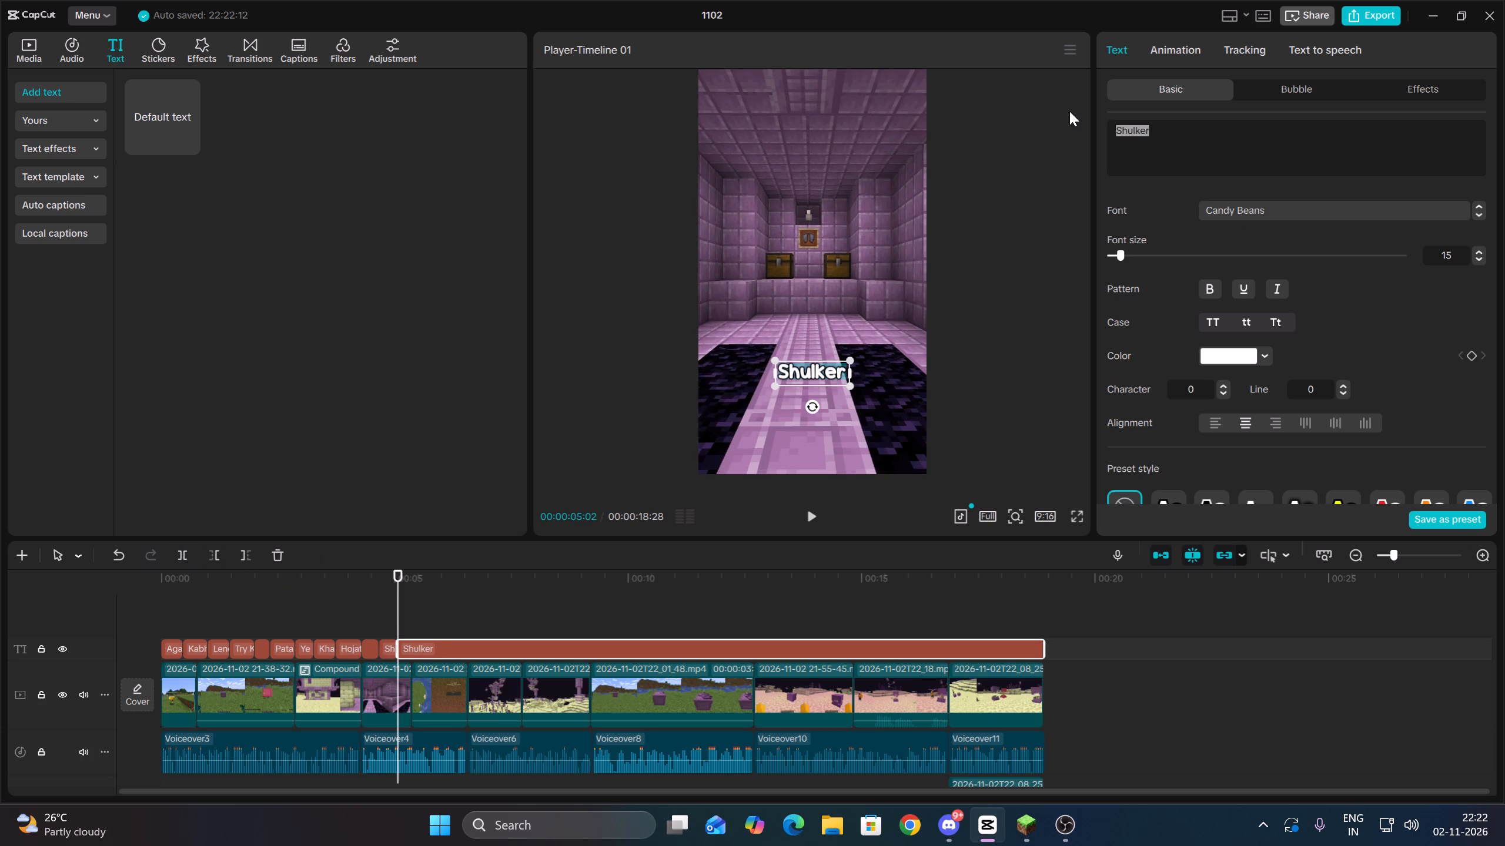
pyautogui.press('BackSpace')
pyautogui.write('Kabhi Bhi')
pyautogui.click(814, 506)
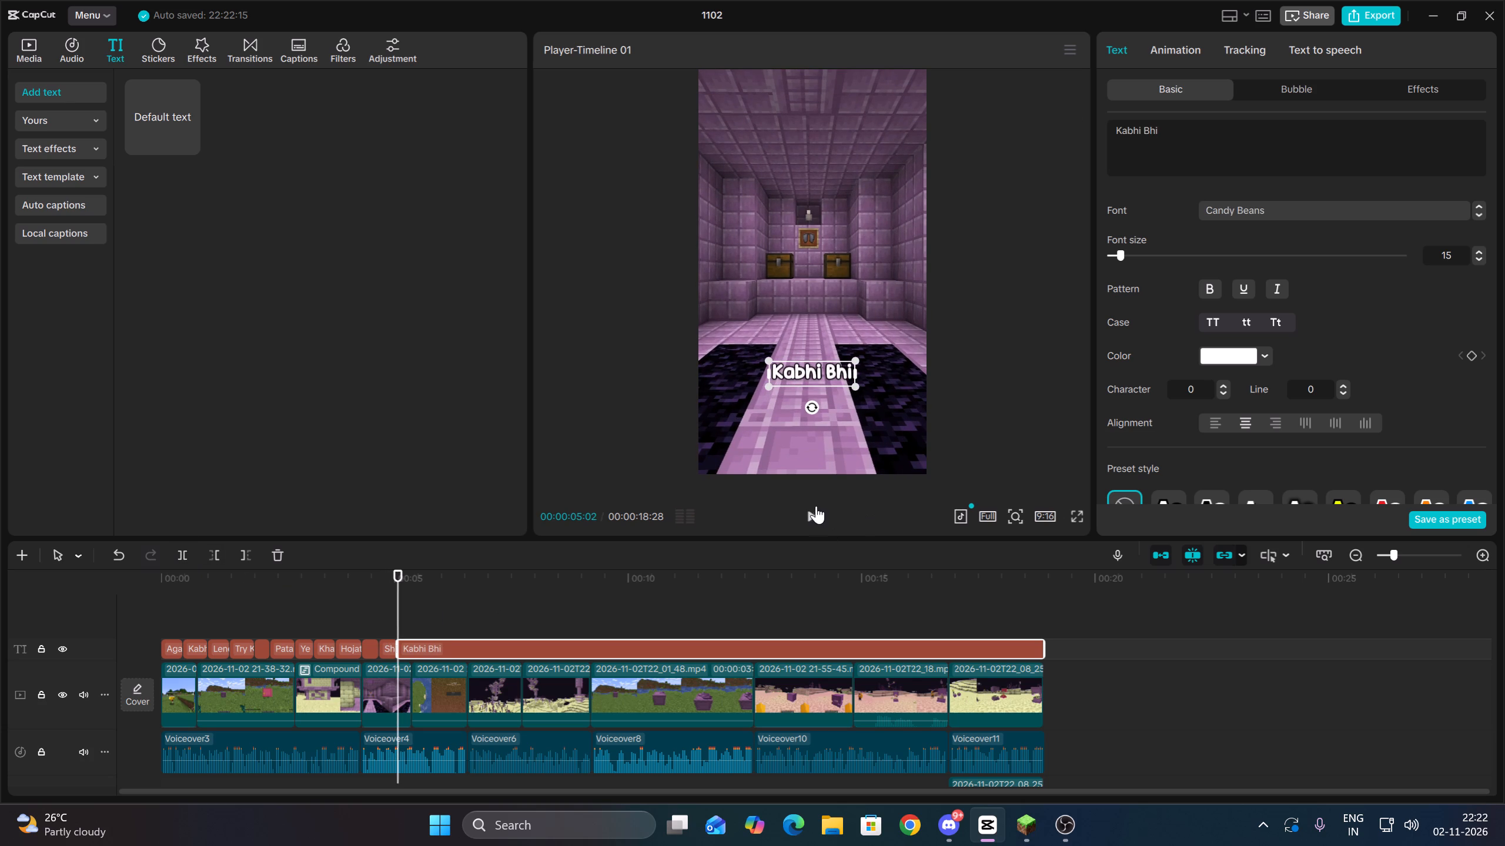
pyautogui.press('space')
pyautogui.click(180, 562)
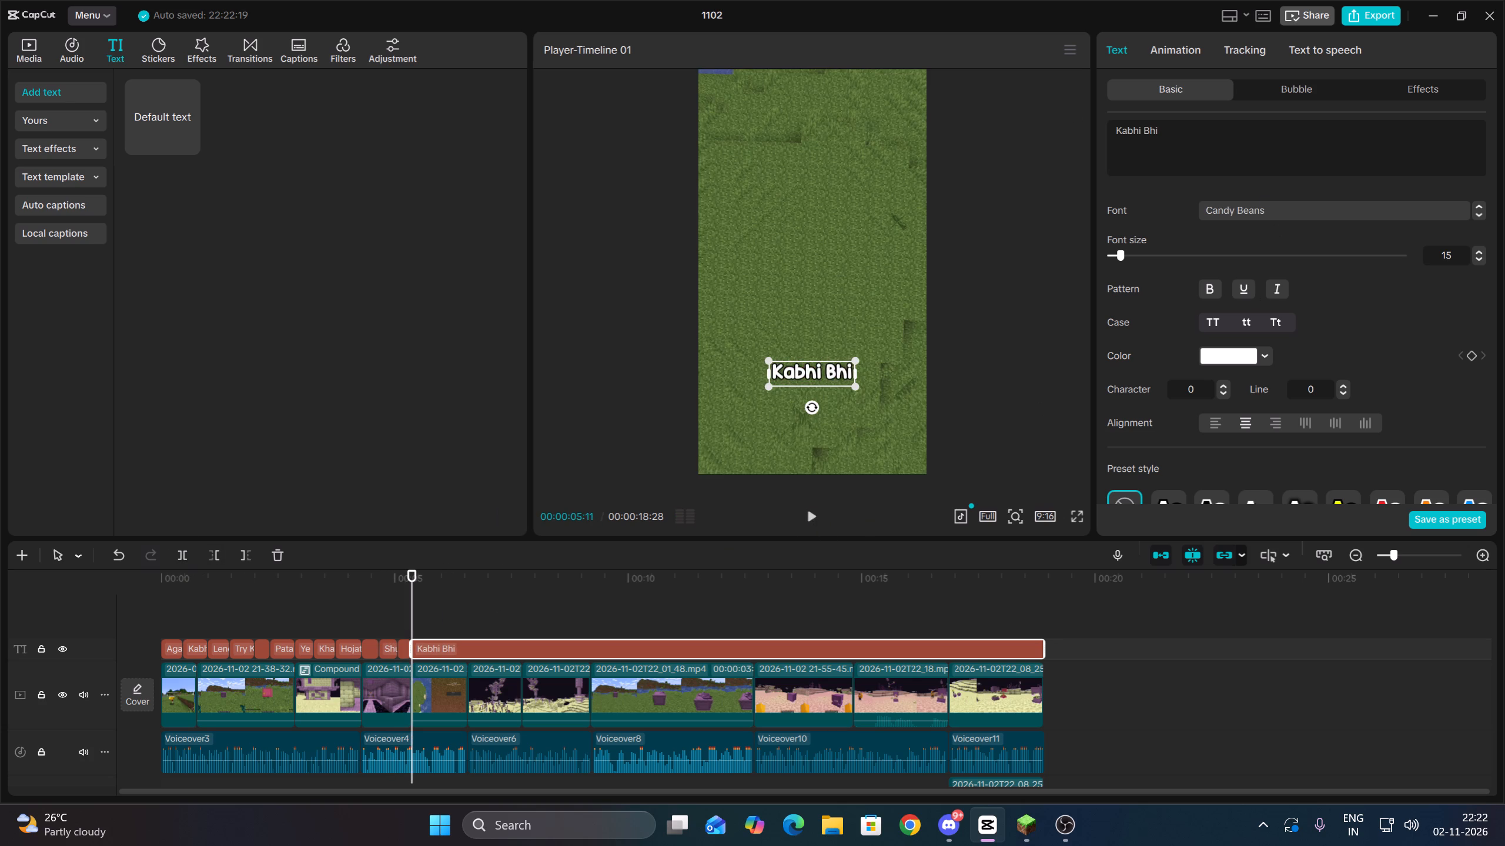
# Change the text segment after "Kabhi Bhi" to "Respawn Nahi" and split it at 00:00:06:04.
pyautogui.moveTo(1243, 152); pyautogui.dragTo(1092, 109)
pyautogui.press('BackSpace')
pyautogui.write('Respawn Nahi')
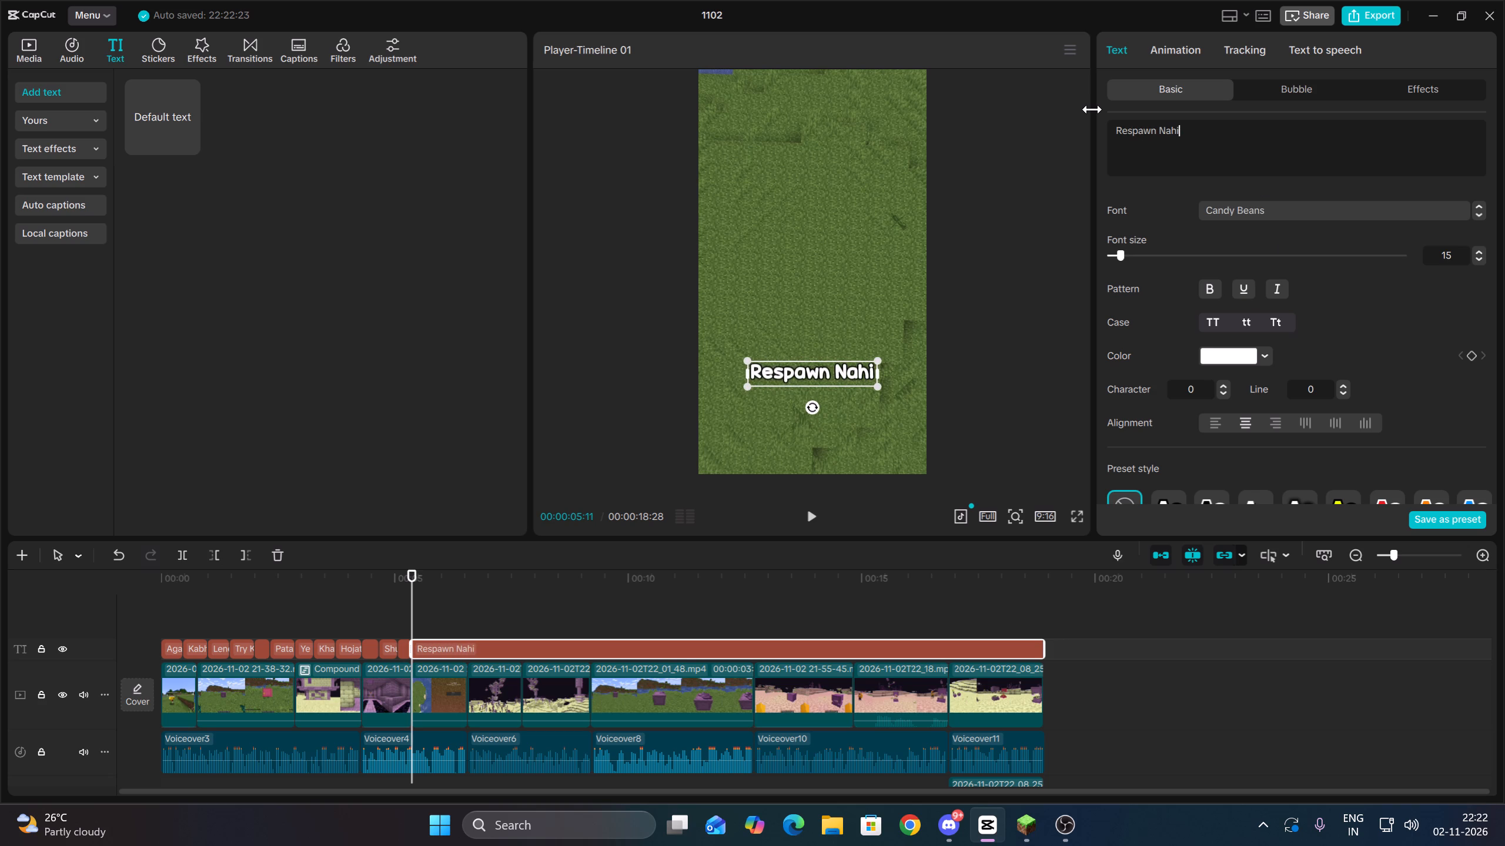
pyautogui.click(804, 511)
pyautogui.press('space')
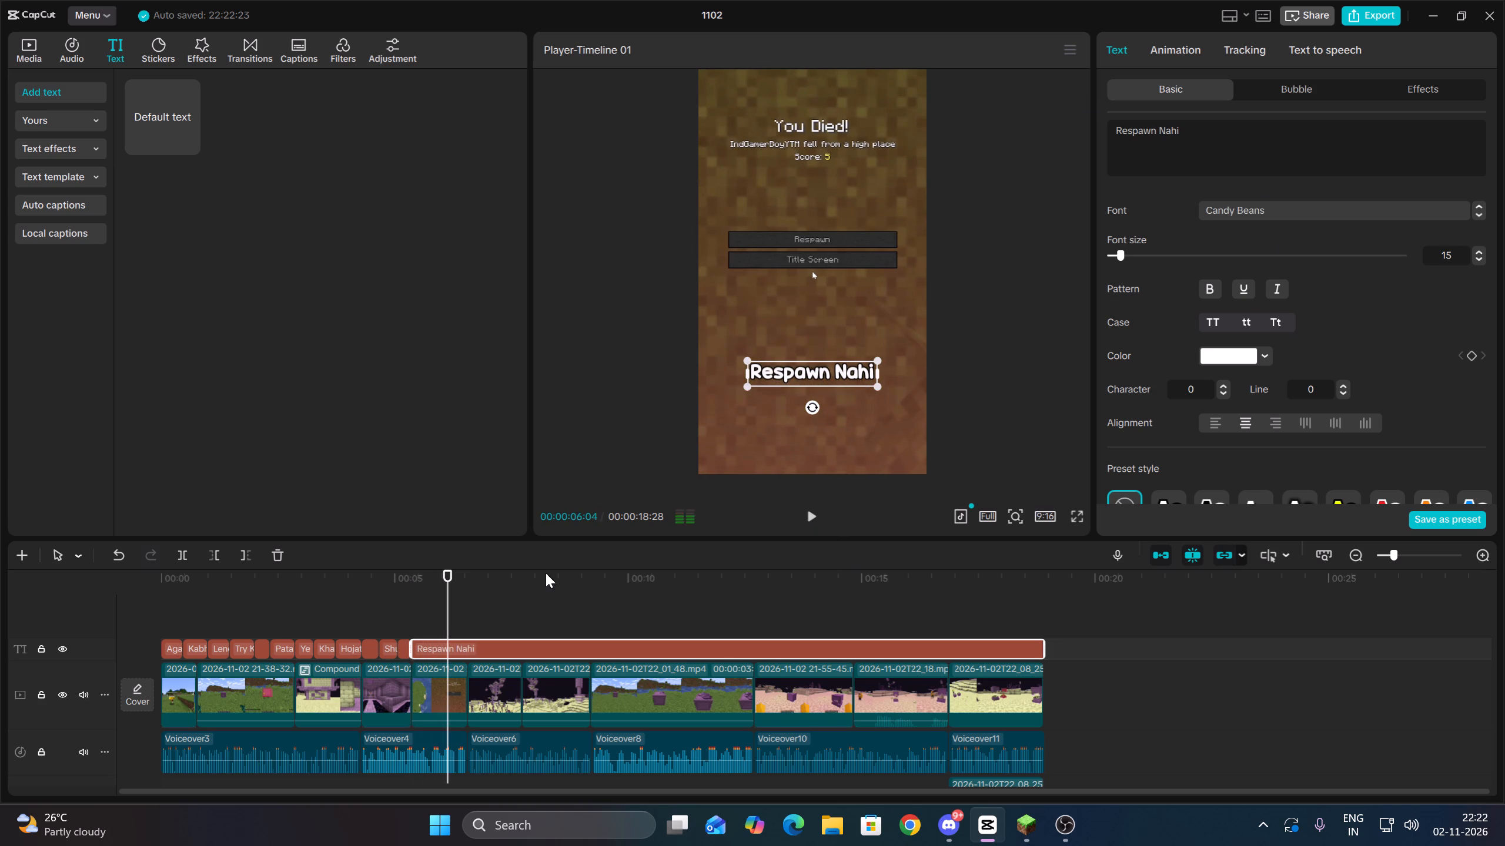
pyautogui.click(195, 558)
pyautogui.click(172, 556)
# Change the text segment after "Respawn Nahi" to "hote Hai" and split it at 00:00:06:17, where Voiceover6 begins.
pyautogui.moveTo(1190, 142); pyautogui.dragTo(1098, 130)
pyautogui.press('BackSpace')
pyautogui.write('hote Hai')
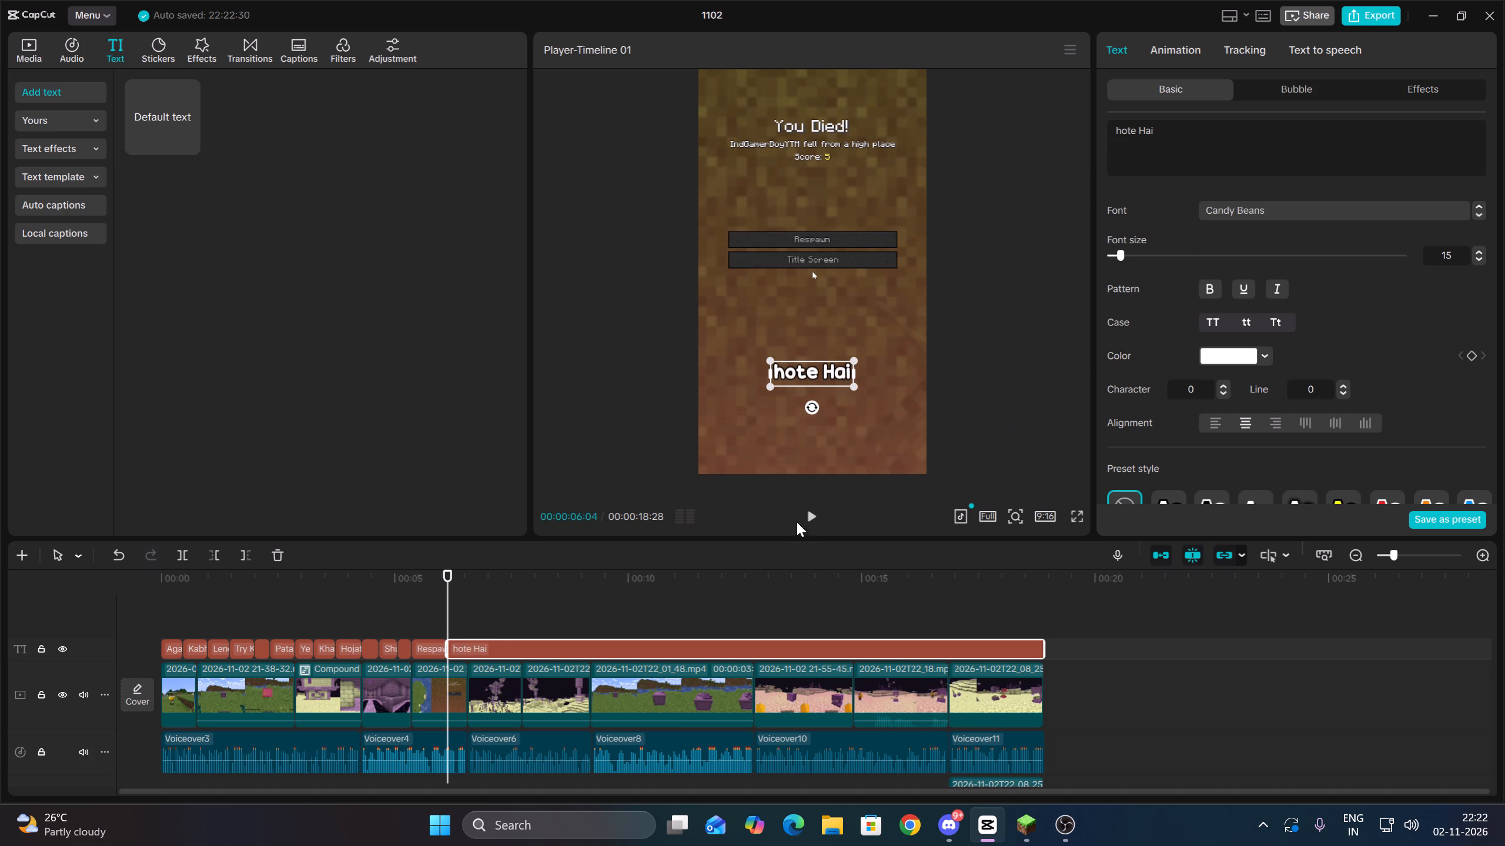
pyautogui.click(813, 512)
pyautogui.press('space')
pyautogui.press('Up')
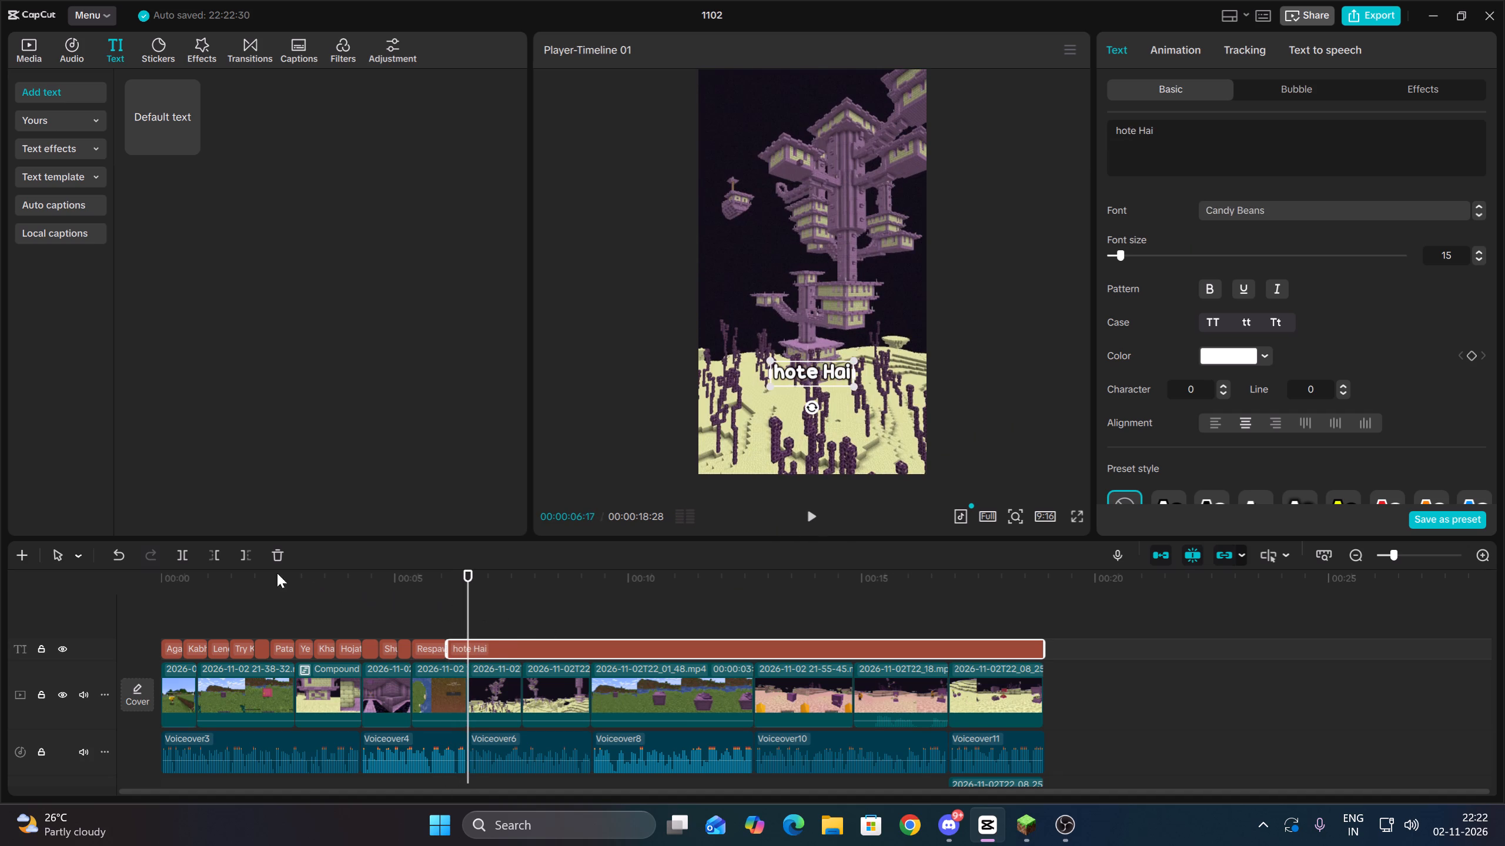
pyautogui.click(190, 550)
# Change the text segment after "hote Hai" to "Lekin" and split it at 00:00:06:25.
pyautogui.moveTo(1252, 142); pyautogui.dragTo(1055, 120)
pyautogui.press('BackSpace')
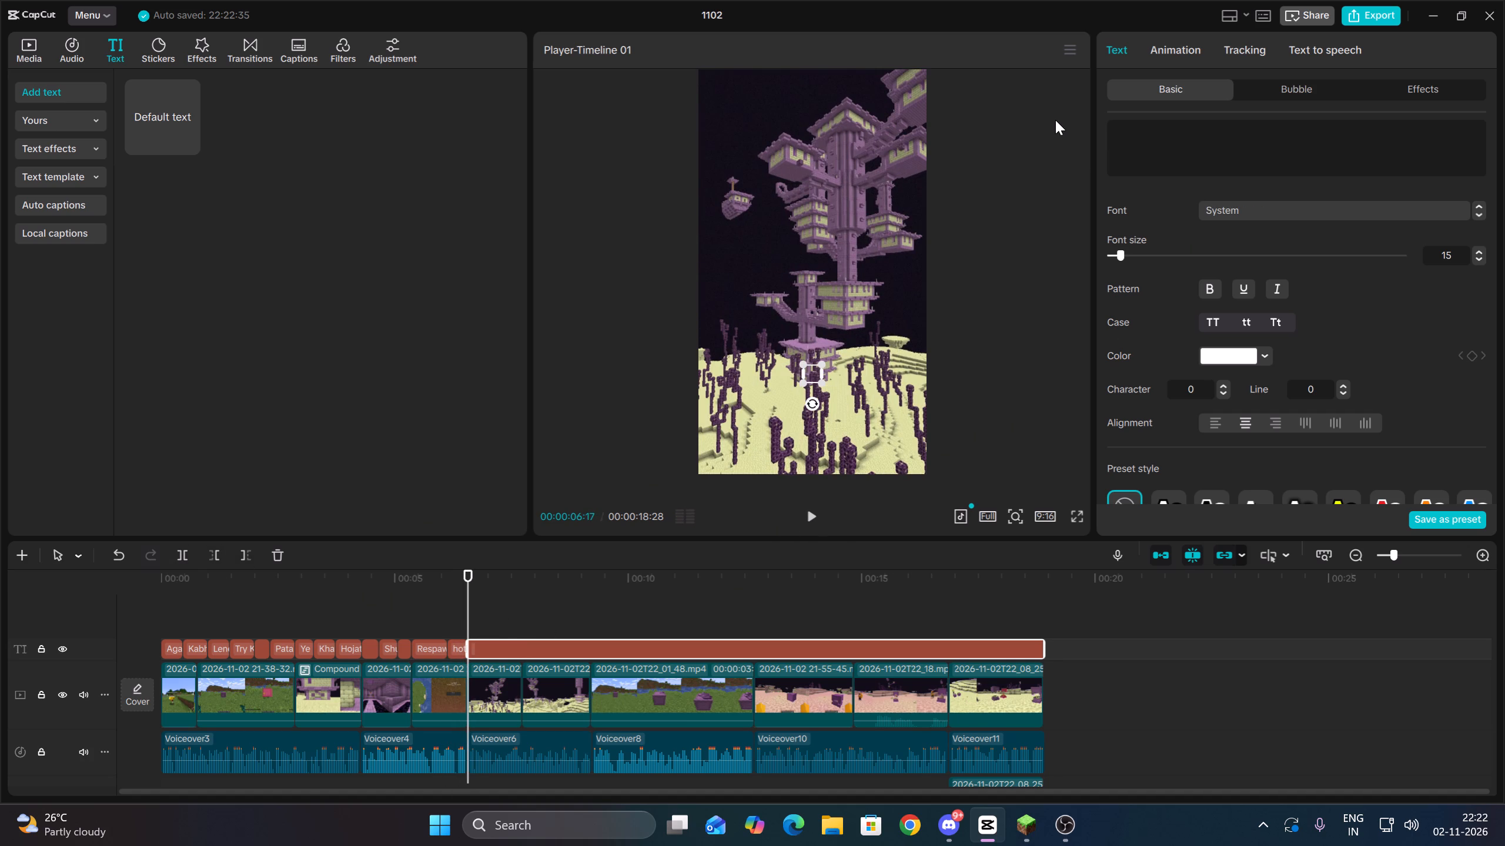
pyautogui.write('Lekin')
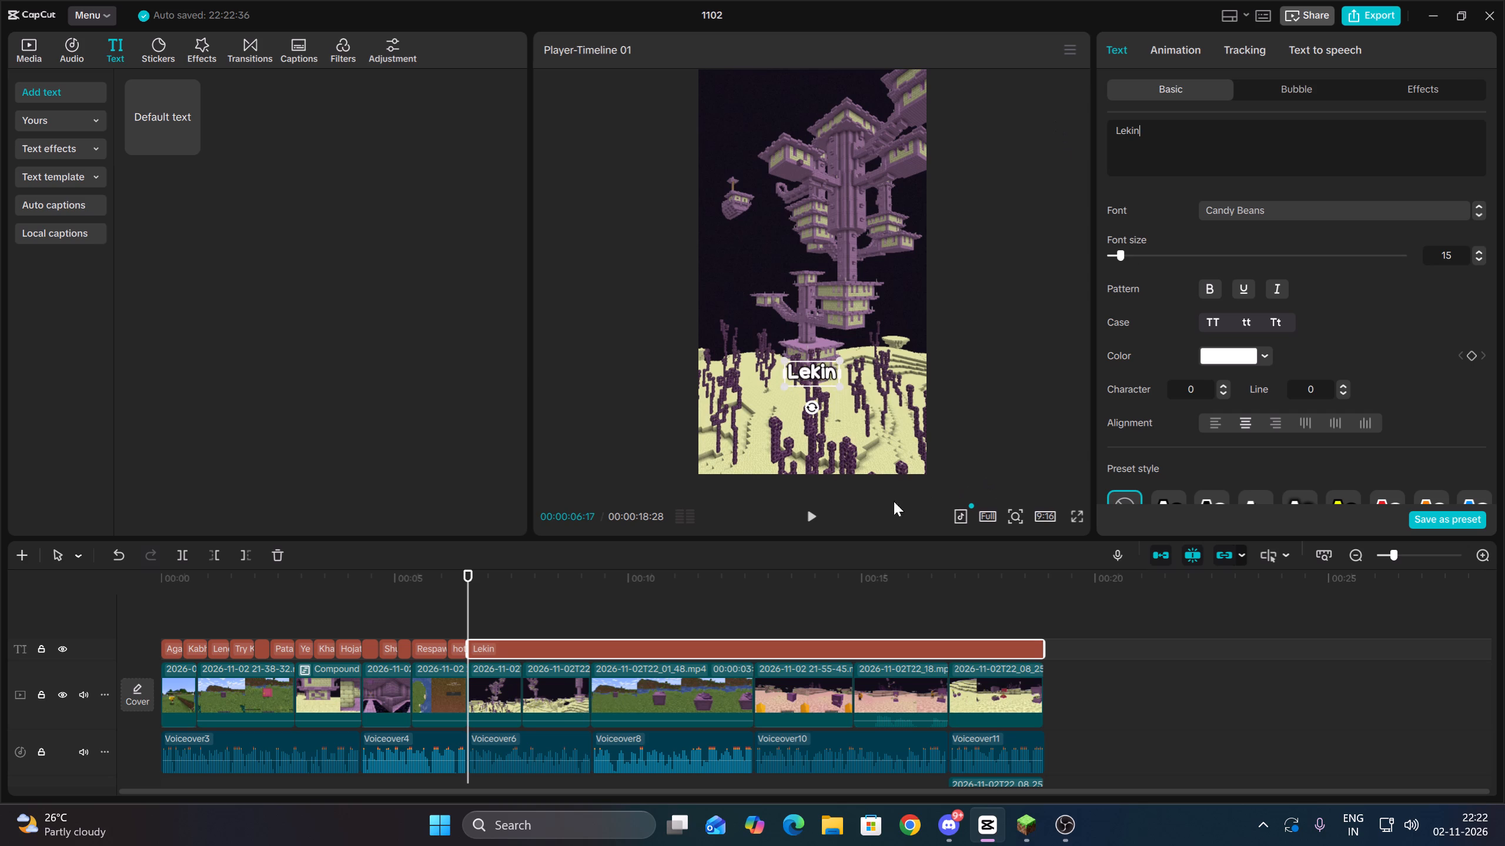
pyautogui.click(812, 518)
pyautogui.press('space')
pyautogui.click(182, 557)
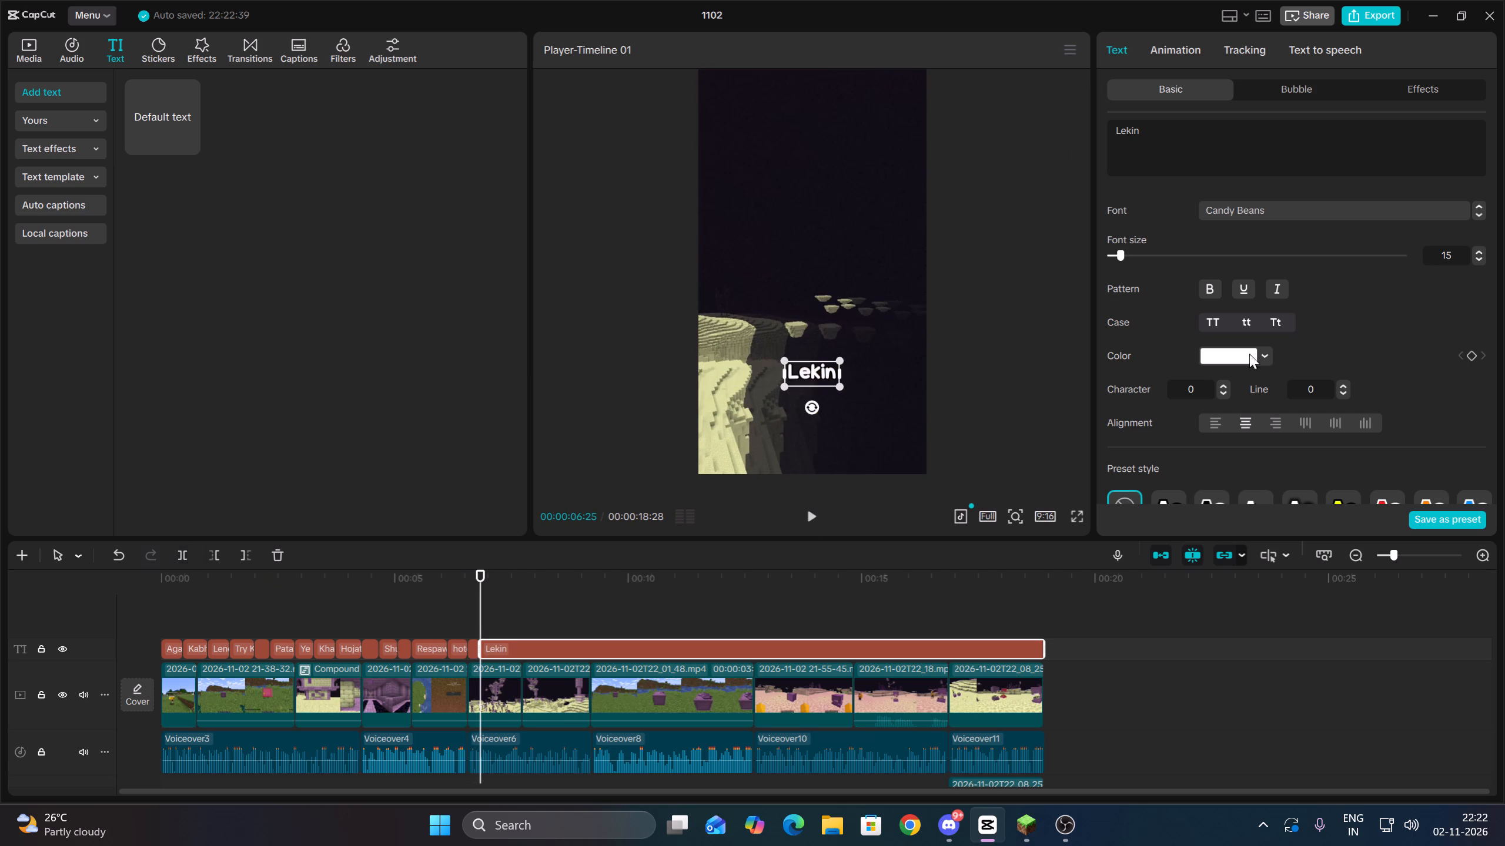
# Change the text segment after "Lekin" to "tume Dusri", checking the wording against the voiceover.
pyautogui.moveTo(1215, 157); pyautogui.dragTo(1092, 131)
pyautogui.press('BackSpace')
pyautogui.write('tume')
pyautogui.press('BackSpace')
pyautogui.write('logo')
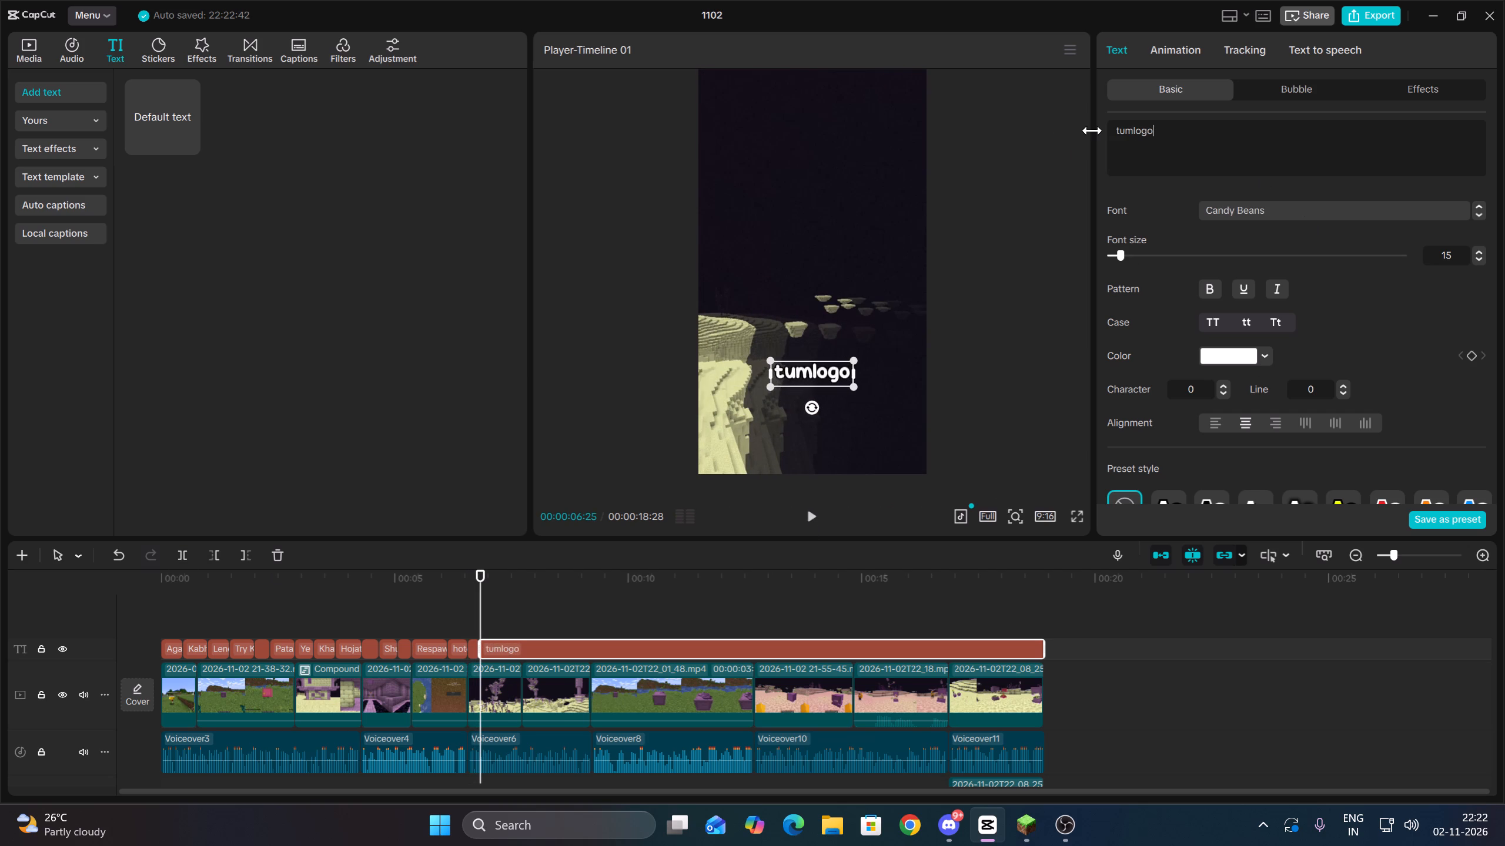
pyautogui.click(814, 518)
pyautogui.press('space')
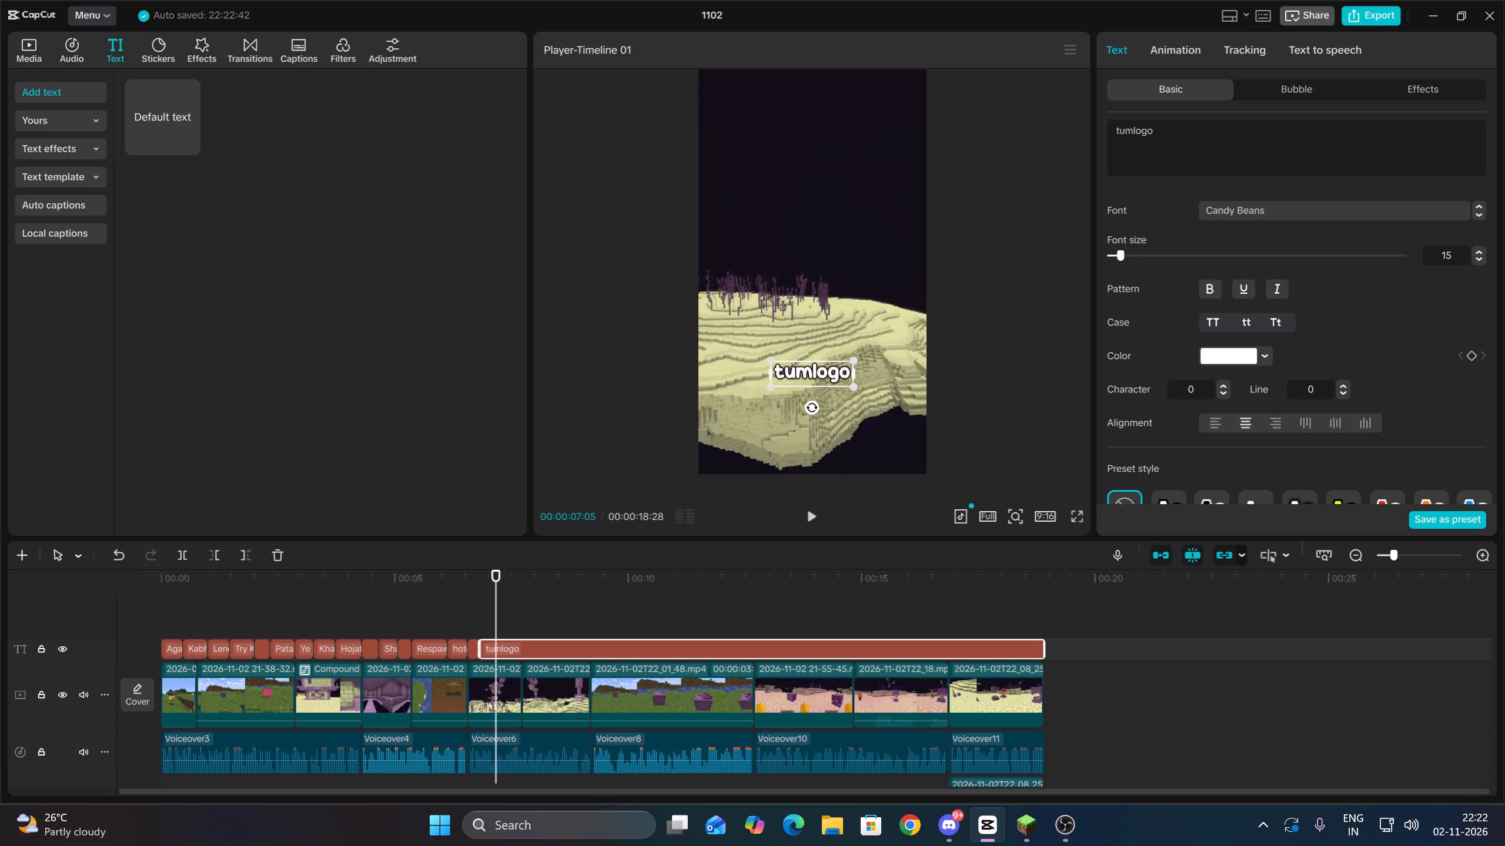
pyautogui.click(1179, 129)
pyautogui.press('BackSpace')
pyautogui.press('BackSpace')
pyautogui.press('BackSpace')
pyautogui.press('r')
pyautogui.press('BackSpace')
pyautogui.press('BackSpace')
pyautogui.press('r')
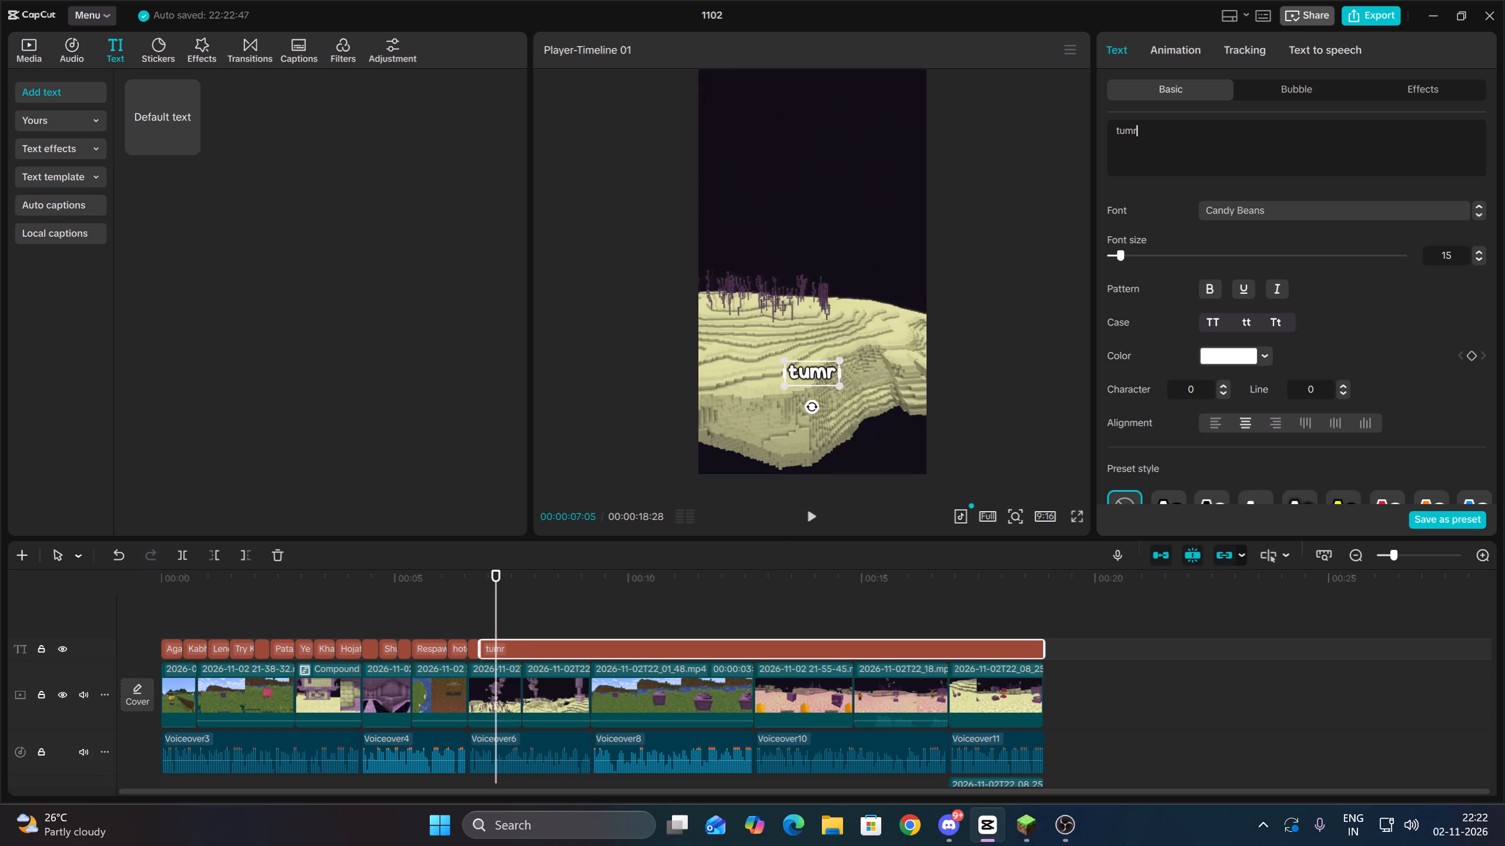
pyautogui.press('BackSpace')
pyautogui.write('e Dusri')
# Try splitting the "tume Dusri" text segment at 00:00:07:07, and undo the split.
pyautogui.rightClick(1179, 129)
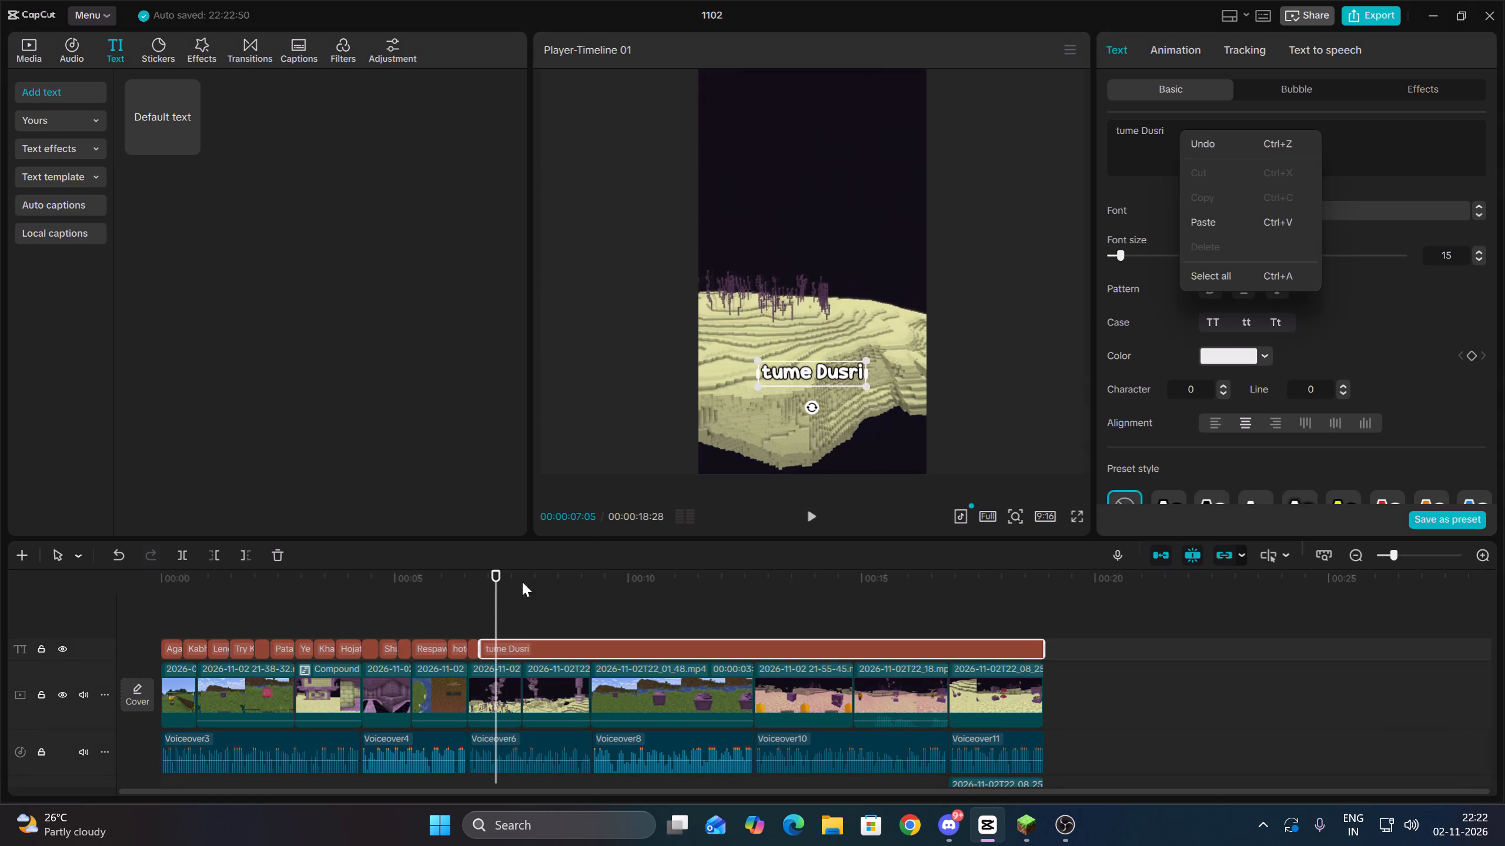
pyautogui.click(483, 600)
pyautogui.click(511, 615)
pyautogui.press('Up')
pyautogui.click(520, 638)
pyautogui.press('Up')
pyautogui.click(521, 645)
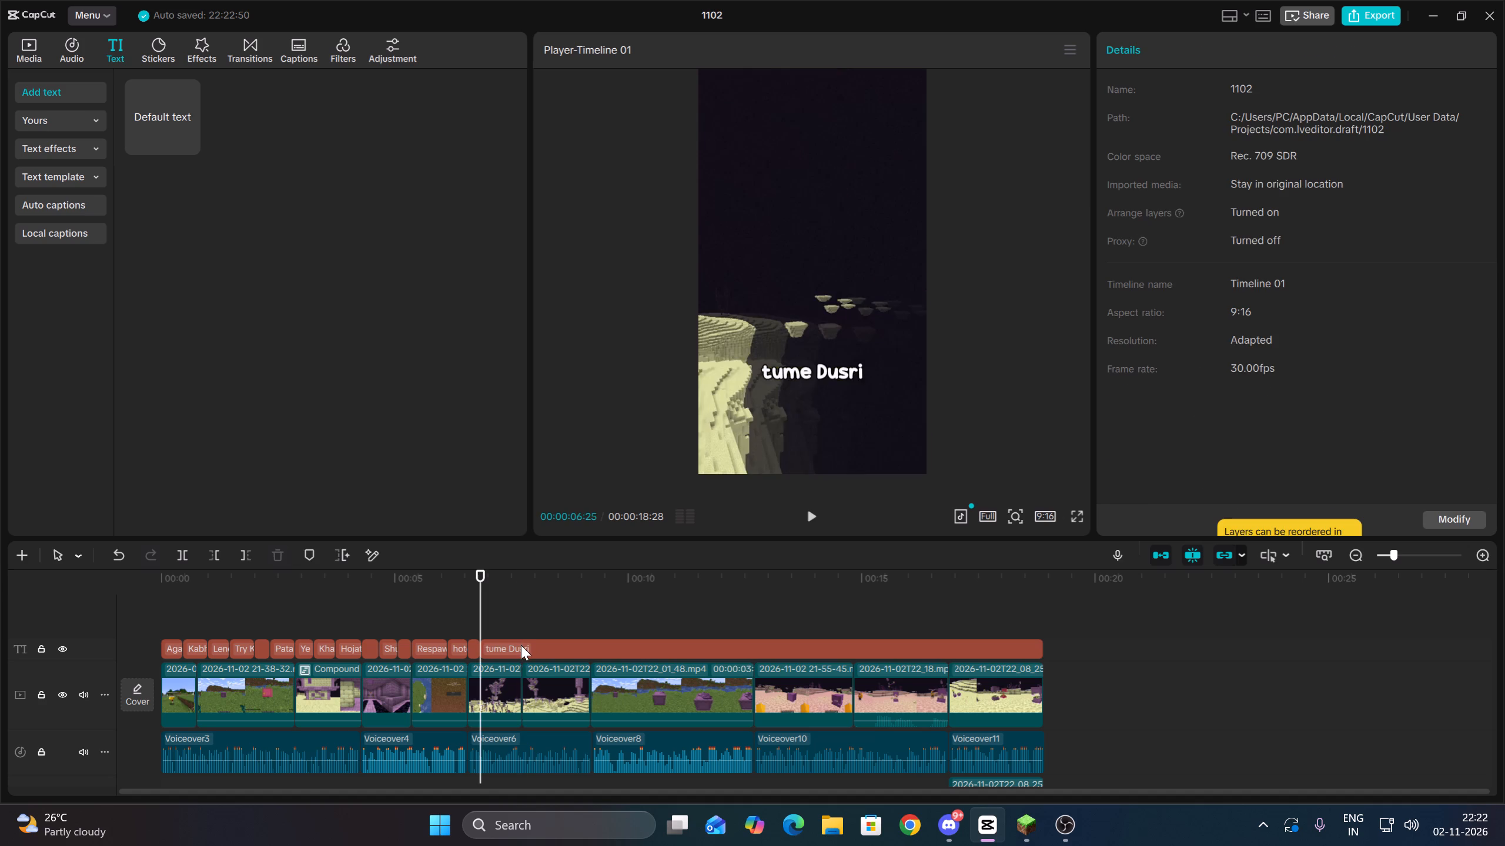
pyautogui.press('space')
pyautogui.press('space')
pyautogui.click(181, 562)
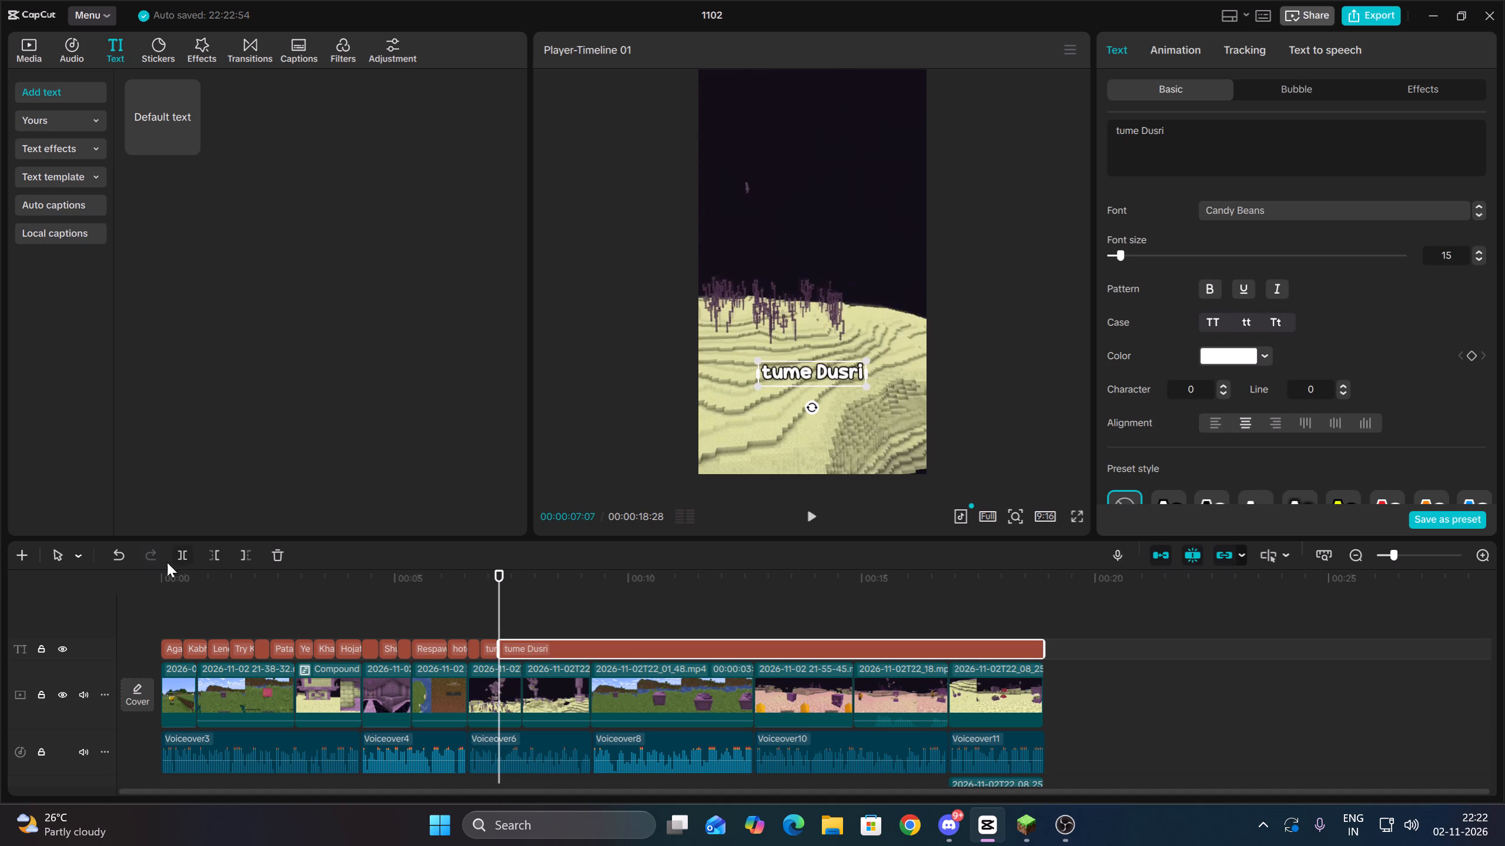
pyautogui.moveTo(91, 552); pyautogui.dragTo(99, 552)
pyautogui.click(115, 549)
# Split the "tume Dusri" text segment at 00:00:07:14 to match the voiceover.
pyautogui.press('space')
pyautogui.press('space')
pyautogui.click(185, 550)
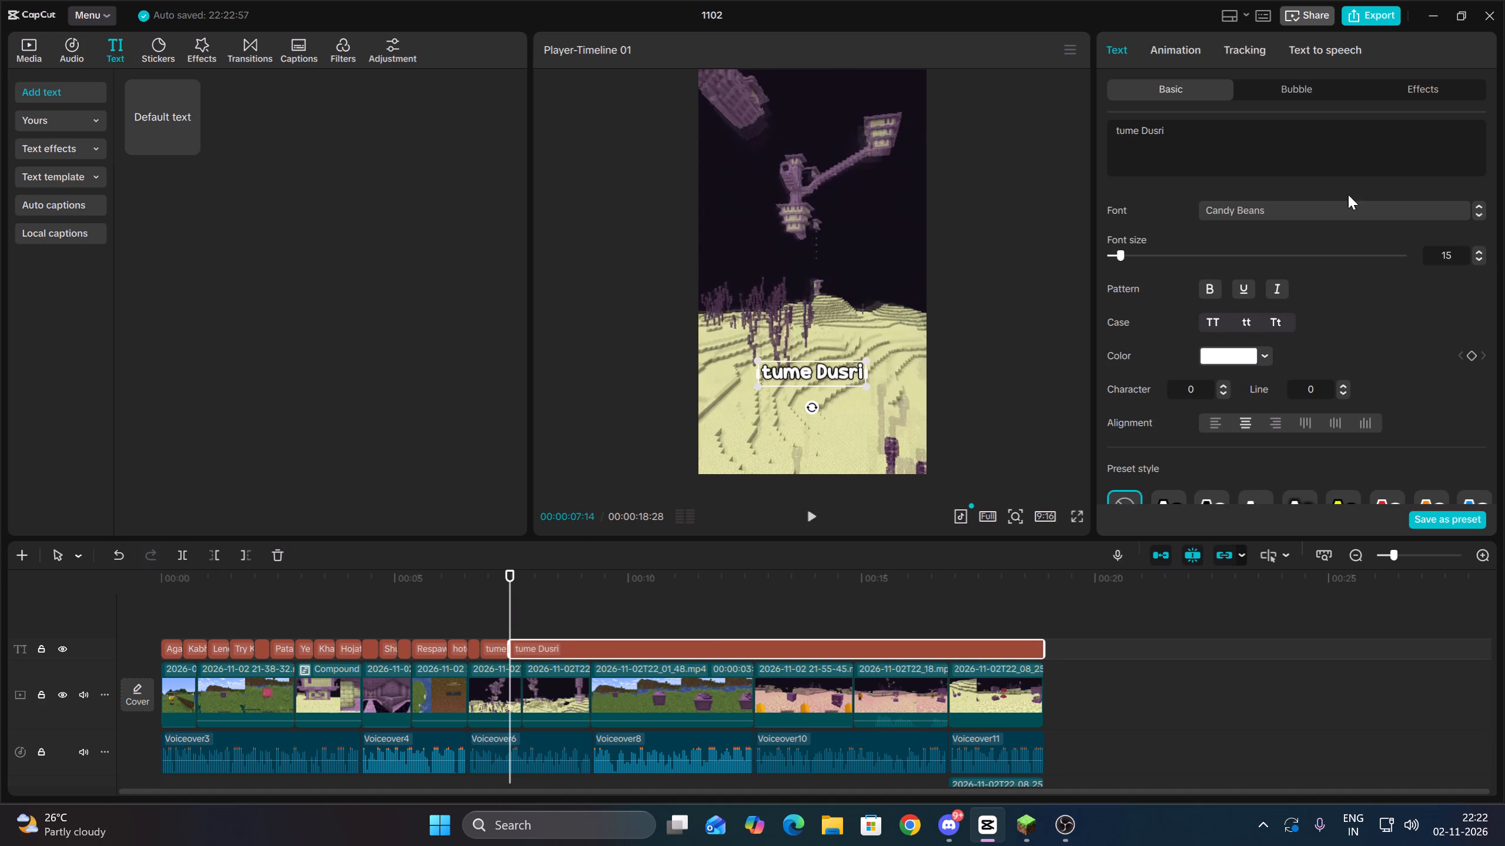
# Change the text segment after "tume Dusri" to "End City" and split it at 00:00:07:29.
pyautogui.moveTo(1282, 145); pyautogui.dragTo(1102, 128)
pyautogui.press('BackSpace')
pyautogui.write('End City')
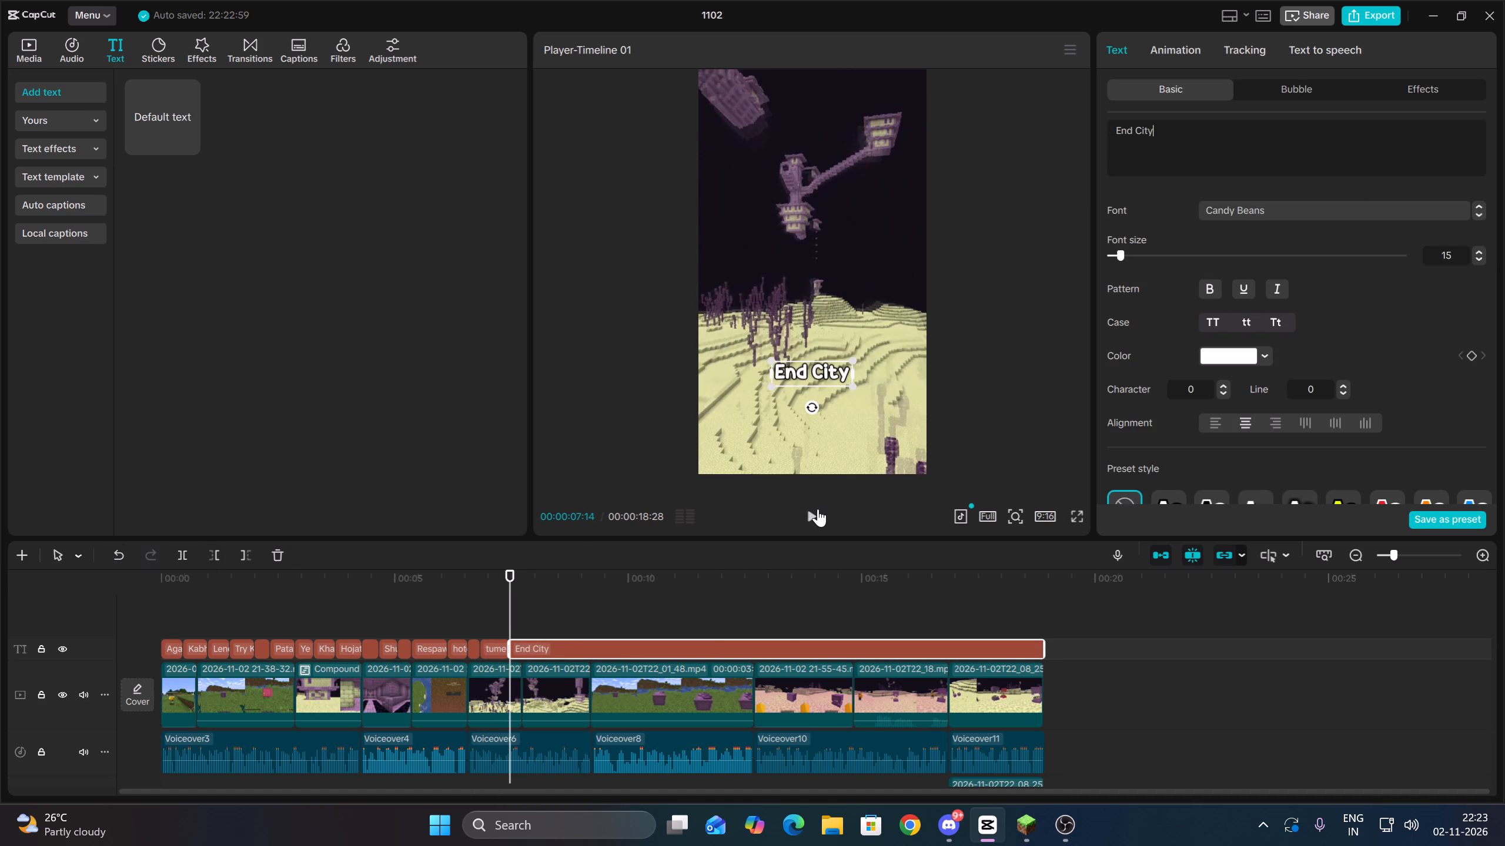
pyautogui.click(818, 509)
pyautogui.press('space')
pyautogui.press('space')
pyautogui.press('space')
pyautogui.click(178, 558)
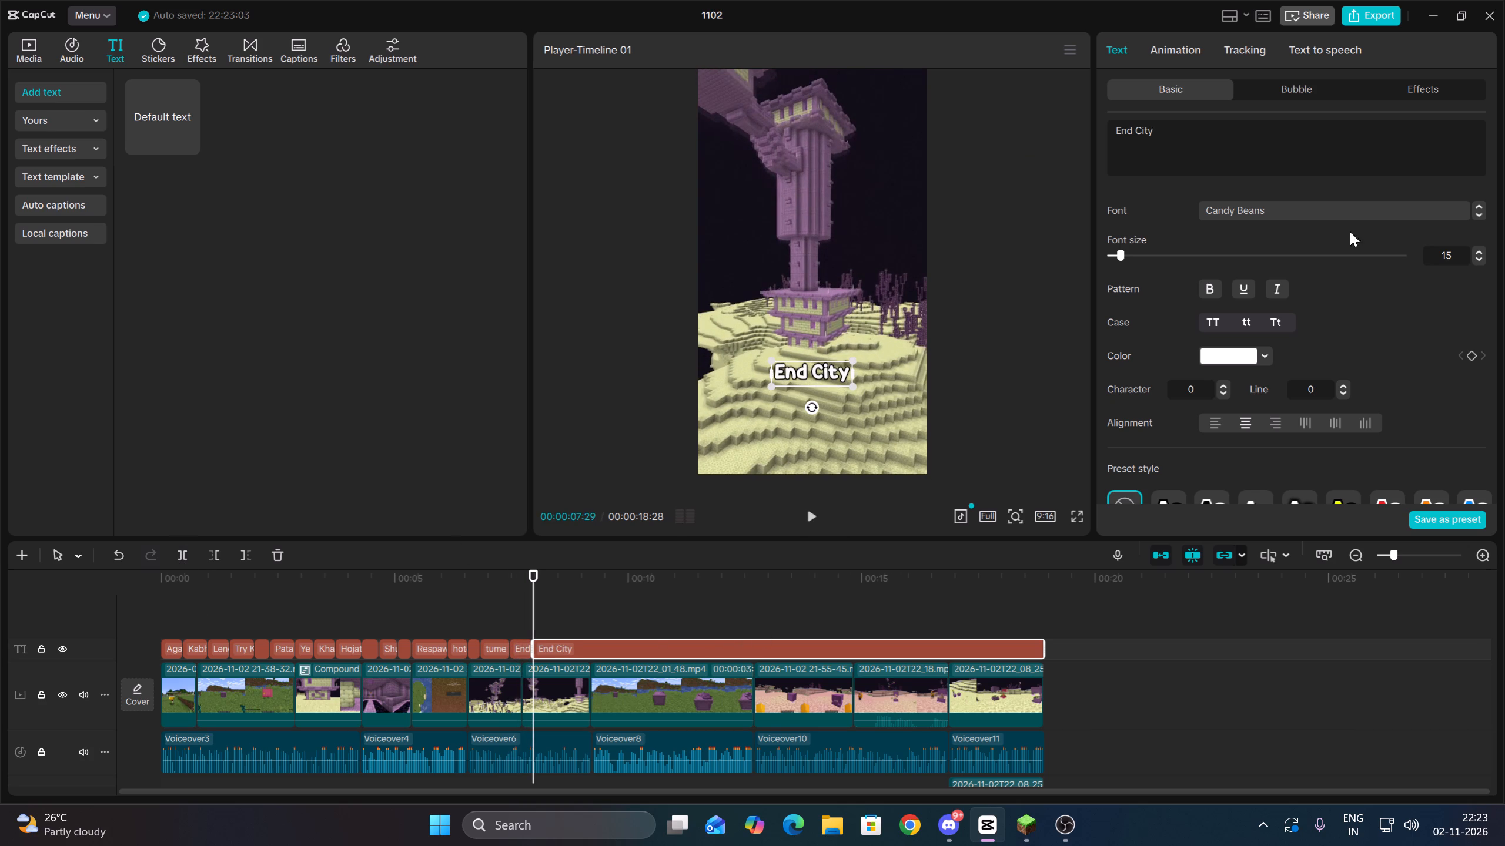
# Change the text segment after "End City" to "dudhne" and split it at 00:00:08:11.
pyautogui.moveTo(1276, 142); pyautogui.dragTo(1042, 95)
pyautogui.press('BackSpace')
pyautogui.write('dudhne')
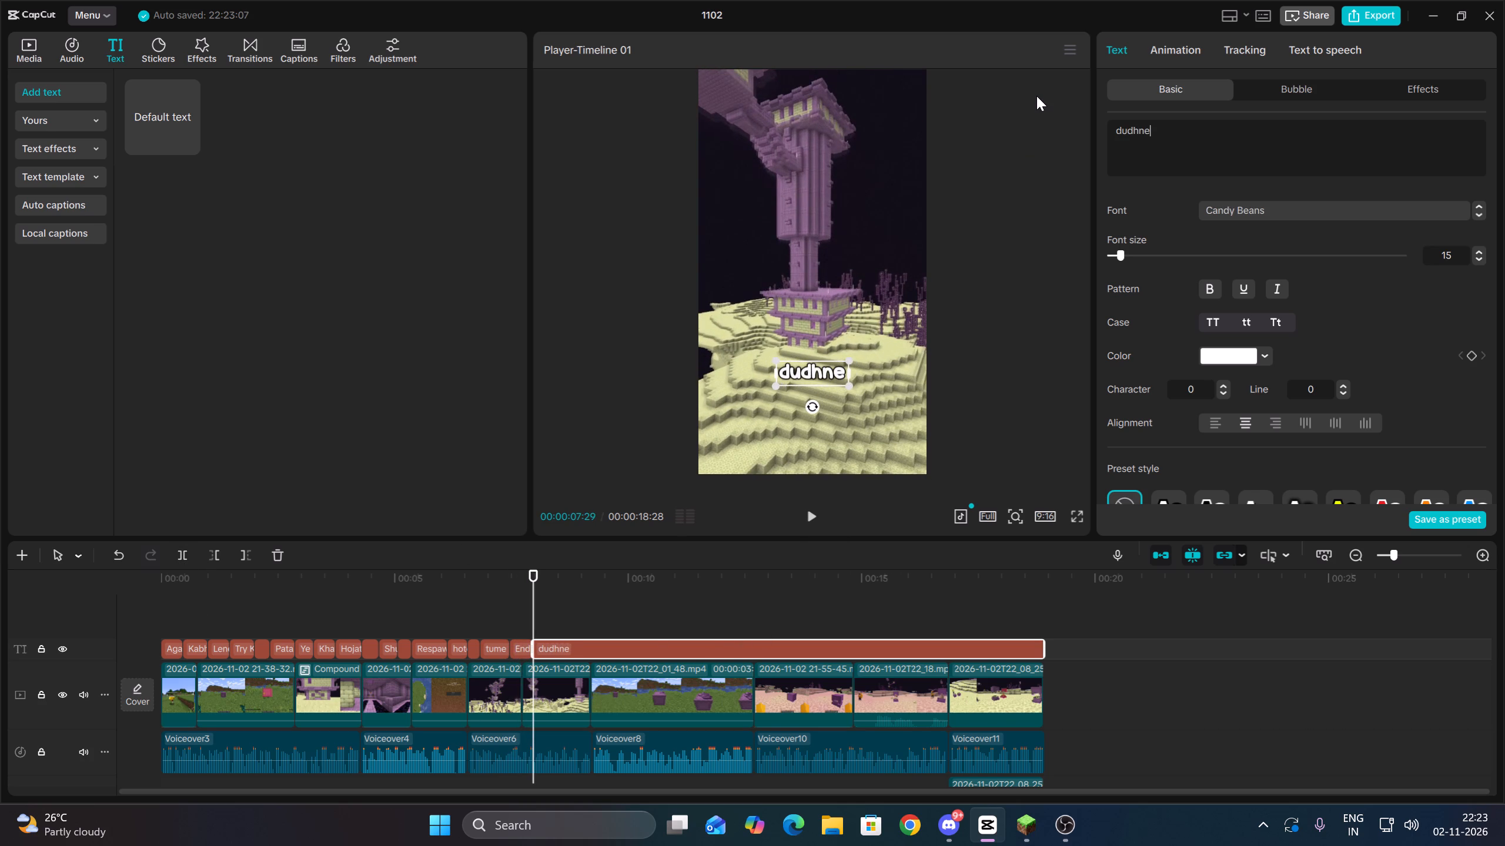
pyautogui.click(798, 510)
pyautogui.click(814, 513)
pyautogui.press('space')
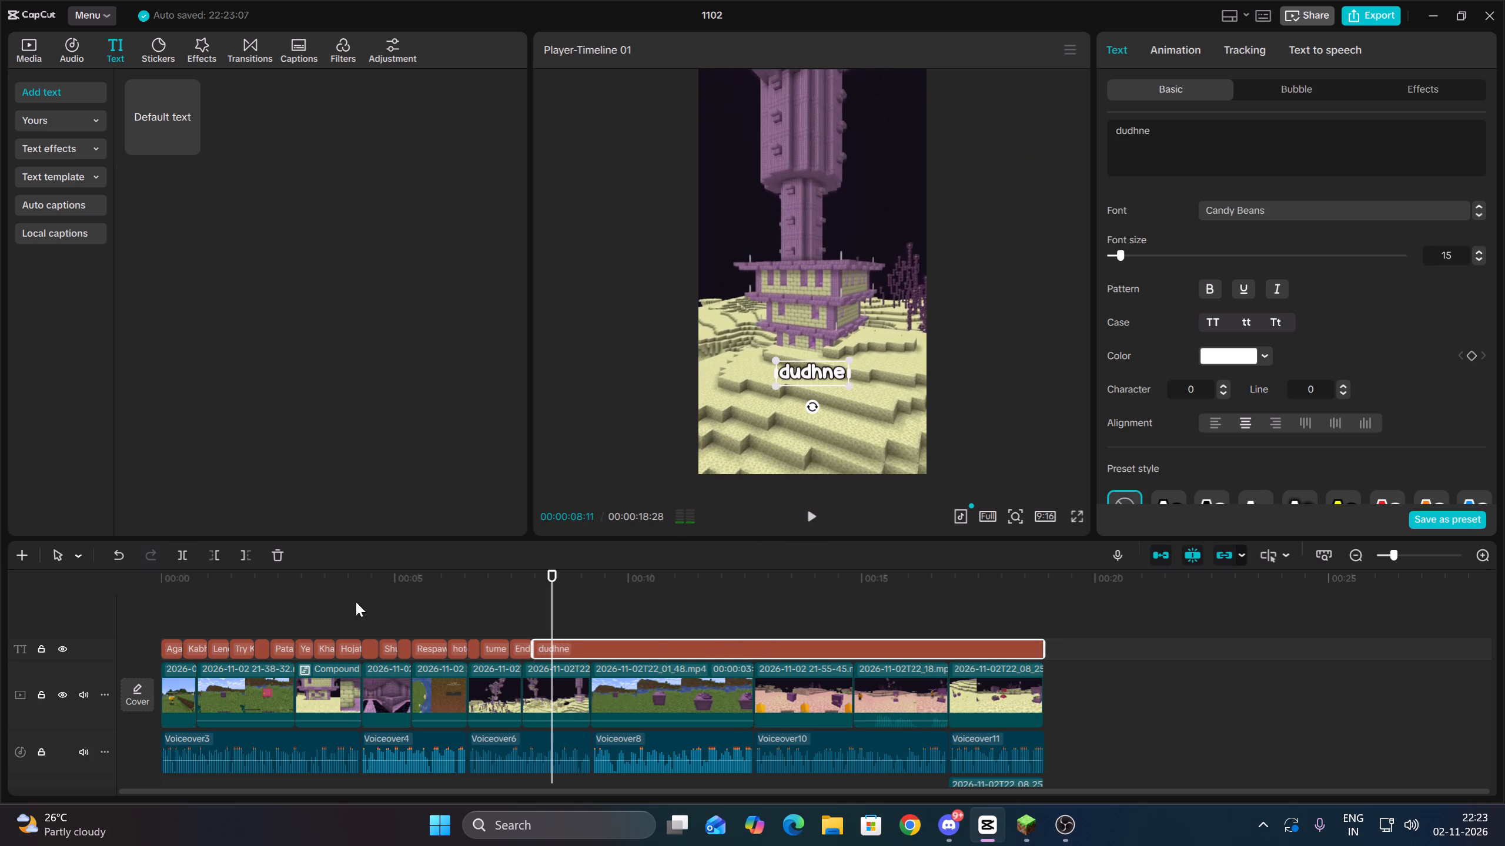
pyautogui.click(181, 549)
# Change the text segment after "dudhne" to "Ki Jarurat" and split it at 00:00:08:29.
pyautogui.moveTo(1296, 145); pyautogui.dragTo(1044, 114)
pyautogui.press('BackSpace')
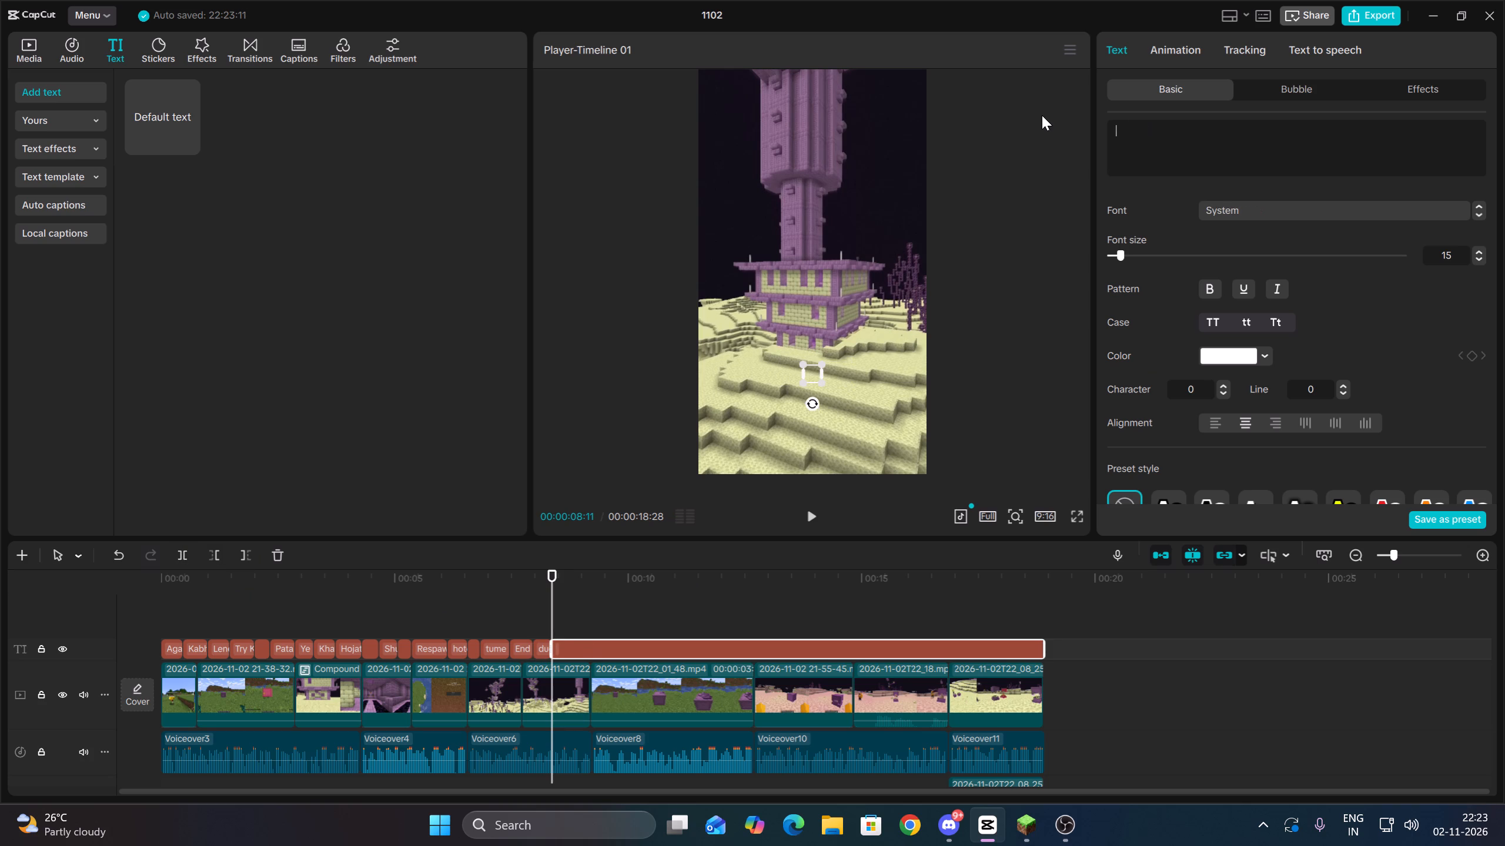
pyautogui.write('Ki')
pyautogui.press('space')
pyautogui.write('Jarurat')
pyautogui.click(811, 525)
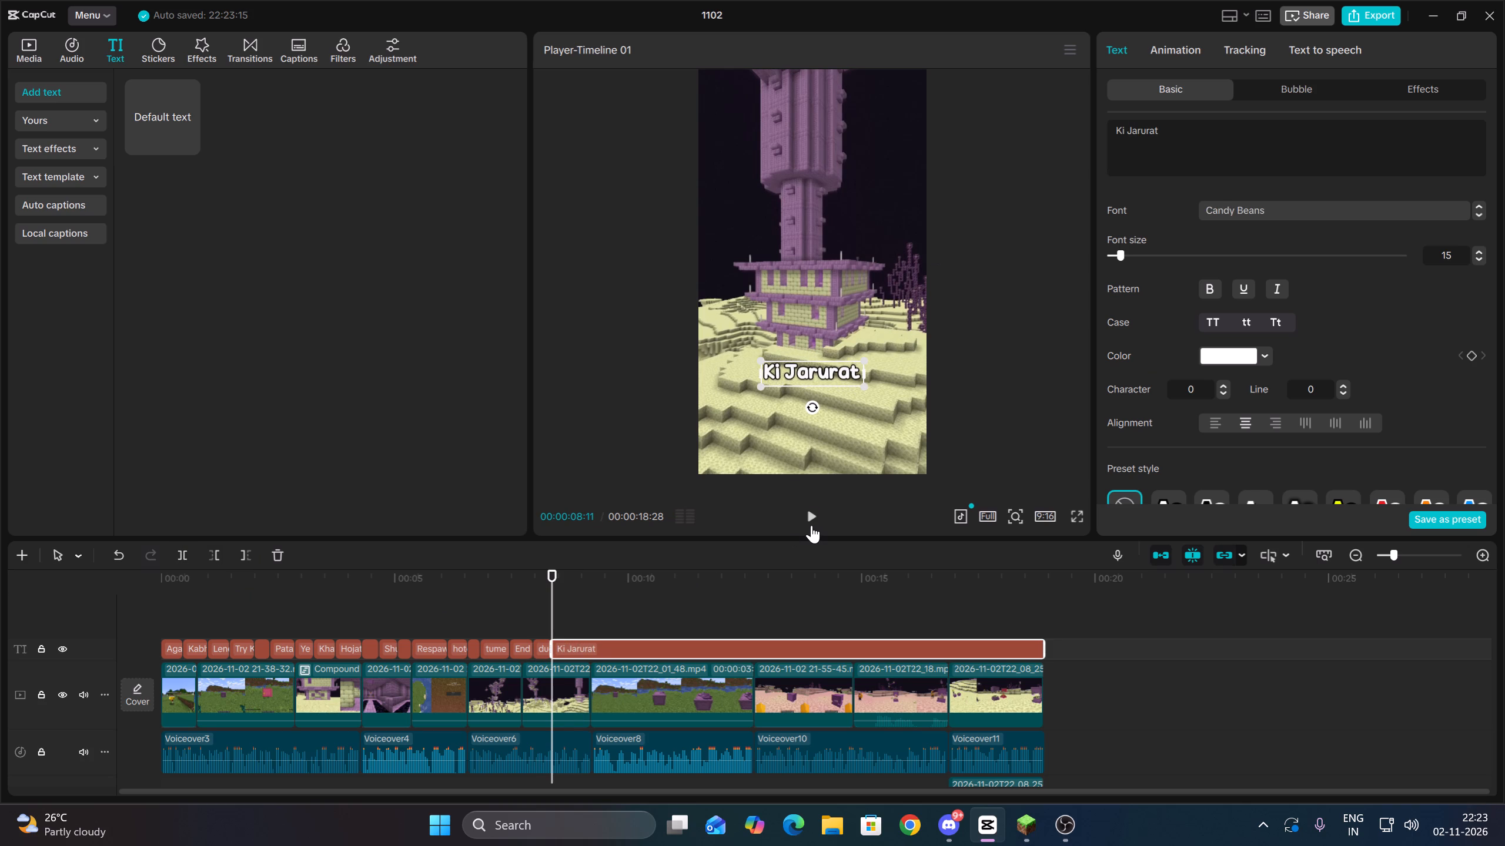
pyautogui.press('space')
pyautogui.press('space')
pyautogui.press('space')
pyautogui.click(188, 566)
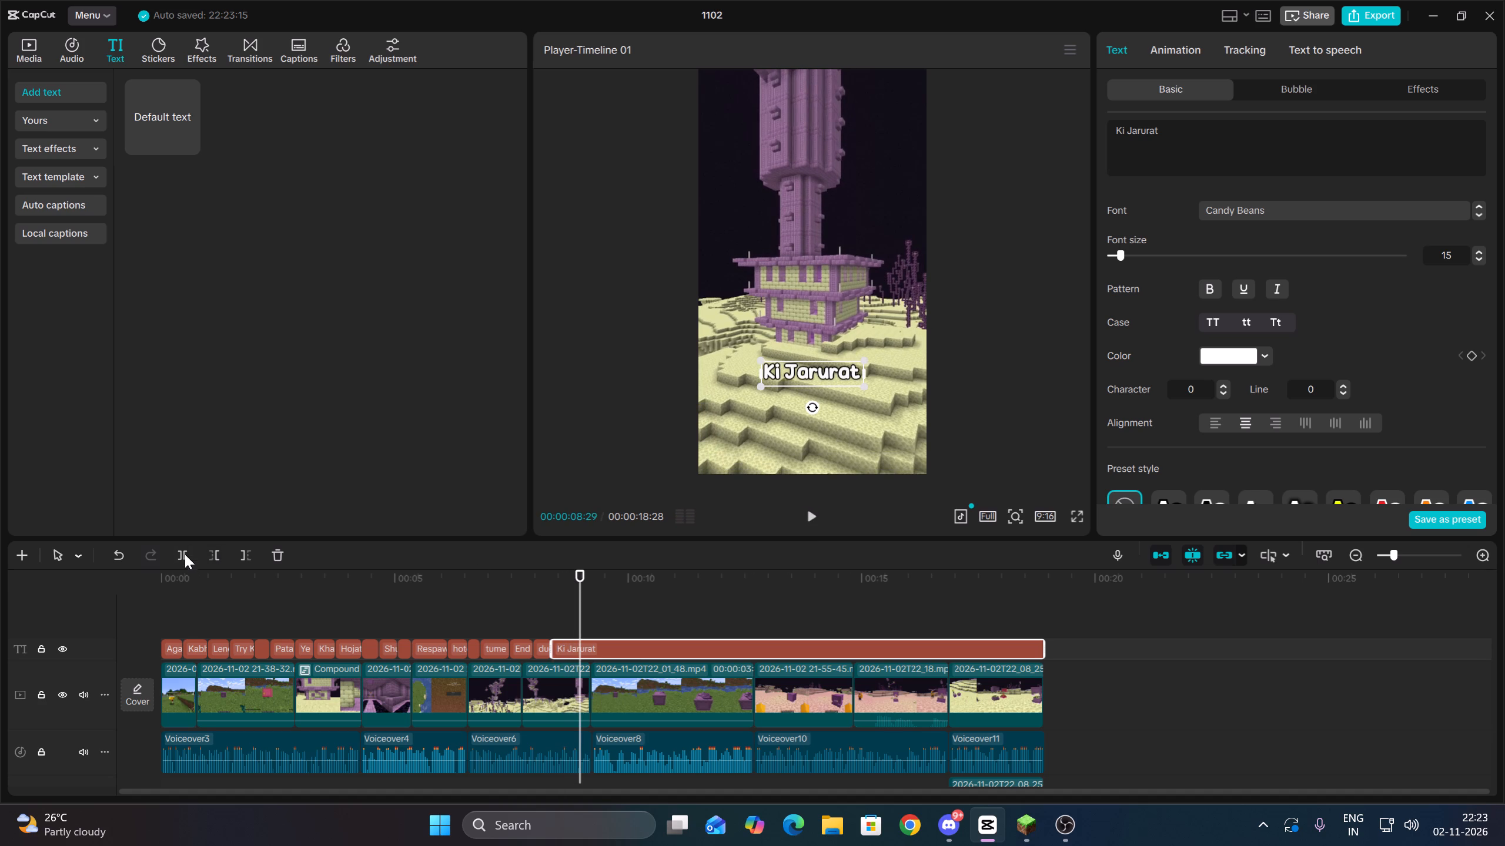
pyautogui.click(179, 548)
# Change the text segment after "Ki Jarurat" to "Nahi Hai!" and split it at 00:00:09:07, where Voiceover8 begins.
pyautogui.moveTo(1211, 148); pyautogui.dragTo(1080, 118)
pyautogui.press('BackSpace')
pyautogui.write('Nahi Hai!')
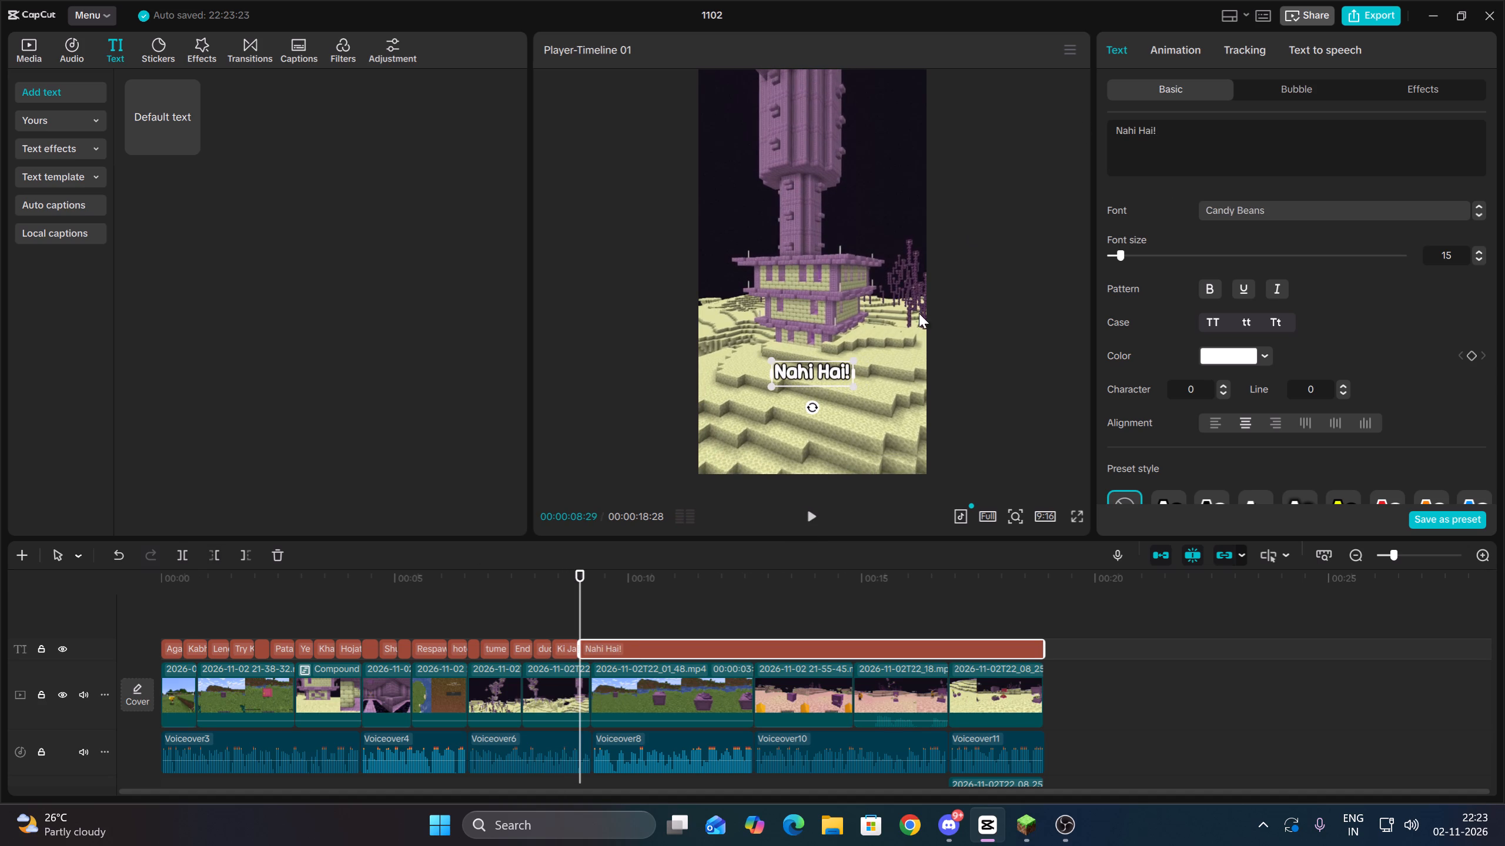
pyautogui.click(812, 518)
pyautogui.press('space')
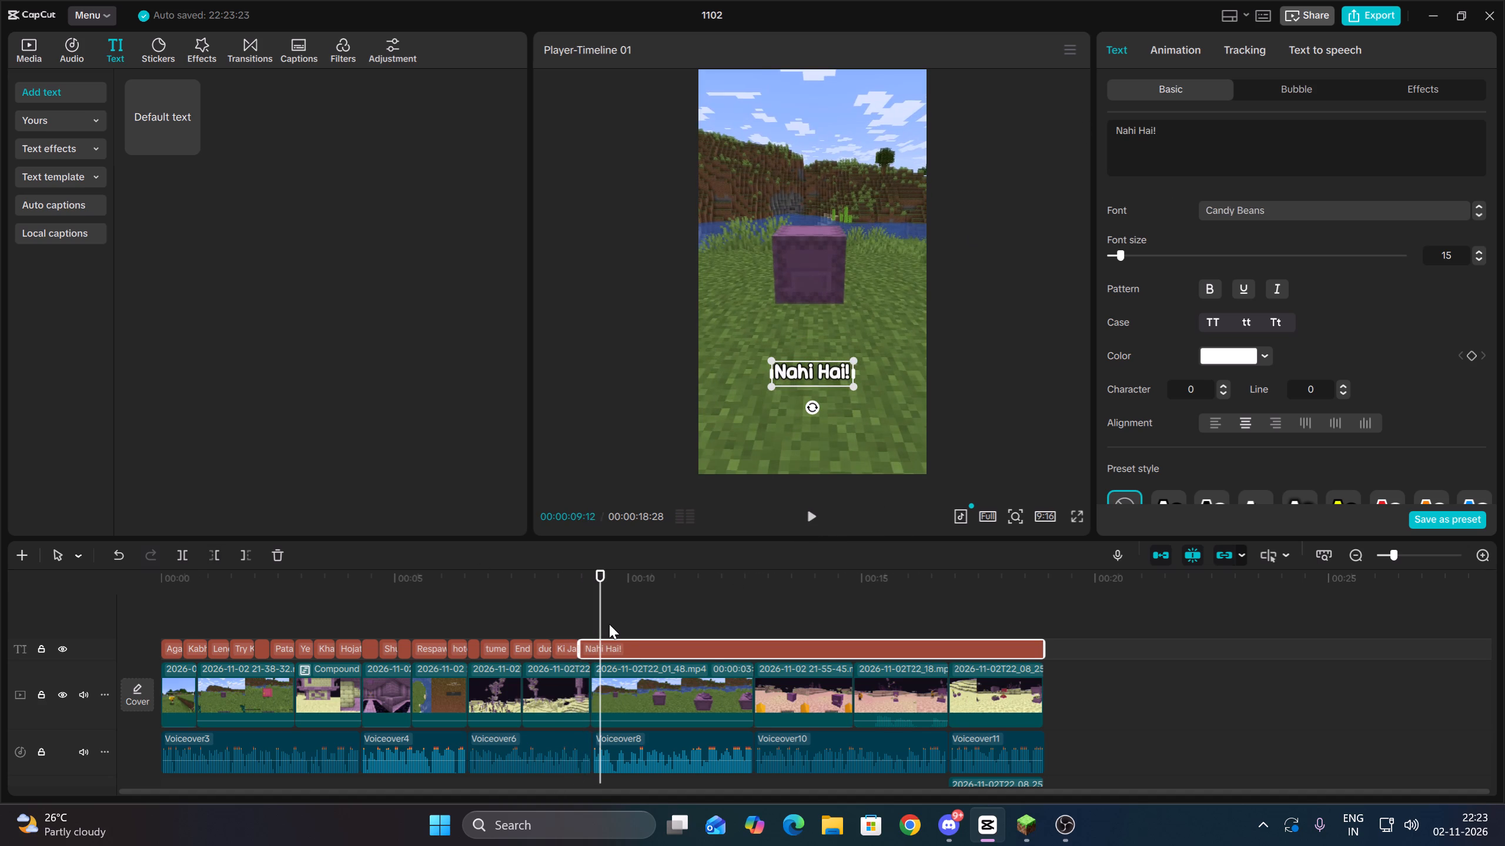
pyautogui.press('Up')
pyautogui.click(178, 554)
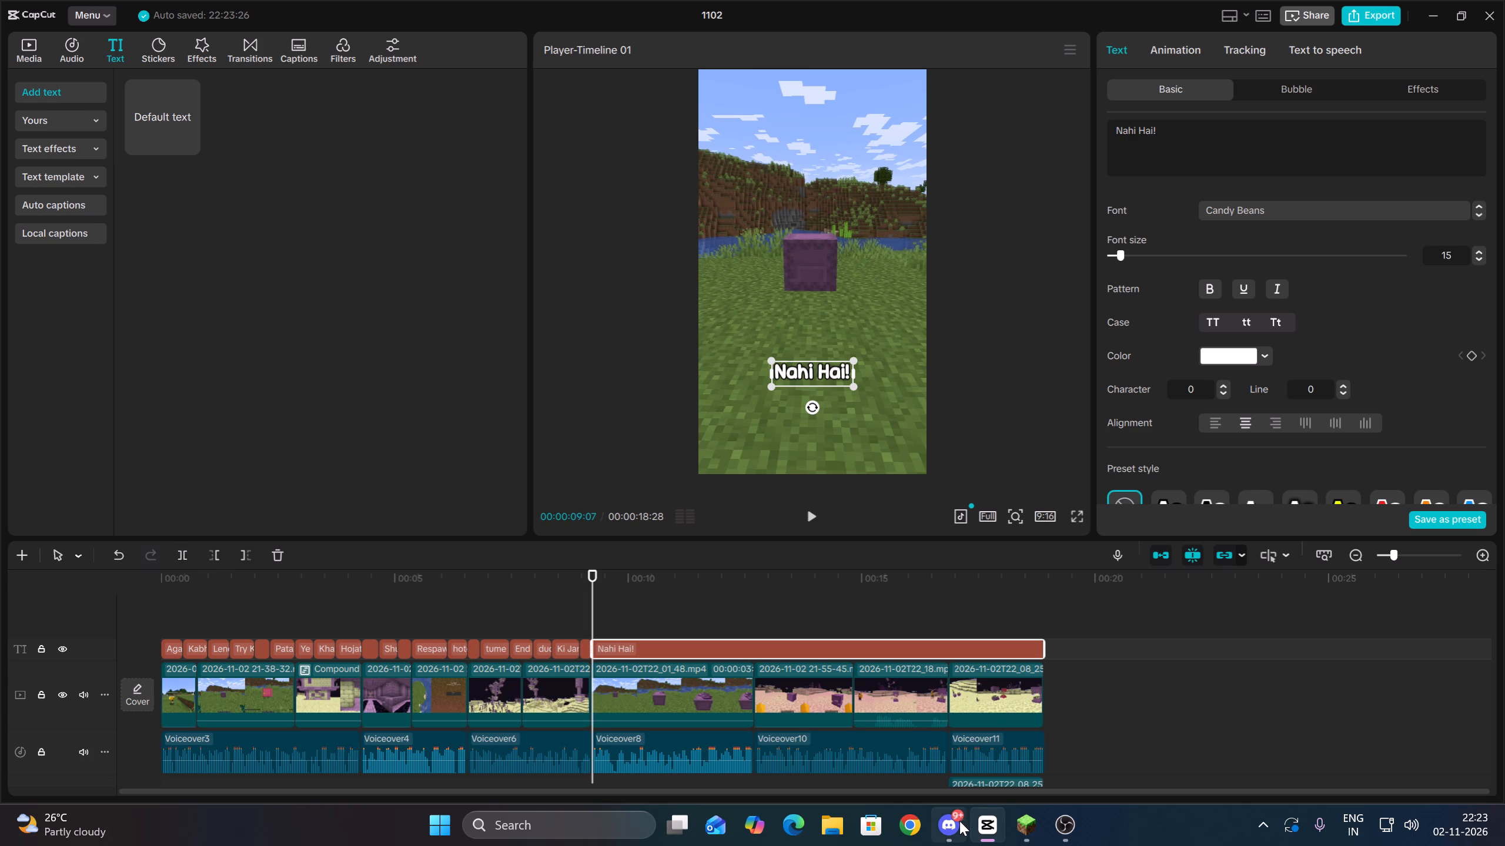
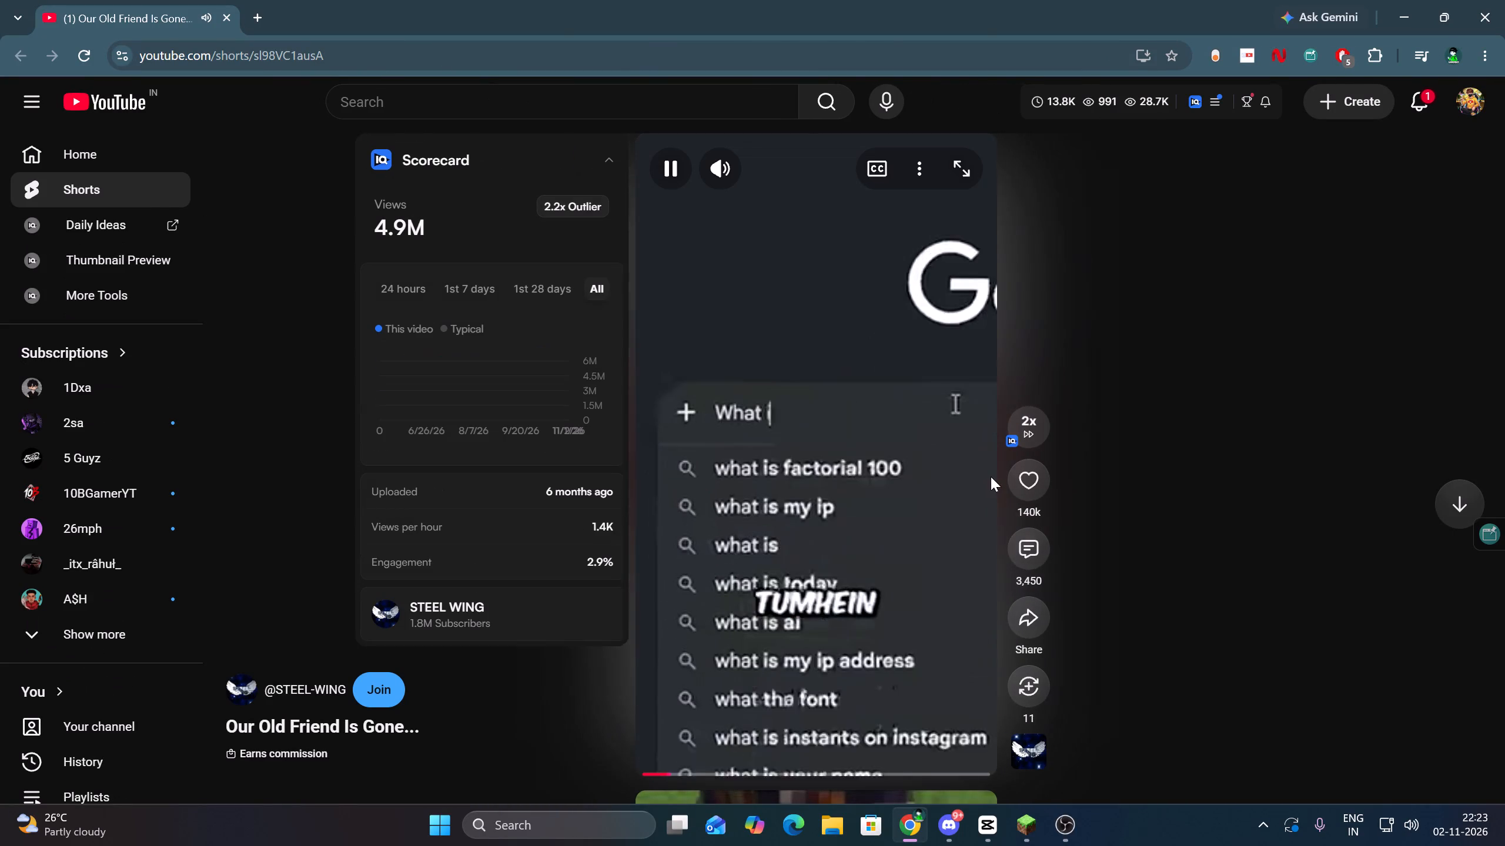
# Pause the YouTube Short "Our Old Friend Is Gone..." to examine its on-screen captions.
pyautogui.moveTo(854, 589); pyautogui.dragTo(858, 595)
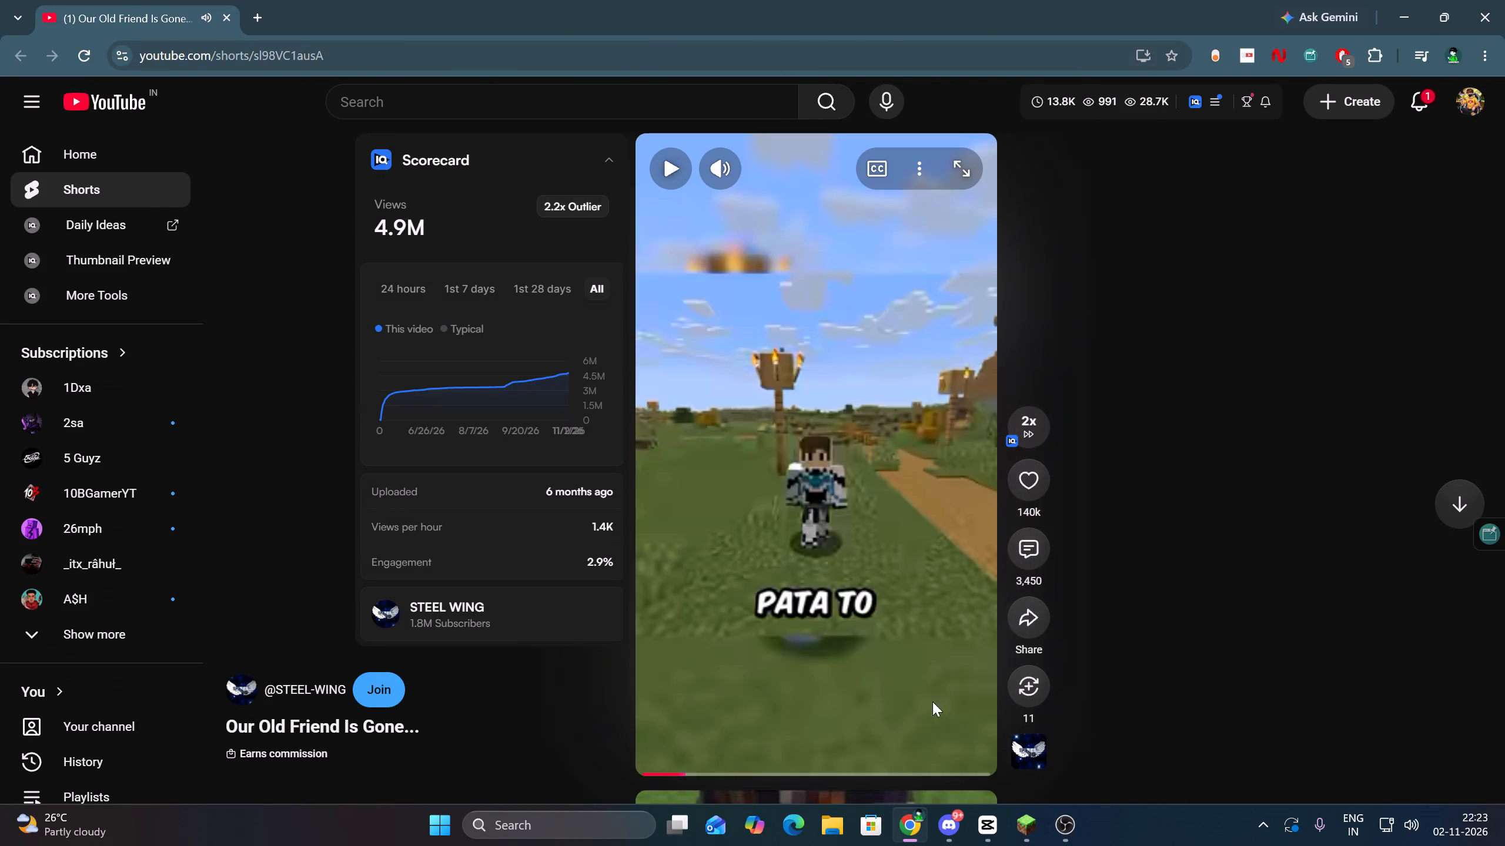
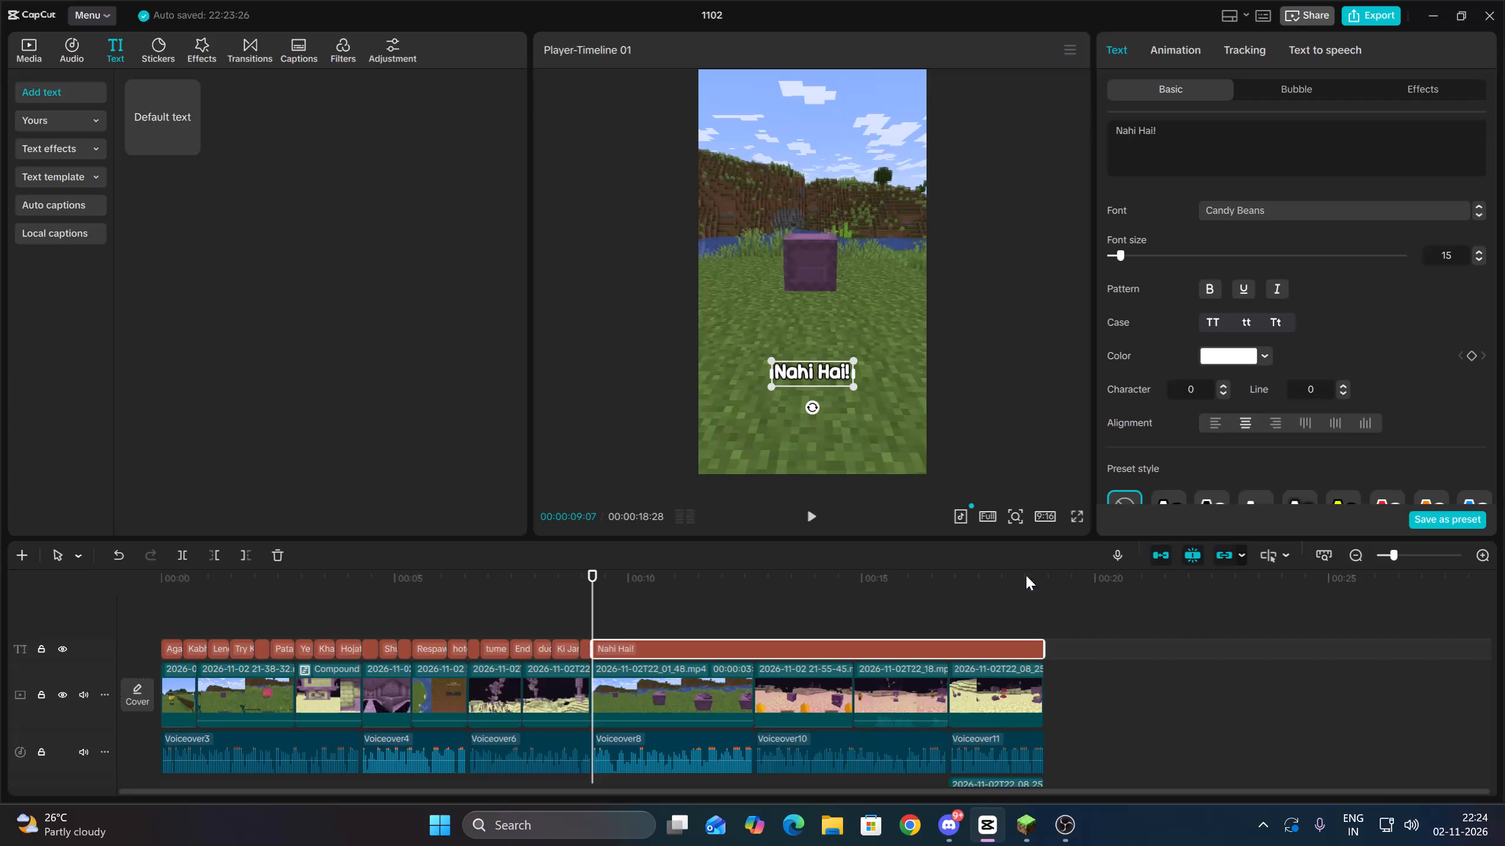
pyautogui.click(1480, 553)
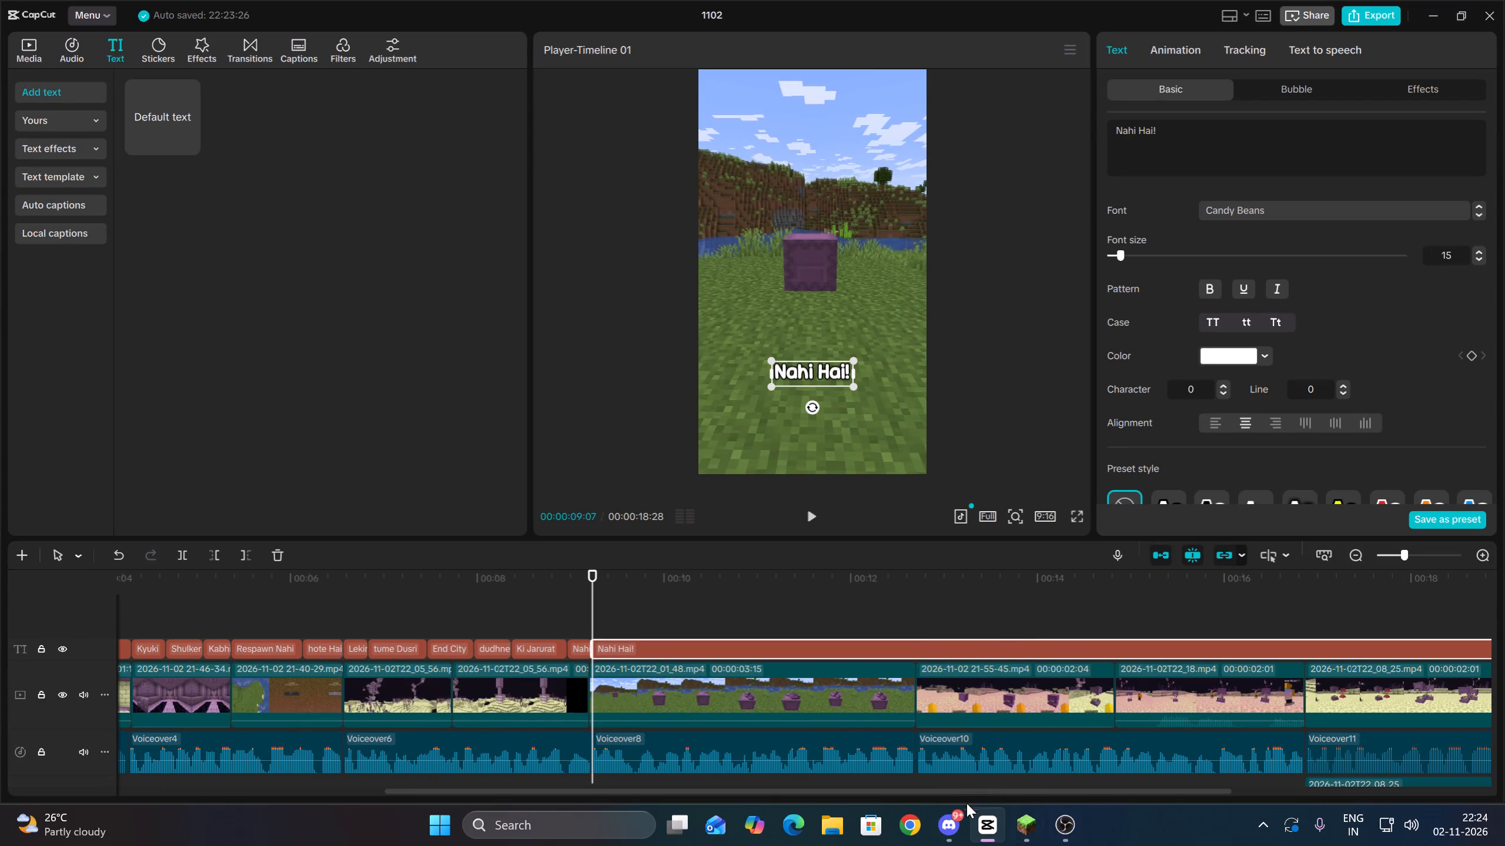
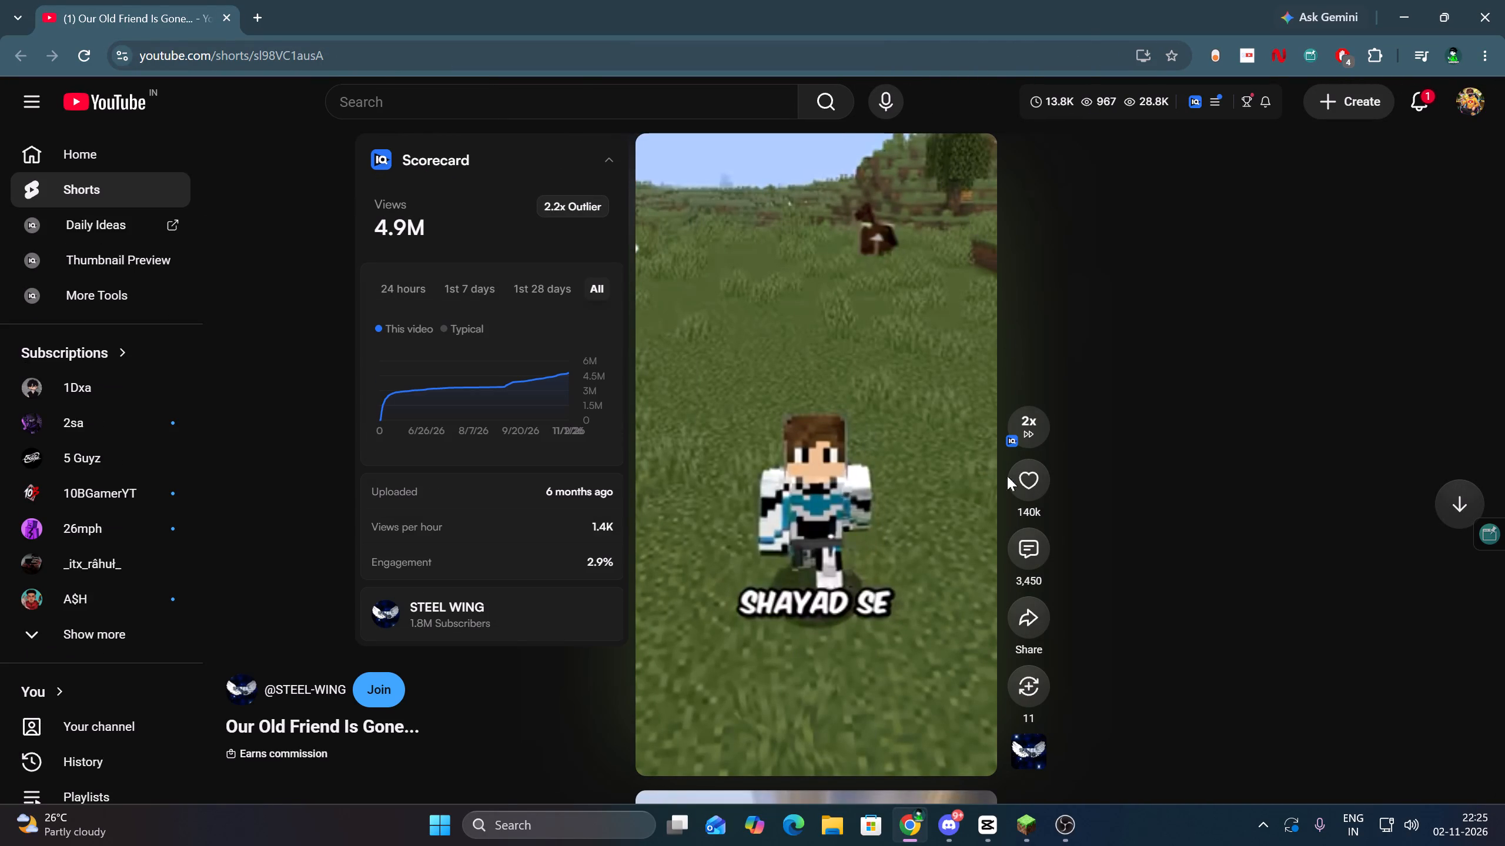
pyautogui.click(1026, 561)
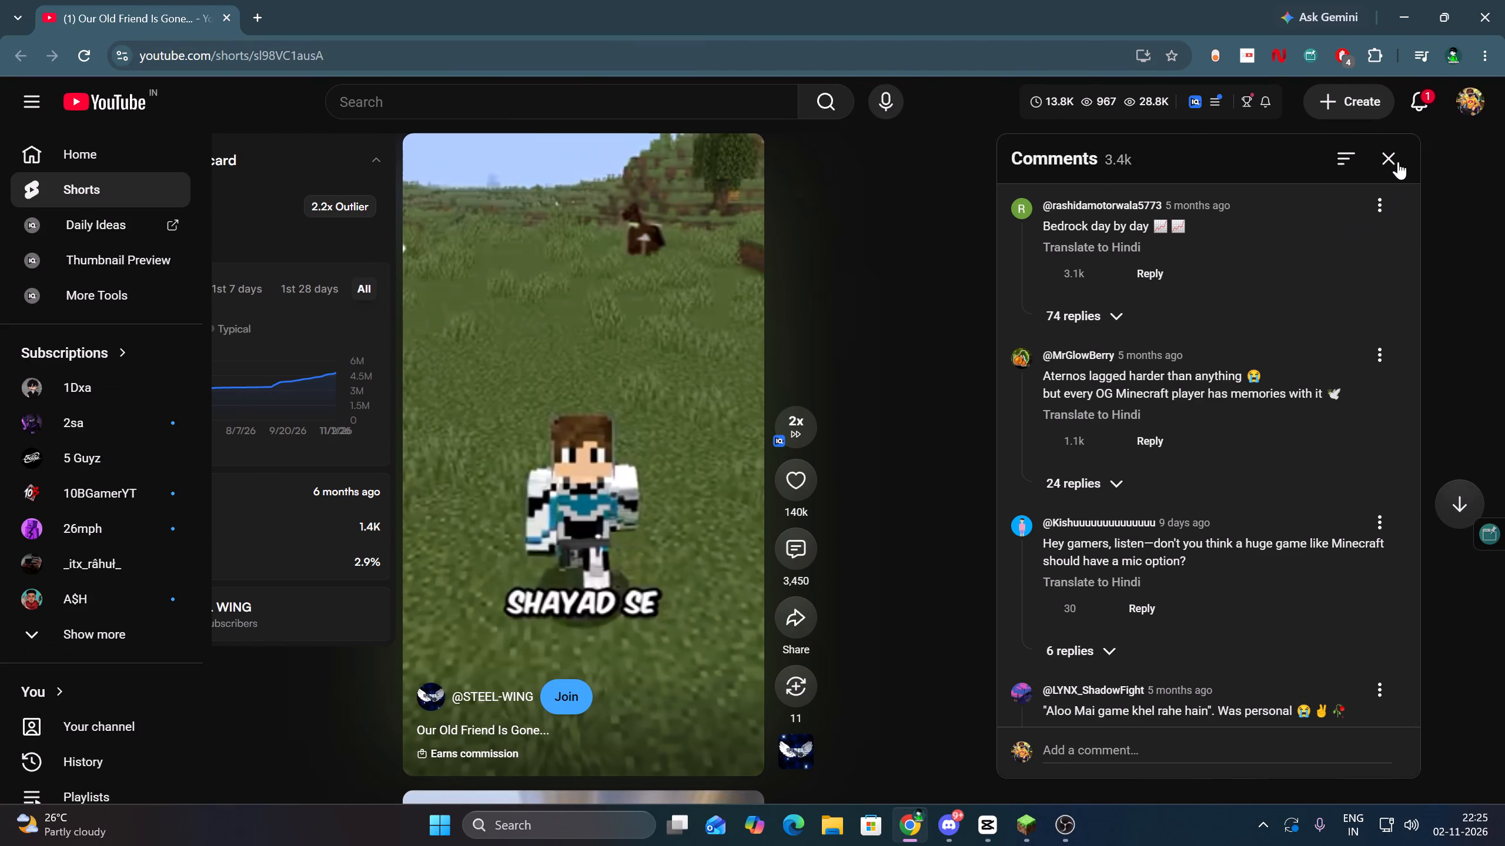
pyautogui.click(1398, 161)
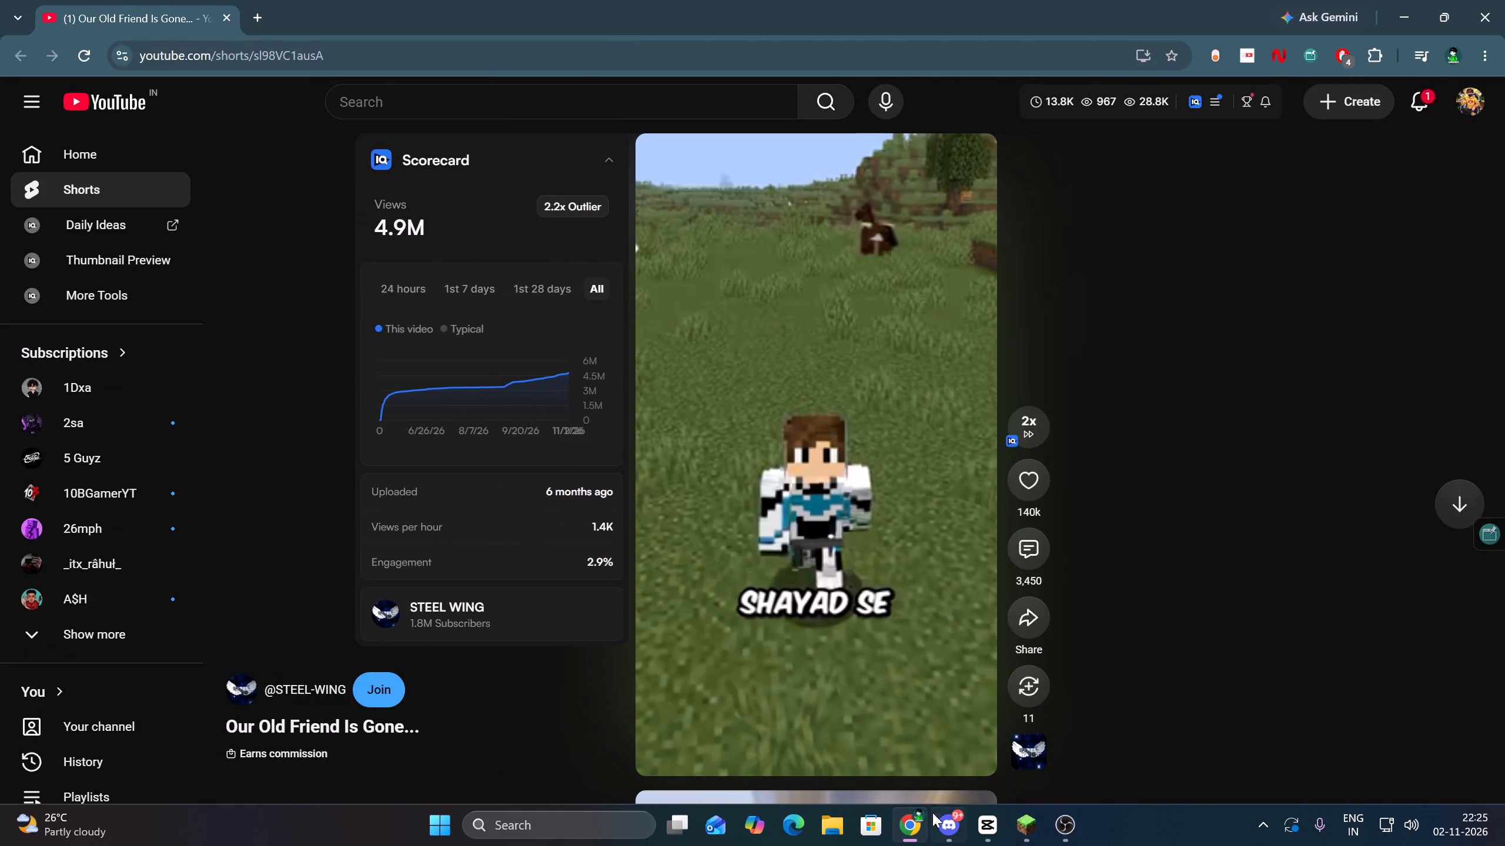
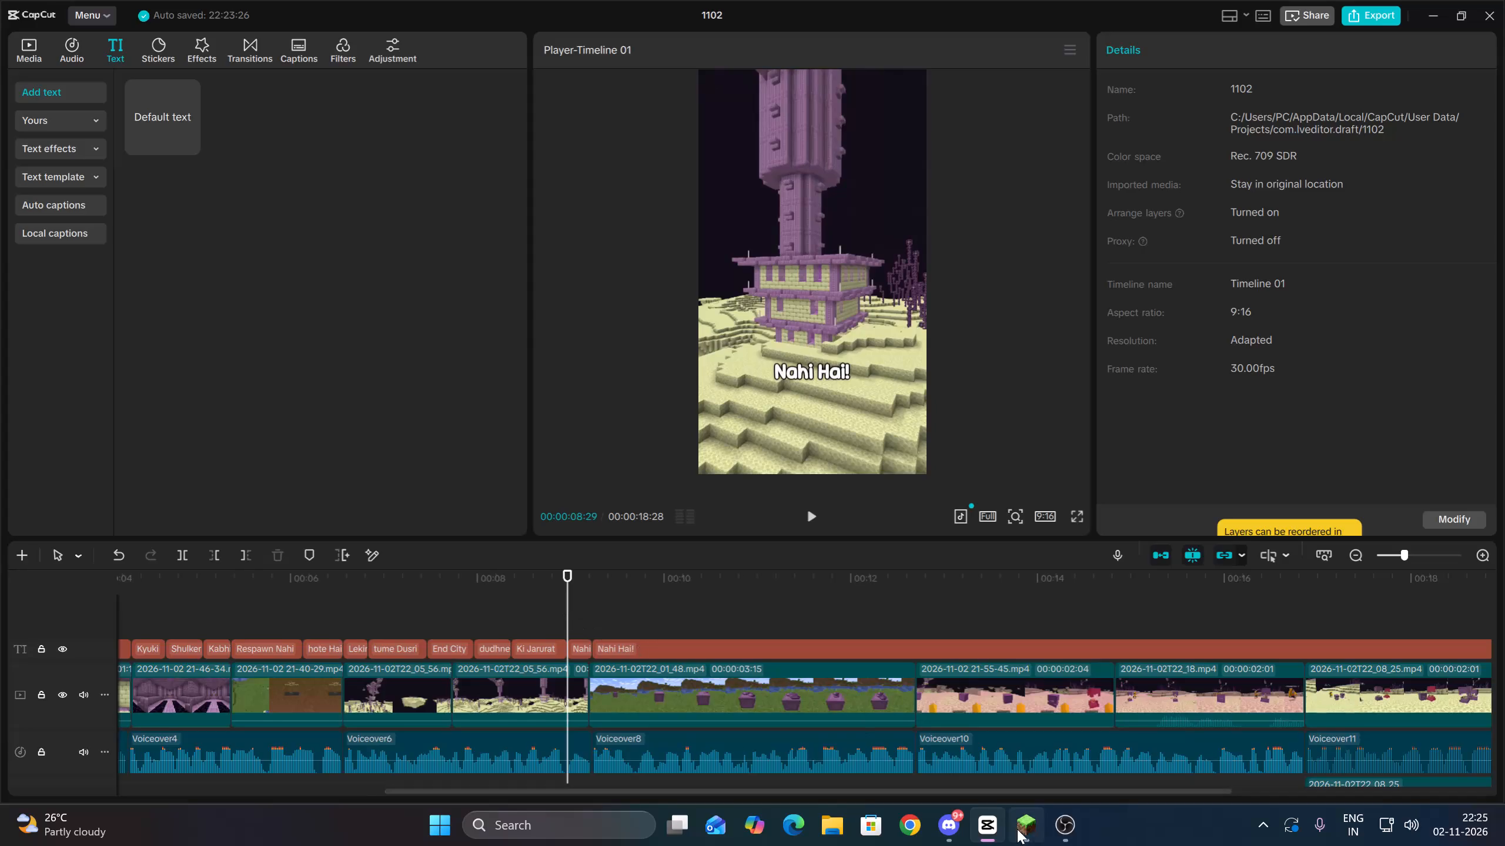
# Switch to the Minecraft Dawn Client and exit the open replay scene to the game's title screen.
pyautogui.click(1028, 831)
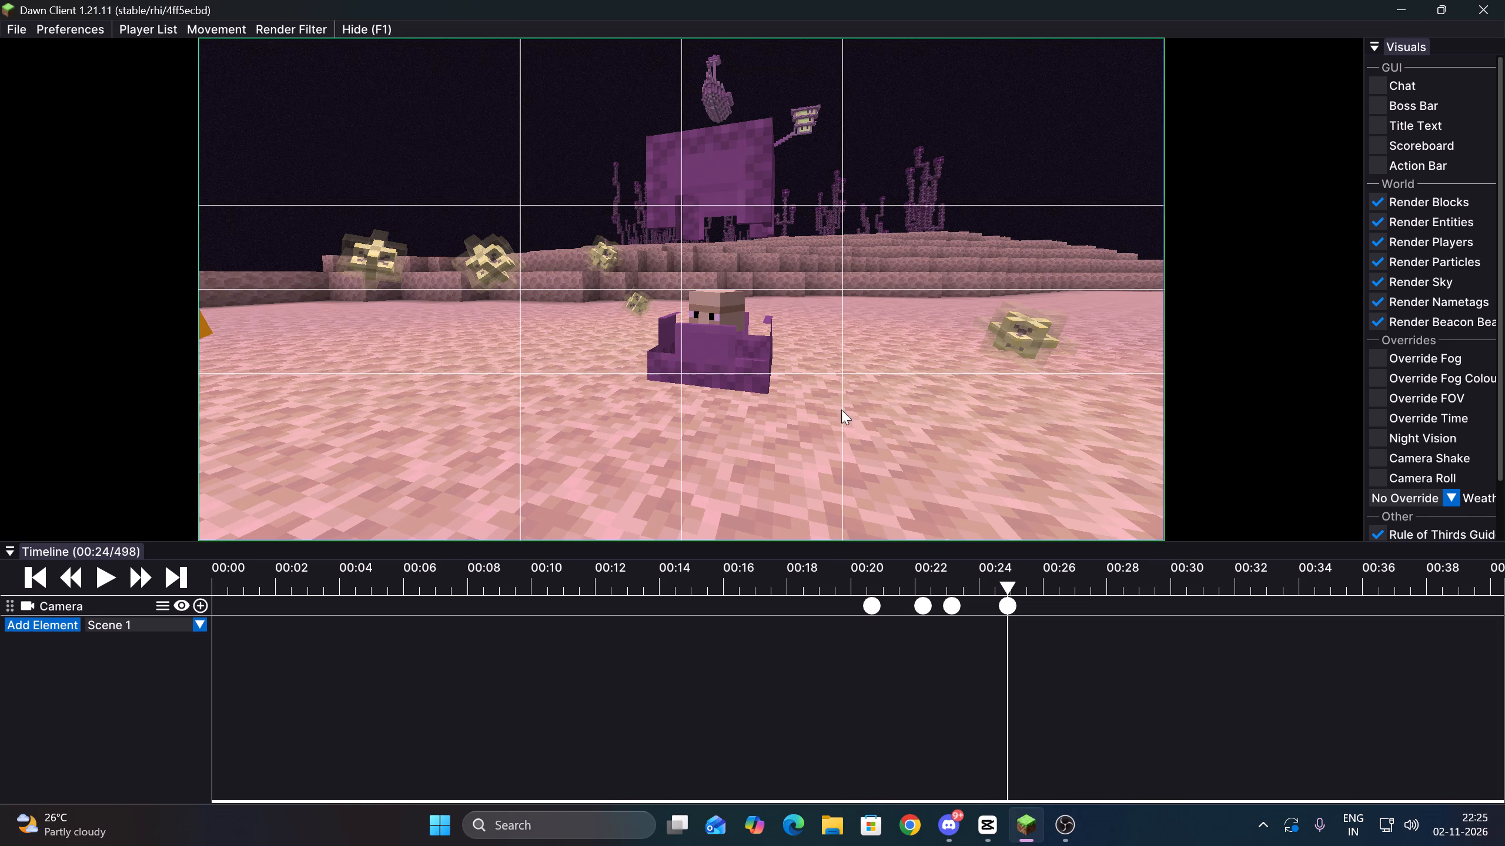
pyautogui.moveTo(832, 403); pyautogui.dragTo(752, 412)
pyautogui.press('Escape')
pyautogui.click(721, 401)
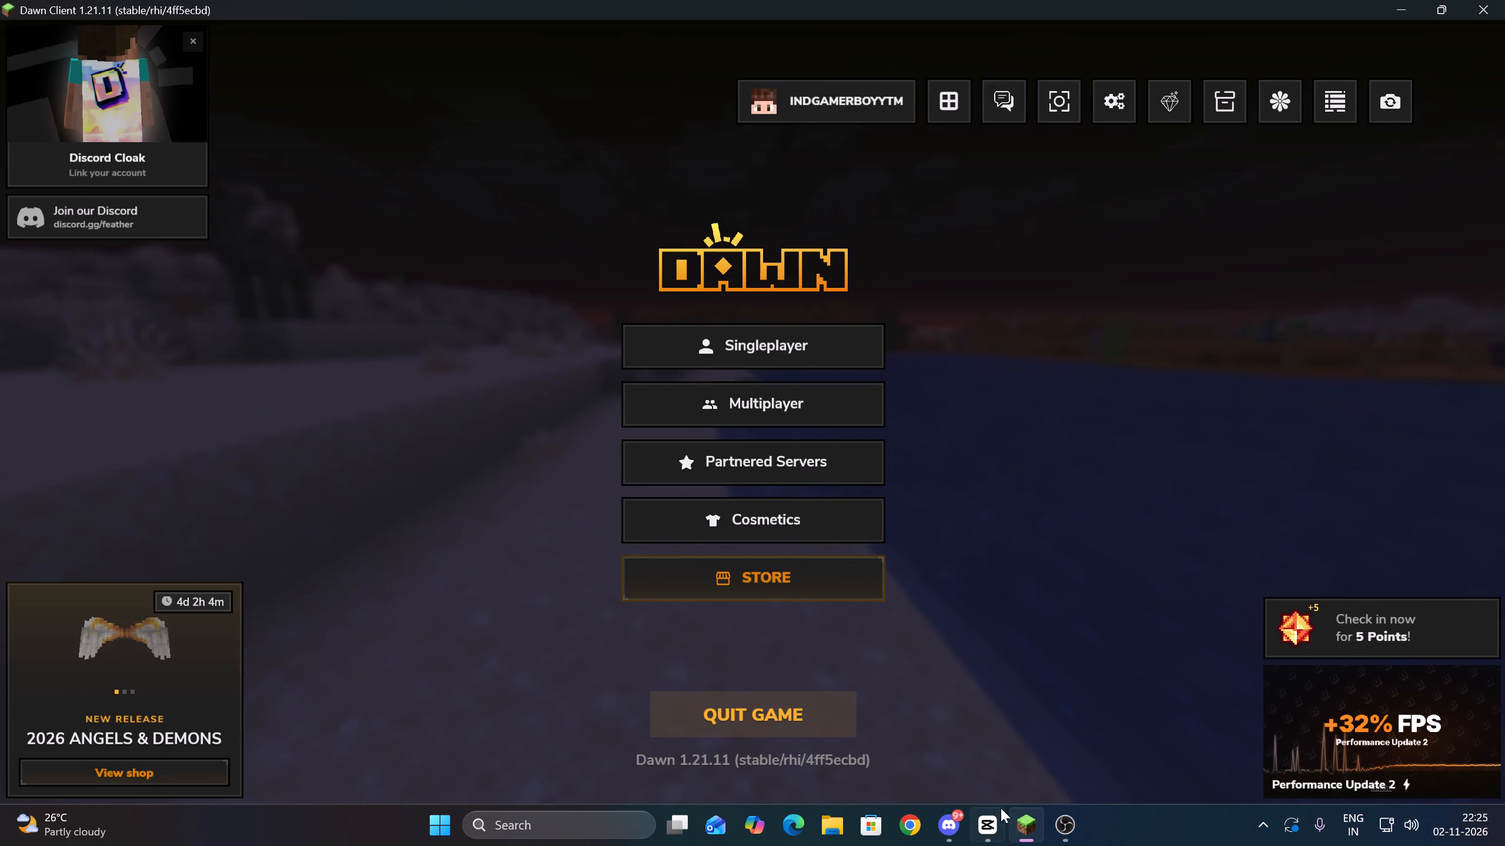
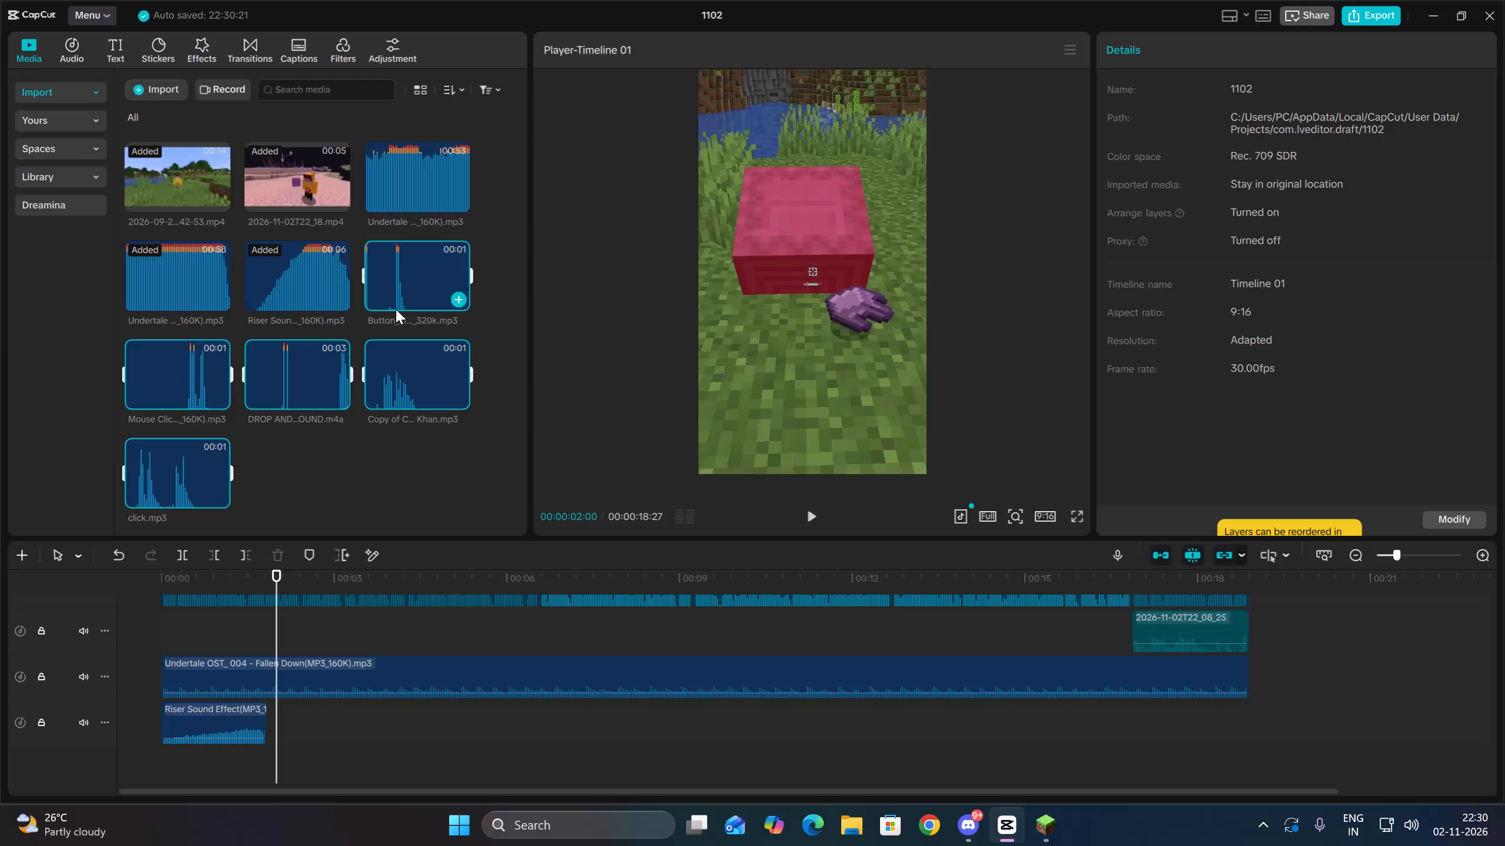
# Add the click.mp3 sound effect to the timeline at the 00:00:02:00 mark, above the background music.
pyautogui.moveTo(157, 479); pyautogui.dragTo(176, 491)
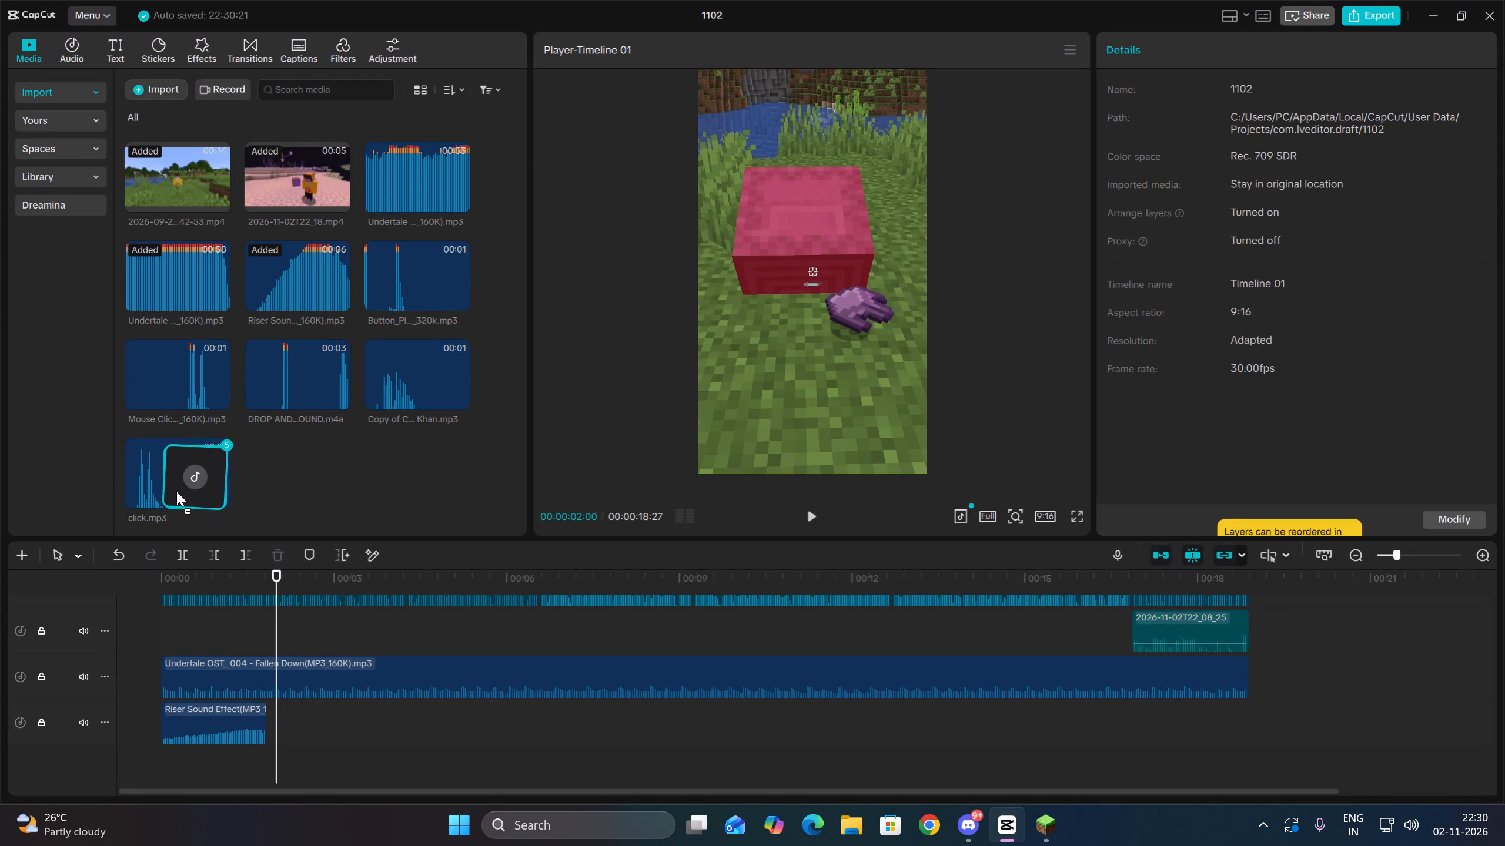
pyautogui.moveTo(176, 491); pyautogui.dragTo(171, 484)
pyautogui.click(170, 479)
pyautogui.moveTo(170, 479); pyautogui.dragTo(273, 637)
pyautogui.press('space')
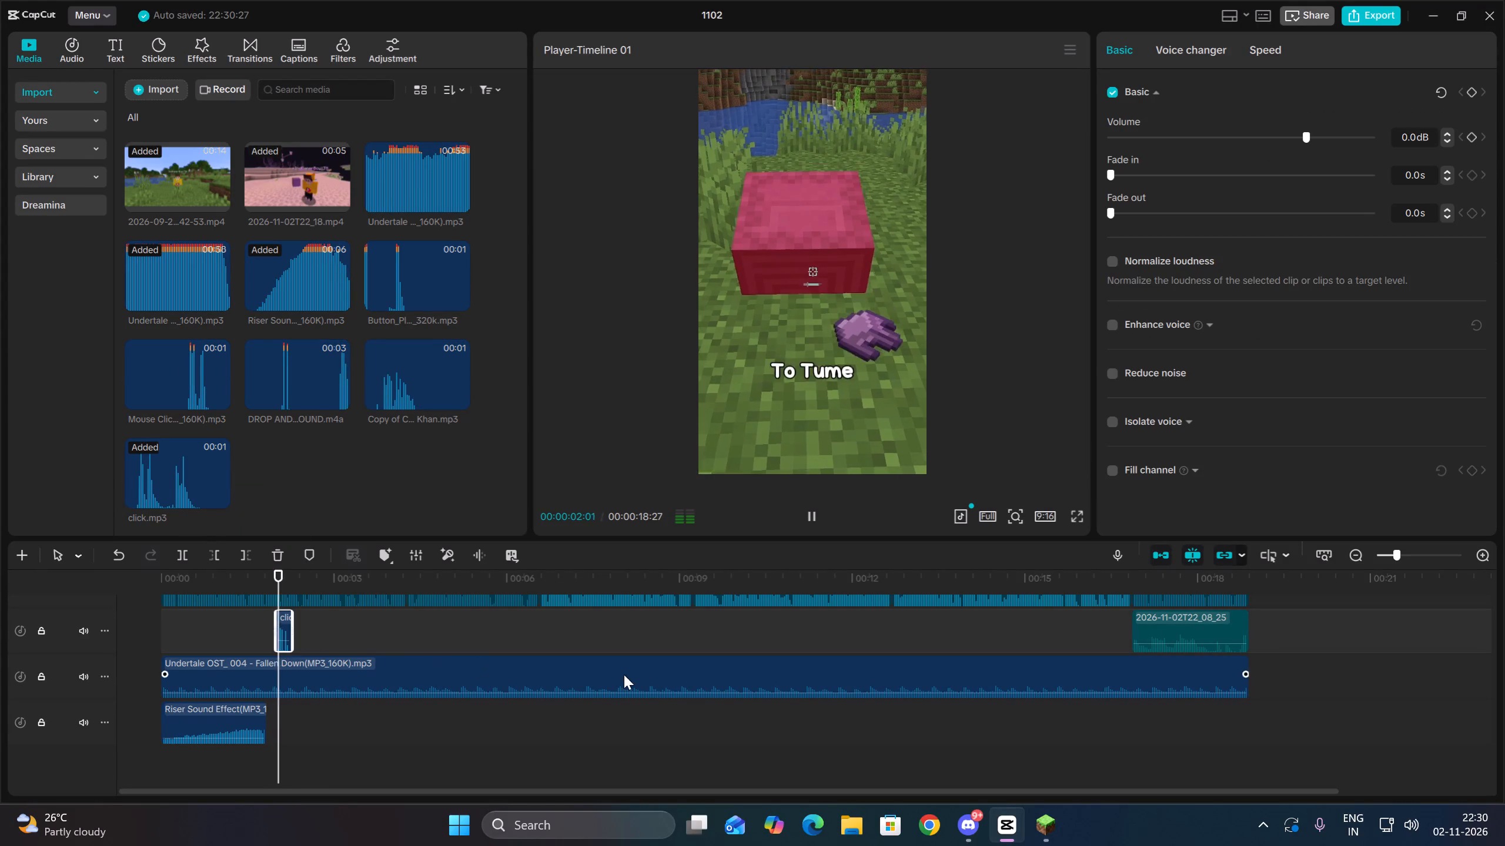
# Find the "twitch" sound effect file in Downloads and import it into the project's media.
pyautogui.doubleClick(1477, 555)
pyautogui.scroll(5, 691, 655)
pyautogui.press('Up')
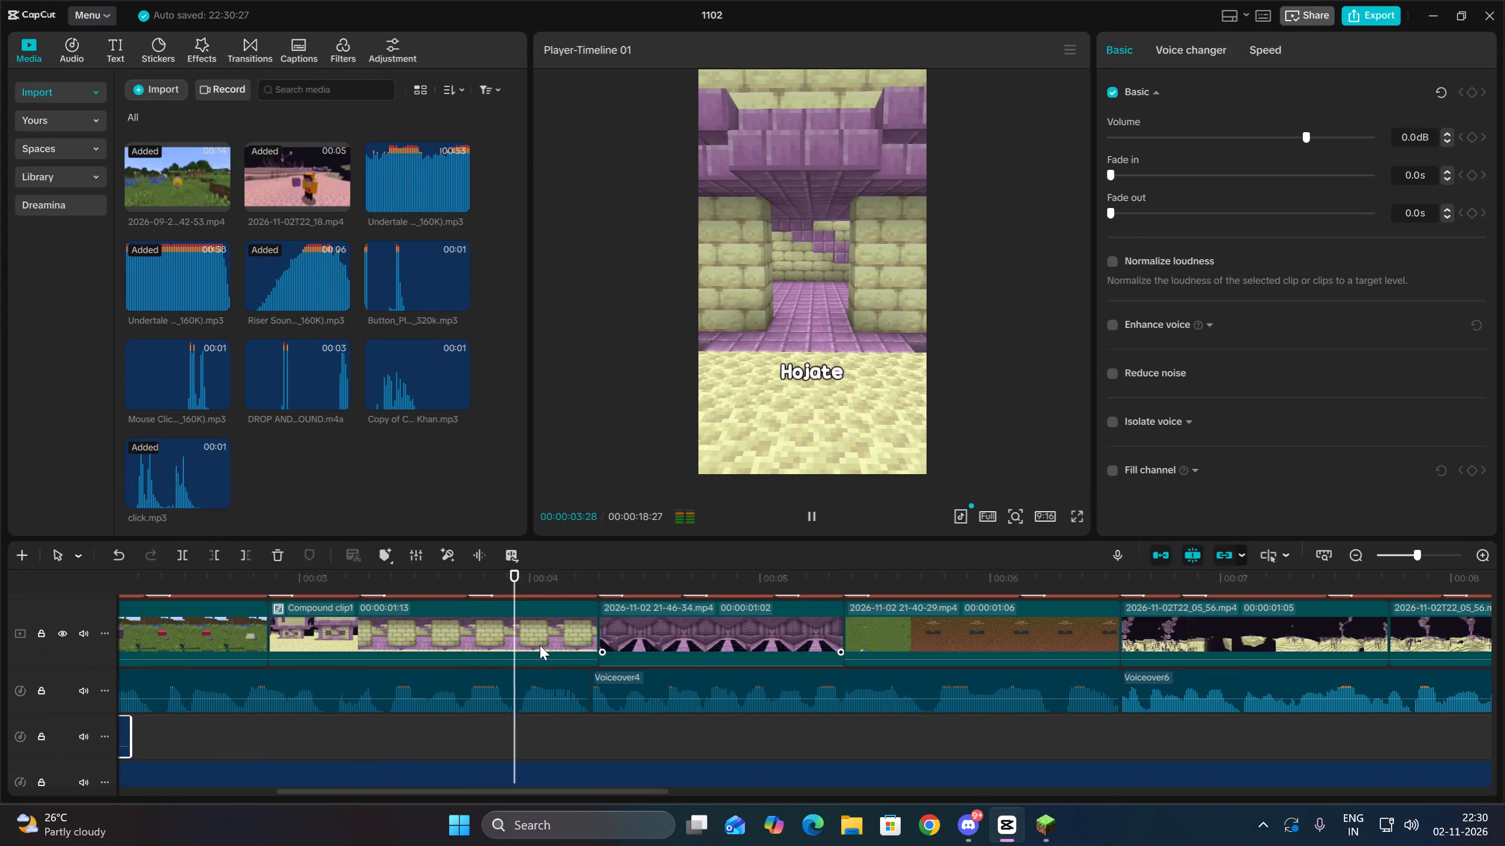
pyautogui.press('Up')
pyautogui.press('Up')
pyautogui.press('space')
pyautogui.press('space')
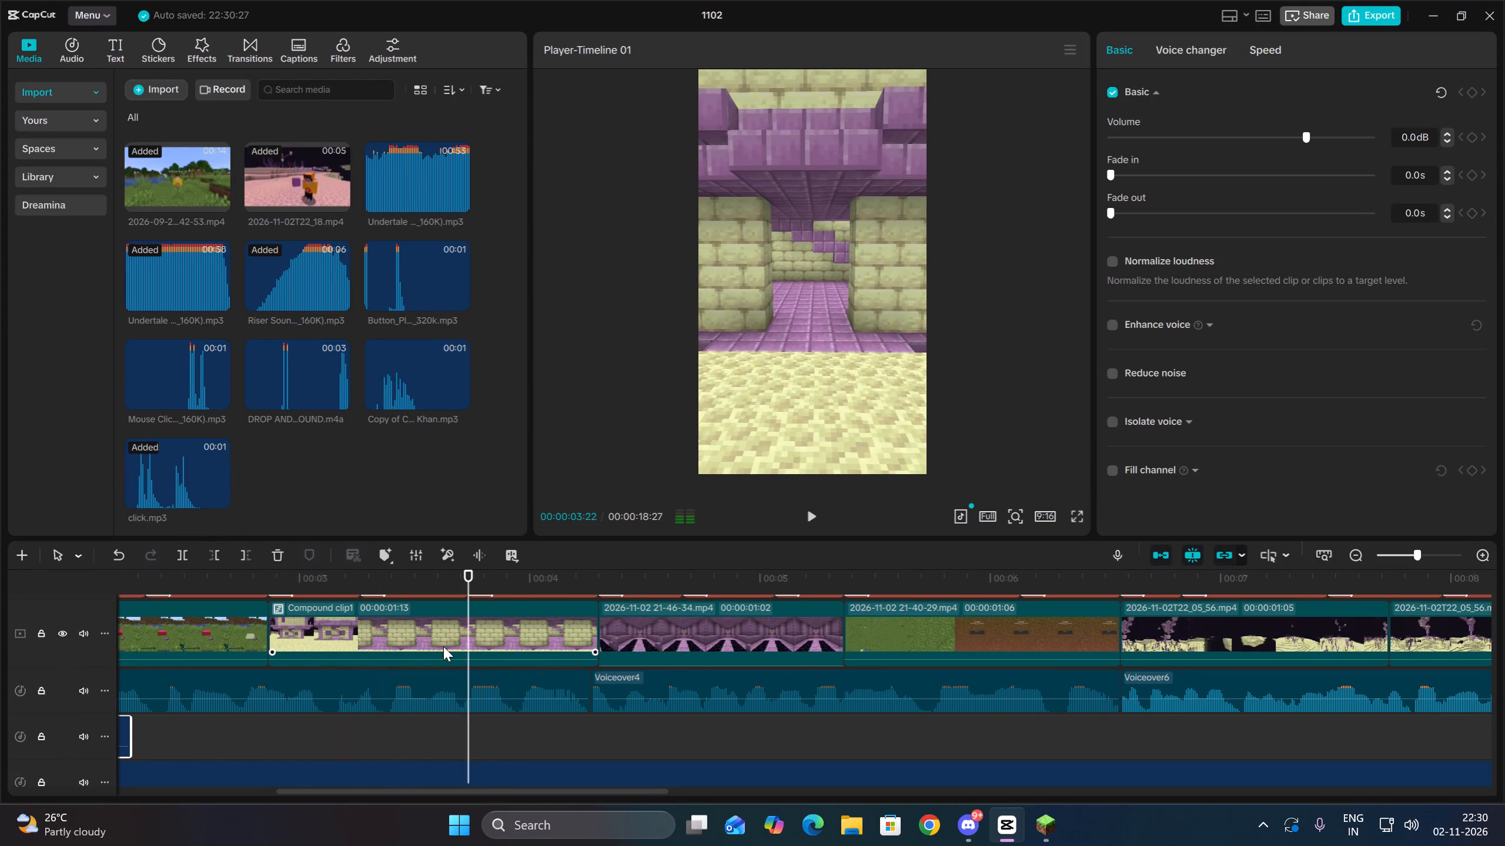
pyautogui.scroll(6, 430, 649)
pyautogui.press('Up')
pyautogui.click(176, 89)
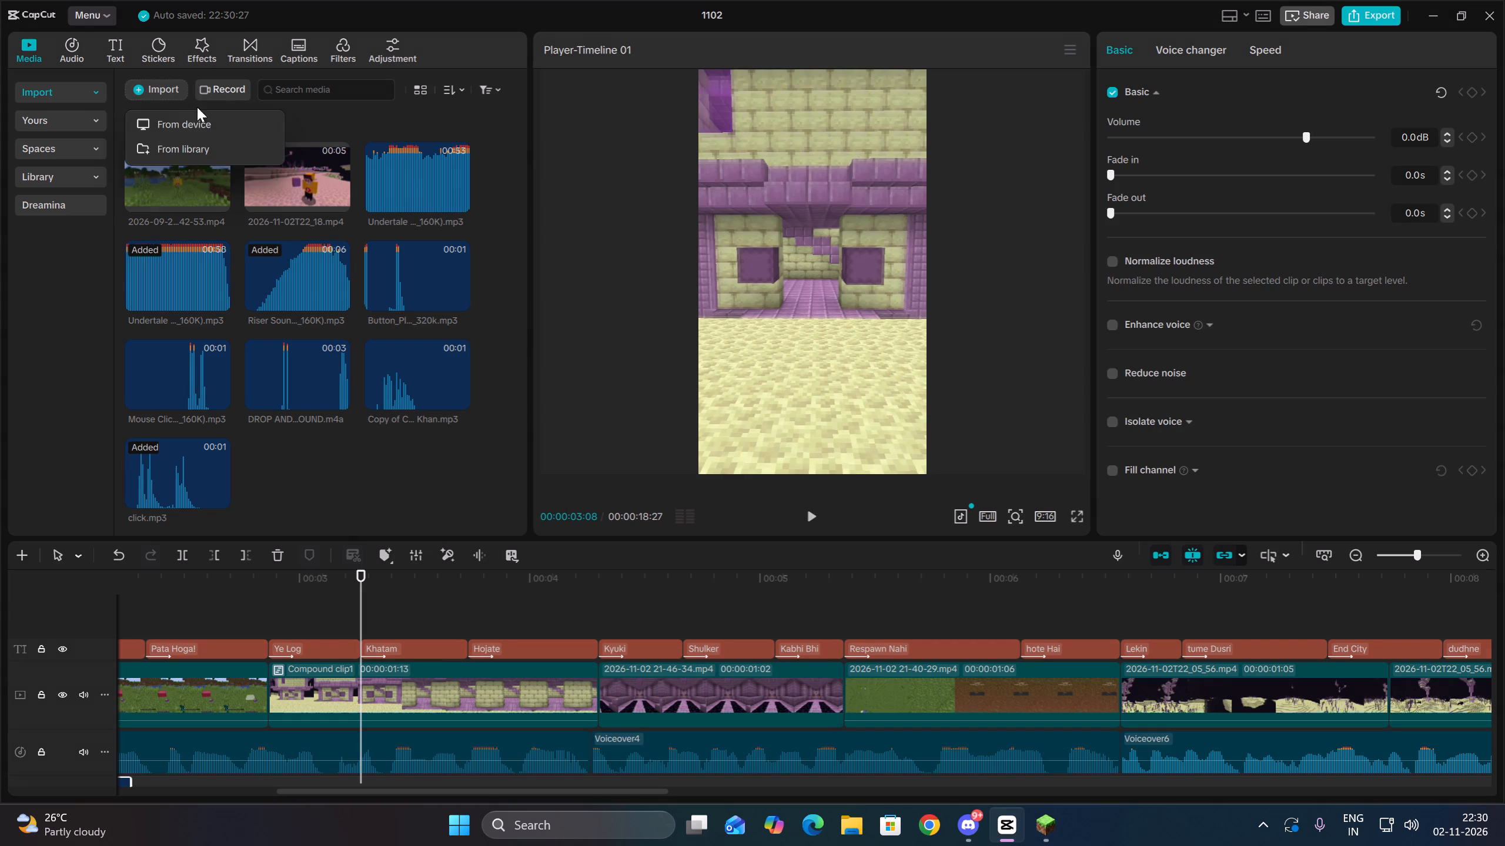
pyautogui.click(204, 125)
pyautogui.press('BackSpace')
pyautogui.write('twitch')
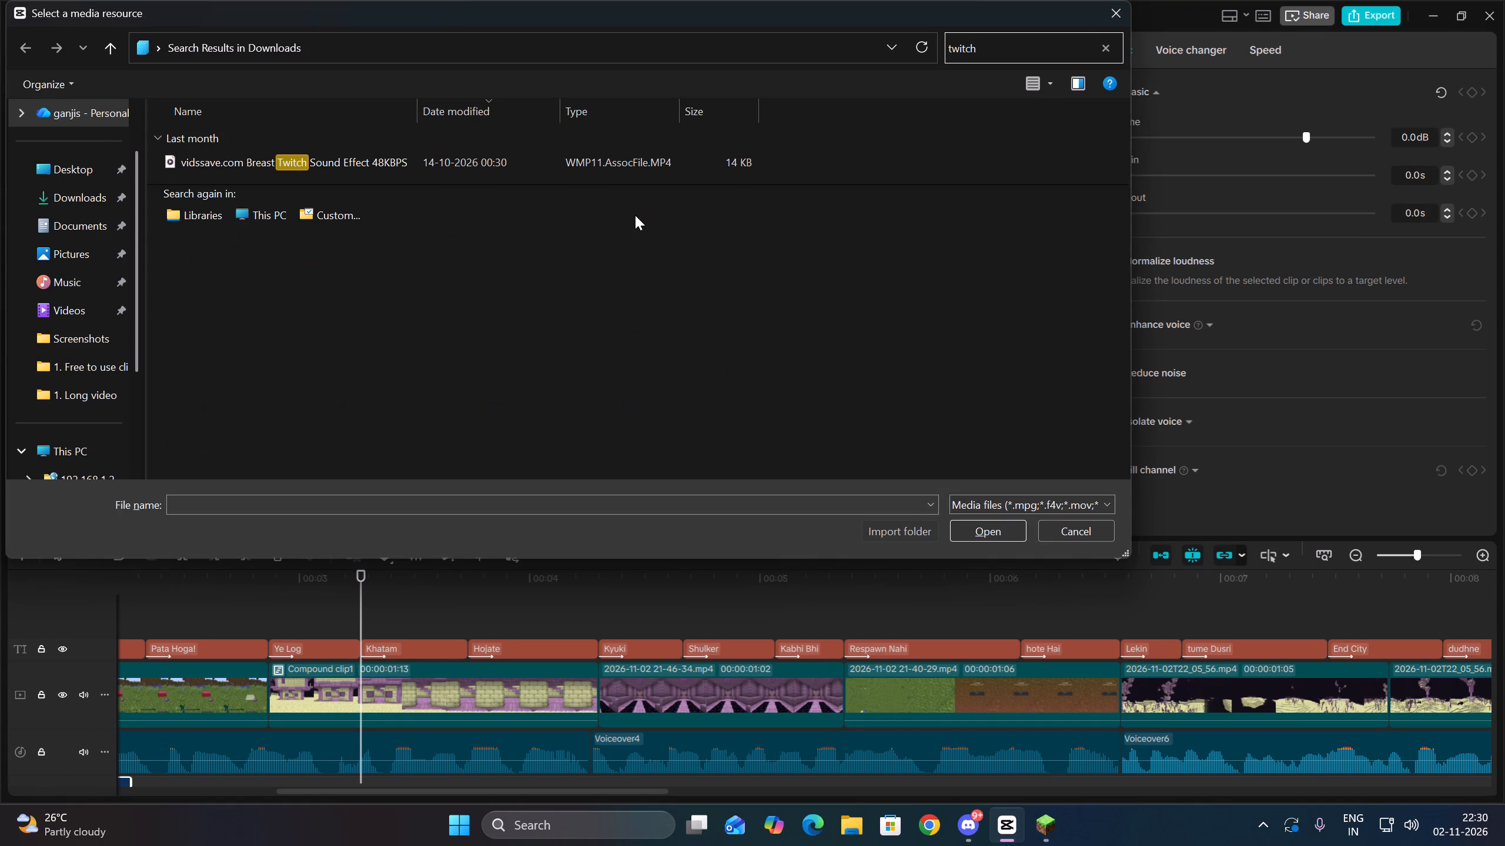
pyautogui.click(673, 163)
pyautogui.click(990, 526)
# Place the twitch sound effect beneath Compound clip1 on the click sound's track and lower its volume to -4.3 dB.
pyautogui.scroll(-6, 652, 613)
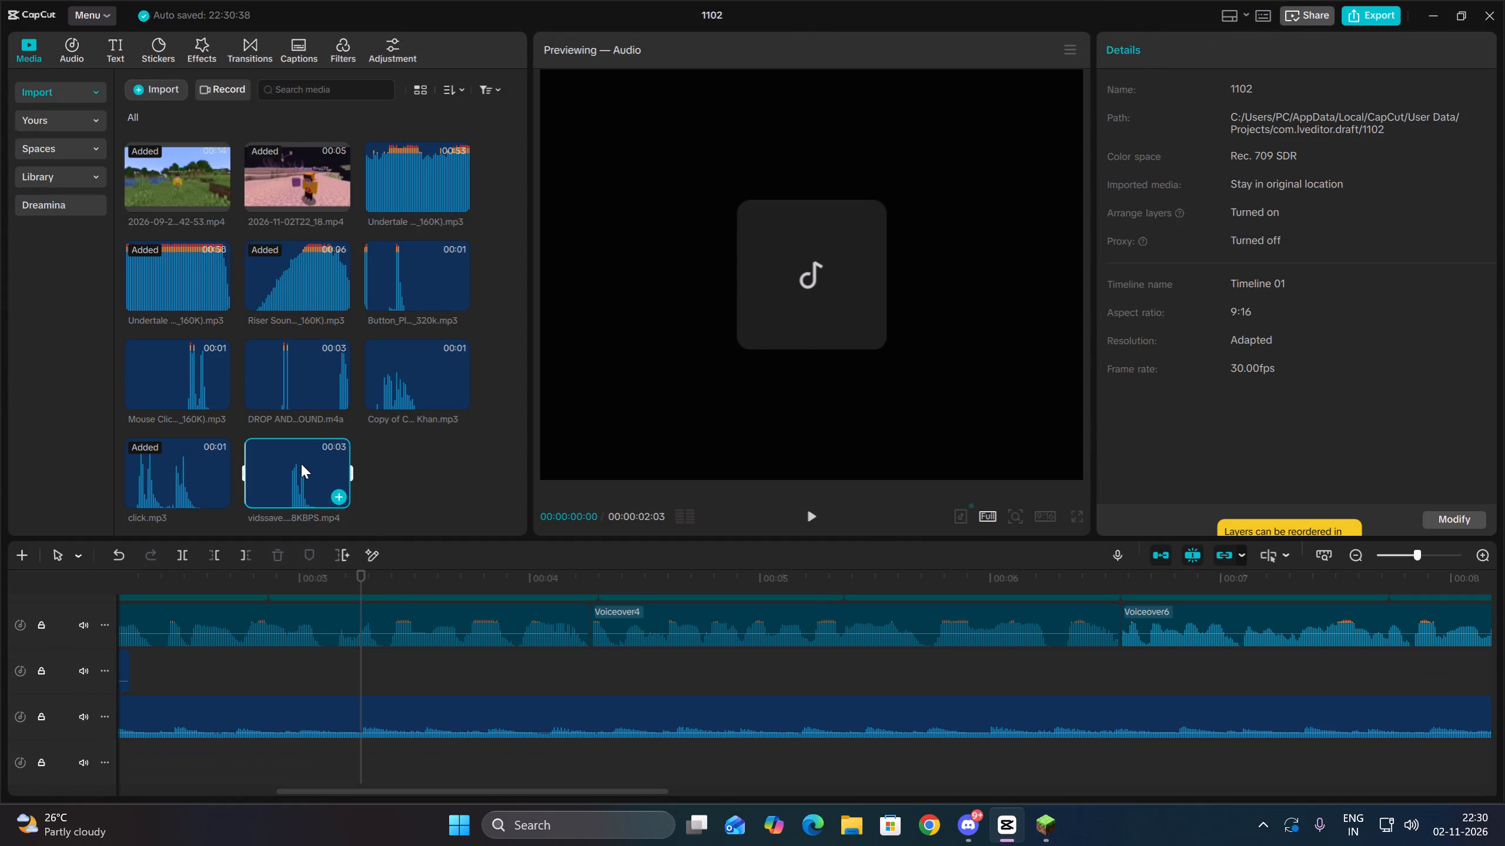
pyautogui.moveTo(301, 464); pyautogui.dragTo(274, 680)
pyautogui.moveTo(571, 672); pyautogui.dragTo(454, 684)
pyautogui.press('space')
pyautogui.click(1290, 133)
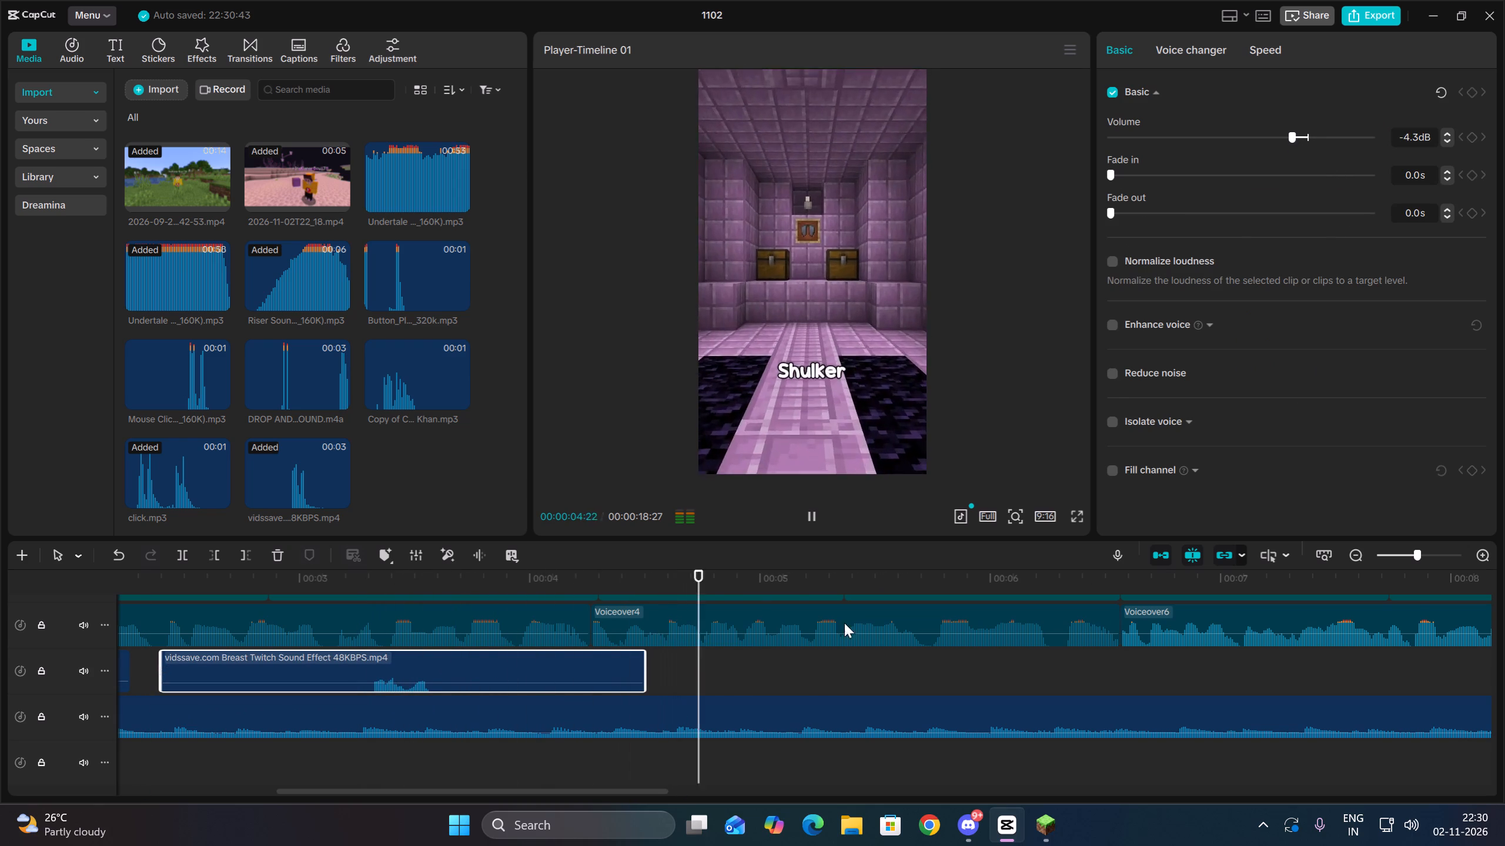
pyautogui.press('space')
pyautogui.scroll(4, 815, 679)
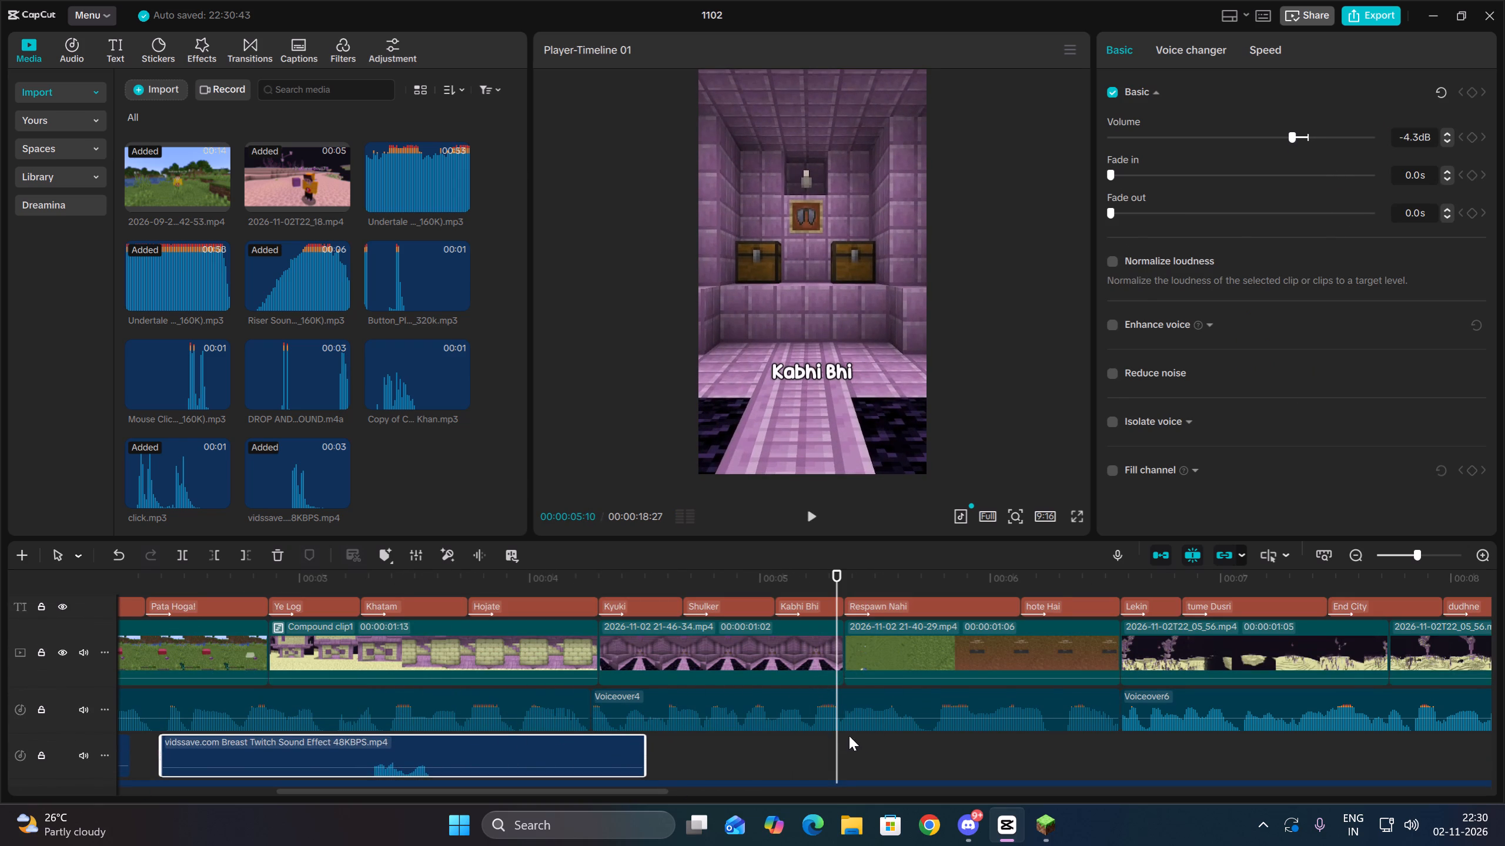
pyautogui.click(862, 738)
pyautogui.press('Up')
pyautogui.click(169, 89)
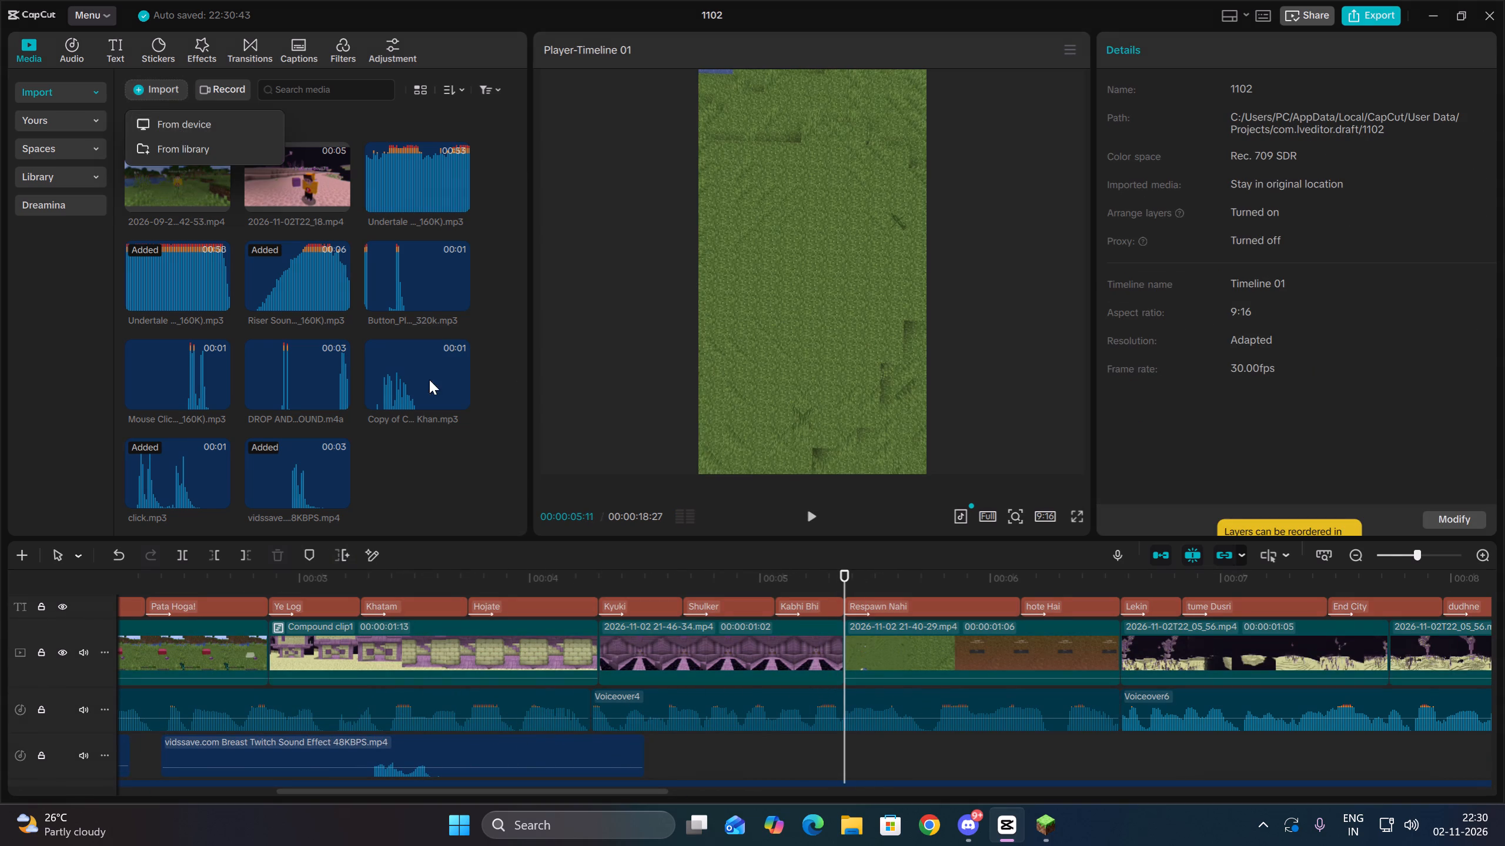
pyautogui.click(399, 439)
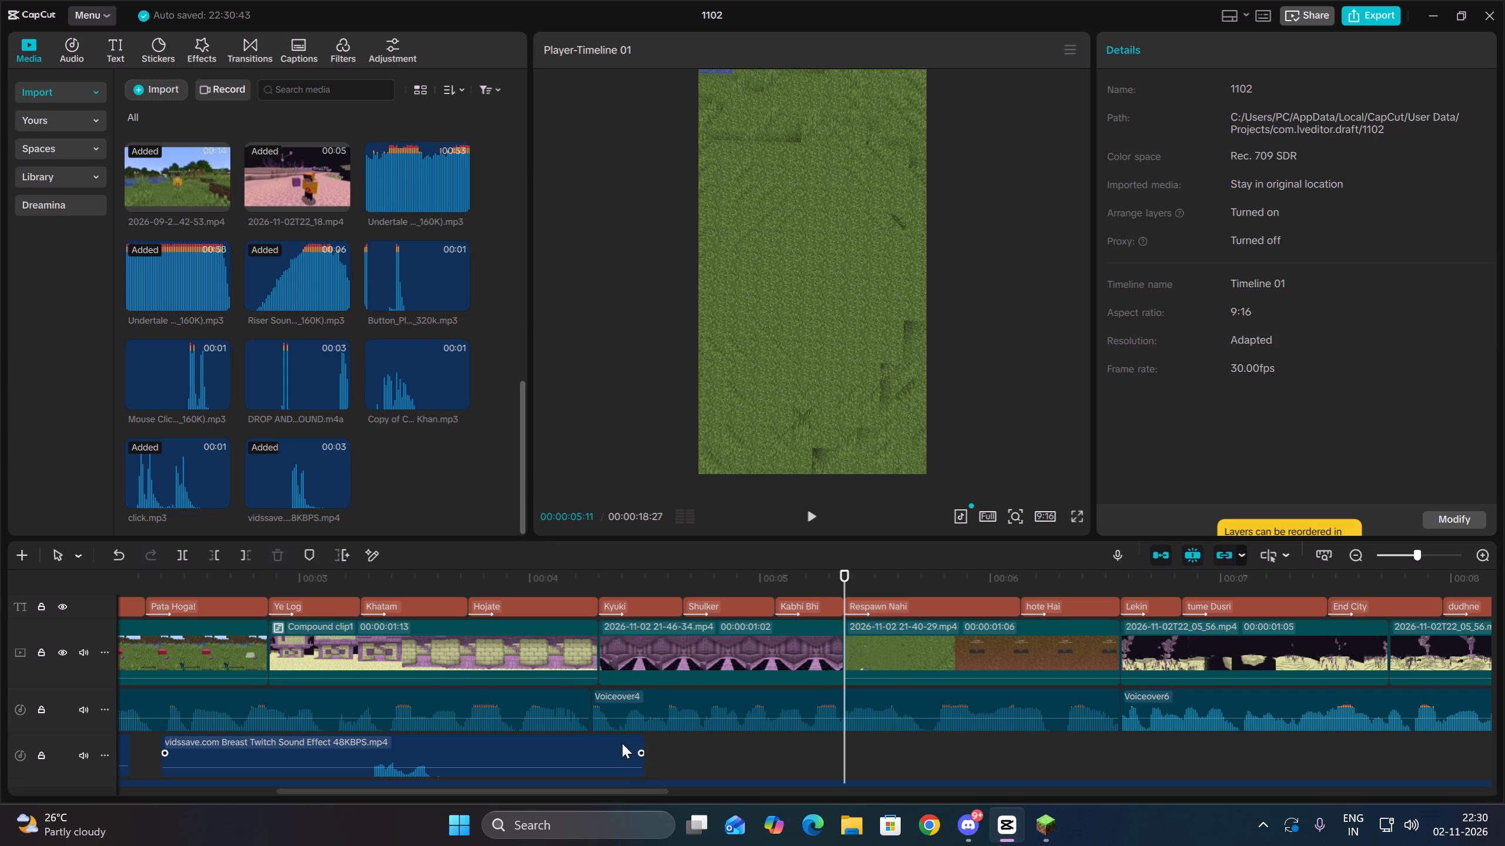
# Trim the end of the twitch sound effect to the clip cut at 00:00:04:09.
pyautogui.click(587, 747)
pyautogui.press('Up')
pyautogui.press('Up')
pyautogui.press('Up')
pyautogui.press('Up')
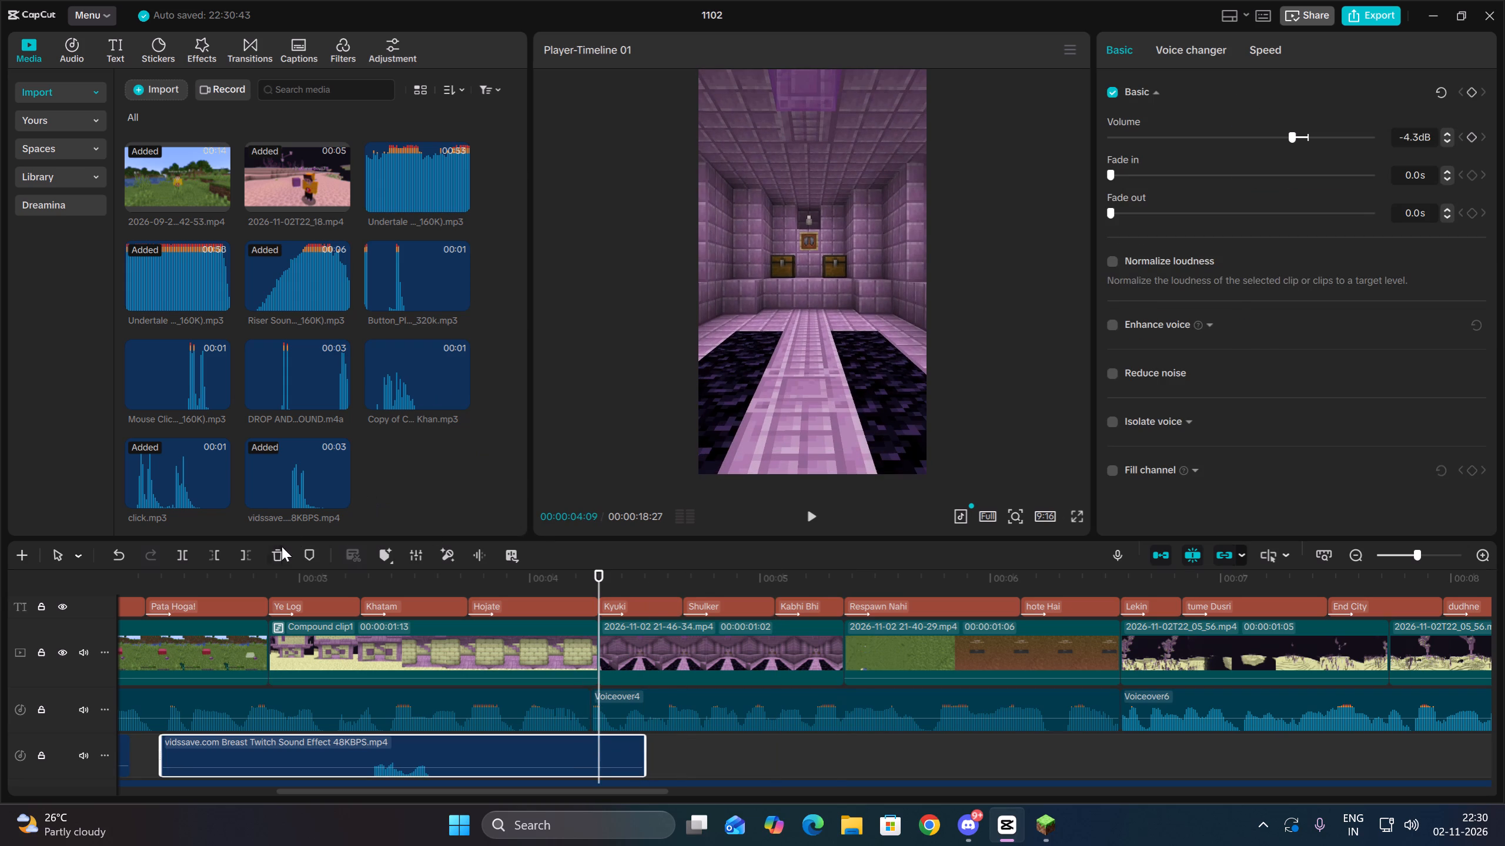
pyautogui.click(243, 551)
# Add the Camera Shutter sound effect below the music, starting slightly before the cut at 00:00:04:09.
pyautogui.scroll(-6, 585, 740)
pyautogui.moveTo(434, 347); pyautogui.dragTo(598, 755)
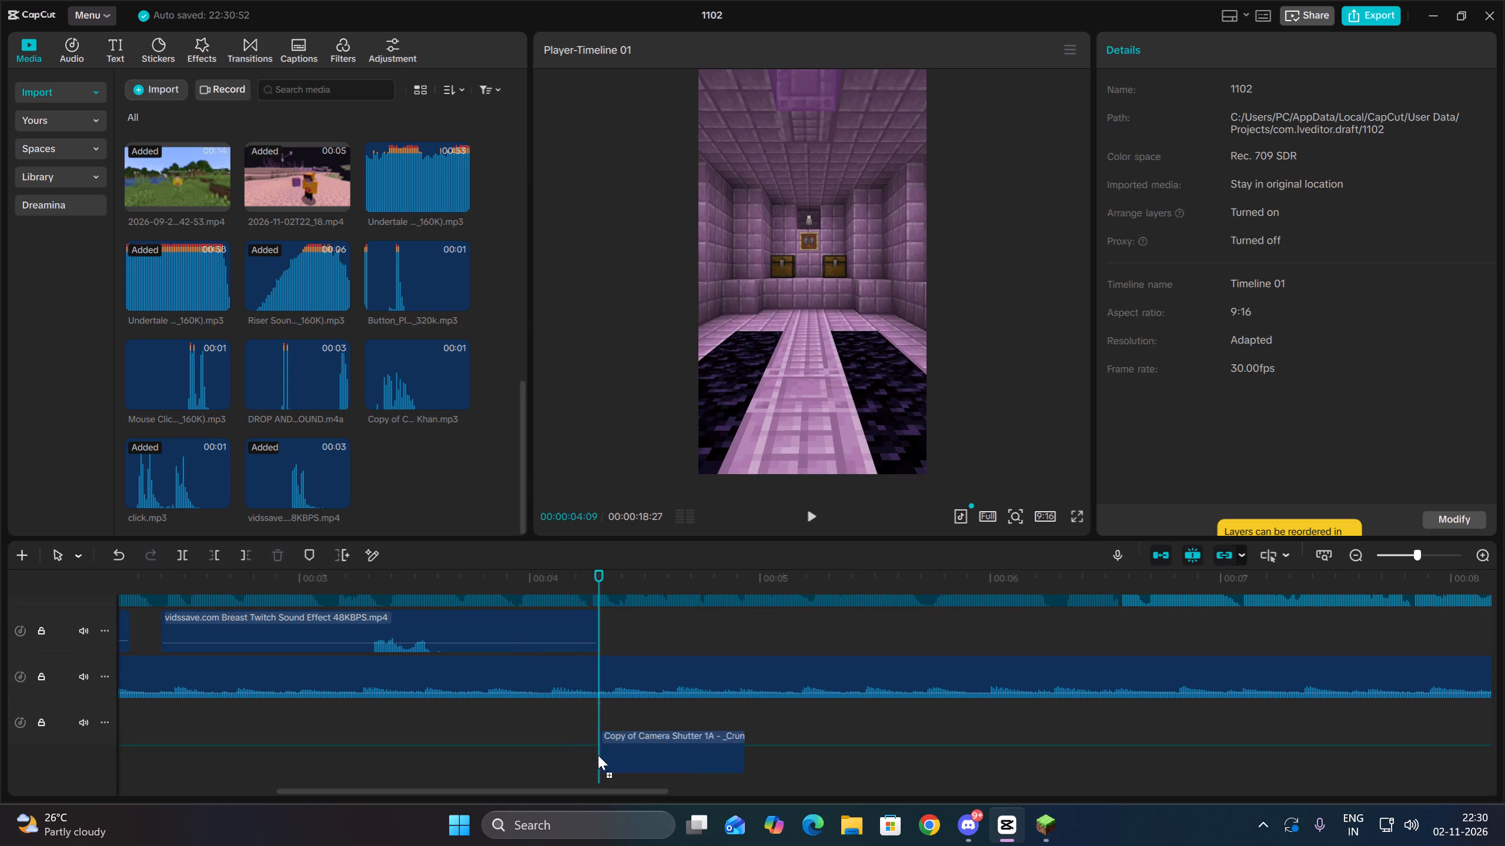
pyautogui.moveTo(598, 755); pyautogui.dragTo(554, 723)
pyautogui.moveTo(628, 717); pyautogui.dragTo(648, 721)
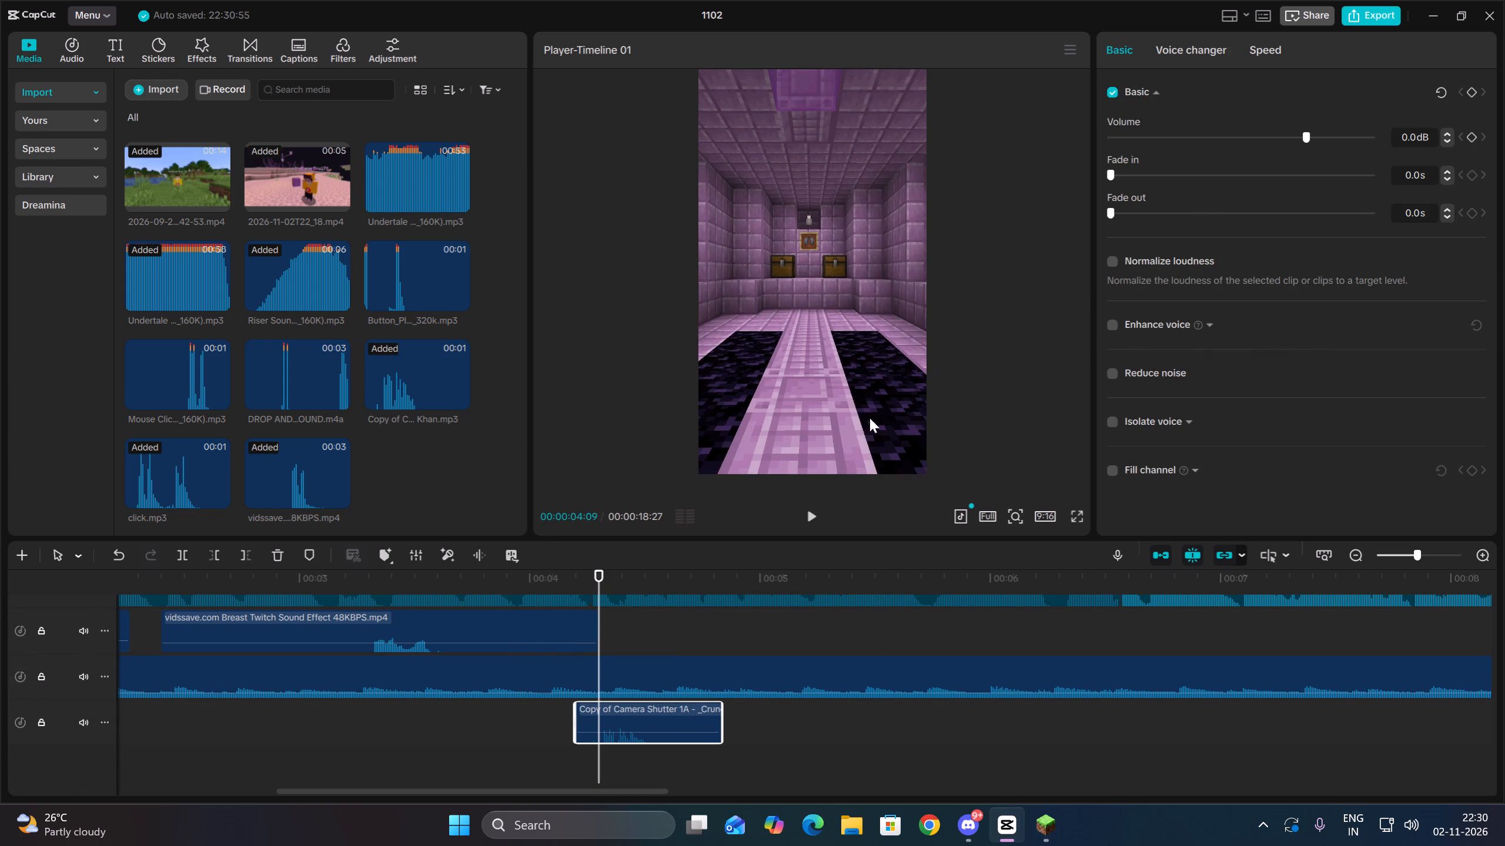
# Search the transitions for "flick" and add Flick Flash at the cut between Compound clip1 and the 21-46-34 clip, allowing duplicate frames.
pyautogui.scroll(6, 765, 543)
pyautogui.scroll(5, 698, 634)
pyautogui.scroll(3, 454, 236)
pyautogui.click(265, 43)
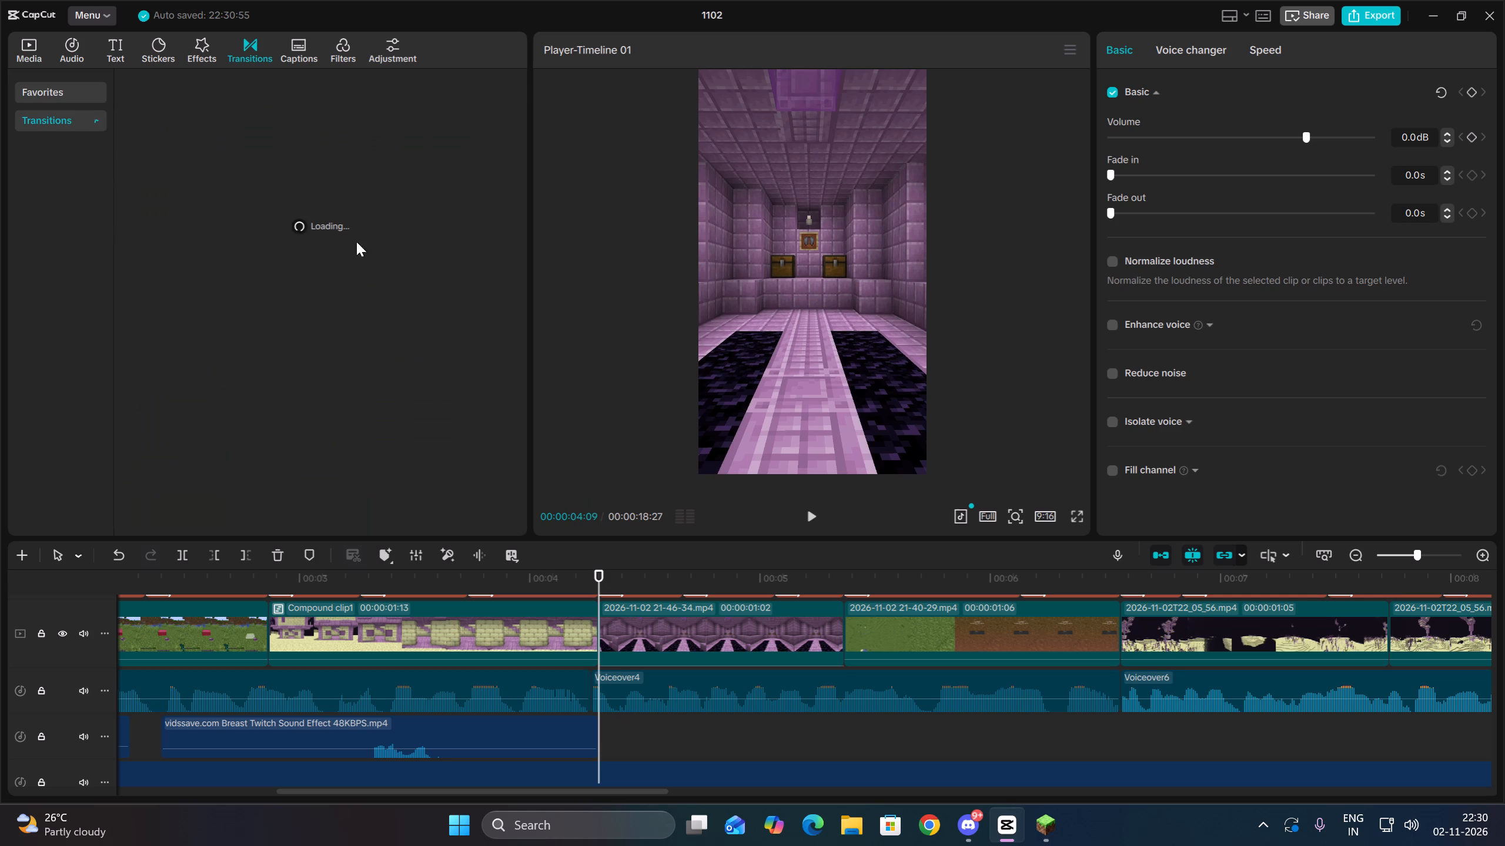
pyautogui.scroll(-2, 449, 439)
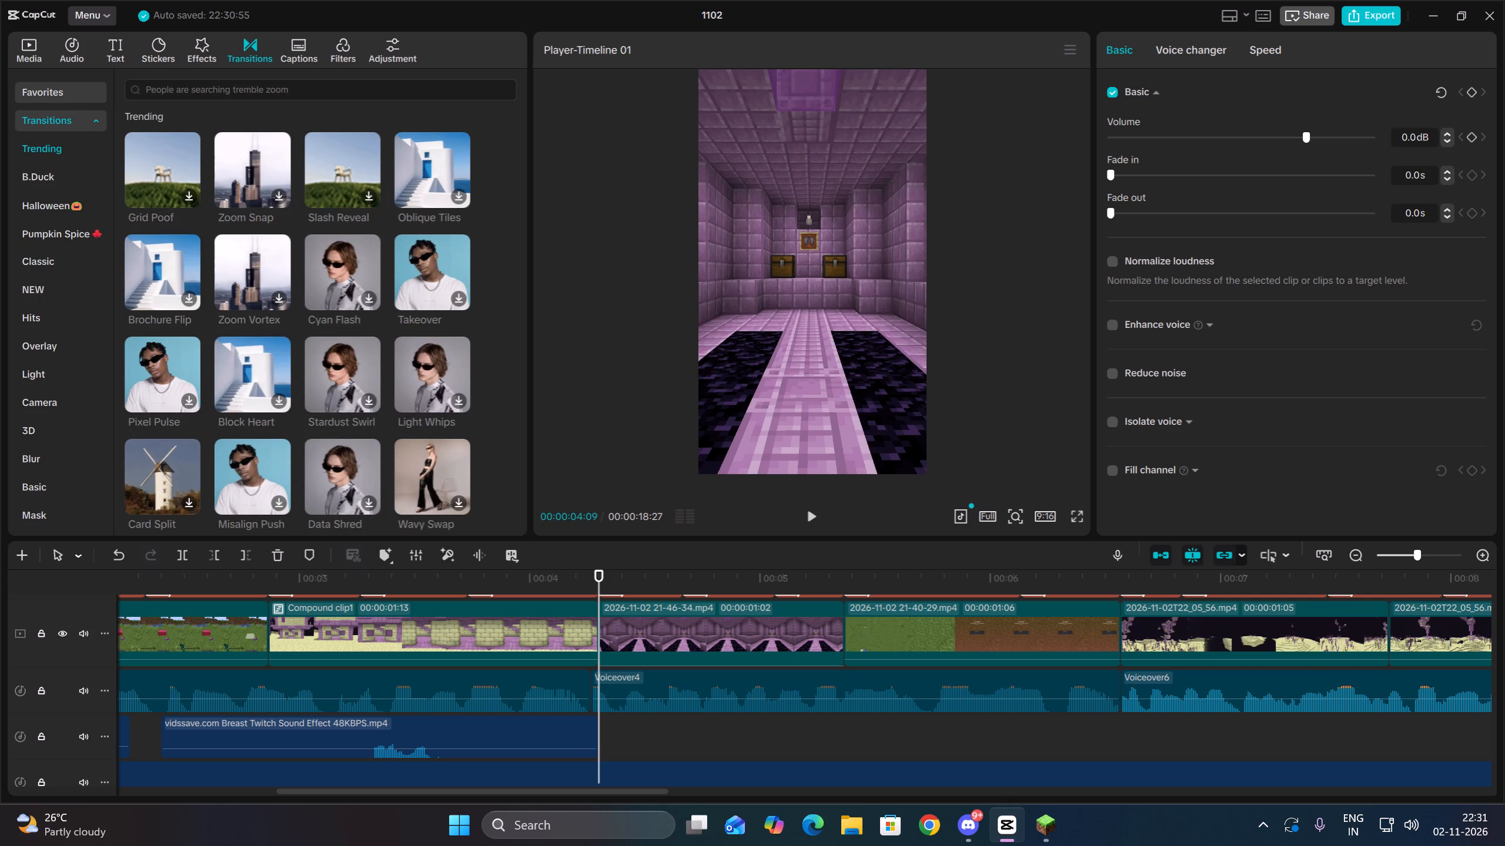
pyautogui.click(241, 91)
pyautogui.click(255, 133)
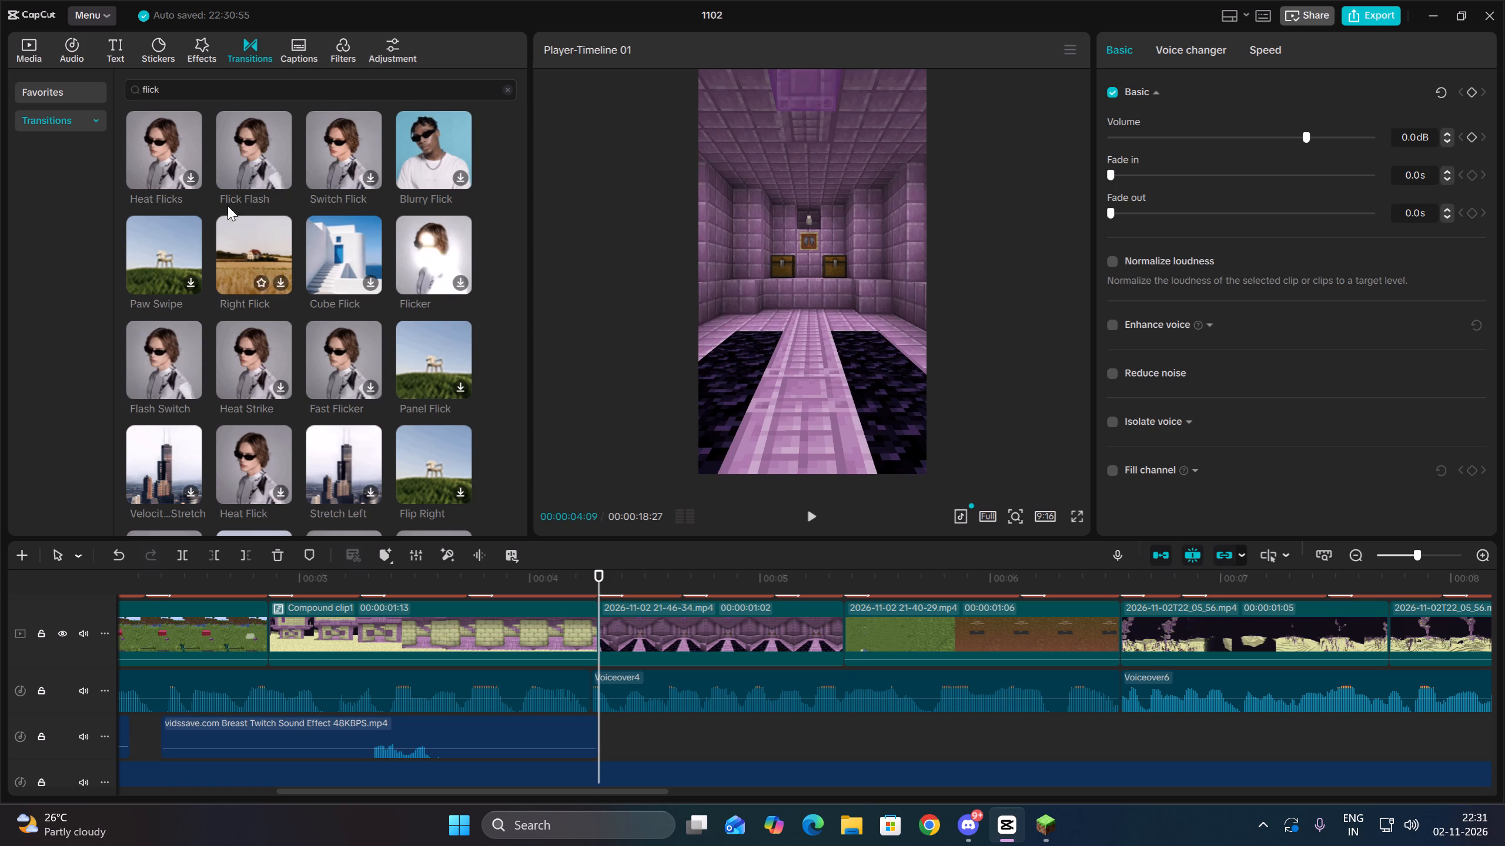
pyautogui.click(282, 176)
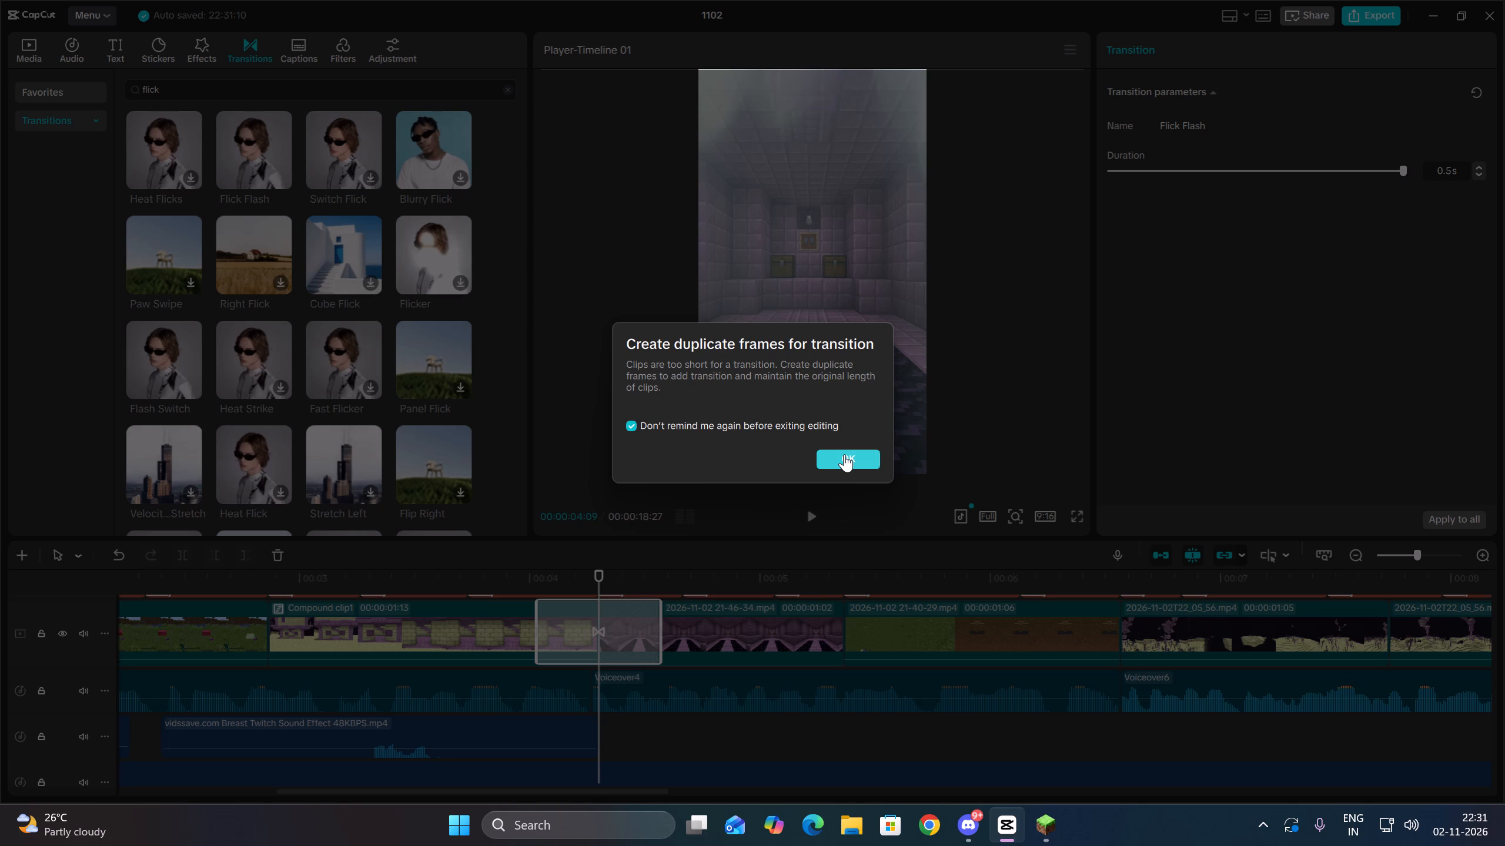
pyautogui.click(844, 454)
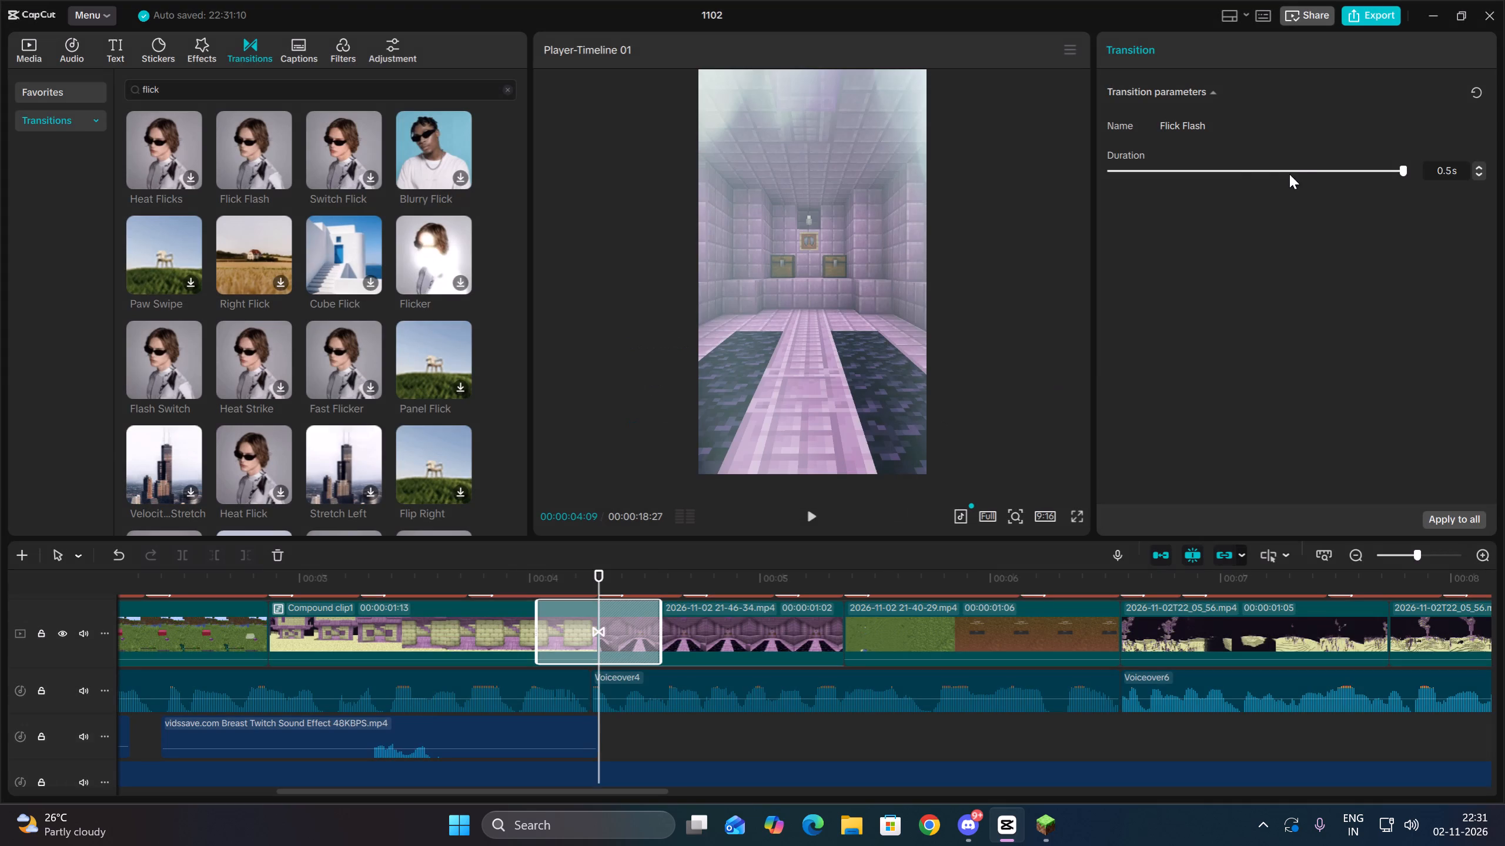
# Shorten the Flick Flash transition's duration to 0.1 s and play back the cut.
pyautogui.moveTo(1299, 160); pyautogui.dragTo(1218, 170)
pyautogui.moveTo(1256, 169); pyautogui.dragTo(1147, 150)
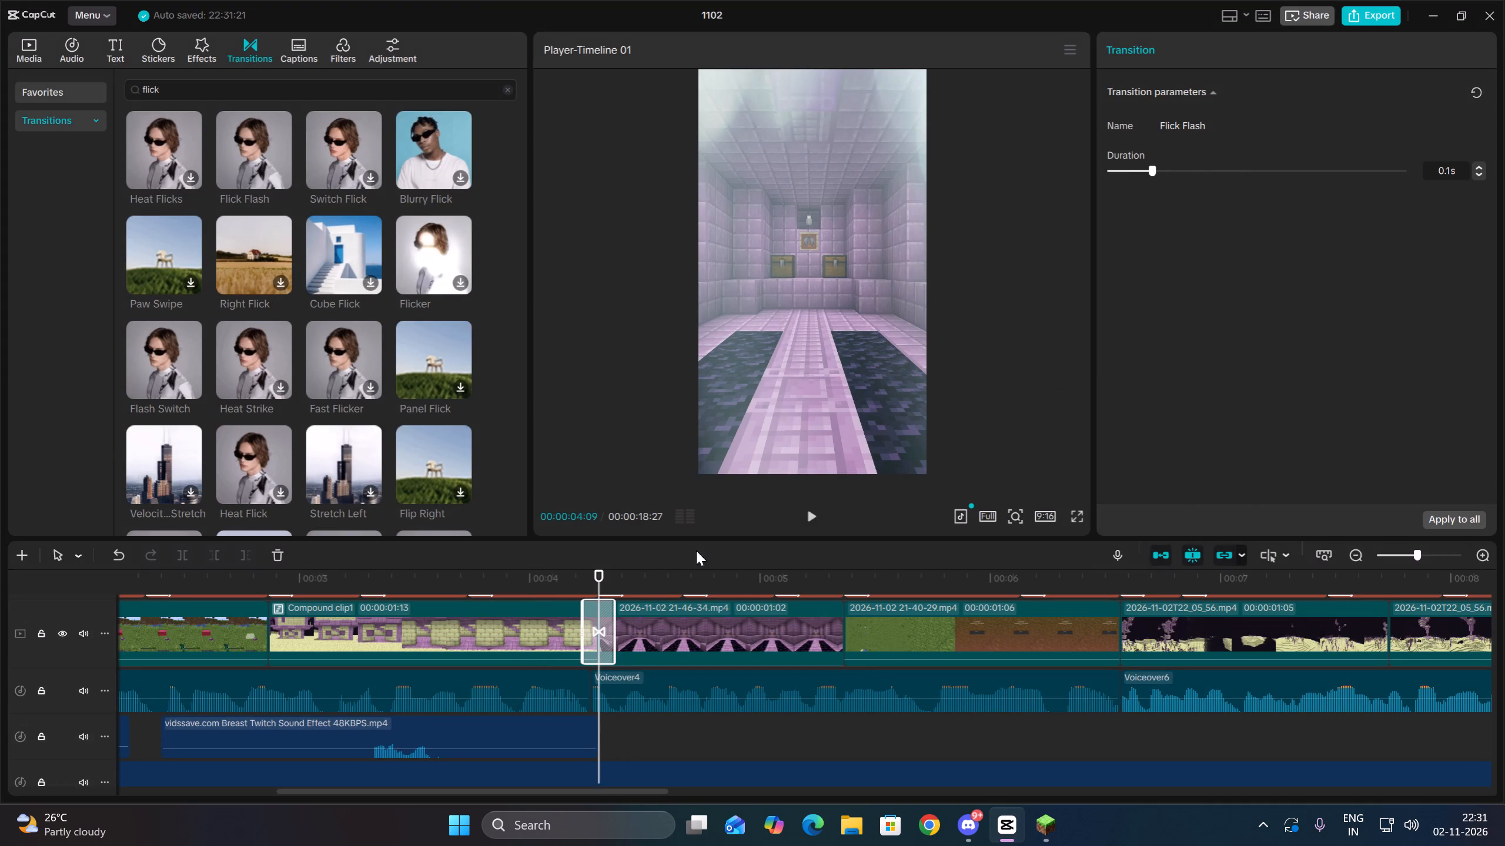
pyautogui.click(616, 742)
pyautogui.moveTo(616, 742); pyautogui.dragTo(520, 734)
pyautogui.press('space')
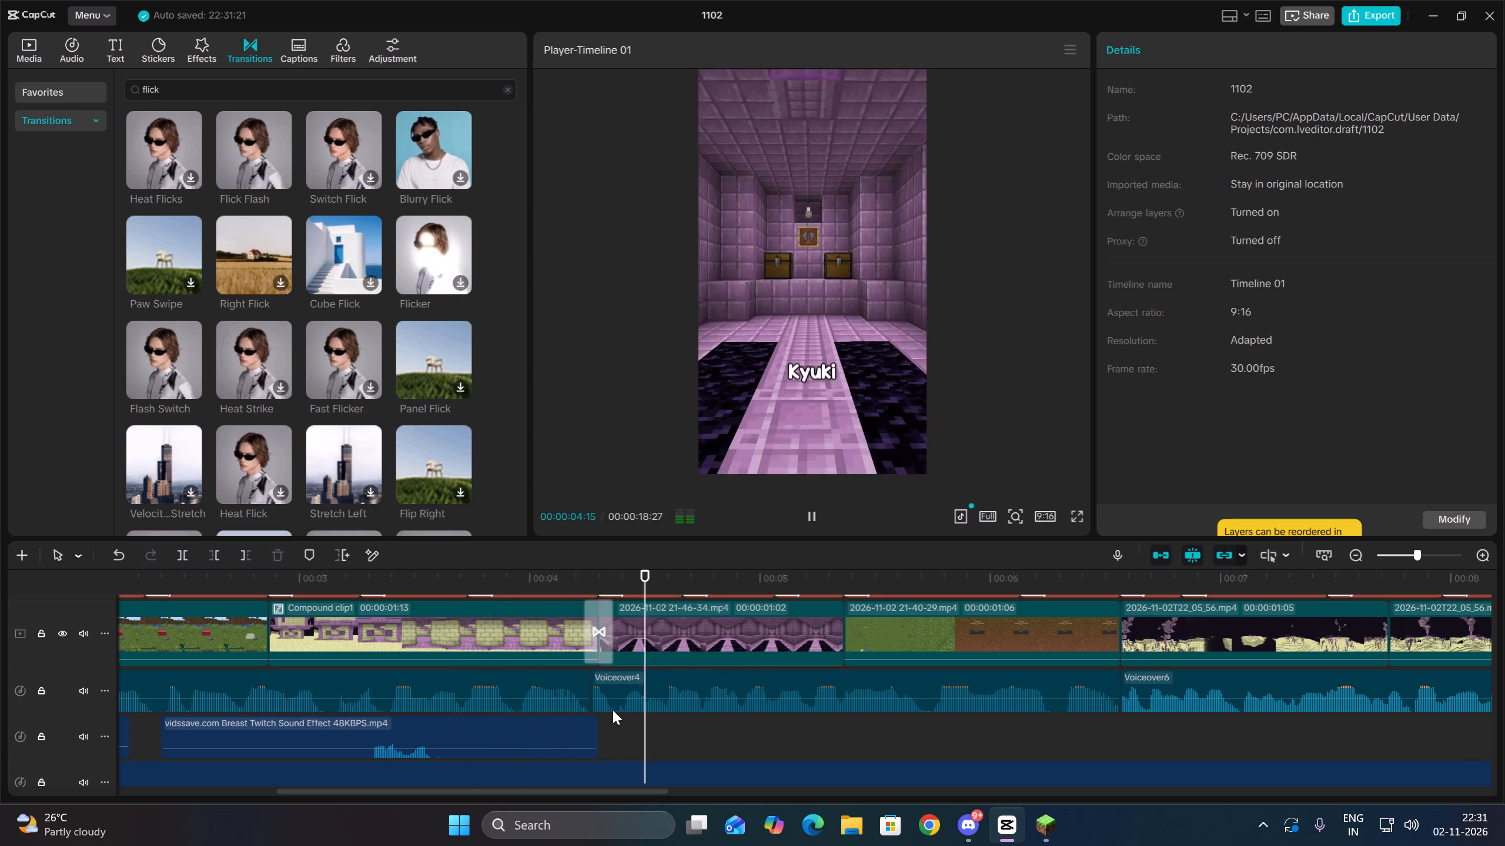
pyautogui.press('space')
# Set the scale keyframe at 00:00:06:11 on the death-screen clip to 316% and preview the clip.
pyautogui.press('Up')
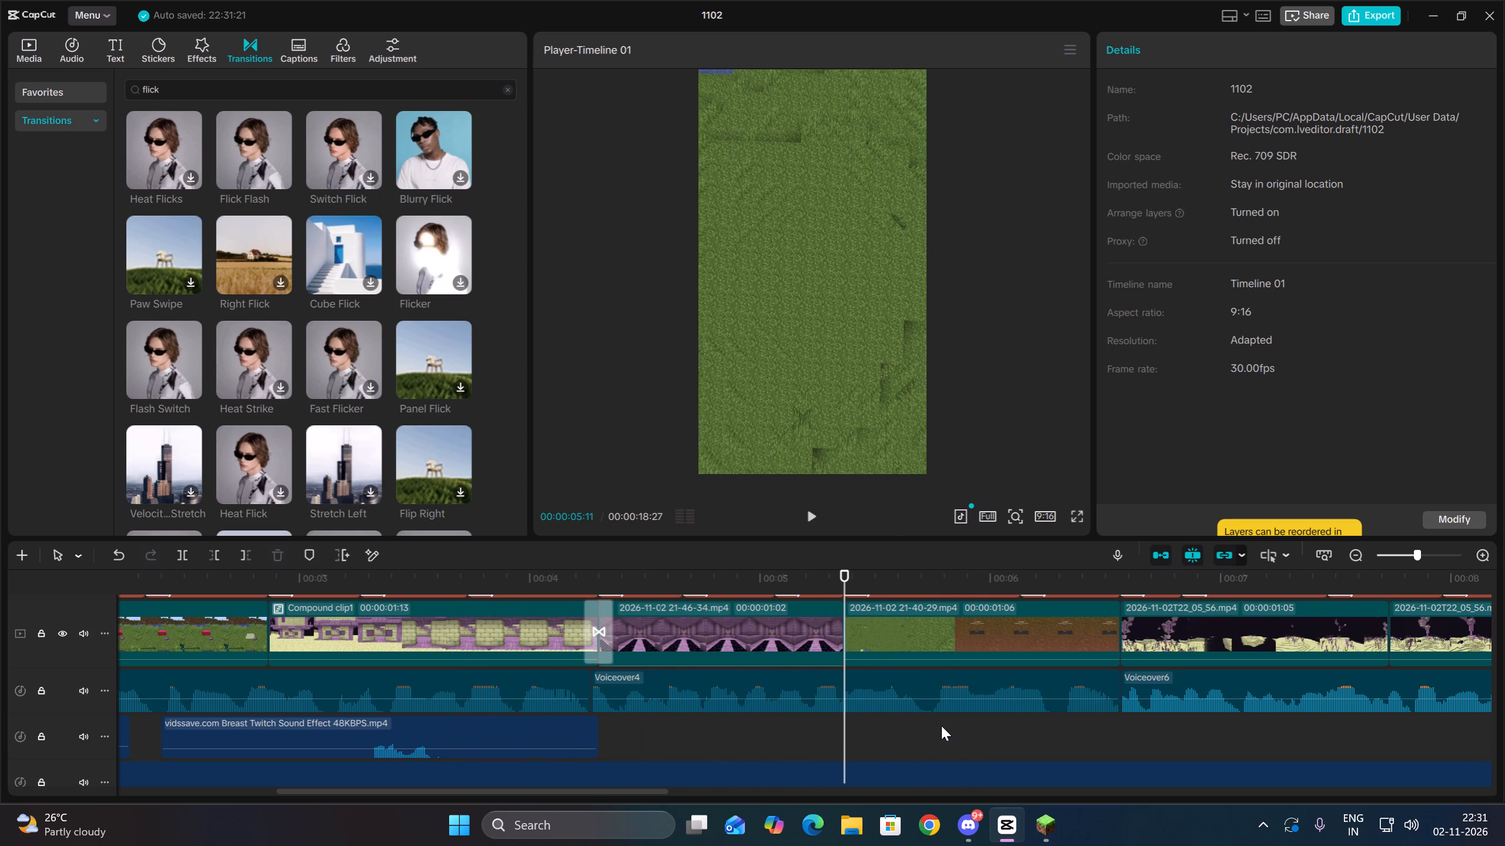
pyautogui.scroll(3, 941, 725)
pyautogui.click(971, 686)
pyautogui.click(1075, 698)
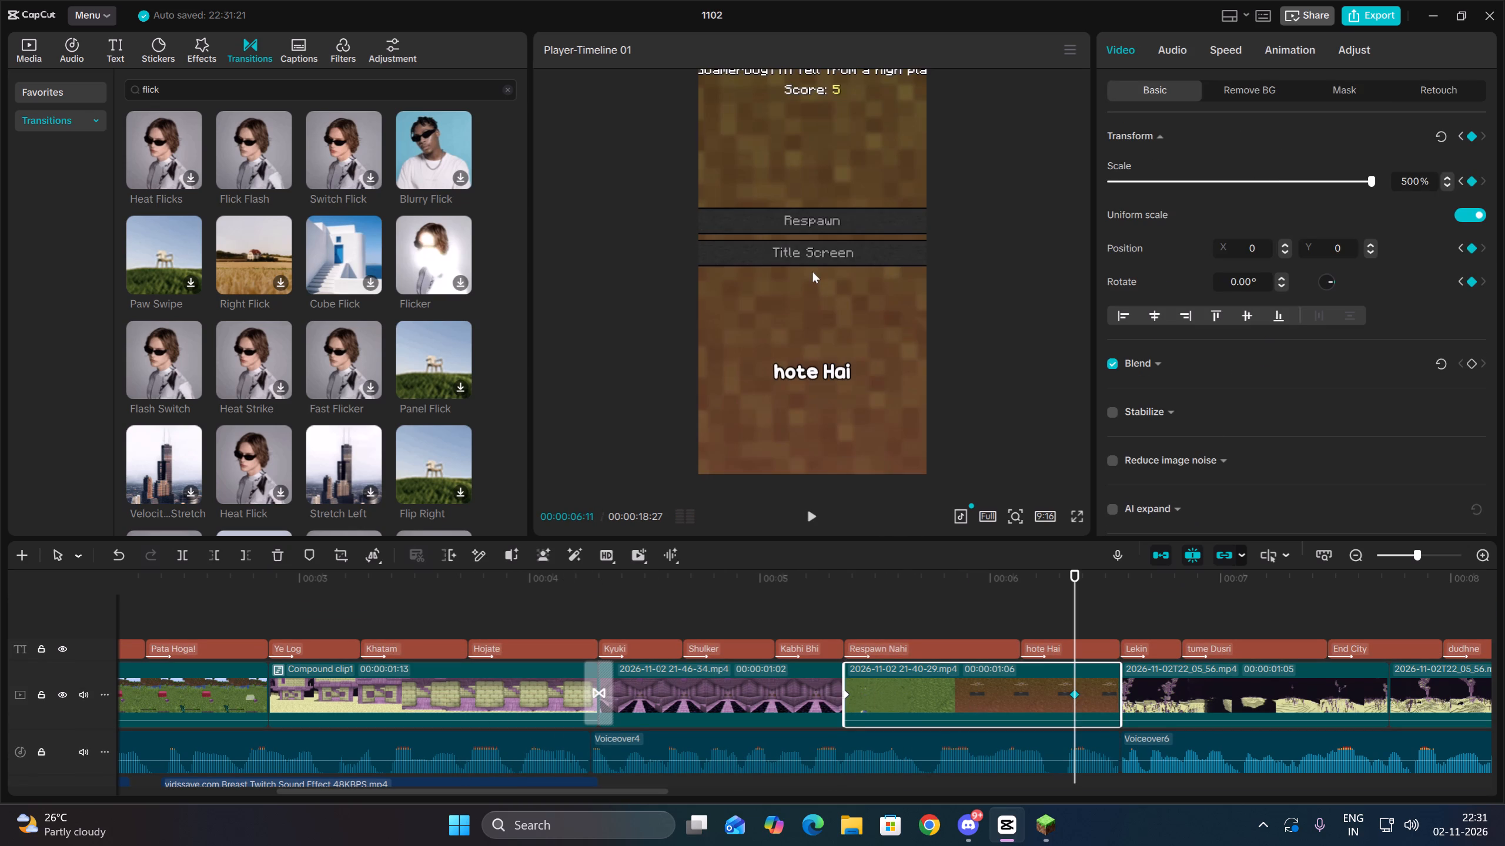
pyautogui.moveTo(1332, 182); pyautogui.dragTo(1312, 192)
pyautogui.press('Up')
pyautogui.press('Up')
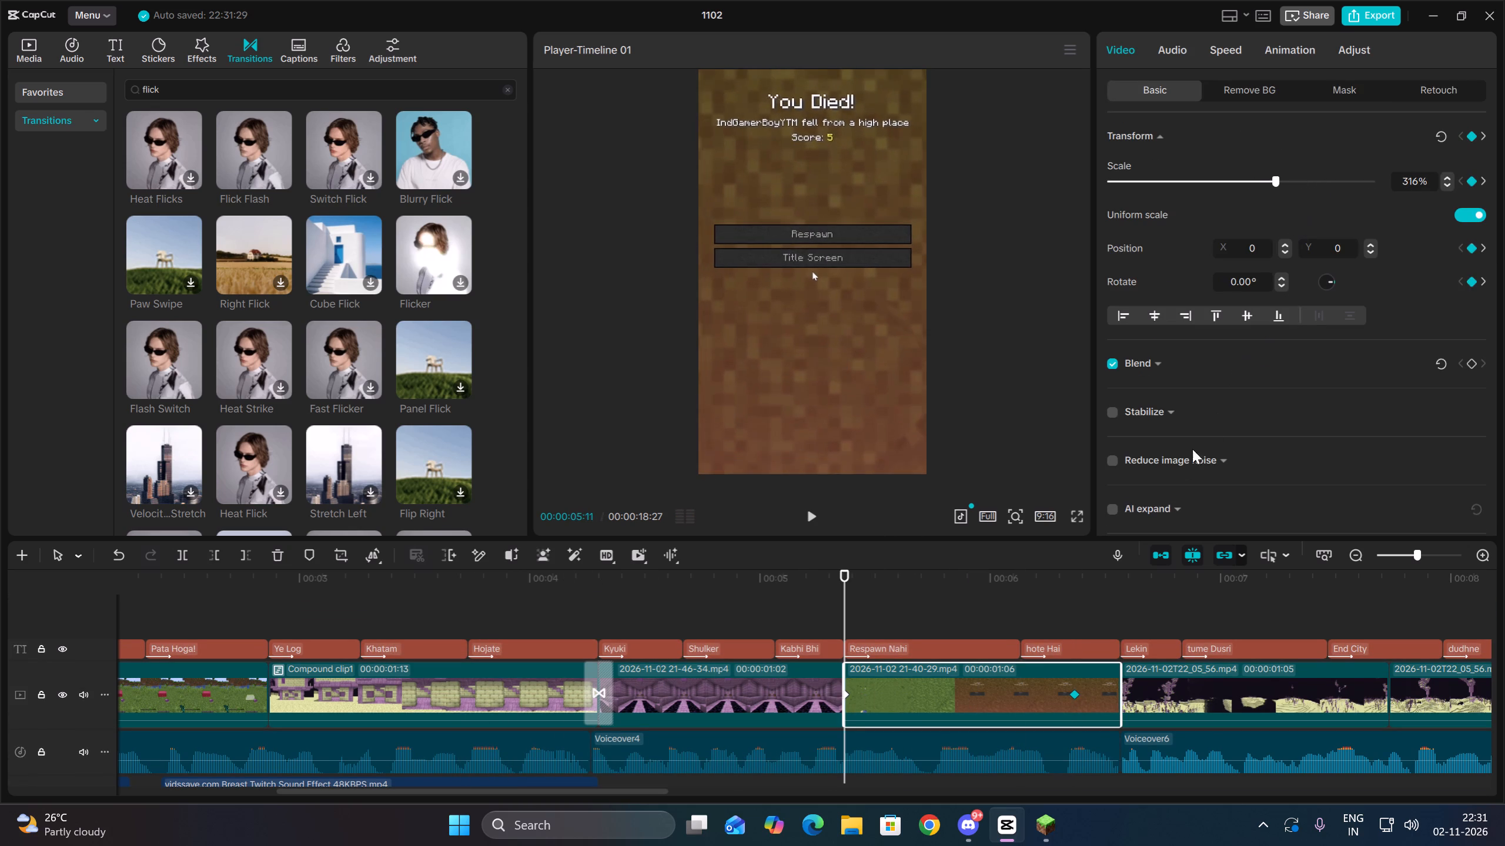
pyautogui.press('space')
pyautogui.press('space')
# Search Downloads for "hit" and import the three MP3s: Something being hit, Successful Arrow_Bow hit and Minecraft hit sound.
pyautogui.scroll(-7, 1053, 839)
pyautogui.scroll(-7, 985, 778)
pyautogui.click(944, 707)
pyautogui.press('Up')
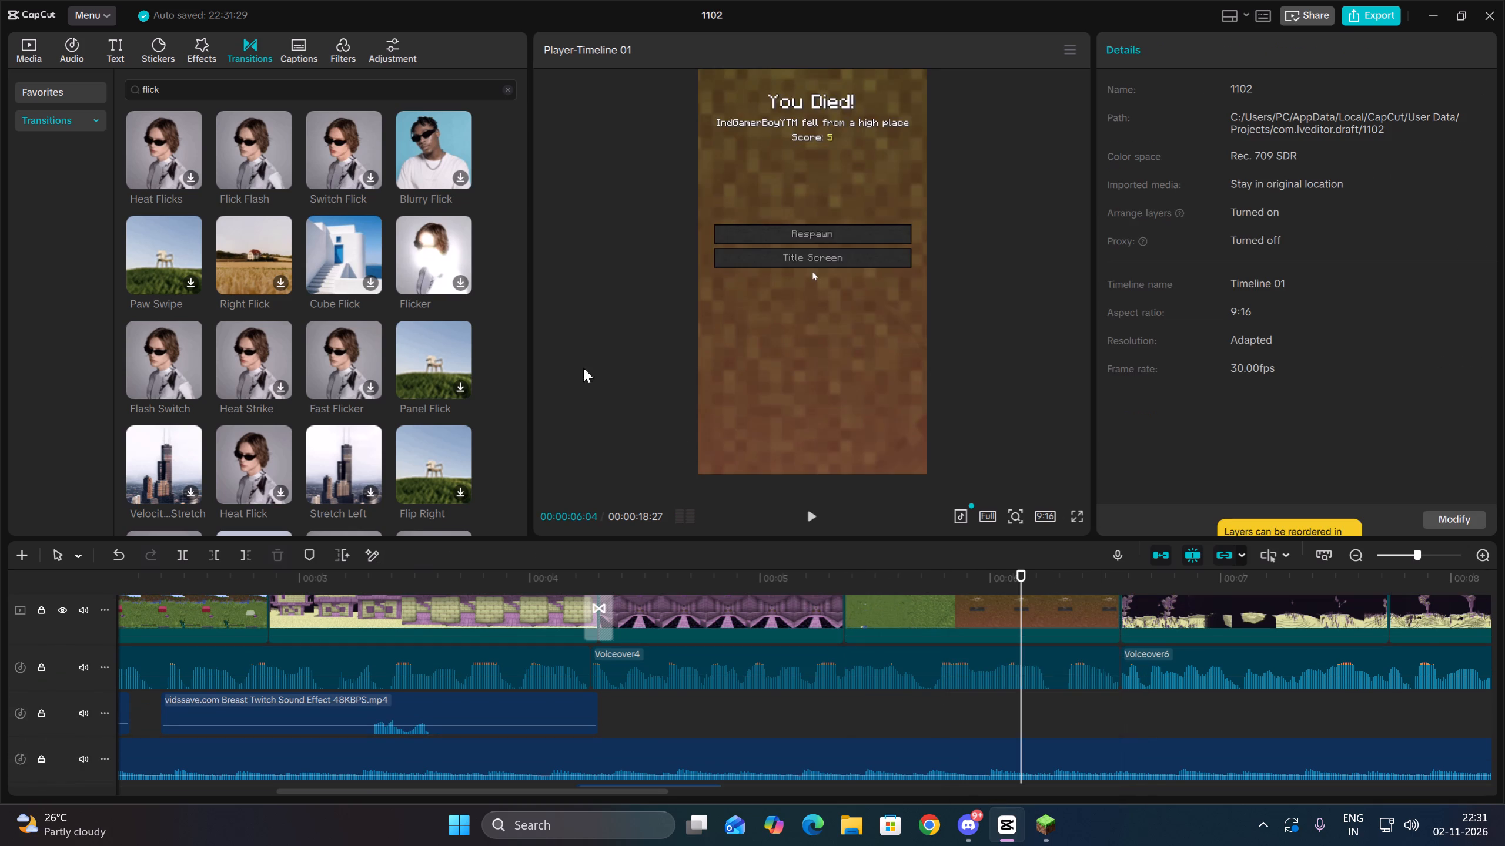
pyautogui.press('Up')
pyautogui.scroll(3, 922, 669)
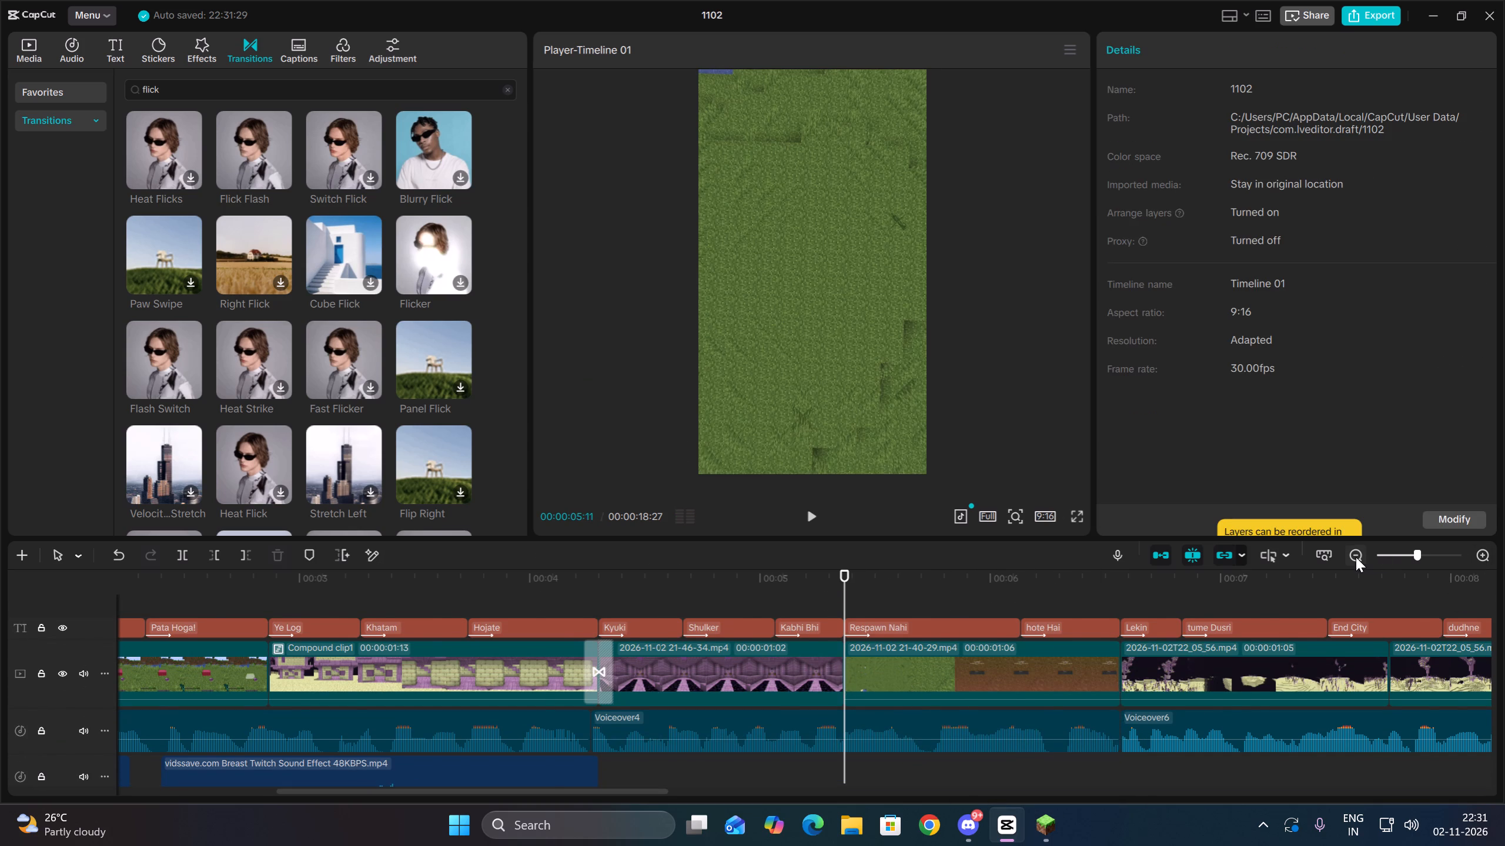
pyautogui.click(1356, 557)
pyautogui.doubleClick(1470, 547)
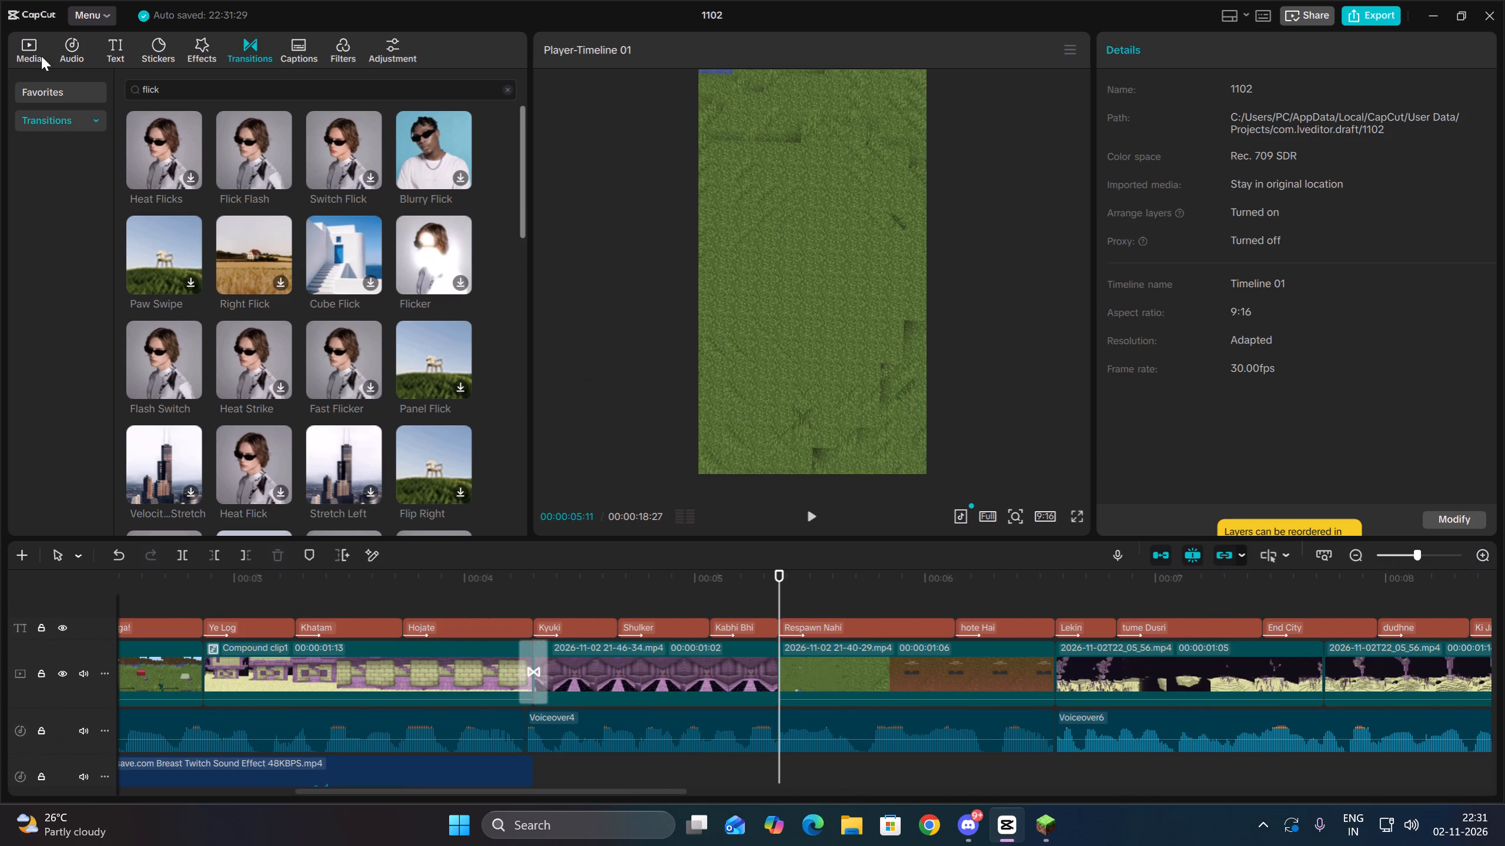
pyautogui.click(20, 49)
pyautogui.scroll(-6, 336, 295)
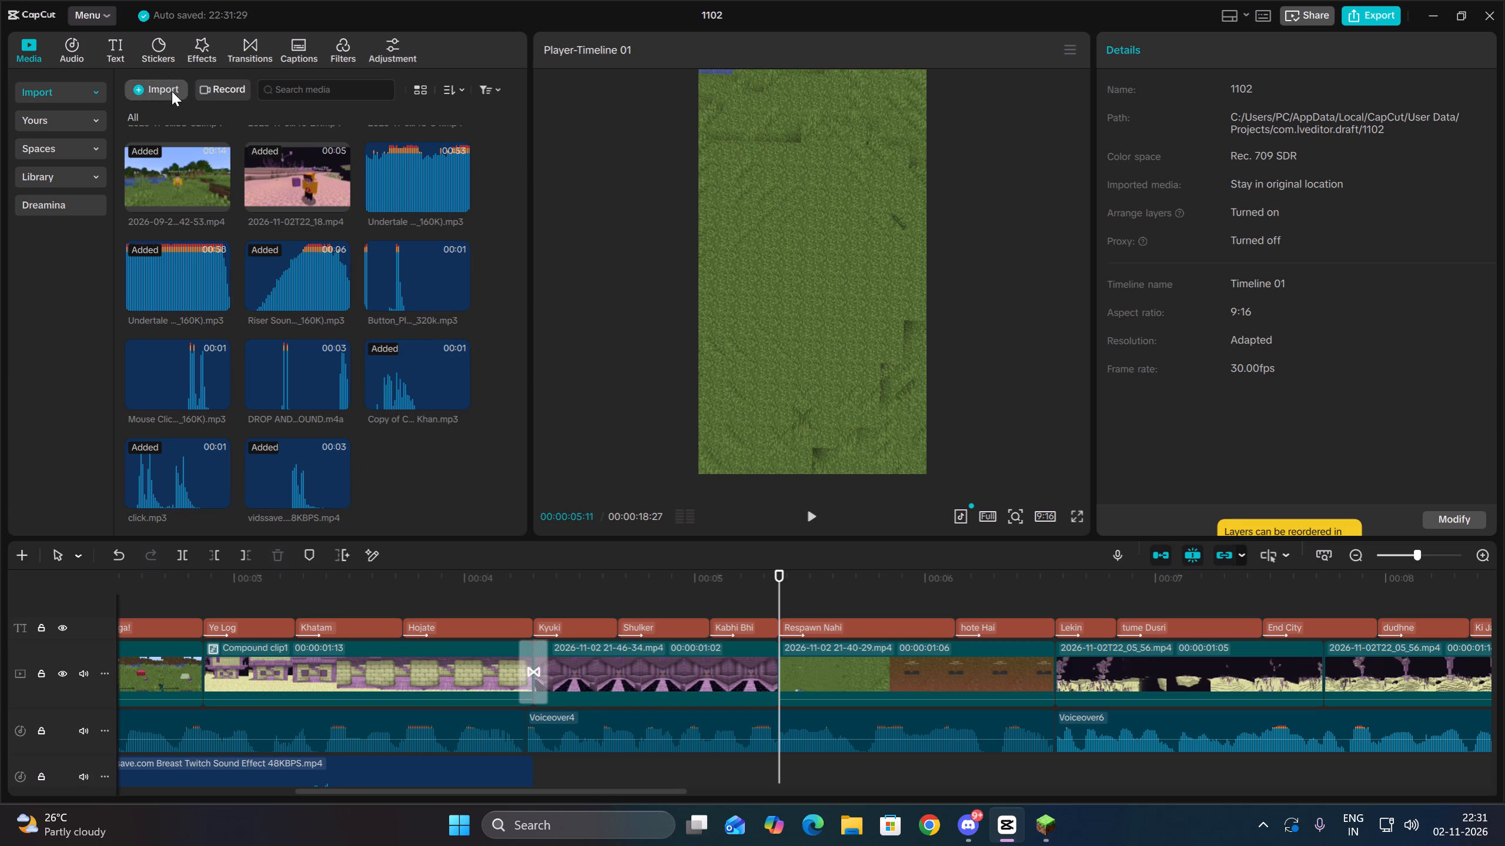
pyautogui.click(169, 92)
pyautogui.click(220, 132)
pyautogui.press('BackSpace')
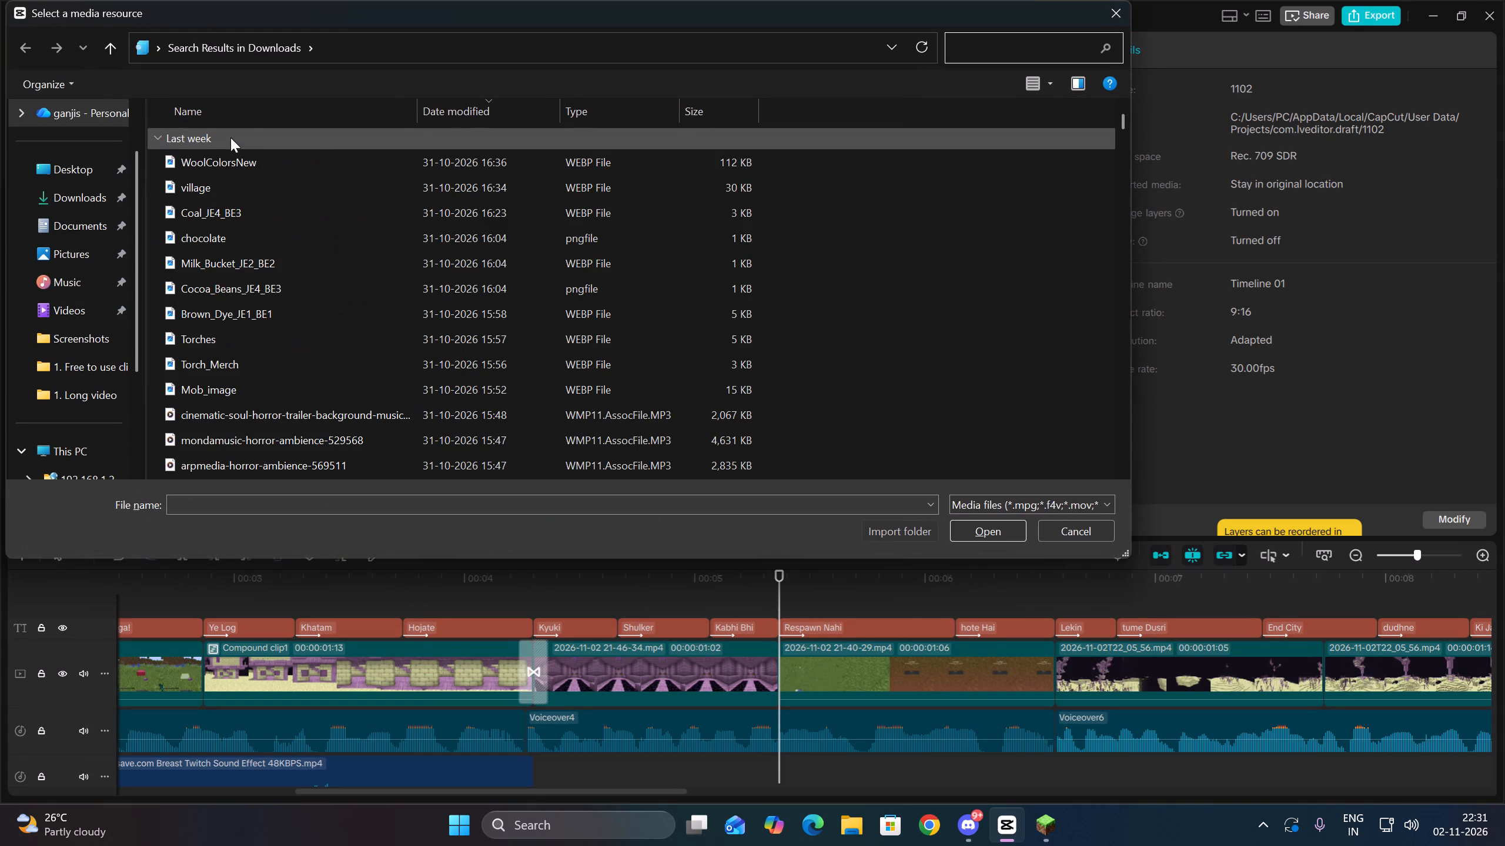
pyautogui.write('hit')
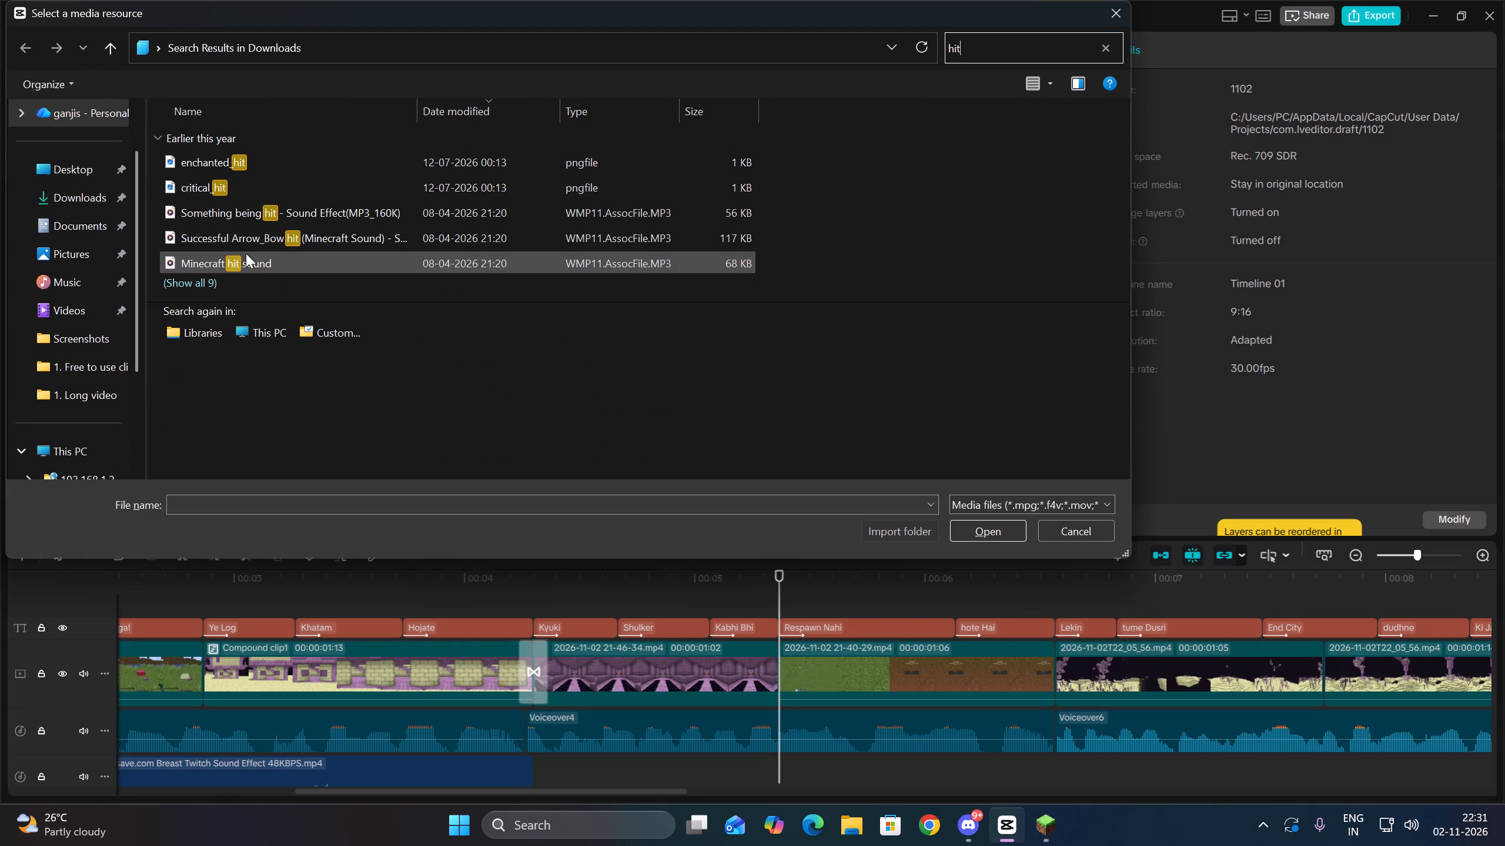
pyautogui.moveTo(770, 214); pyautogui.dragTo(705, 269)
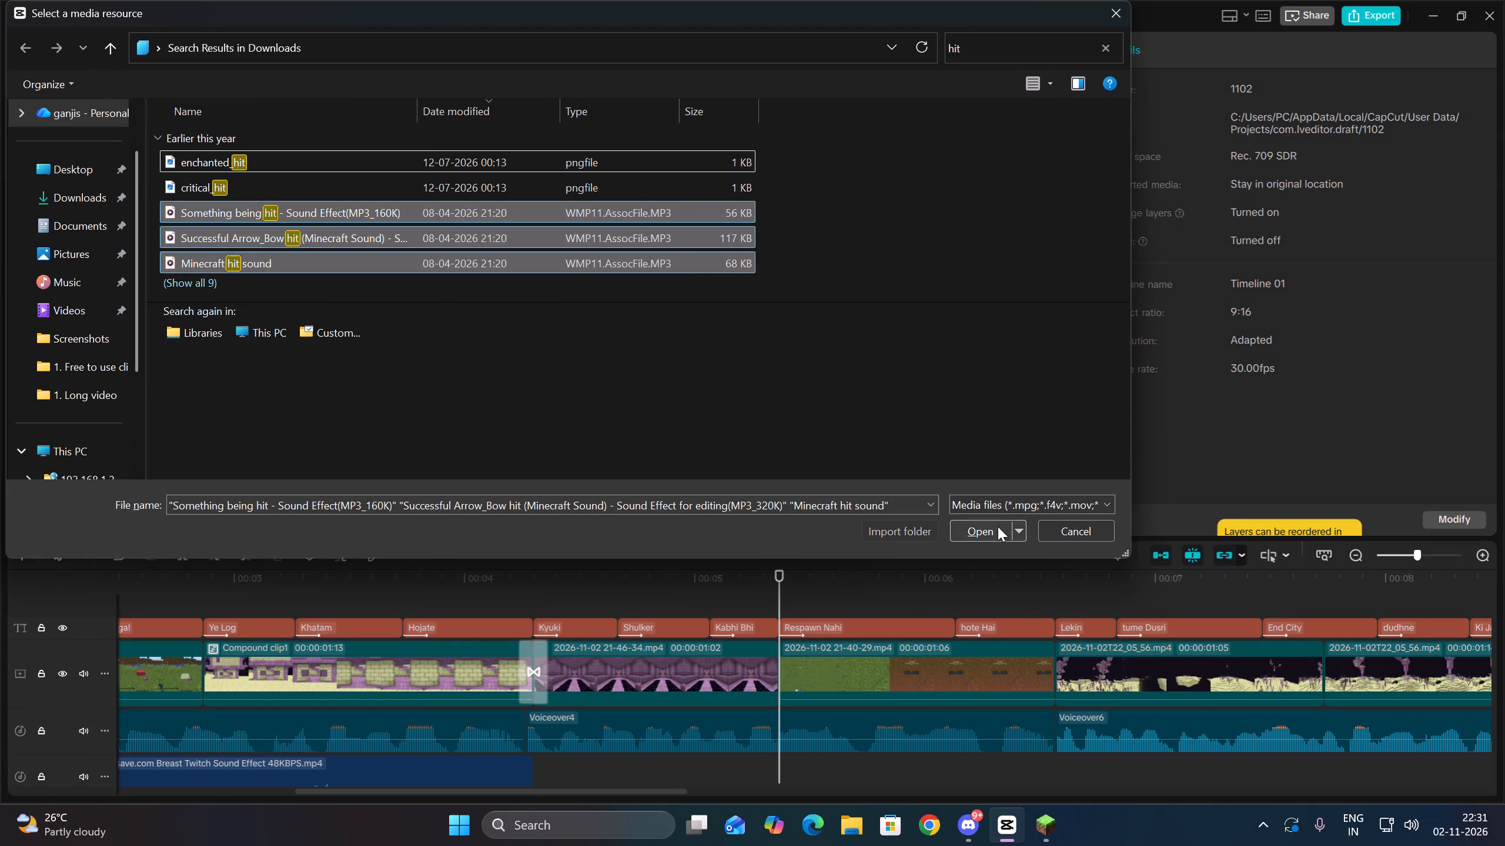
pyautogui.click(998, 526)
# Add Minecraft hit sound.mp3 on a new audio track with its peak just after the 00:00:05:11 cut, checking the timing by playback.
pyautogui.scroll(-6, 681, 672)
pyautogui.click(309, 472)
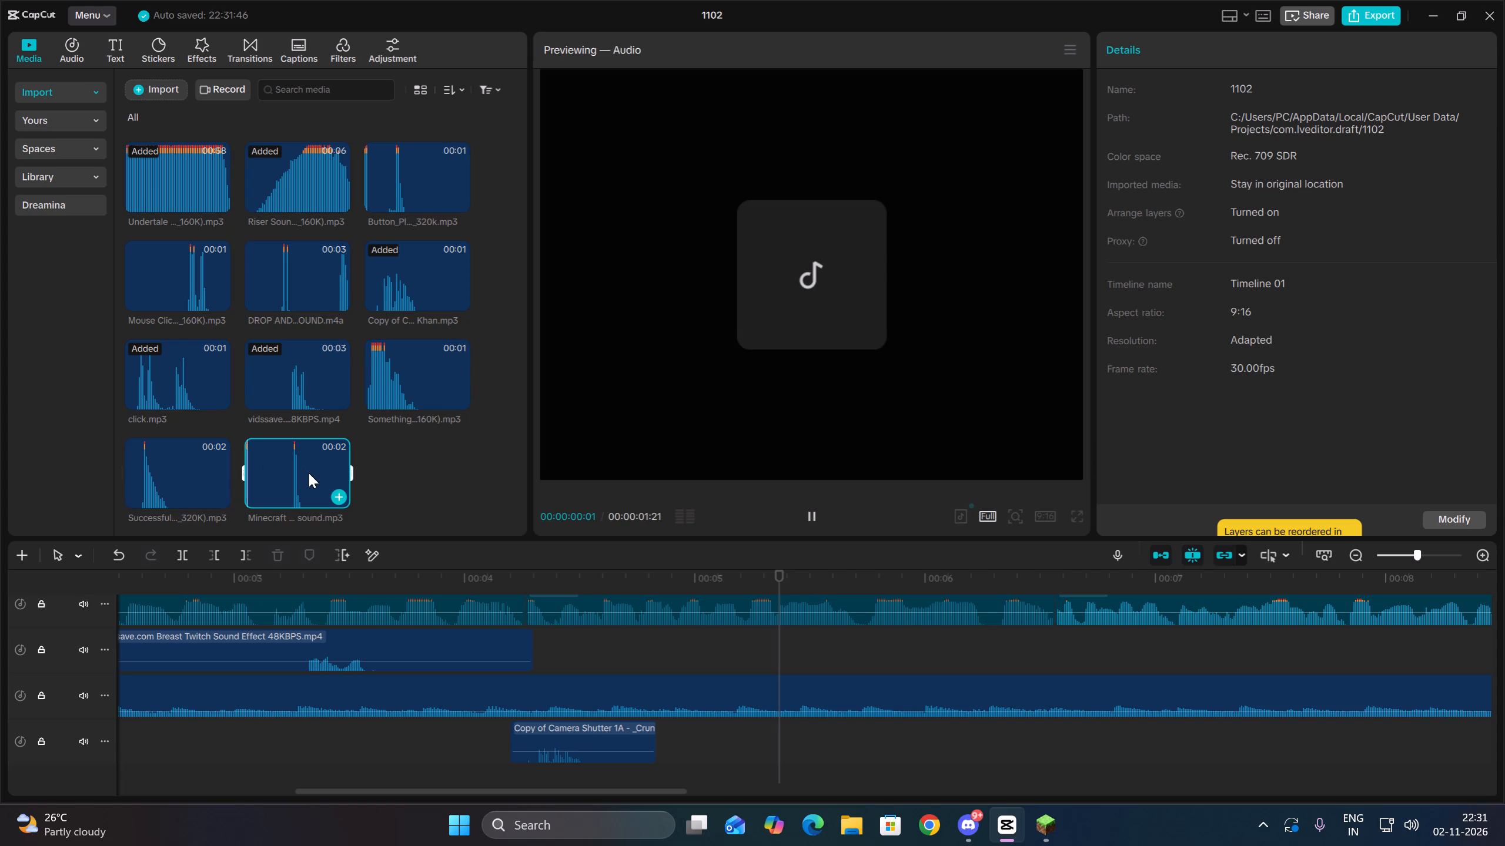
pyautogui.moveTo(307, 473); pyautogui.dragTo(587, 774)
pyautogui.moveTo(815, 752); pyautogui.dragTo(842, 757)
pyautogui.press('space')
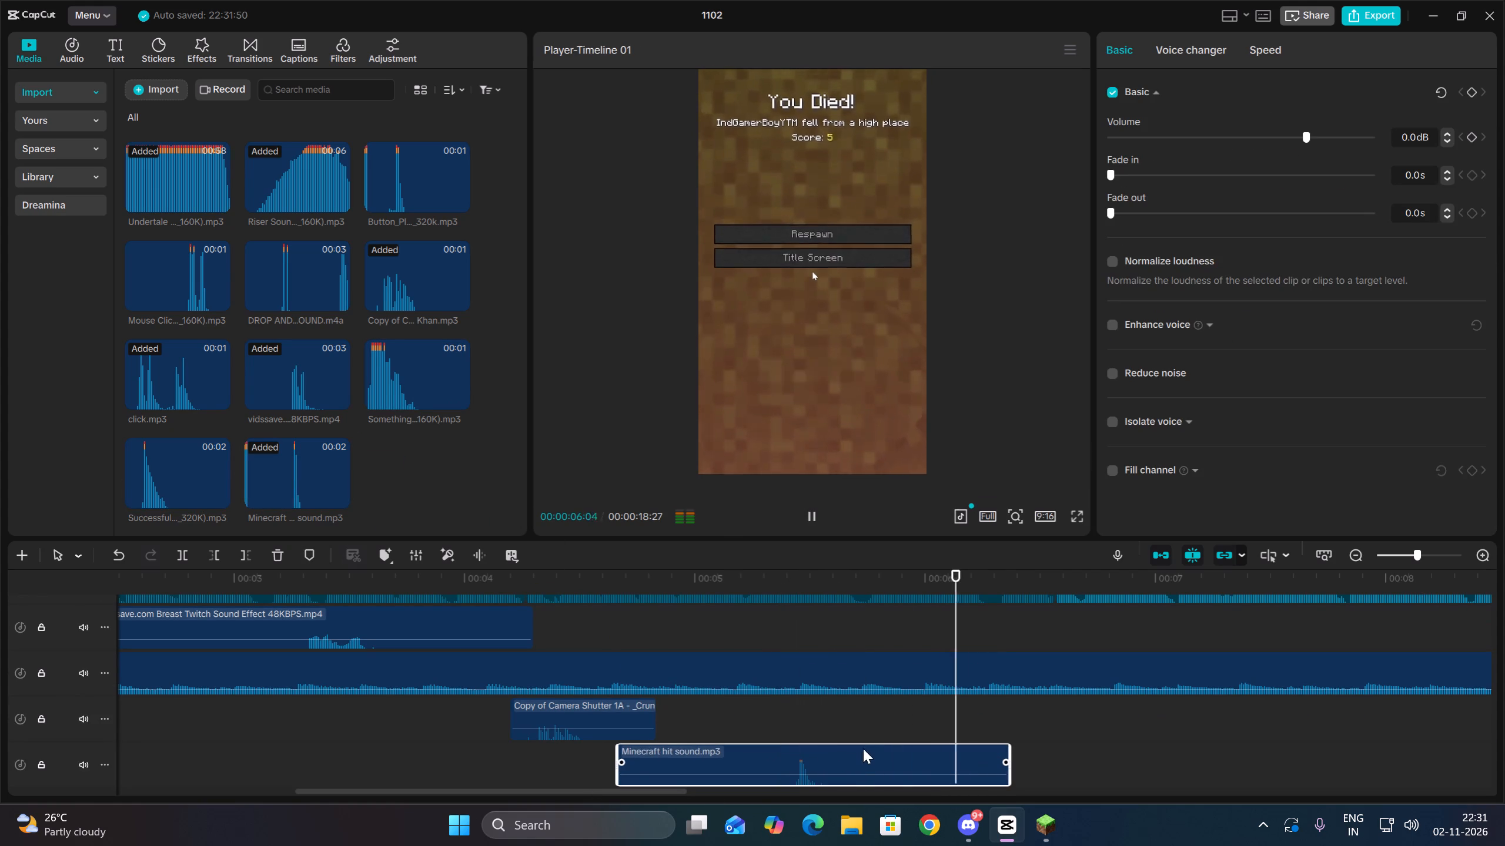
pyautogui.moveTo(863, 756); pyautogui.dragTo(889, 756)
pyautogui.click(808, 721)
pyautogui.press('space')
pyautogui.click(891, 751)
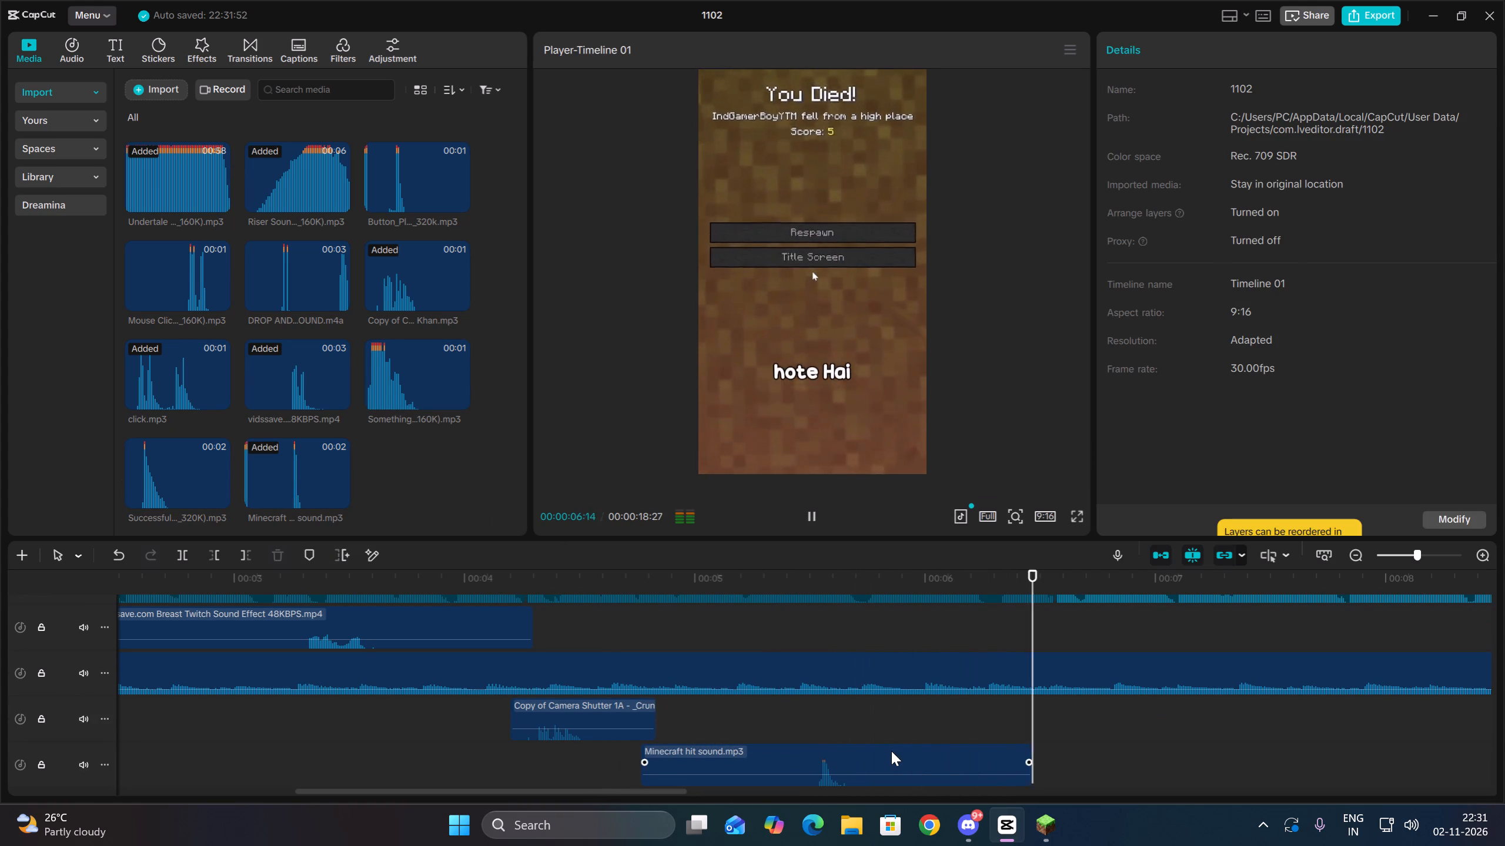
pyautogui.press('space')
pyautogui.scroll(5, 1216, 763)
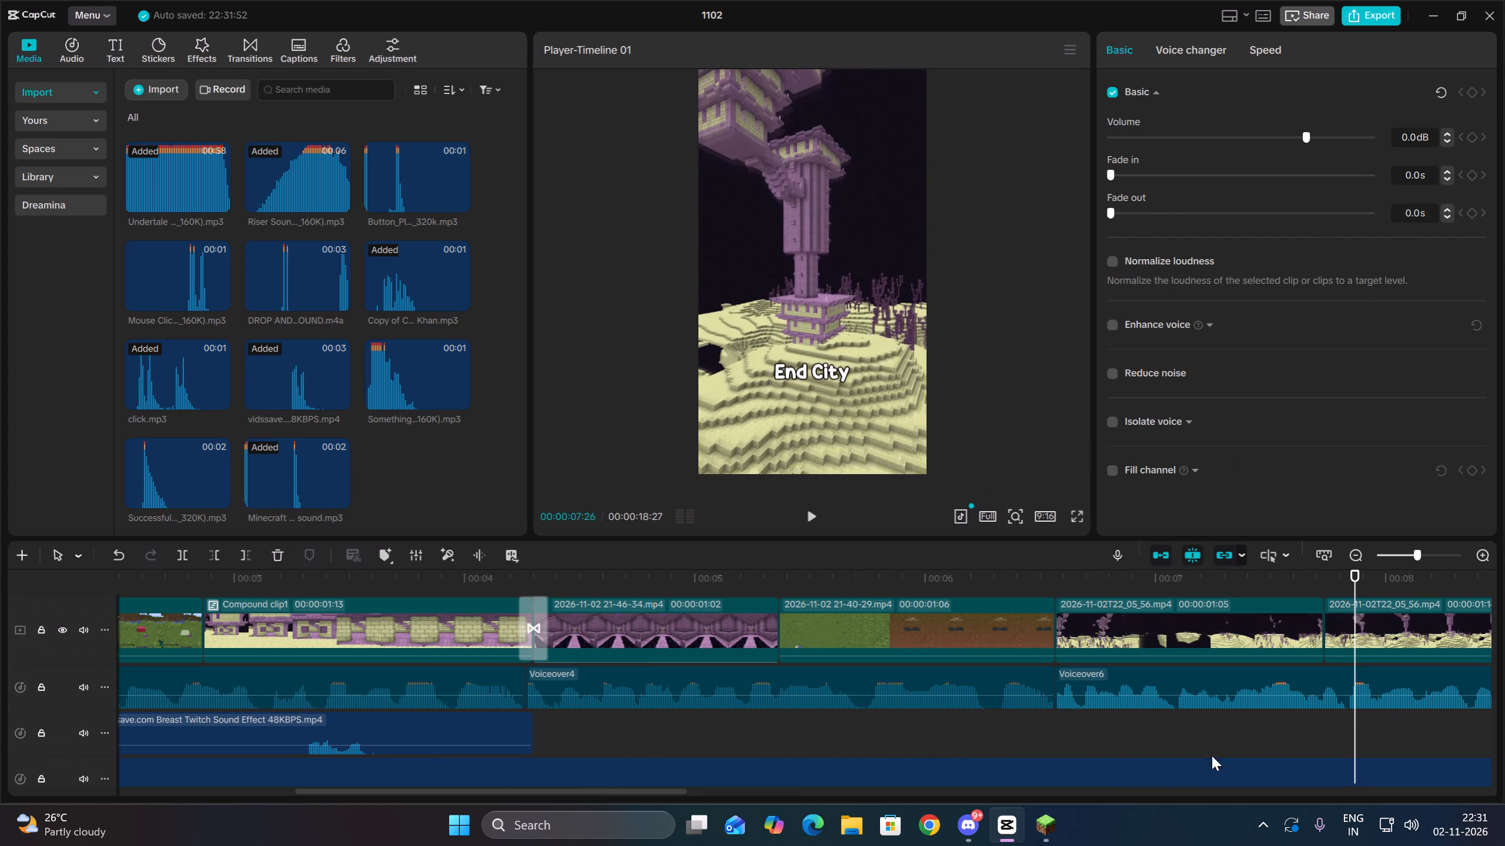
# Search Downloads for "swipe" and import the Swipe Swoosh Transition Sound Effect MP3.
pyautogui.click(1170, 720)
pyautogui.press('Up')
pyautogui.press('Up')
pyautogui.scroll(-5, 1151, 713)
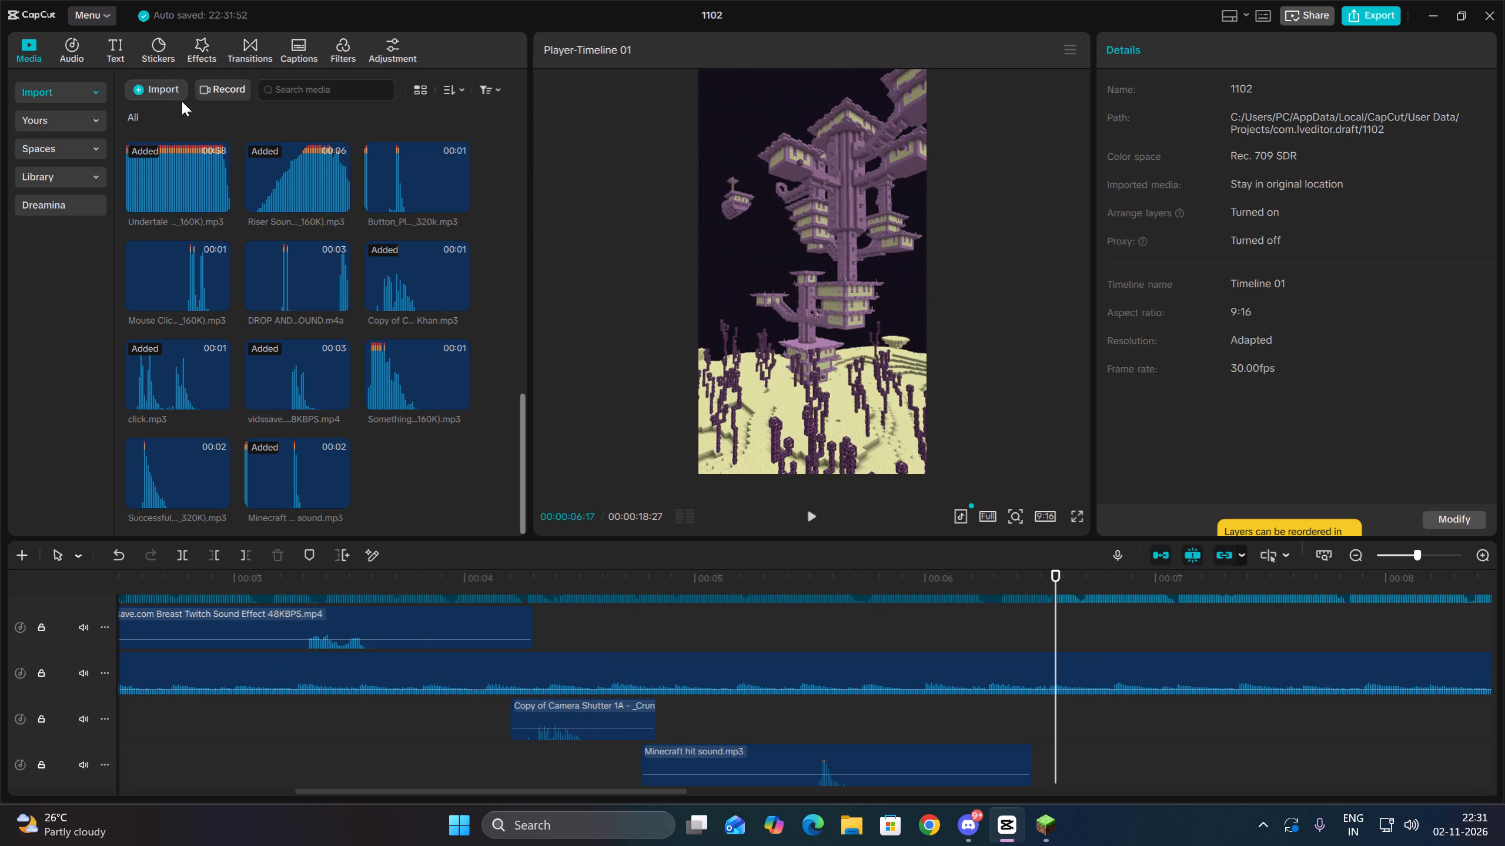
pyautogui.click(171, 98)
pyautogui.click(183, 124)
pyautogui.press('BackSpace')
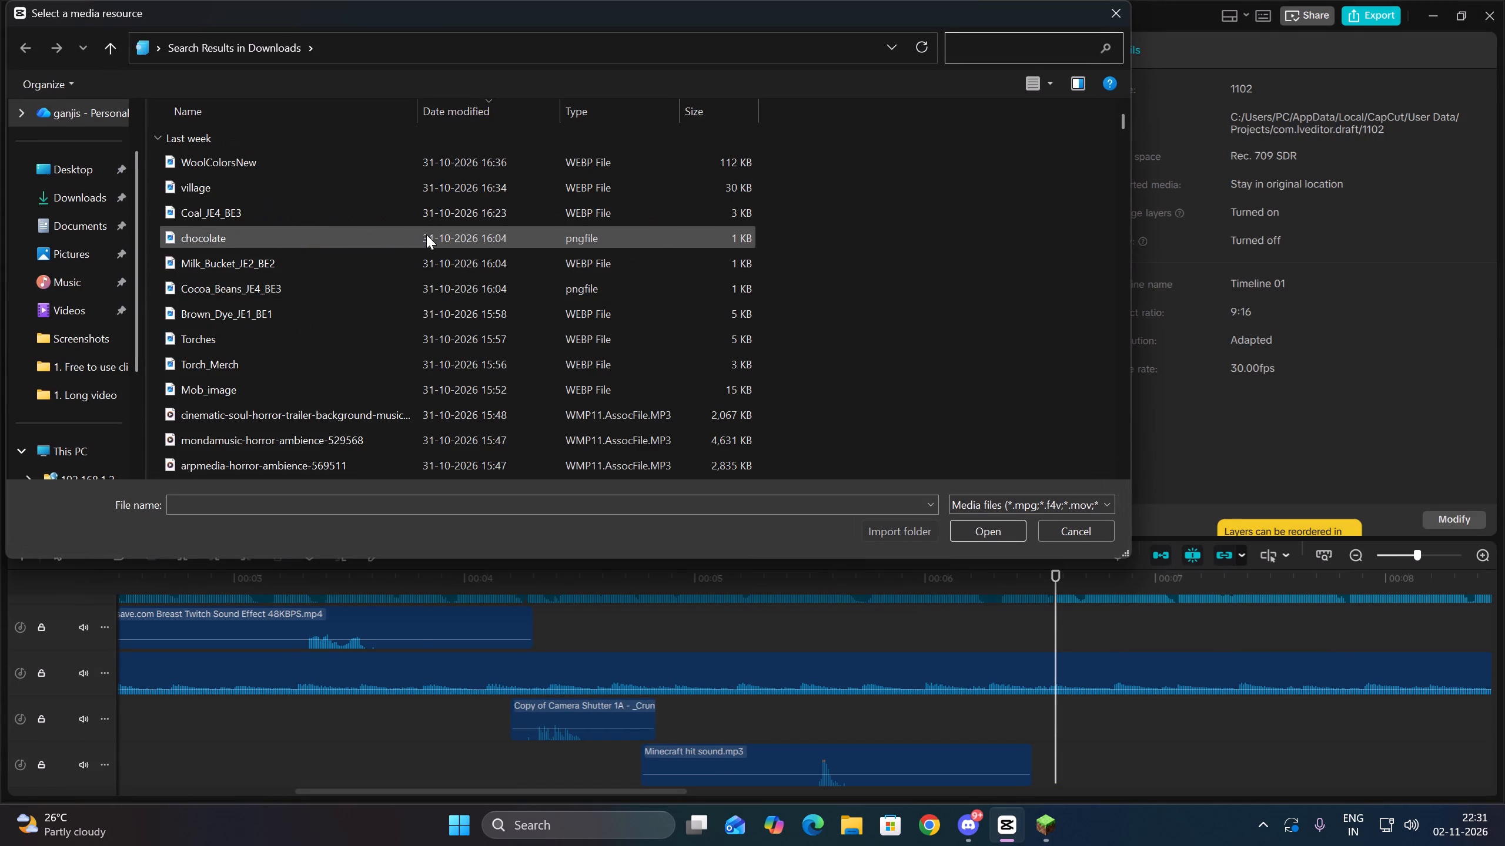
pyautogui.write('swipe')
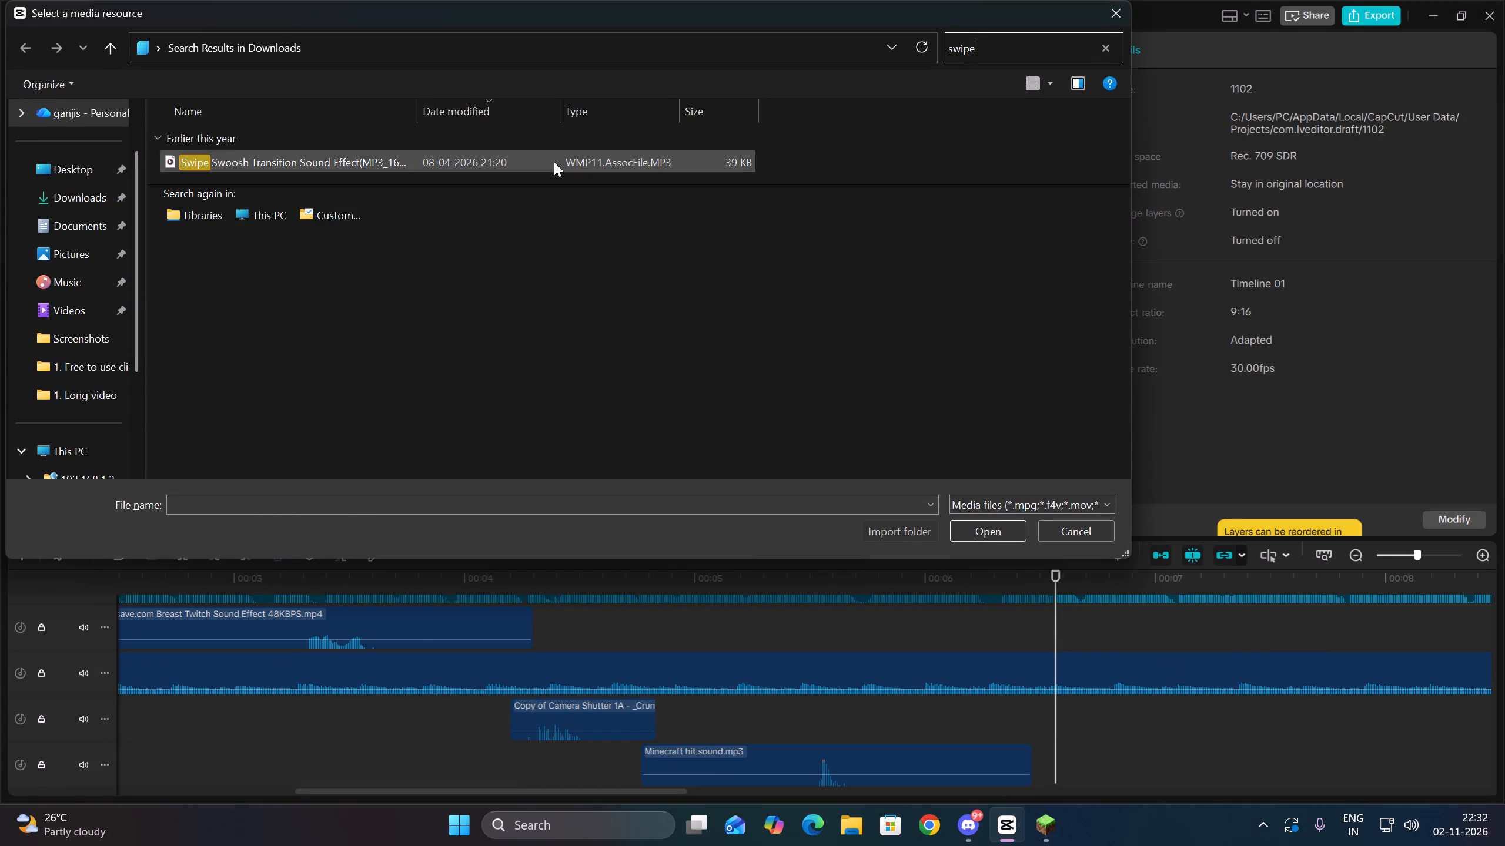
pyautogui.click(554, 160)
pyautogui.click(998, 529)
# Add the Swipe Swoosh sound to the Camera Shutter audio track, spanning the 00:00:06:17 cut, and play back the section.
pyautogui.moveTo(448, 482); pyautogui.dragTo(988, 701)
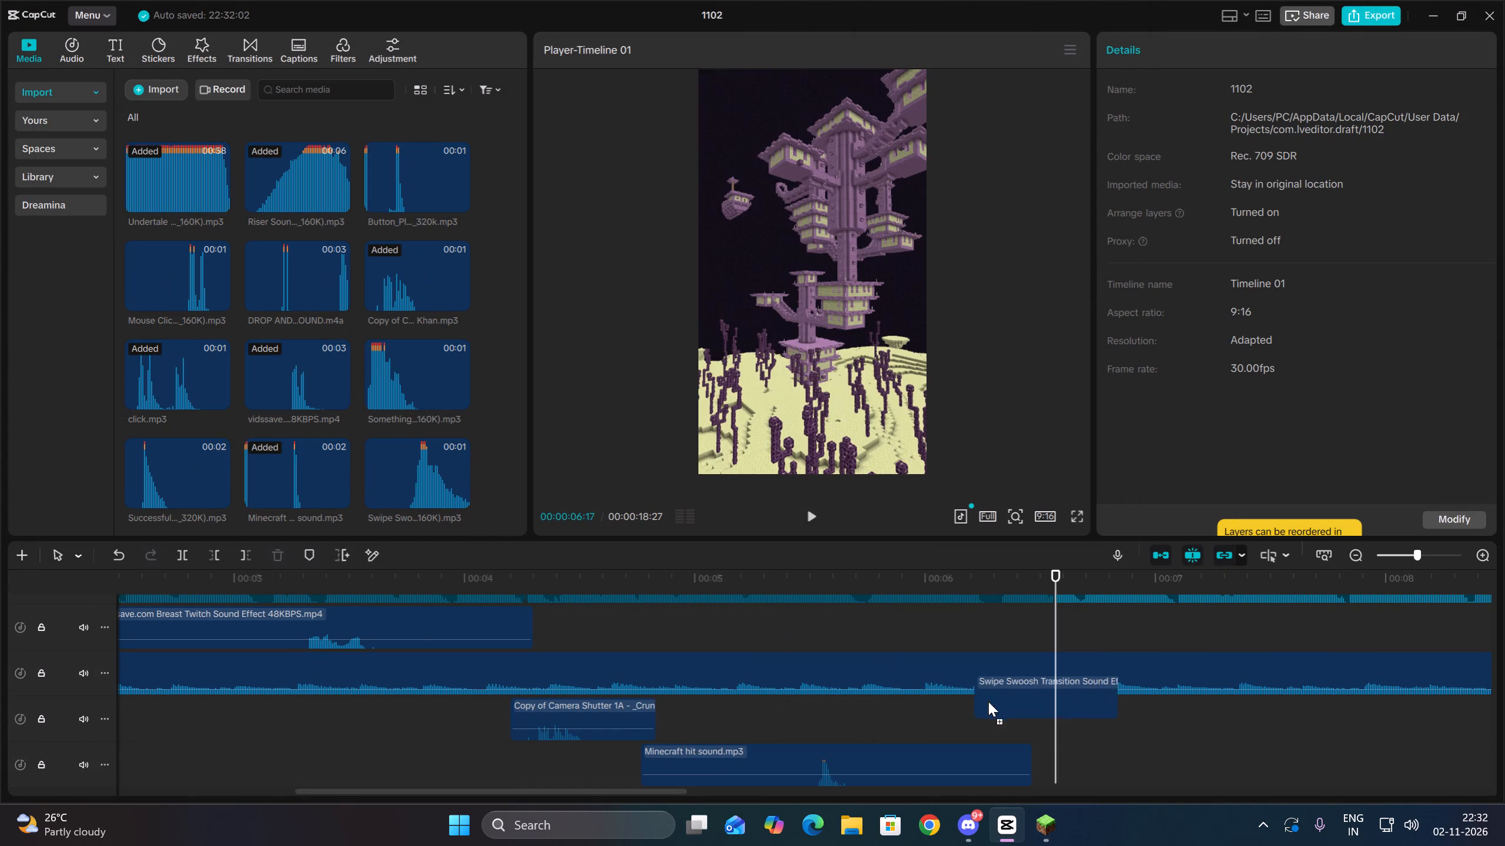
pyautogui.moveTo(988, 701); pyautogui.dragTo(995, 714)
pyautogui.press('space')
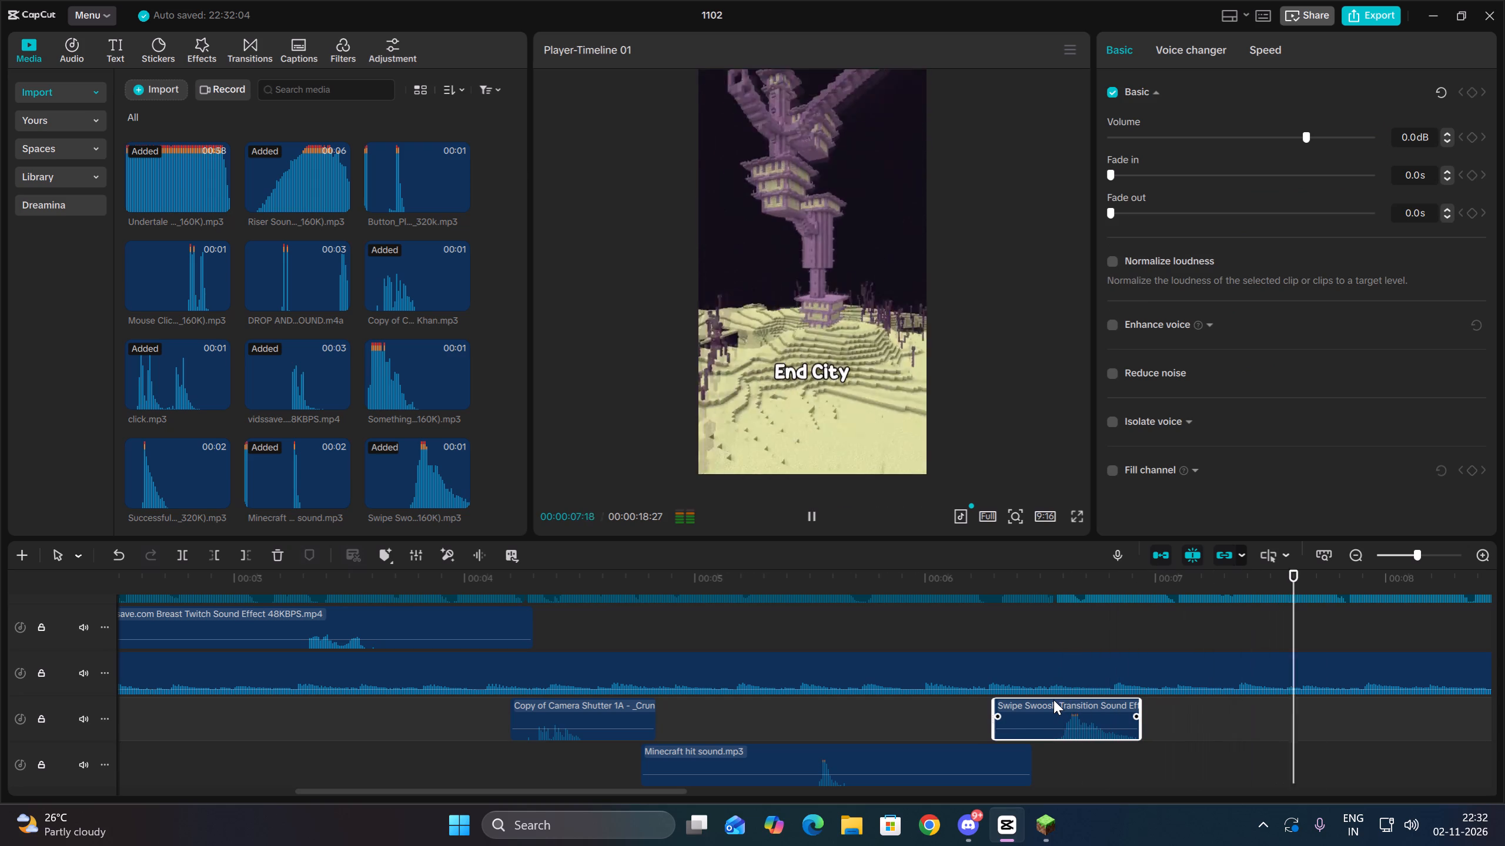
pyautogui.press('space')
pyautogui.scroll(4, 1296, 735)
pyautogui.press('Up')
pyautogui.press('Up')
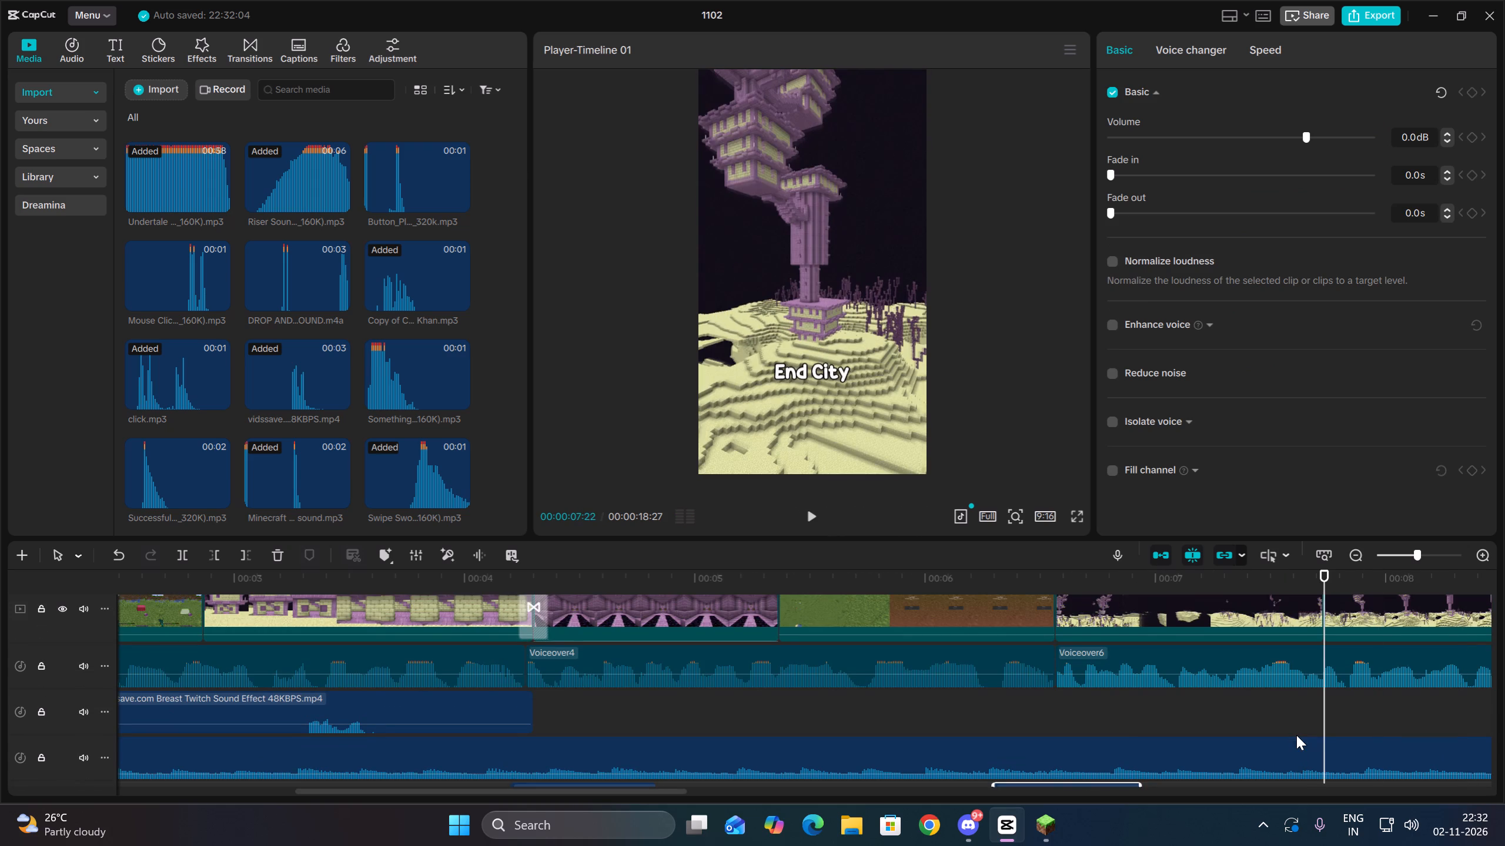
pyautogui.scroll(-5, 1270, 725)
pyautogui.press('Up')
pyautogui.press('Up')
pyautogui.click(1058, 731)
pyautogui.press('space')
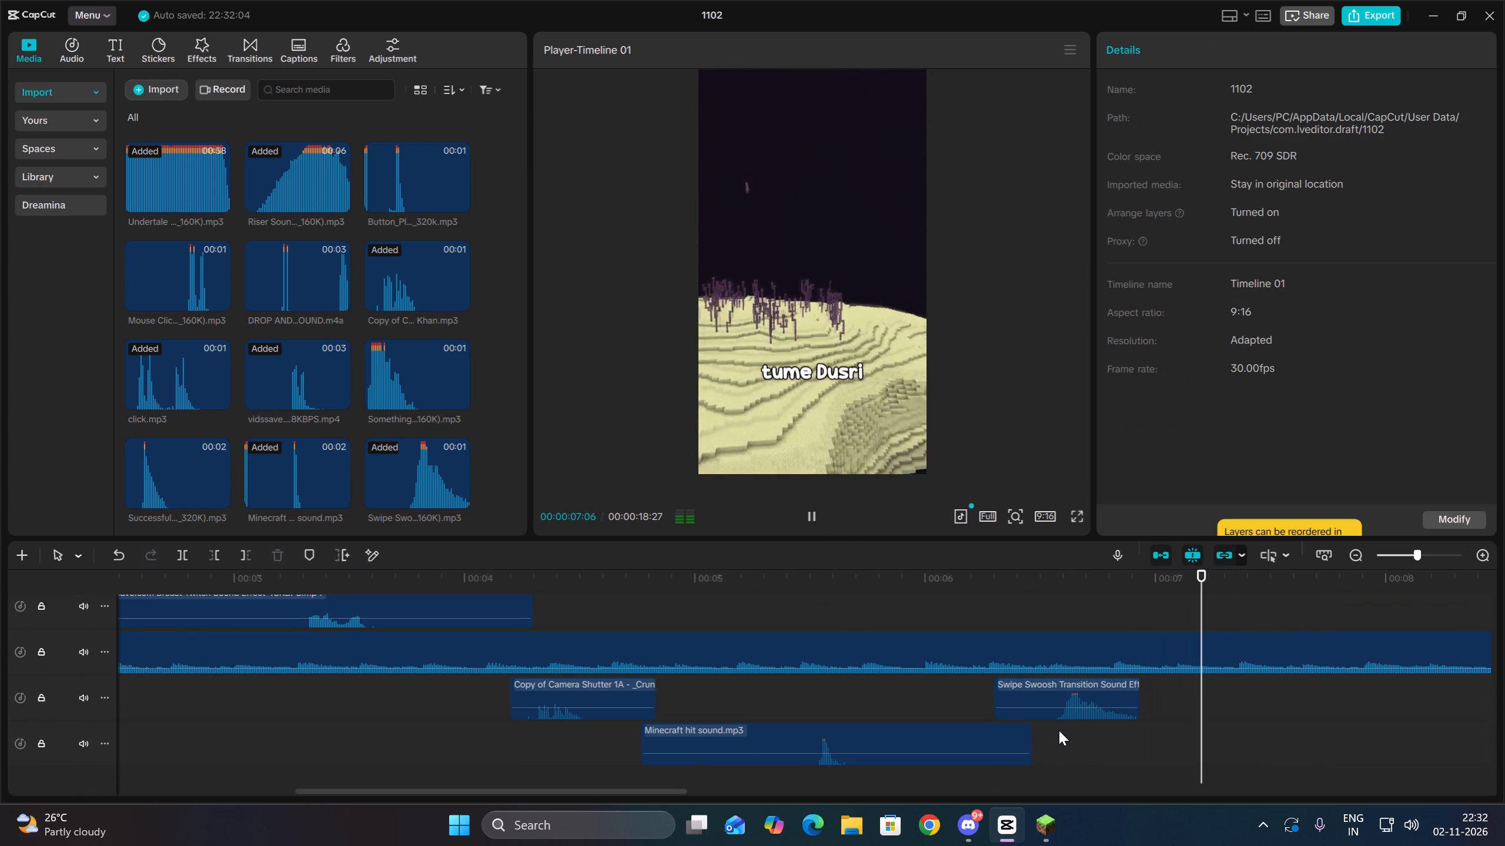
# Reposition the Swipe Swoosh clip to start about four frames before the 00:00:06:17 cut, checking its timing against the camera movement by playback.
pyautogui.doubleClick(1059, 730)
pyautogui.click(1054, 733)
pyautogui.moveTo(1085, 685); pyautogui.dragTo(1142, 697)
pyautogui.press('space')
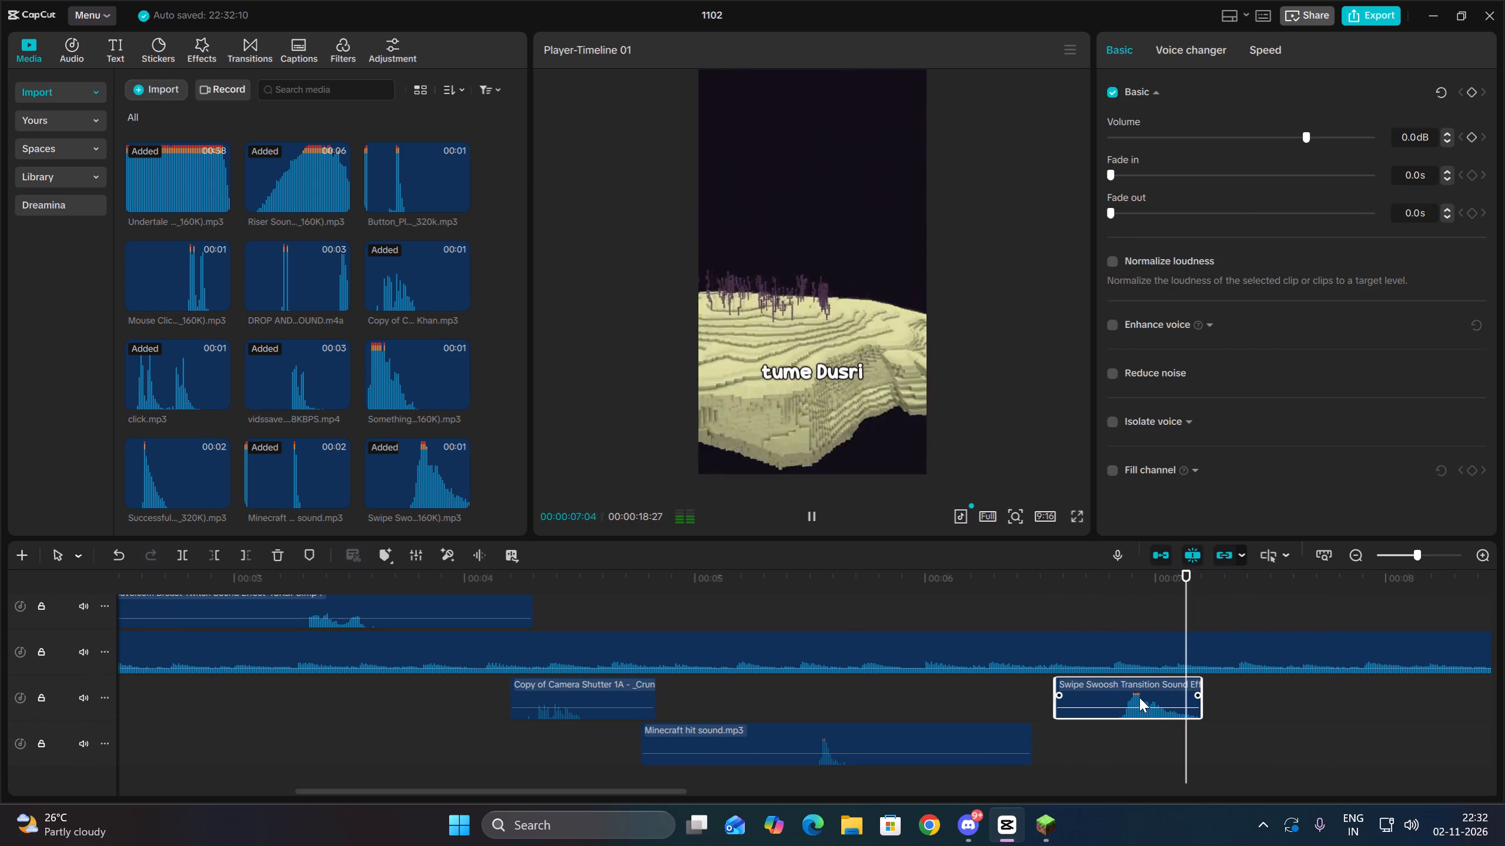
pyautogui.click(1103, 749)
pyautogui.moveTo(1103, 749); pyautogui.dragTo(1128, 744)
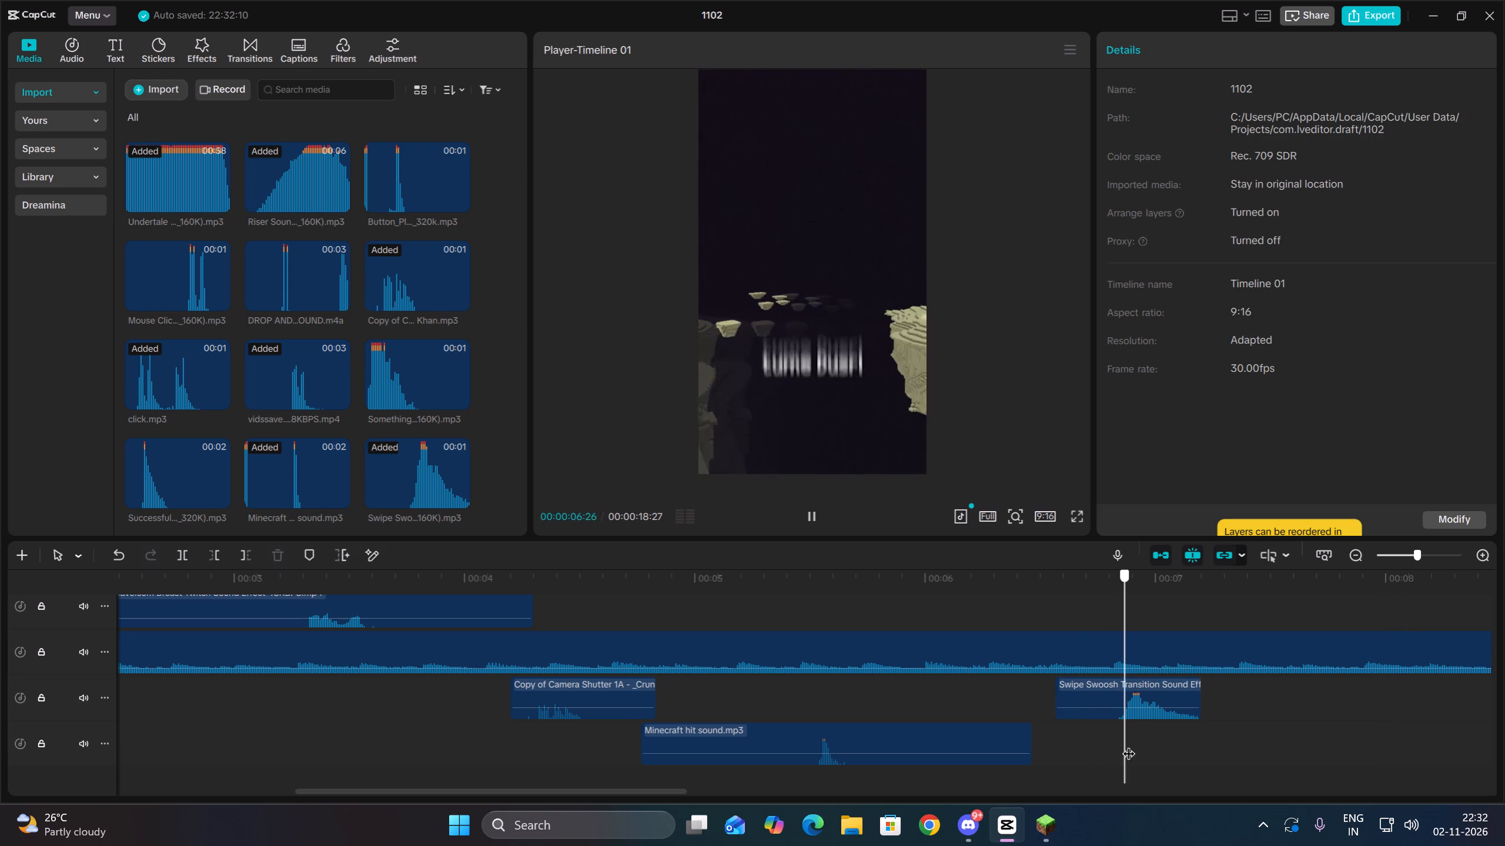
pyautogui.moveTo(1128, 744); pyautogui.dragTo(1115, 738)
pyautogui.moveTo(1151, 680); pyautogui.dragTo(1119, 689)
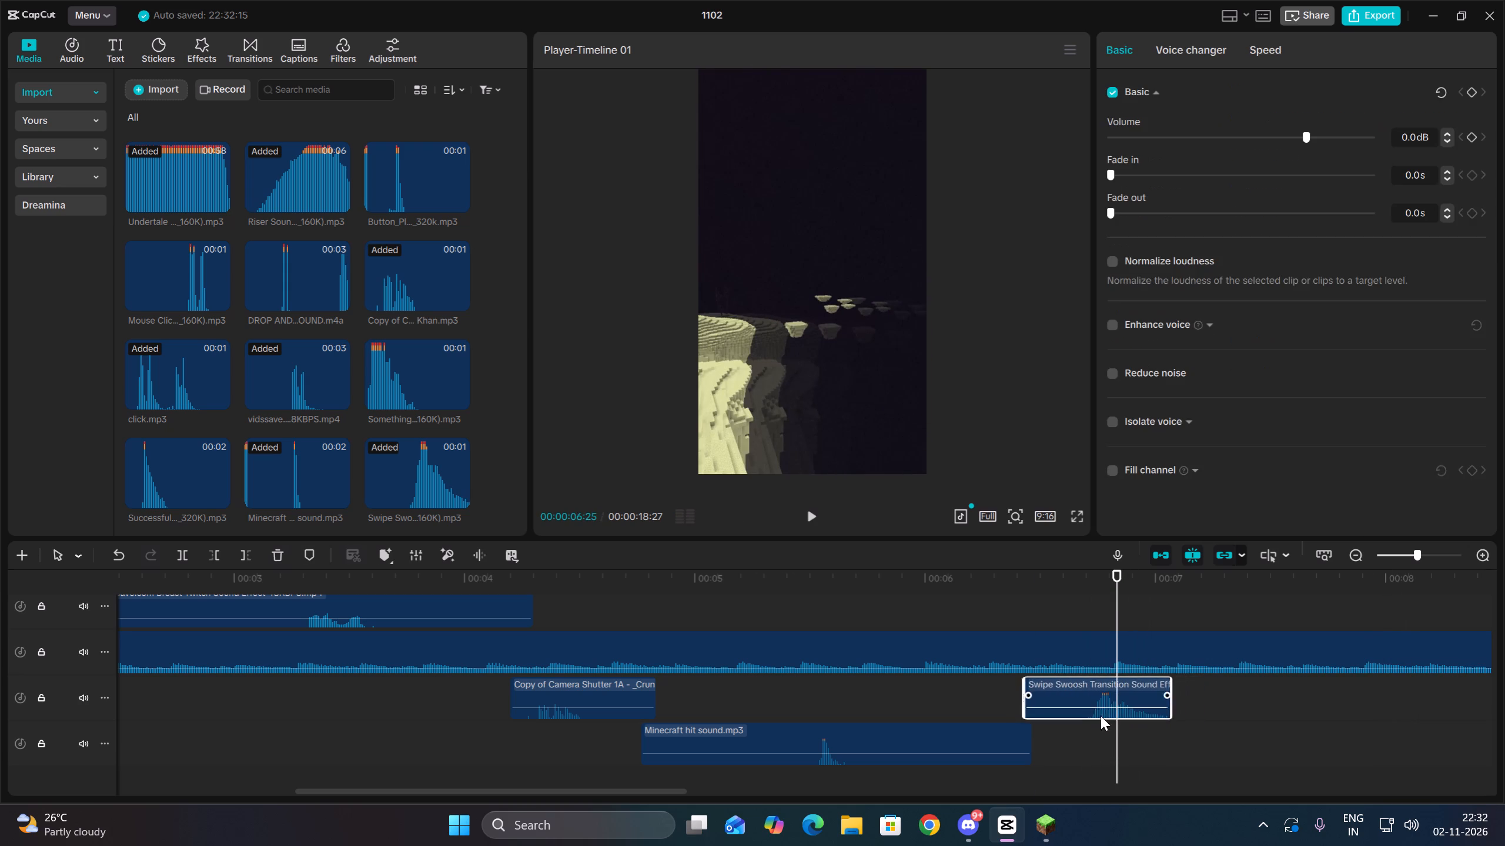
pyautogui.click(1094, 743)
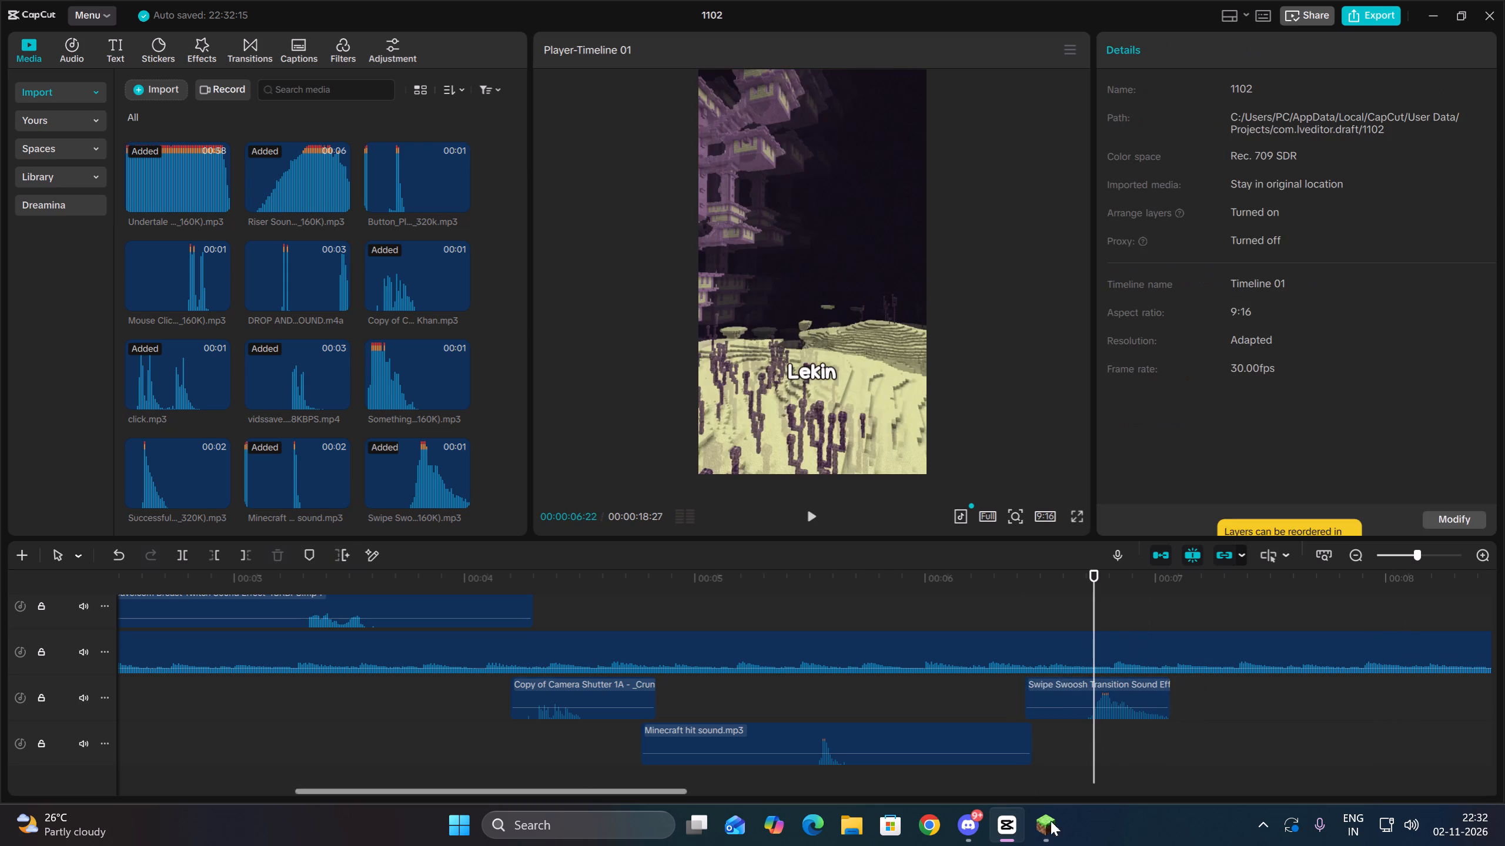
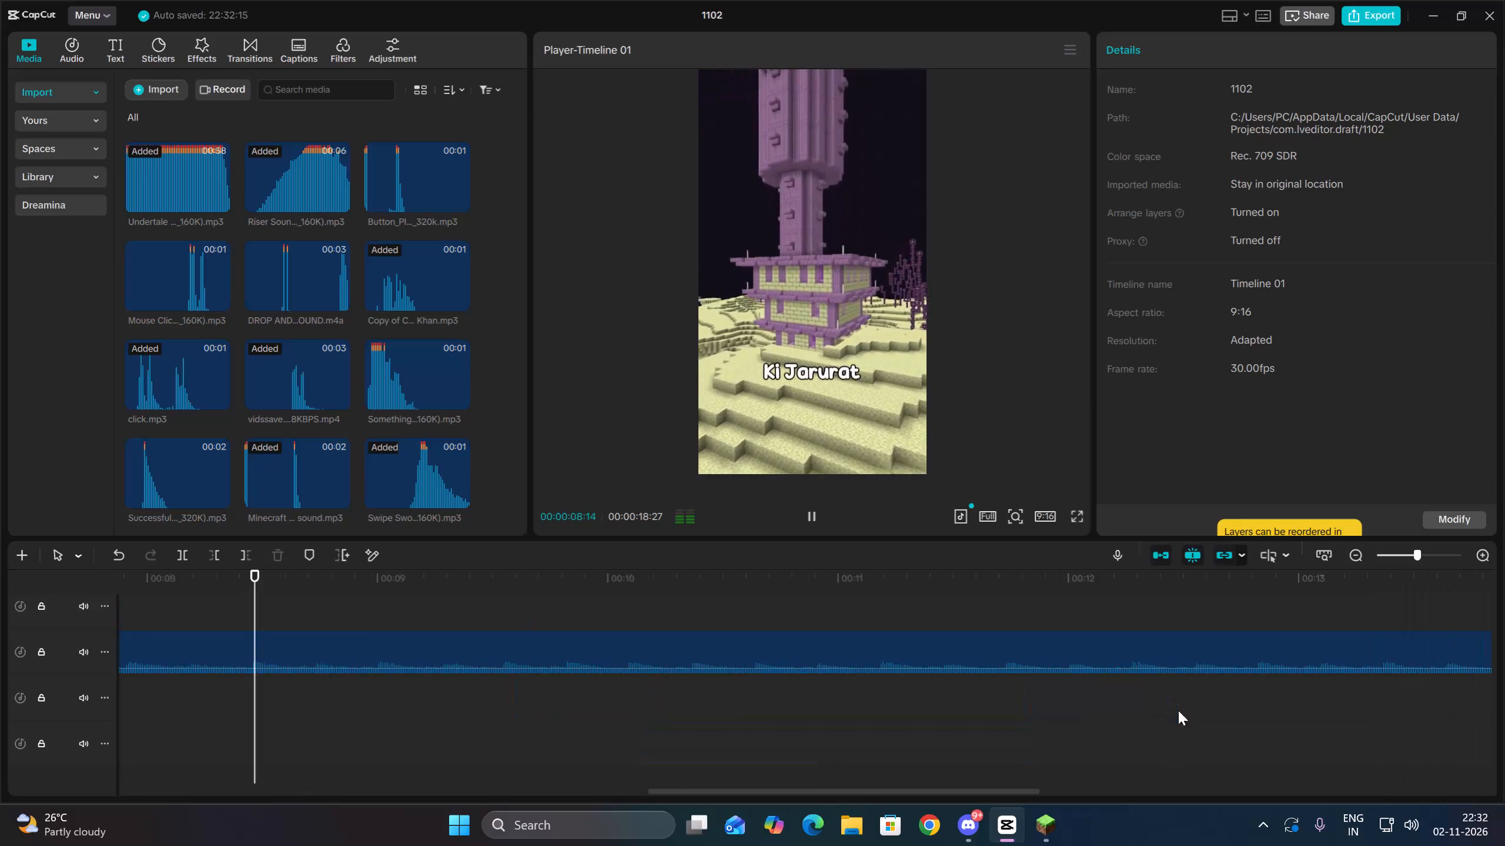
# Search Downloads for "wrong" and import the Correct sound effect and wrong sound effect MP3.
pyautogui.scroll(4, 1083, 710)
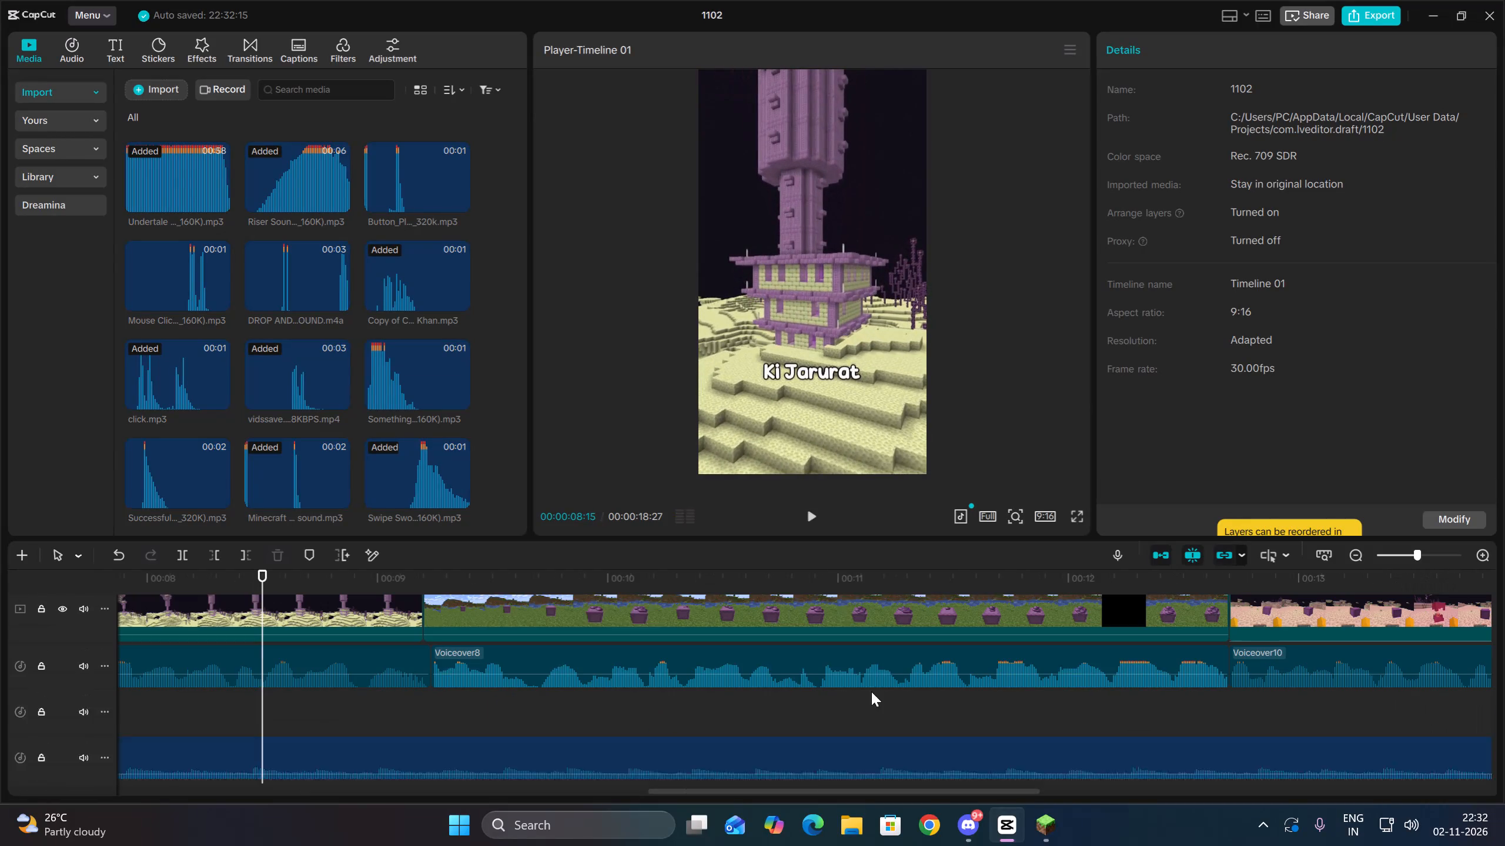
pyautogui.scroll(2, 871, 691)
pyautogui.click(156, 92)
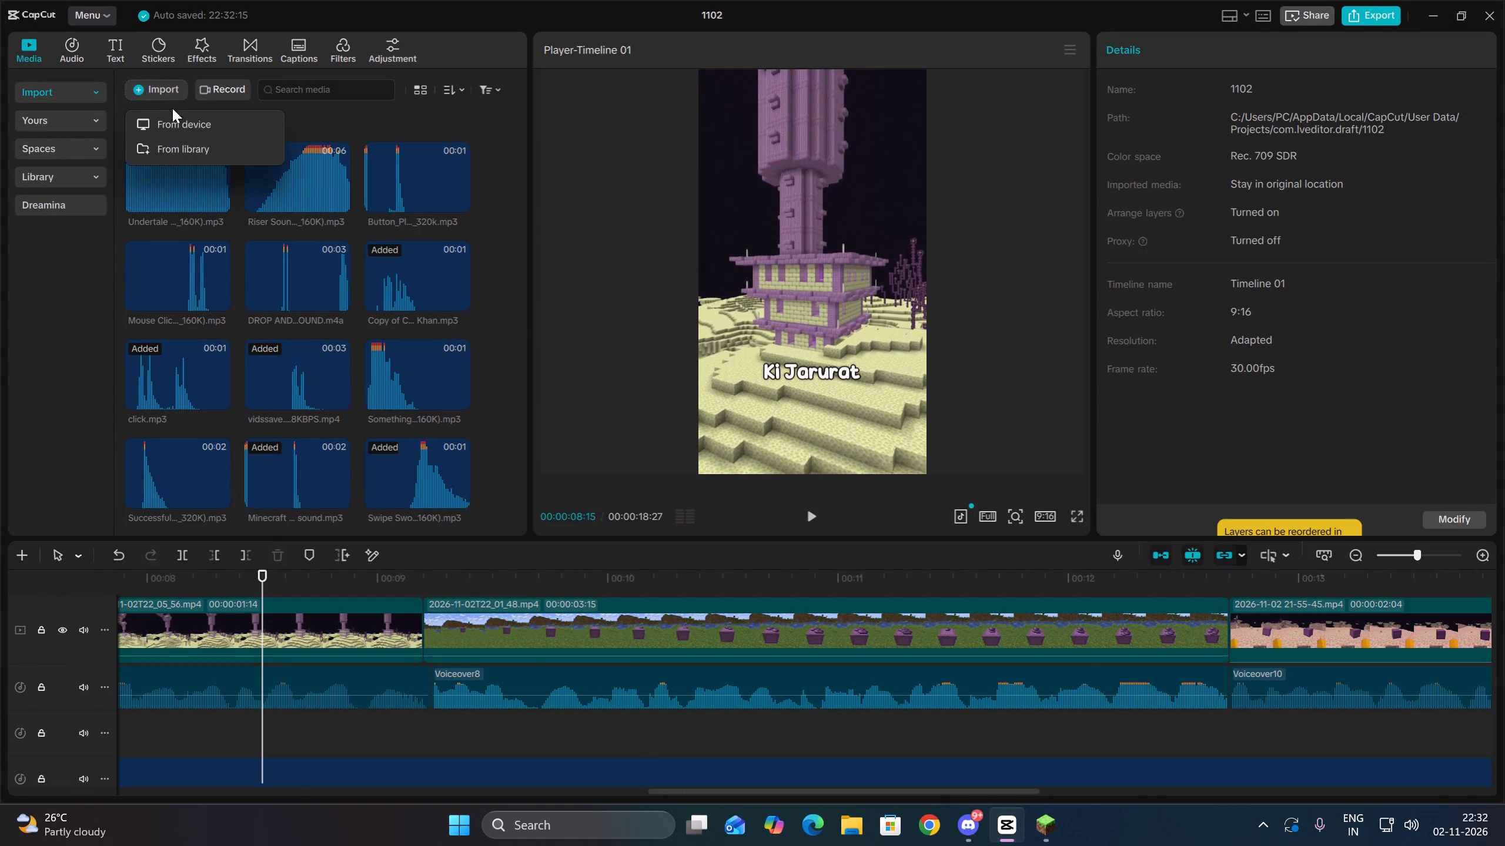
pyautogui.click(805, 514)
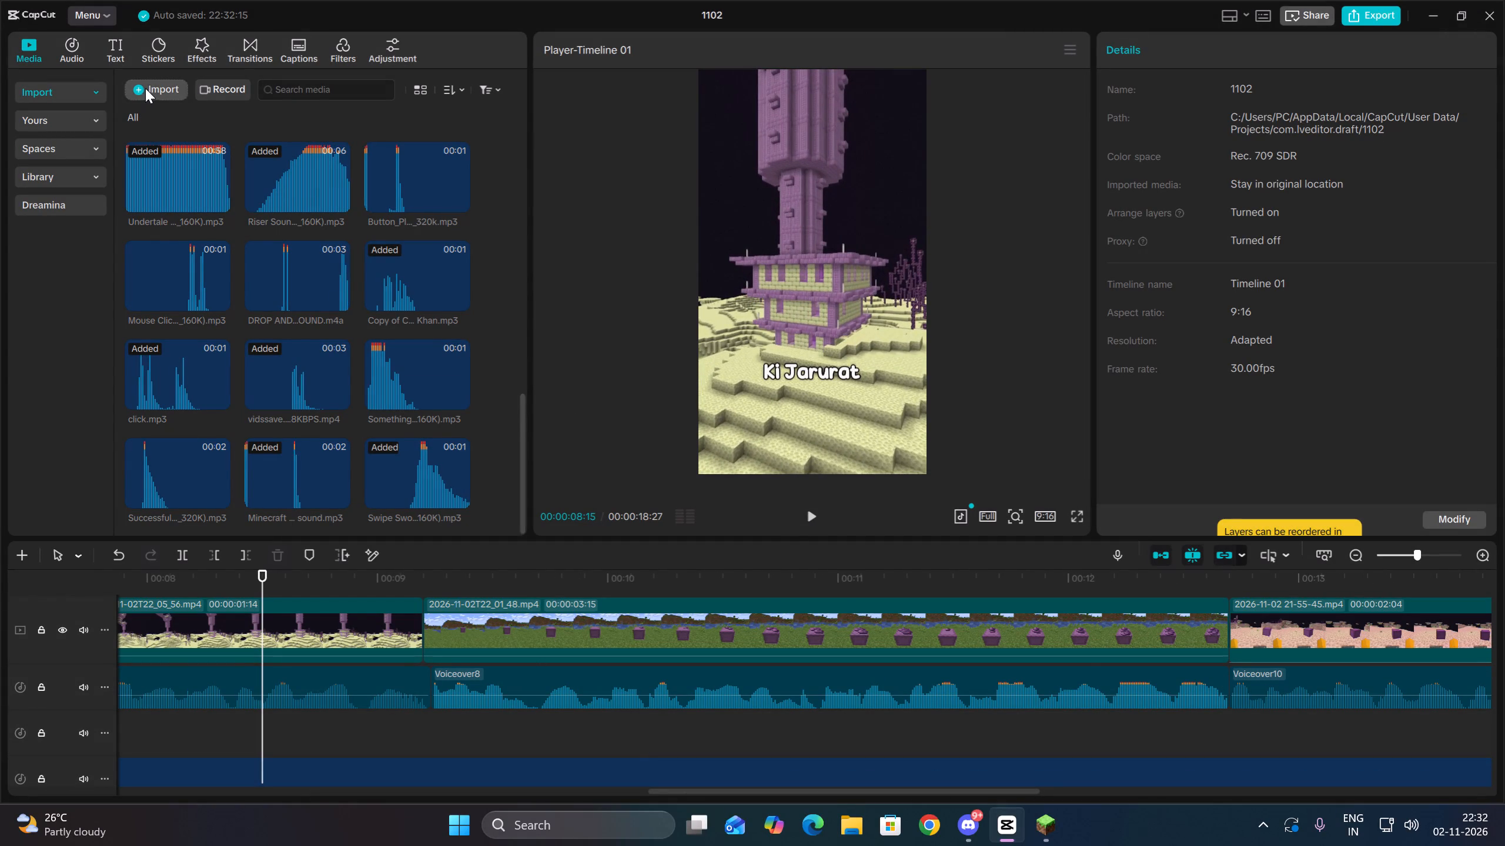
pyautogui.click(145, 88)
pyautogui.click(183, 130)
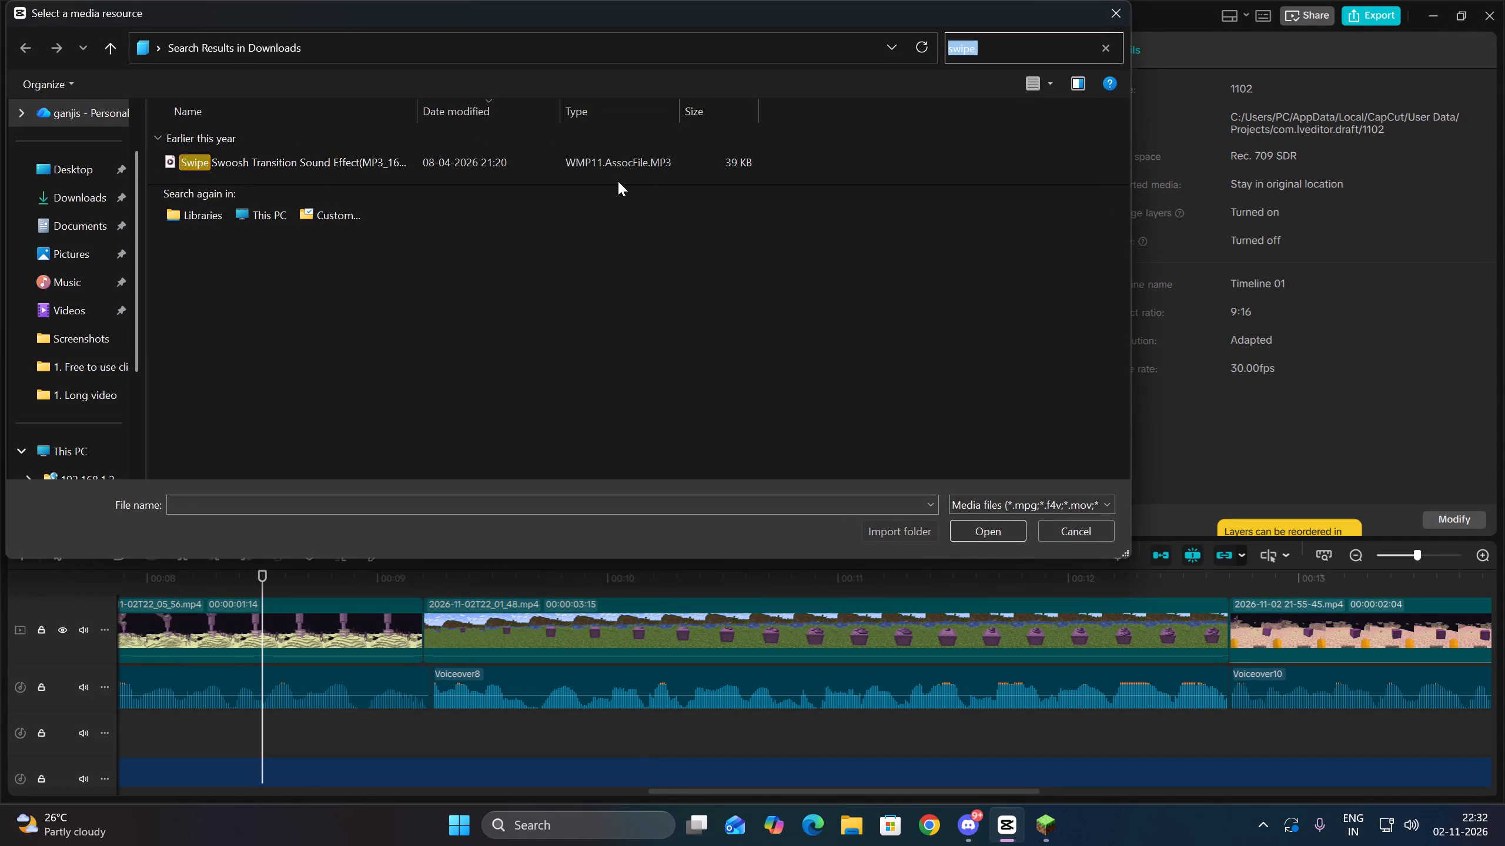
pyautogui.press('BackSpace')
pyautogui.write('wrong')
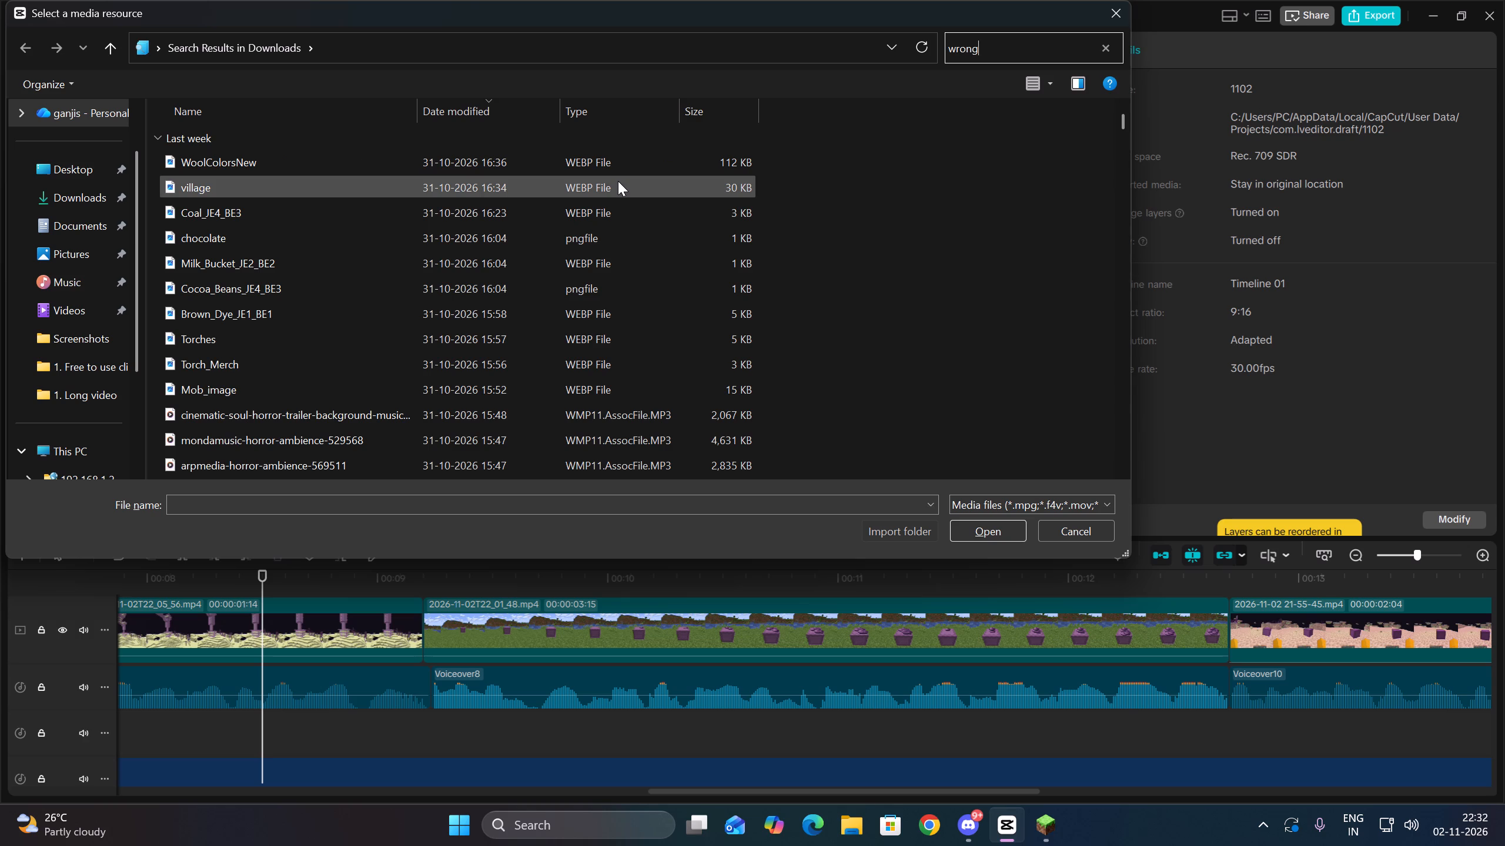
pyautogui.click(655, 160)
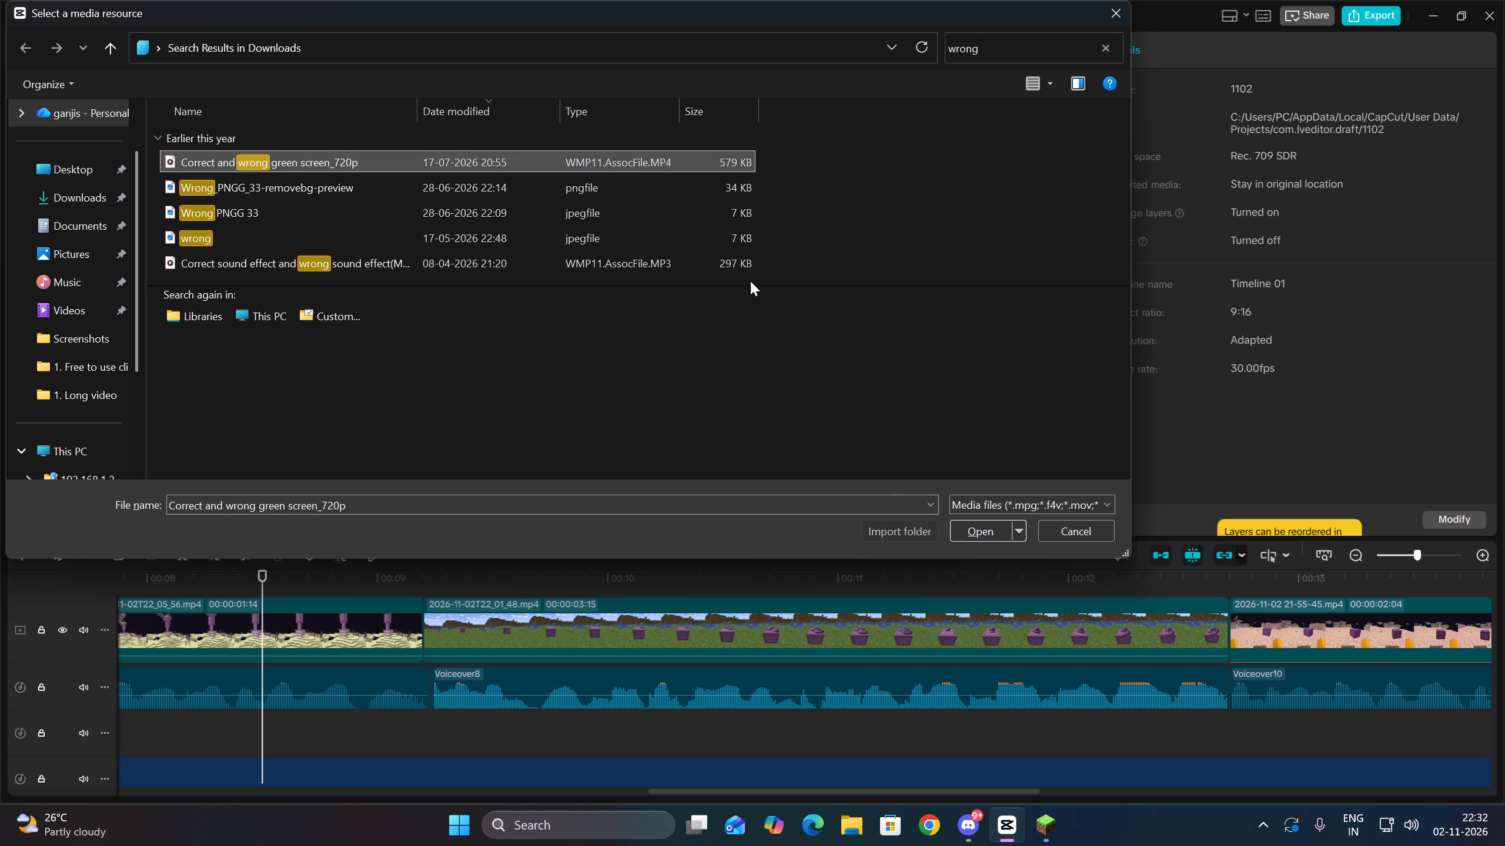
pyautogui.click(719, 256)
pyautogui.click(972, 534)
# Import the Correct and wrong green screen_720p video from the same search.
pyautogui.scroll(7, 535, 690)
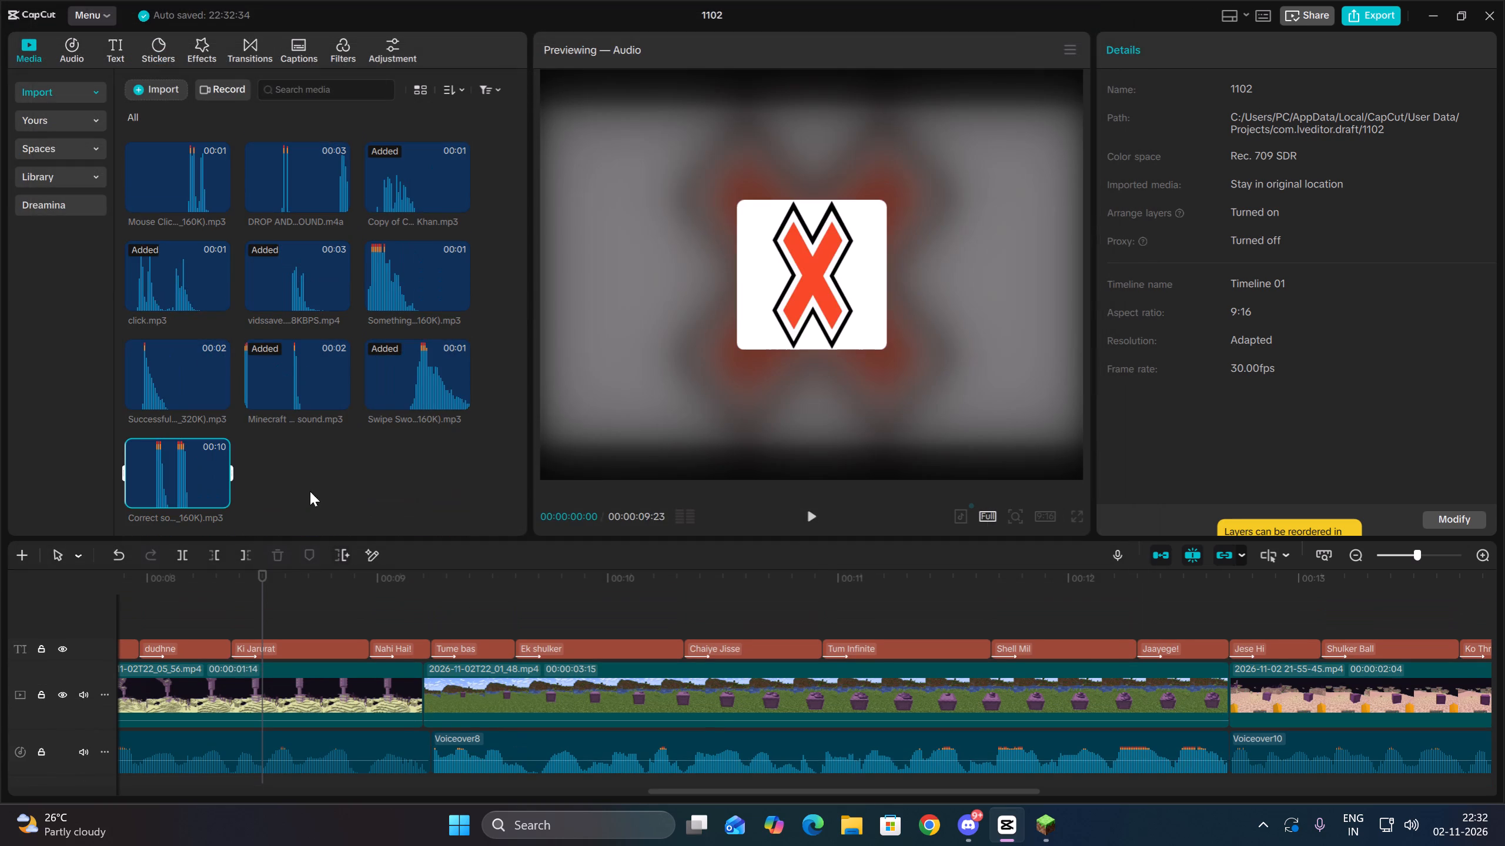
pyautogui.click(159, 80)
pyautogui.click(166, 115)
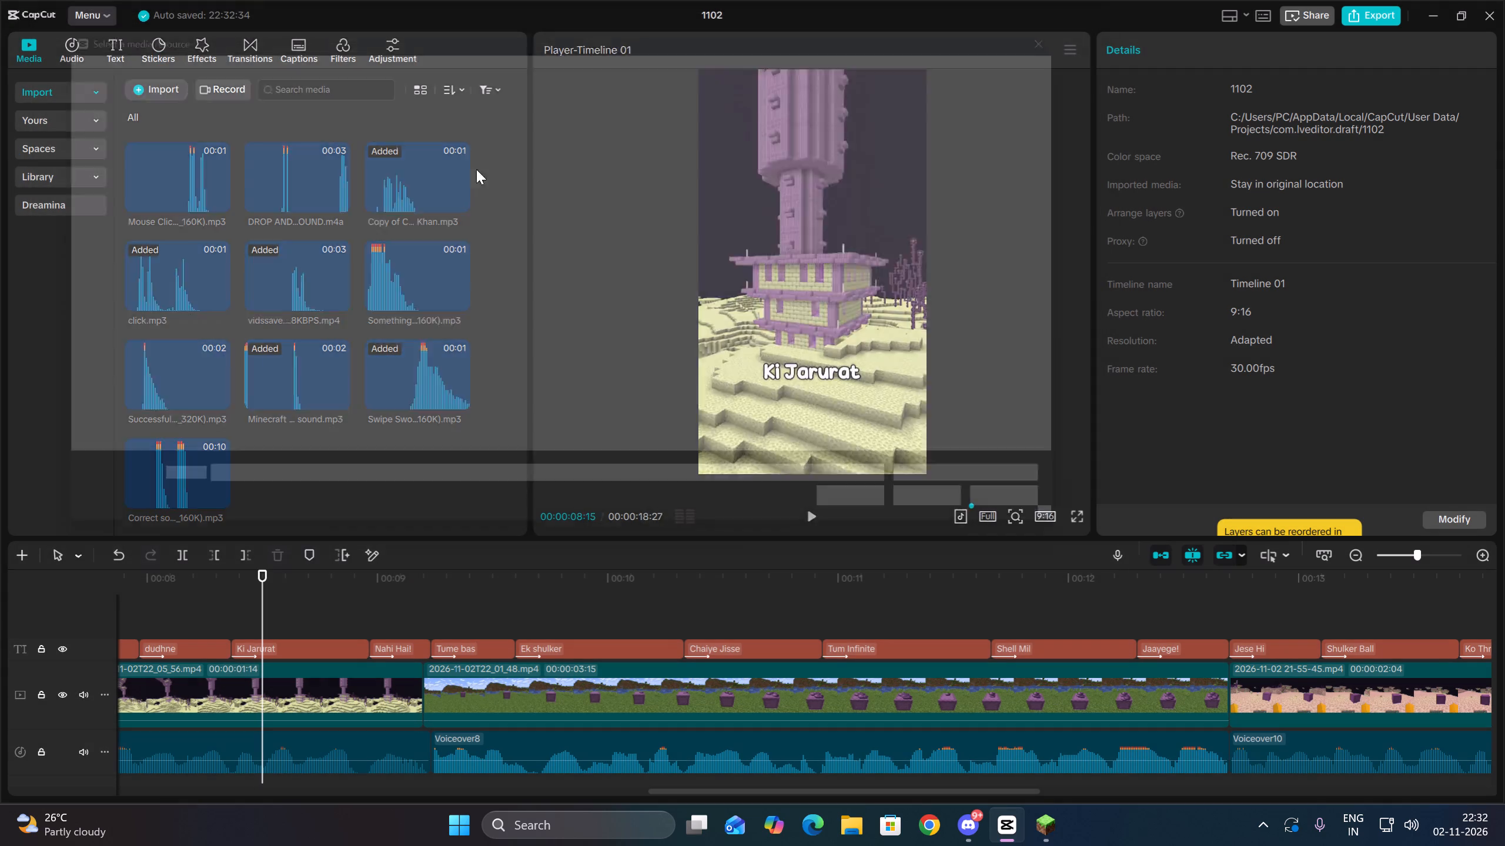
pyautogui.click(444, 146)
pyautogui.click(446, 164)
pyautogui.click(977, 539)
# Trim the green screen video's start to the red cross section and place it on a new overlay track at 00:00:08:15.
pyautogui.scroll(-3, 543, 687)
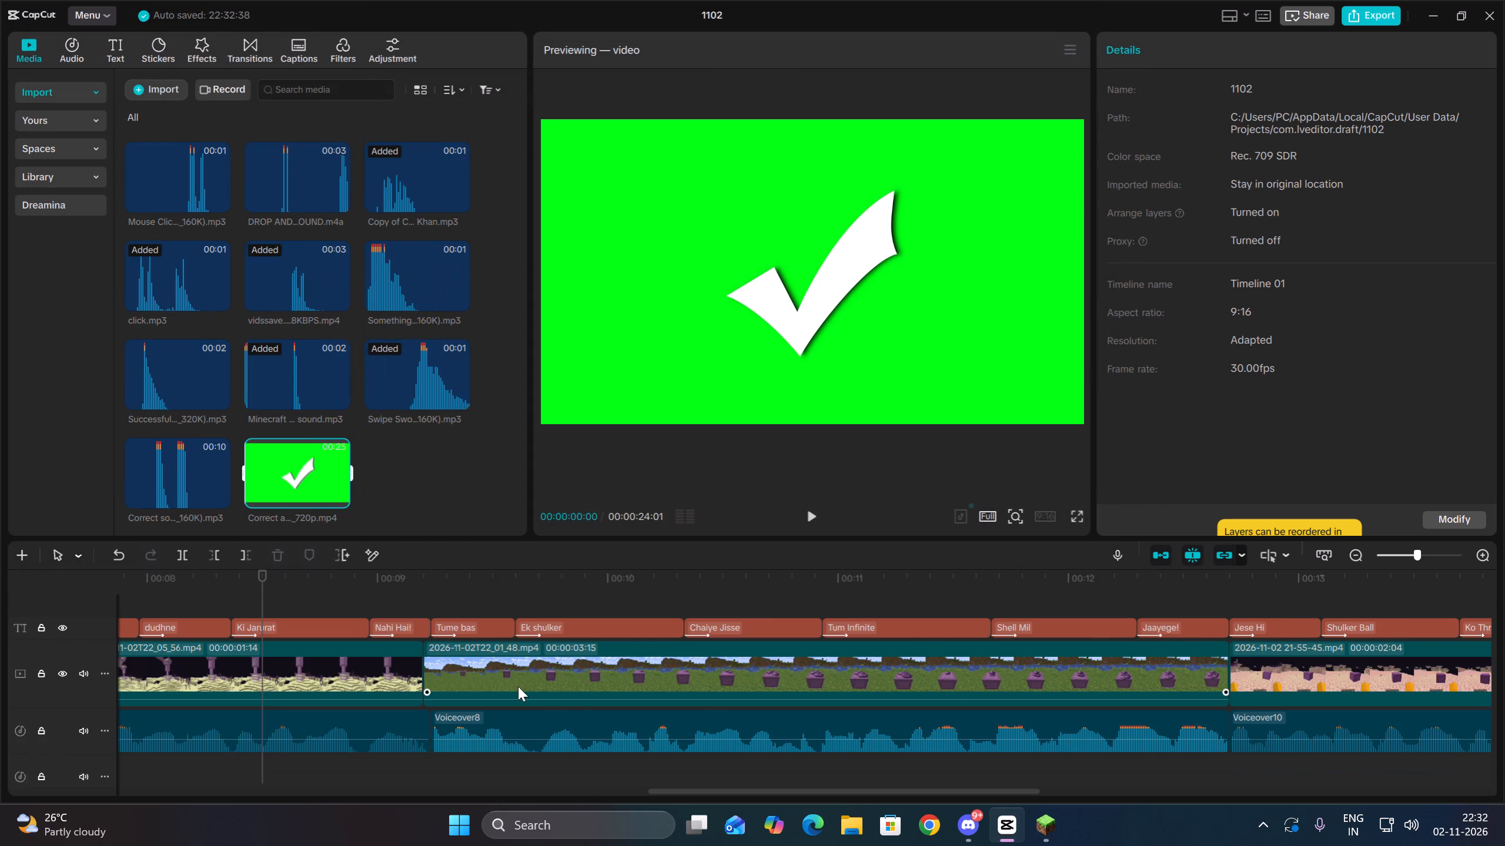
pyautogui.scroll(-2, 518, 686)
pyautogui.scroll(4, 411, 583)
pyautogui.scroll(5, 340, 538)
pyautogui.scroll(5, 413, 658)
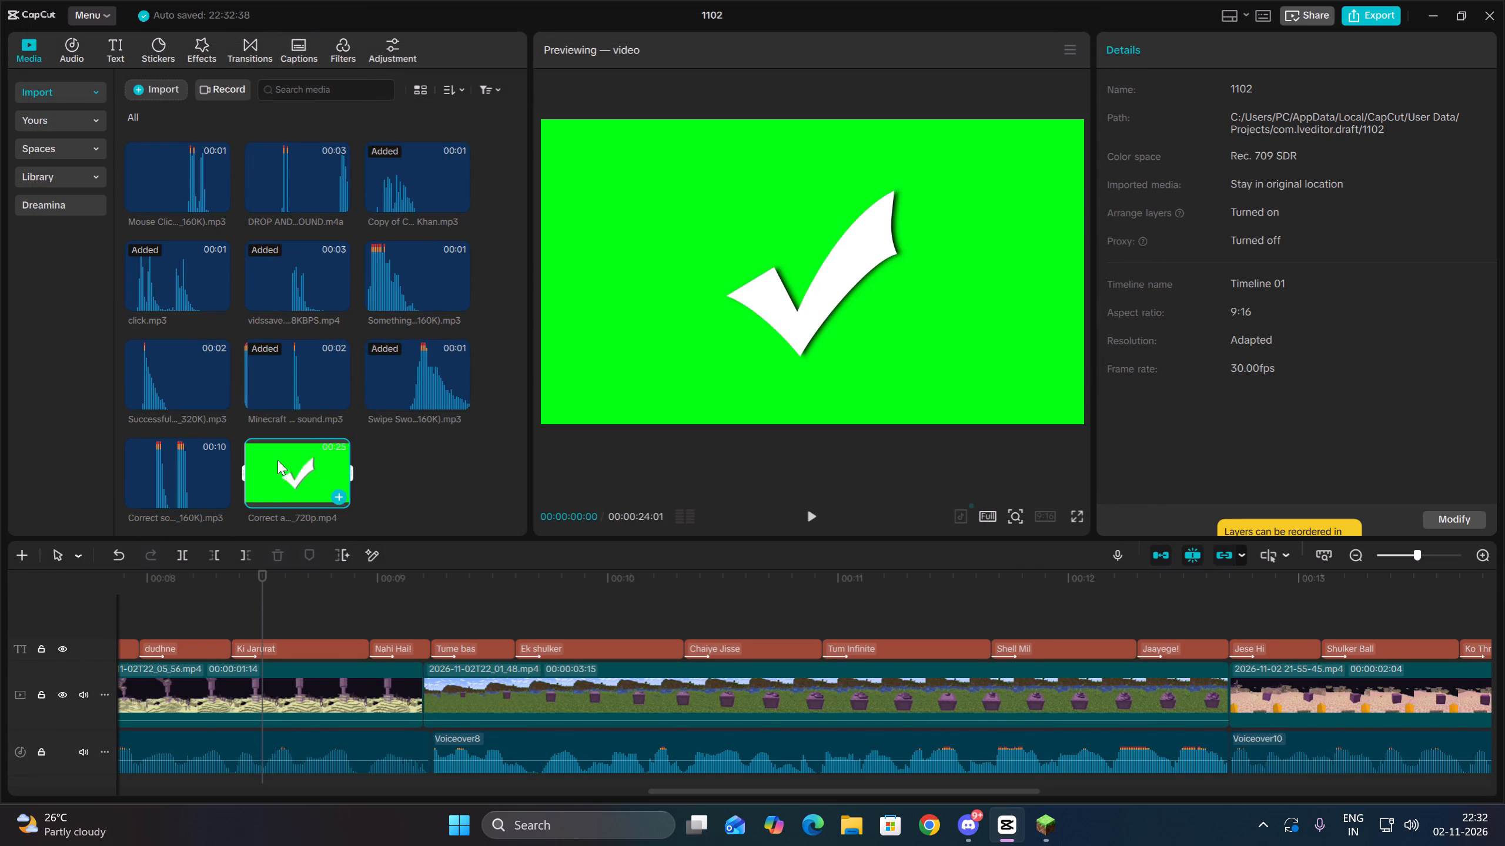
pyautogui.moveTo(246, 468); pyautogui.dragTo(274, 477)
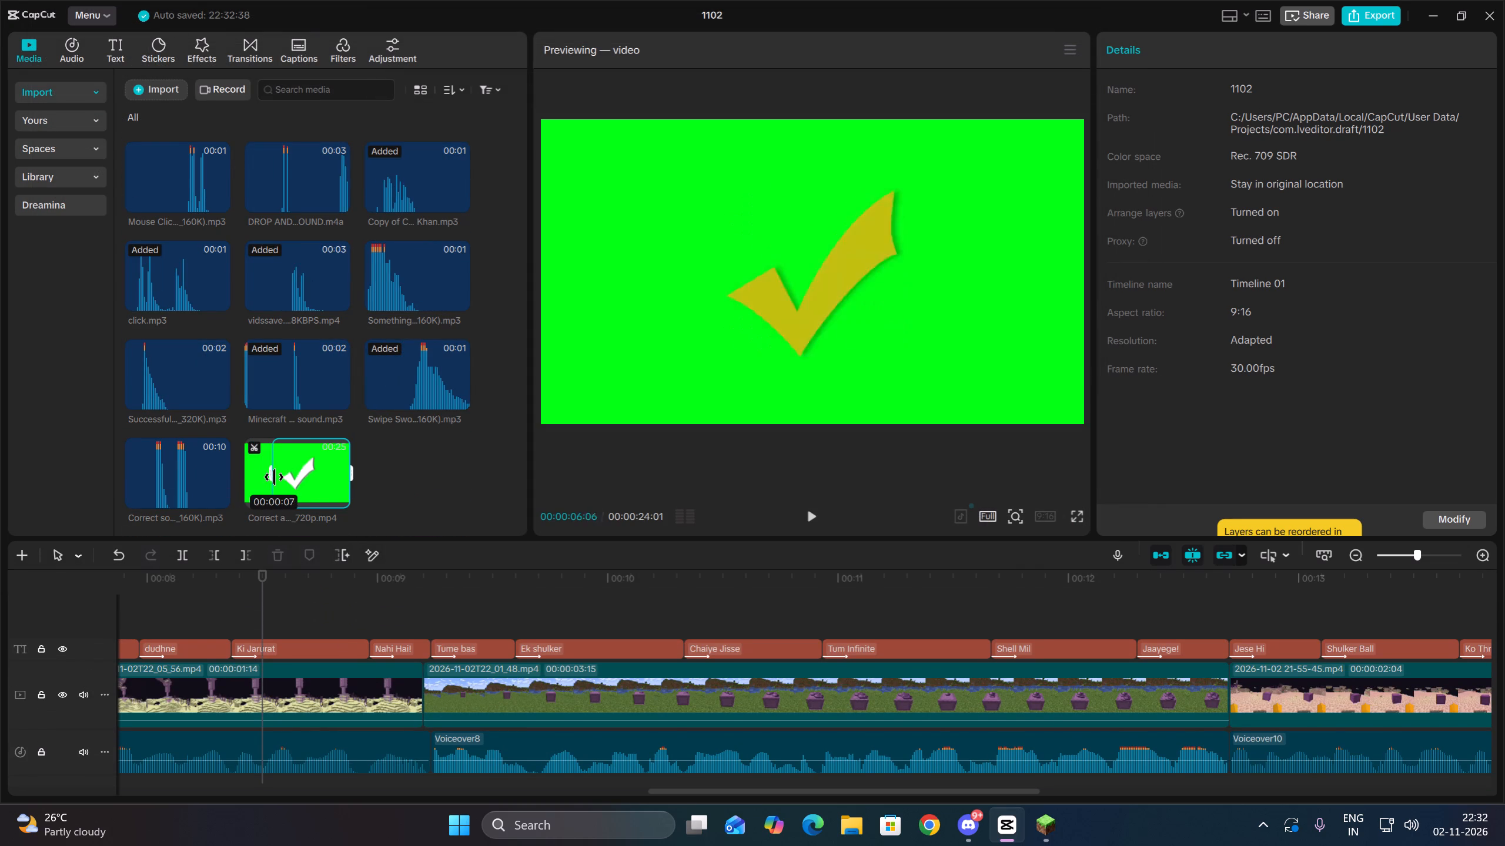
pyautogui.moveTo(274, 477); pyautogui.dragTo(285, 478)
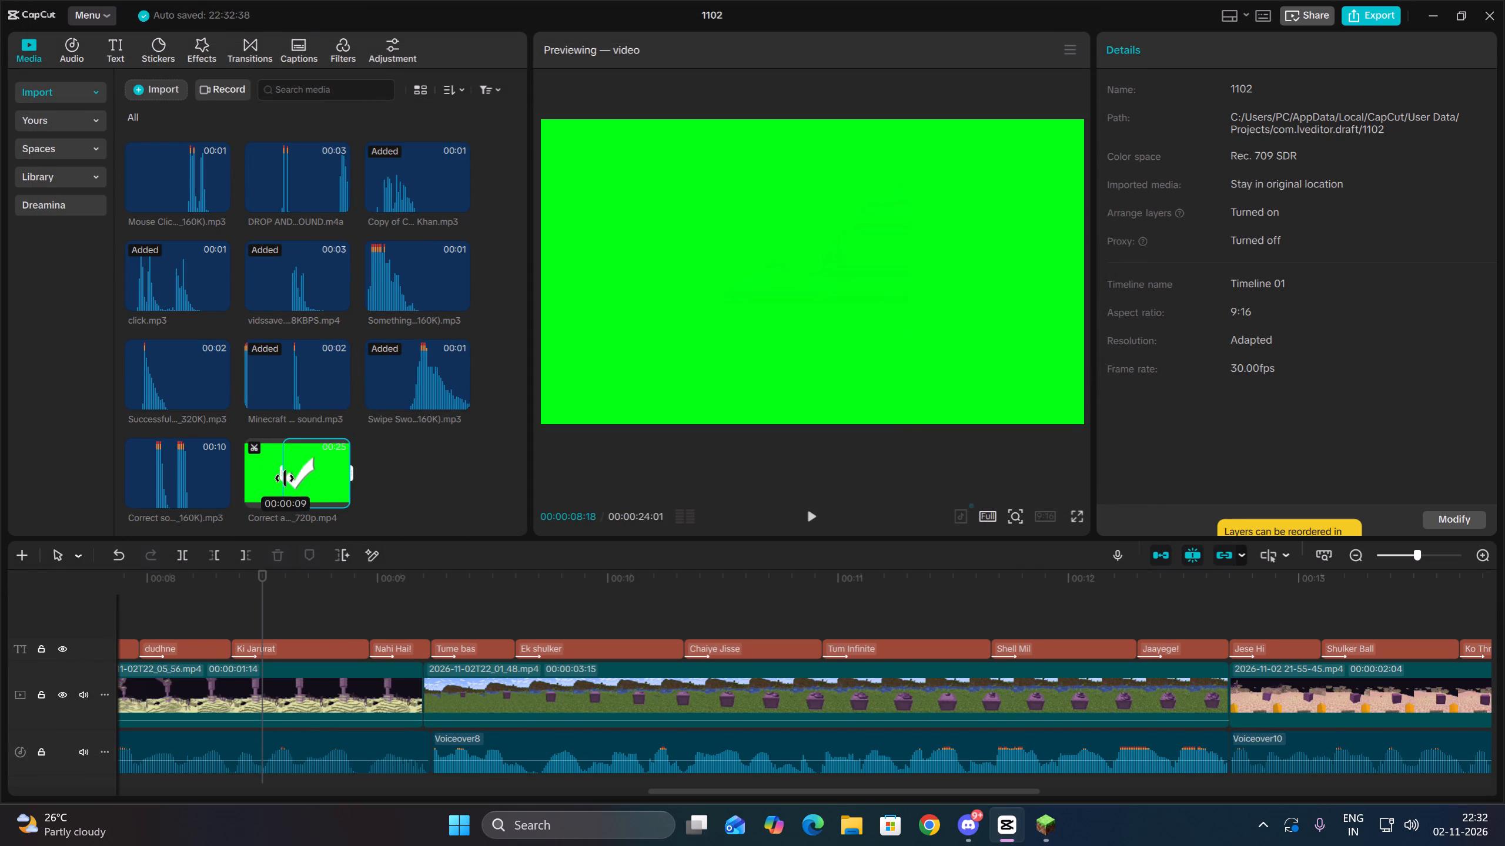
pyautogui.moveTo(285, 478); pyautogui.dragTo(290, 480)
pyautogui.moveTo(305, 460); pyautogui.dragTo(263, 607)
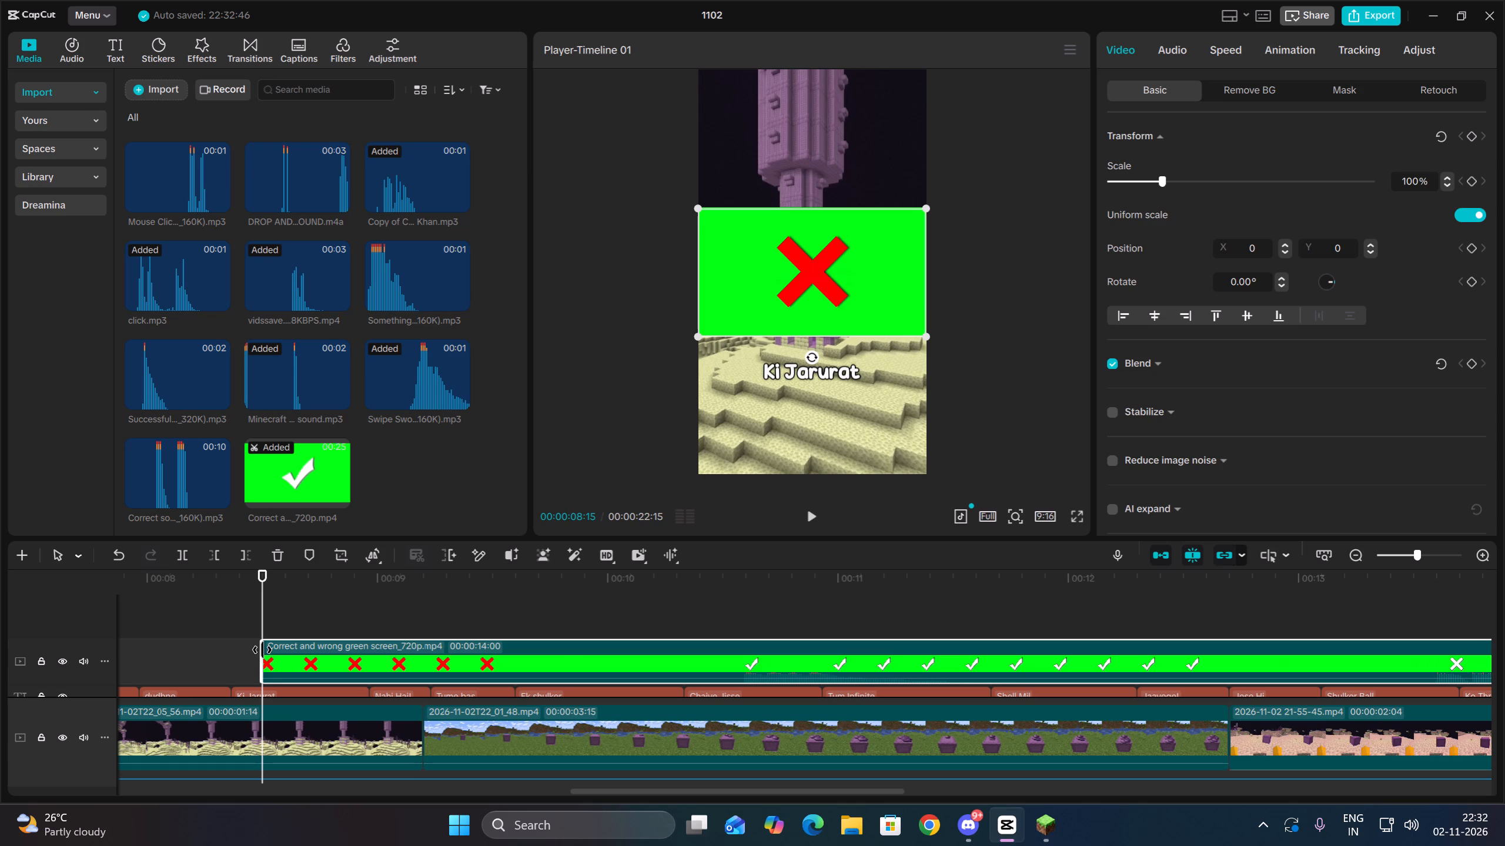
# Shift the red cross overlay's content later and extend the clip's start back to 00:00:08:02.
pyautogui.moveTo(265, 654); pyautogui.dragTo(162, 647)
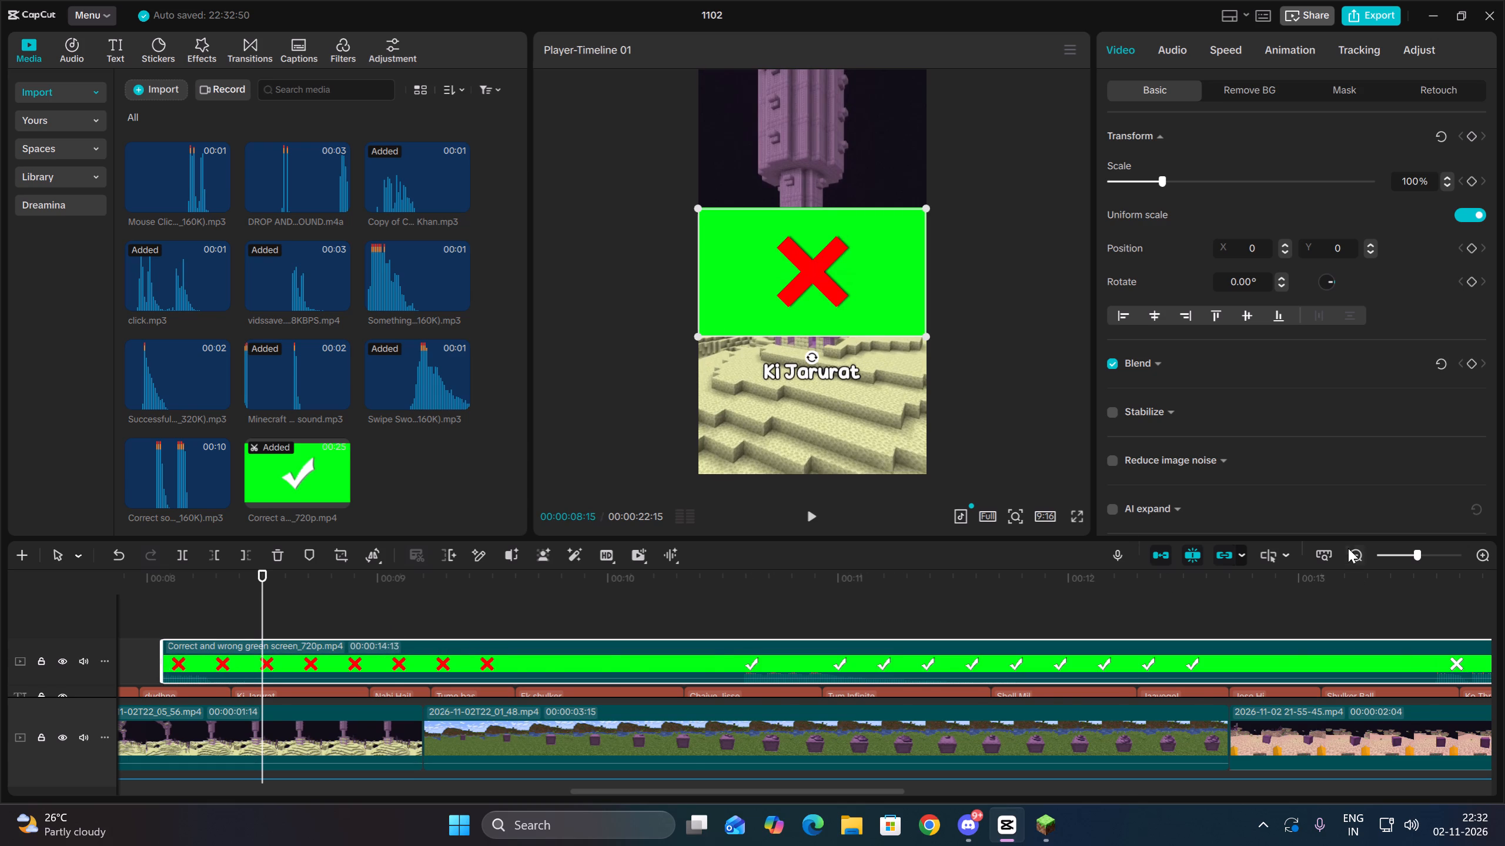
pyautogui.click(1348, 548)
pyautogui.click(481, 599)
pyautogui.moveTo(481, 598); pyautogui.dragTo(456, 607)
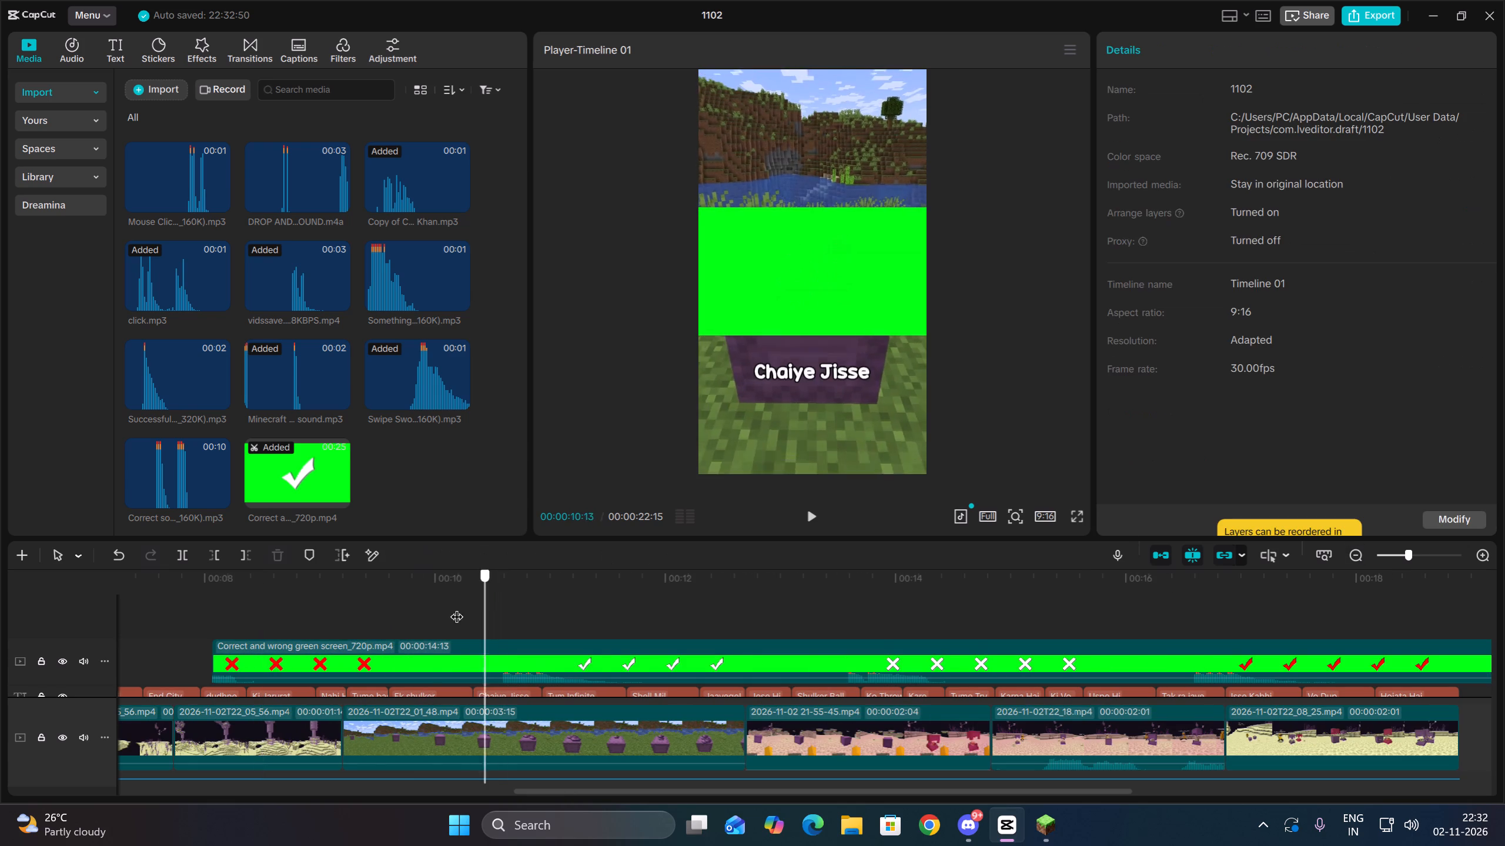
pyautogui.moveTo(456, 607); pyautogui.dragTo(282, 612)
pyautogui.press('Up')
pyautogui.click(319, 660)
pyautogui.press('Up')
pyautogui.moveTo(319, 660); pyautogui.dragTo(396, 655)
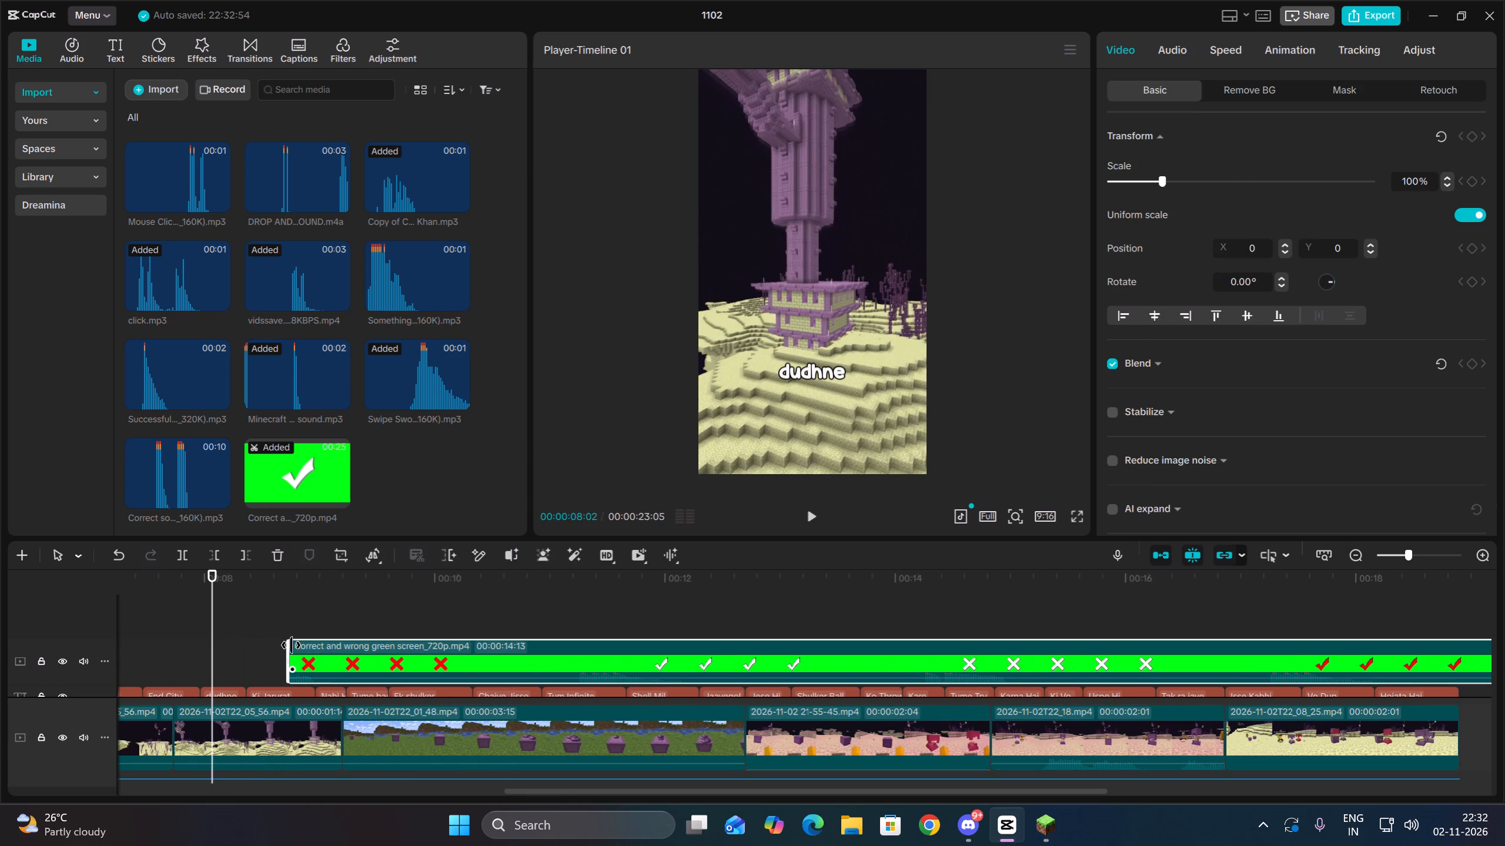
pyautogui.moveTo(290, 645); pyautogui.dragTo(217, 632)
# Play back the red cross overlay and trim it to run from 00:00:08:07 to the cut at 00:00:09:06.
pyautogui.press('space')
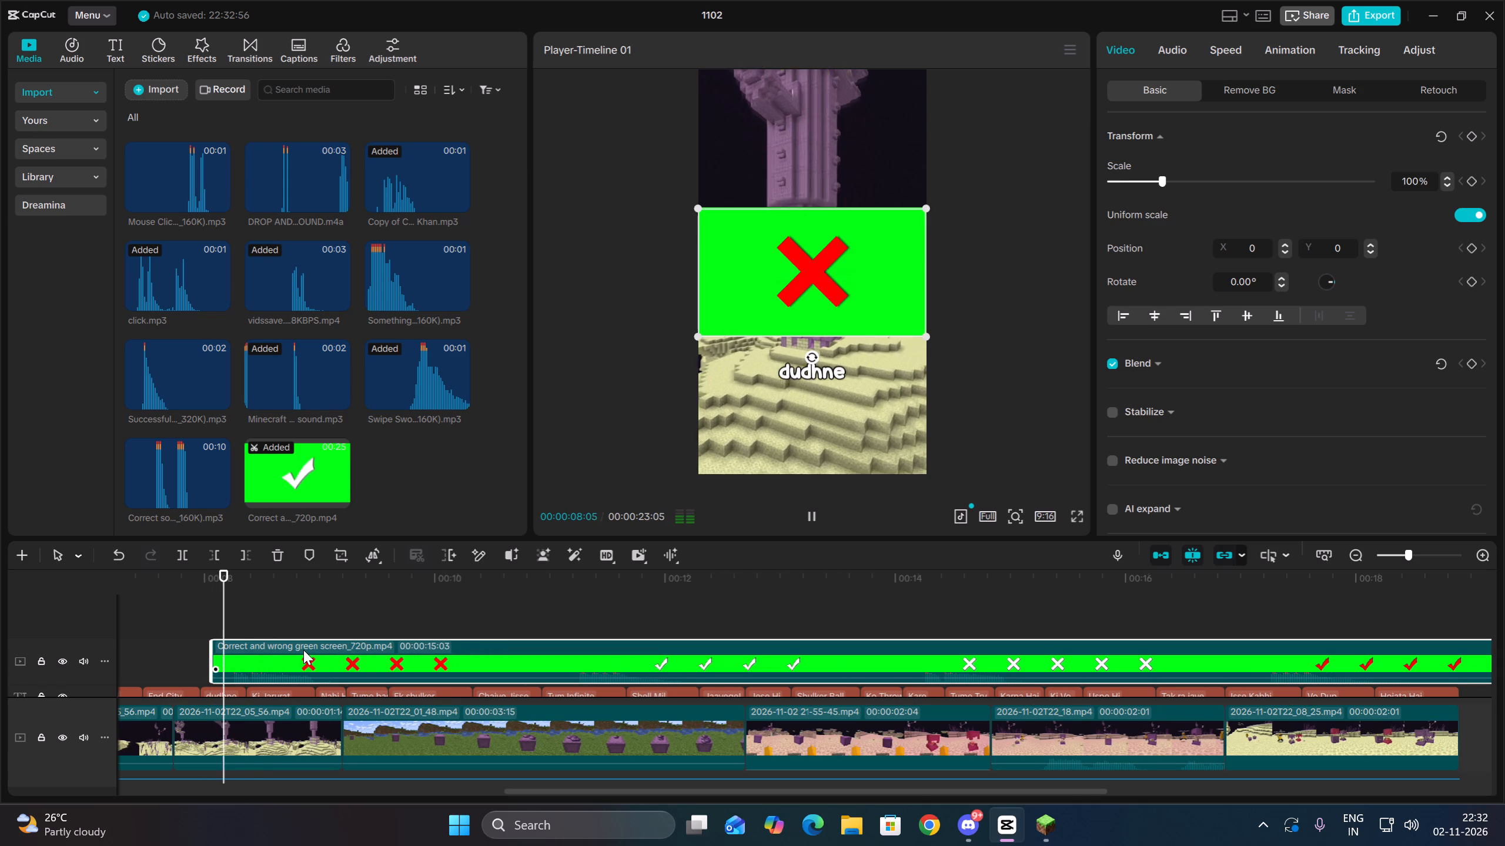
pyautogui.press('space')
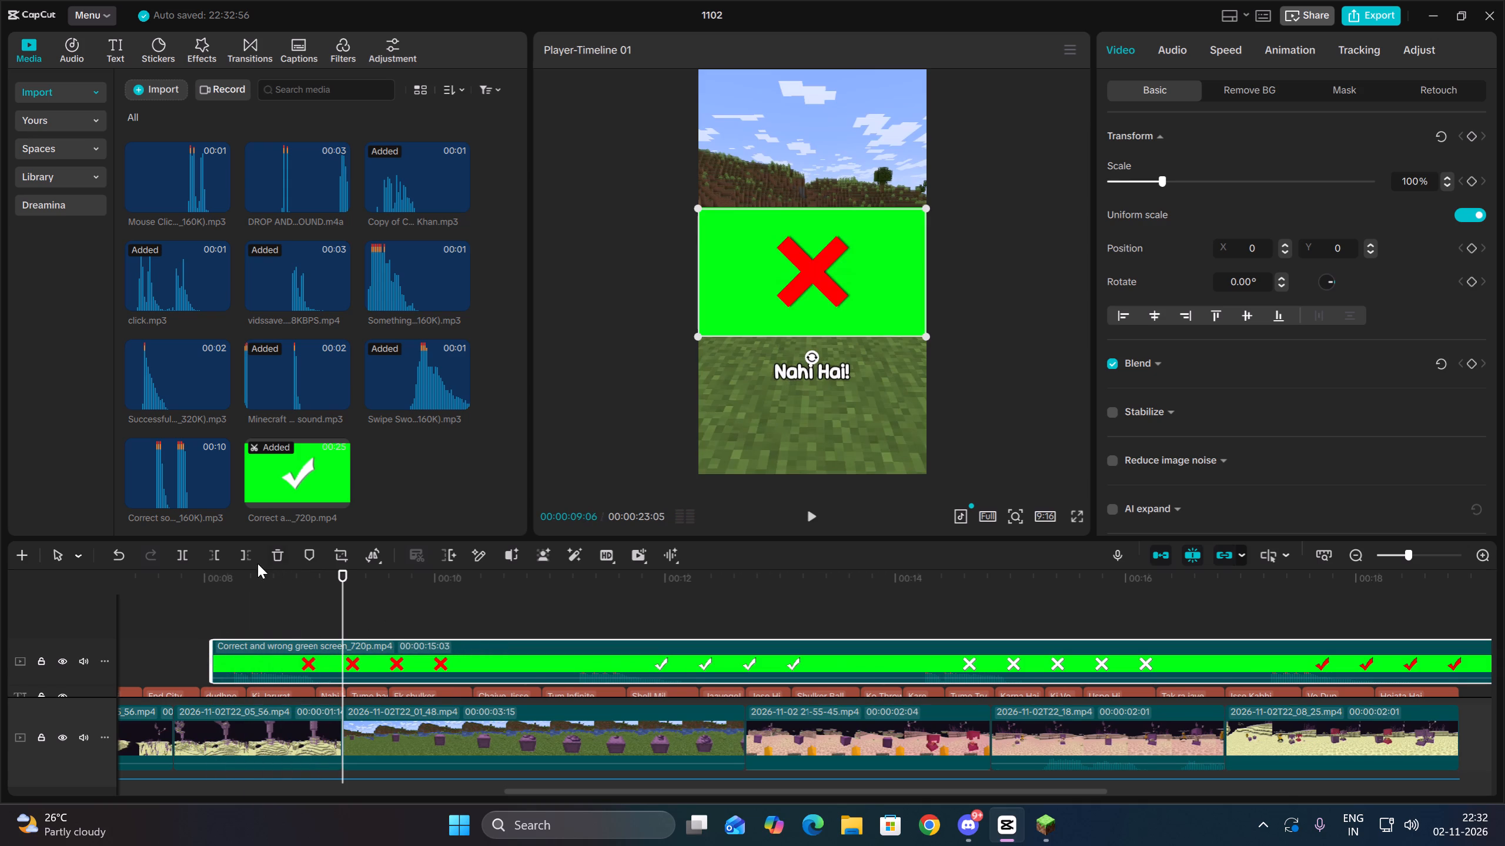
pyautogui.click(253, 553)
pyautogui.doubleClick(233, 613)
pyautogui.click(249, 665)
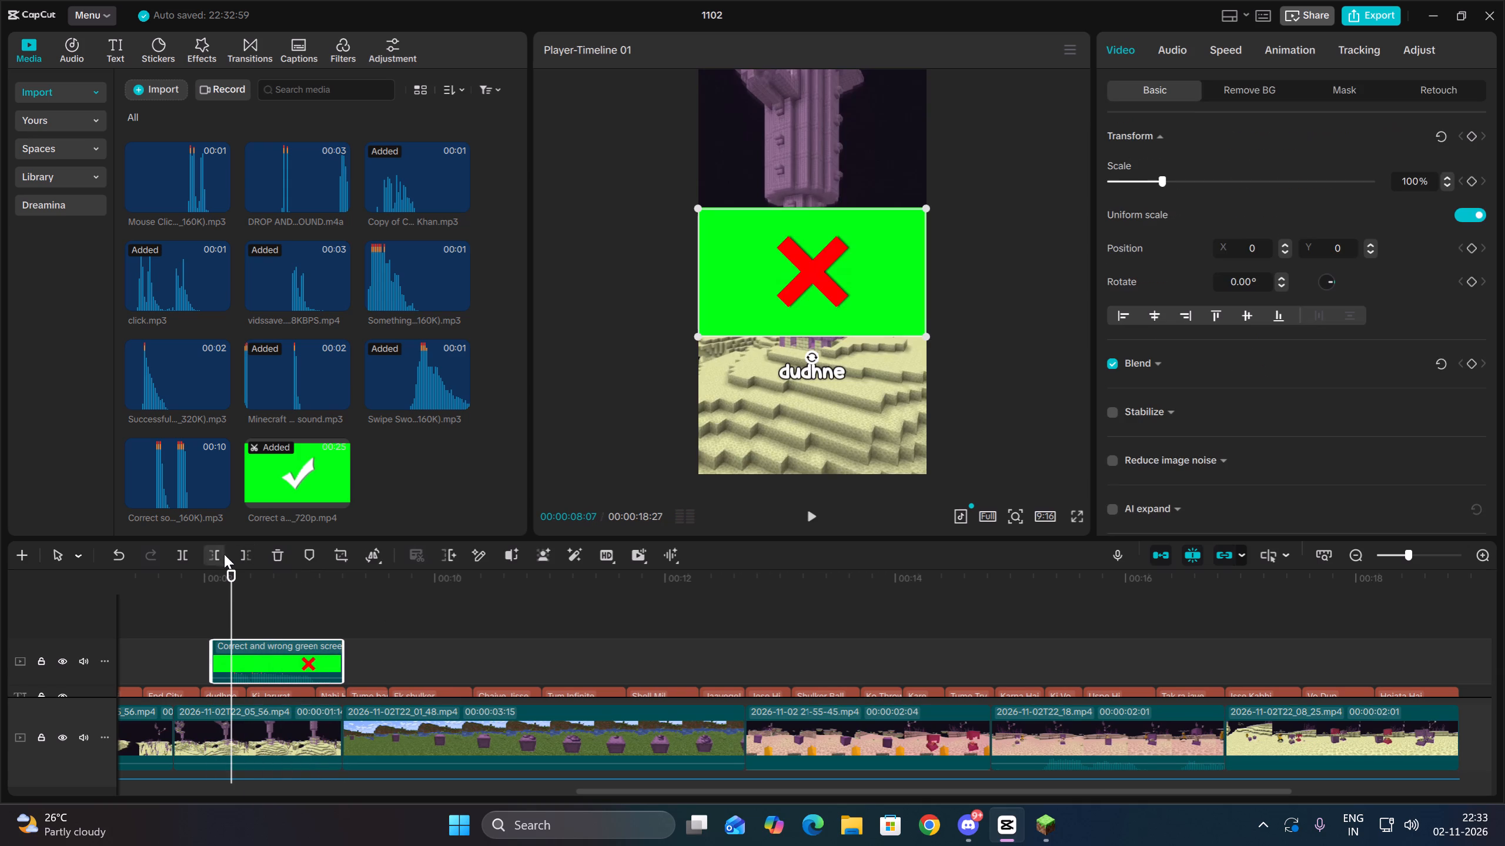
pyautogui.click(221, 553)
# Enlarge the red cross overlay to about 274% so the cross nearly fills the frame width.
pyautogui.moveTo(921, 335); pyautogui.dragTo(1165, 568)
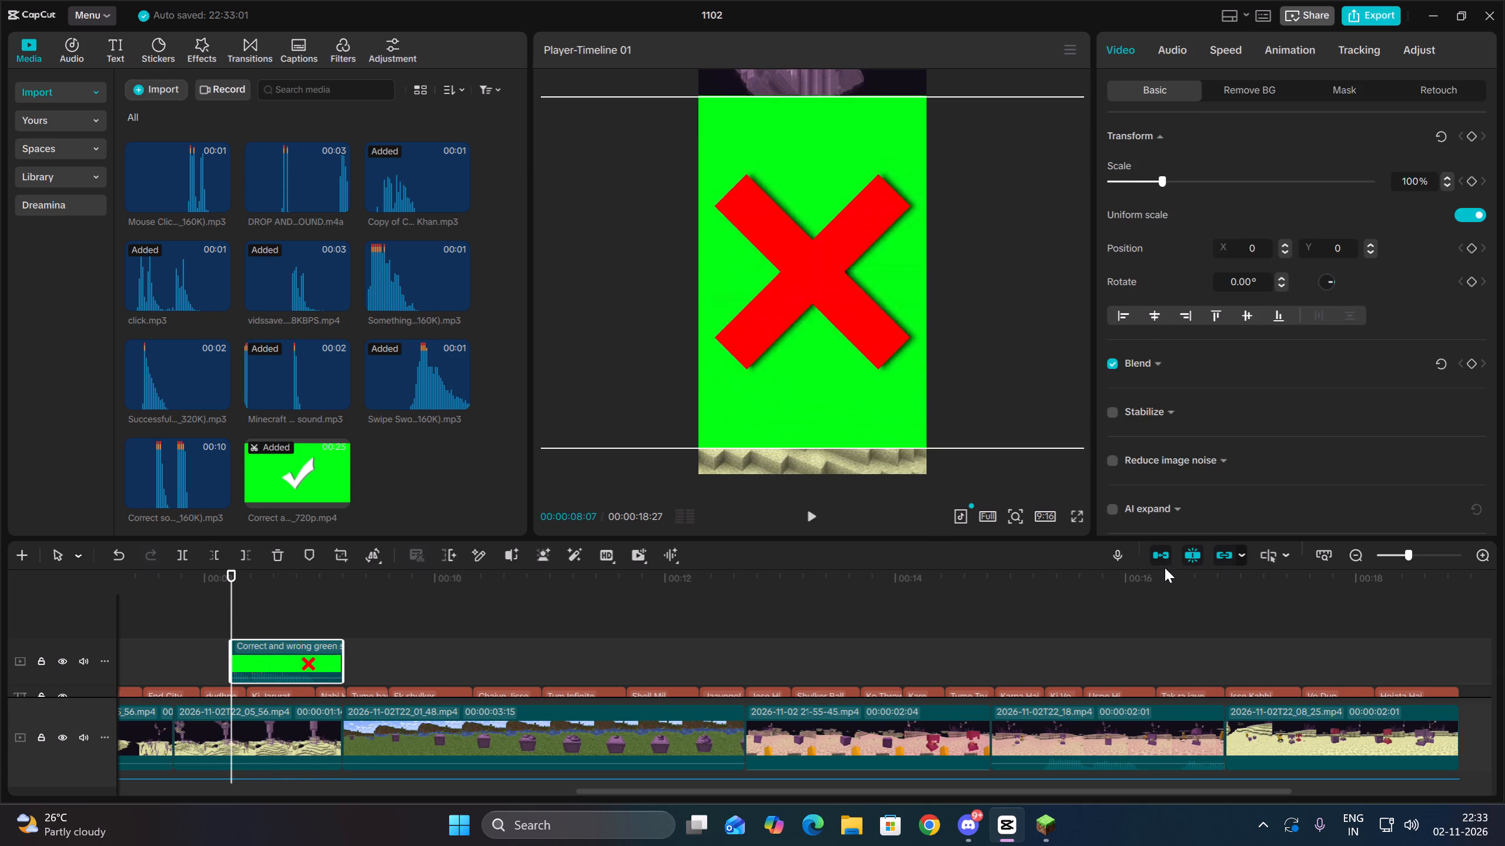
pyautogui.moveTo(1165, 568); pyautogui.dragTo(1165, 566)
# Key out the overlay's green background with Chroma key at intensity 81 and play back the section.
pyautogui.click(1240, 93)
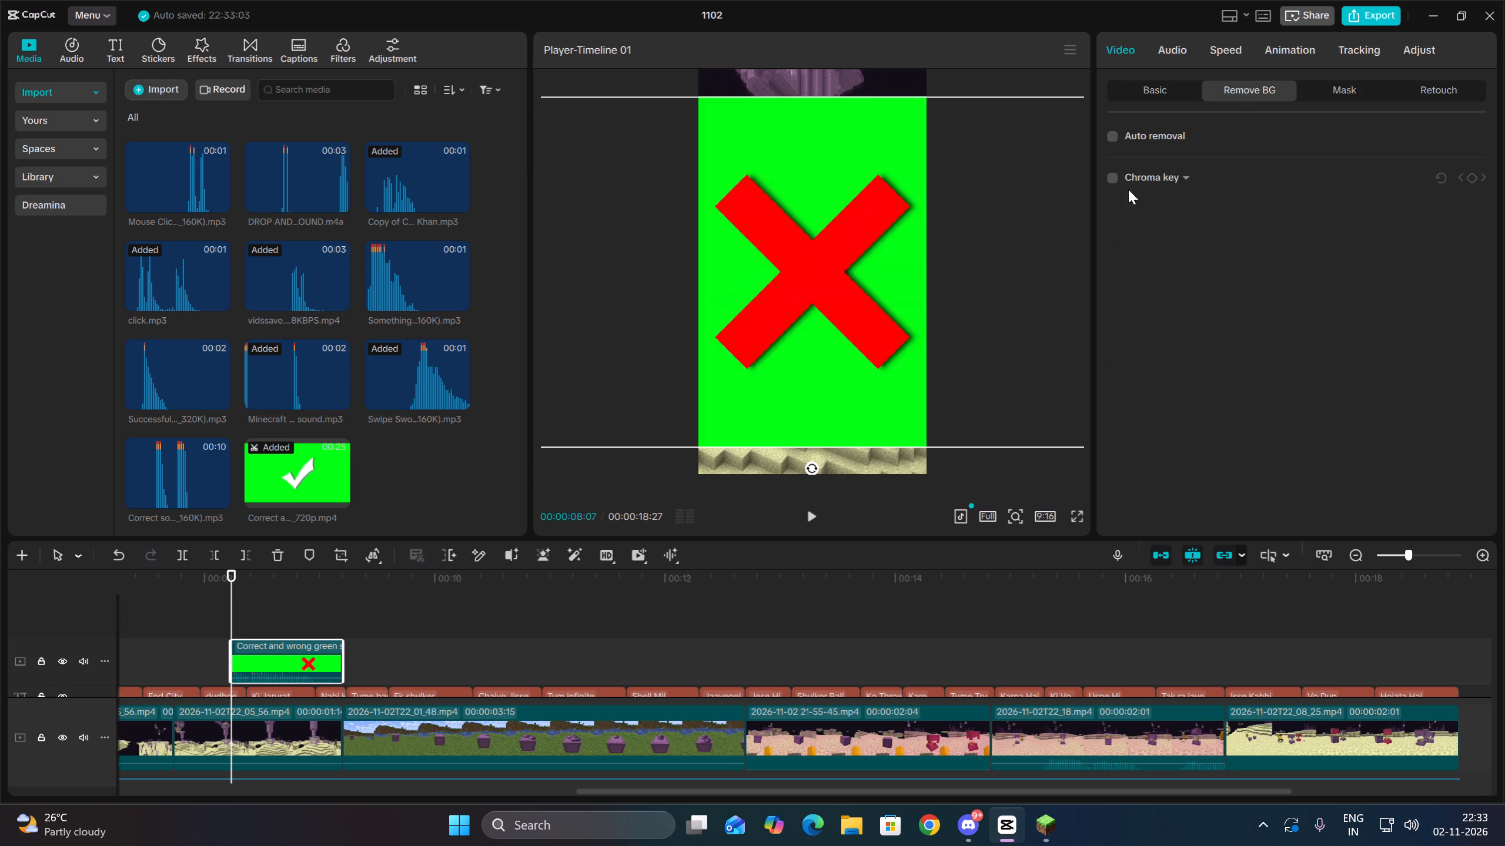
pyautogui.click(1112, 173)
pyautogui.click(926, 285)
pyautogui.moveTo(1169, 249); pyautogui.dragTo(1256, 263)
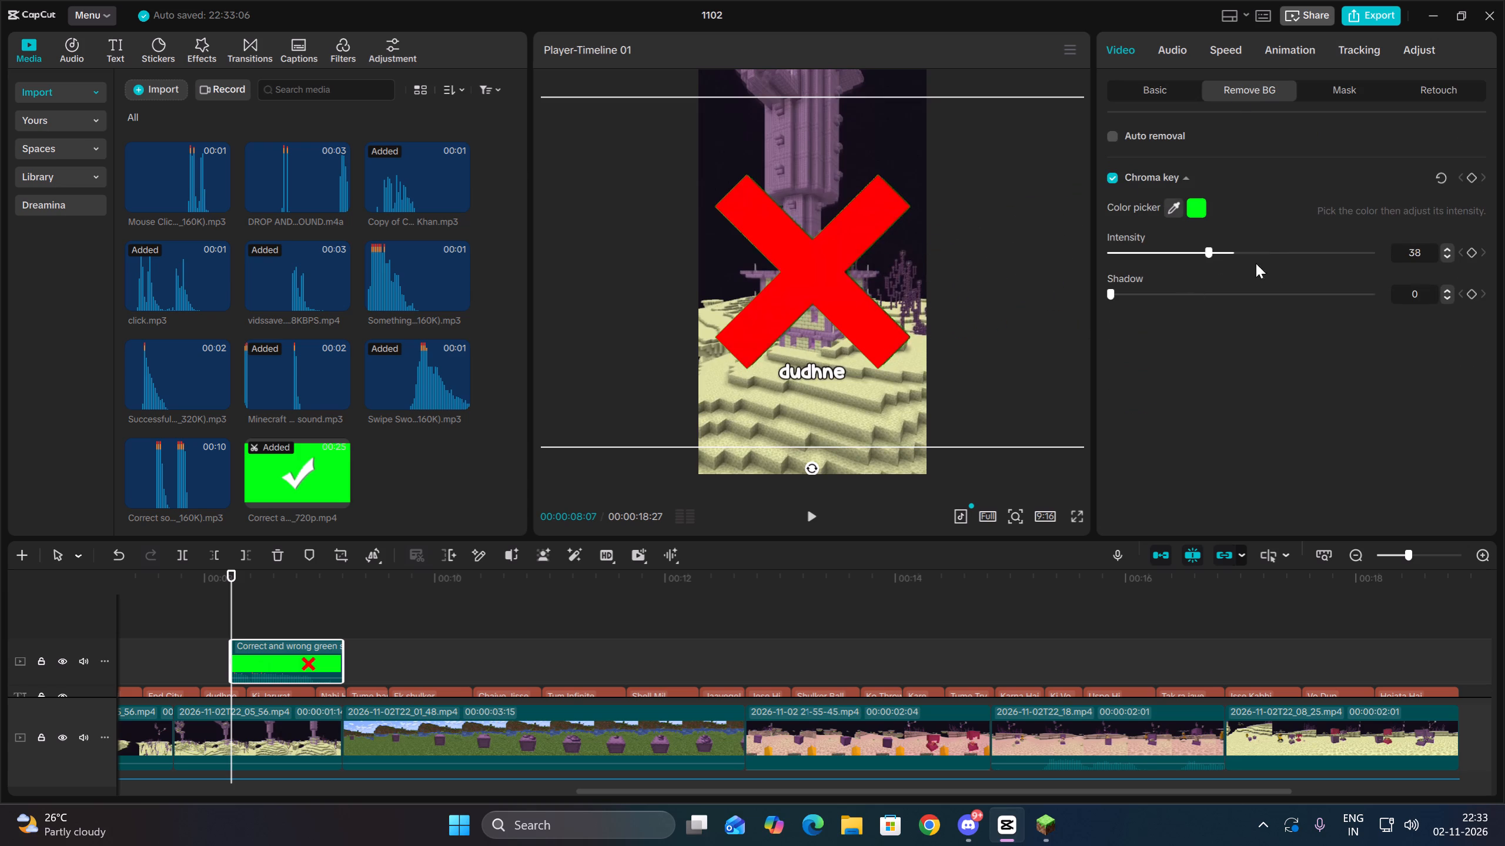
pyautogui.moveTo(1256, 263); pyautogui.dragTo(1322, 278)
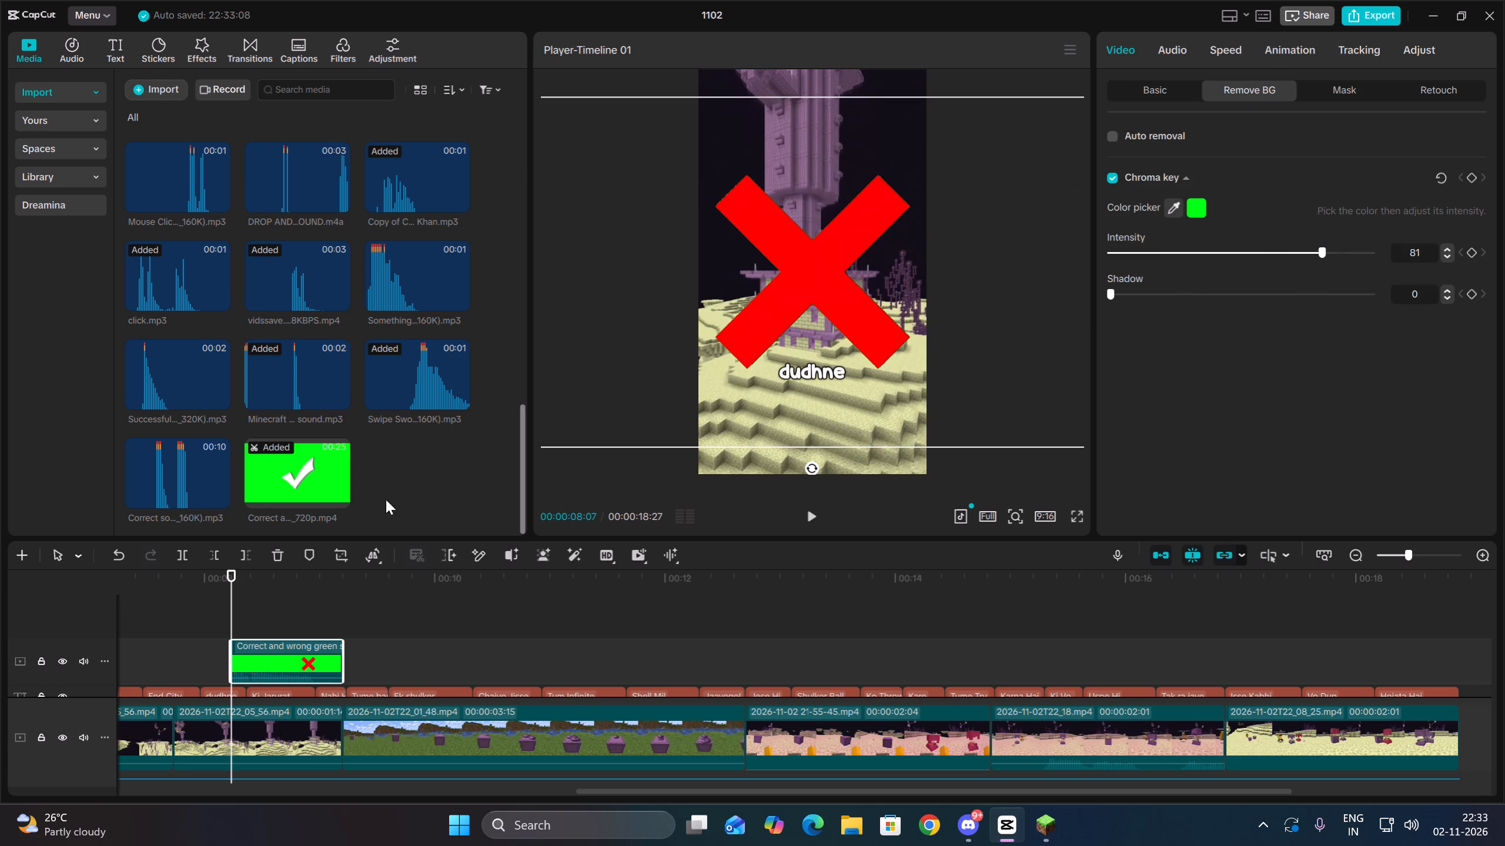
pyautogui.press('Up')
pyautogui.press('space')
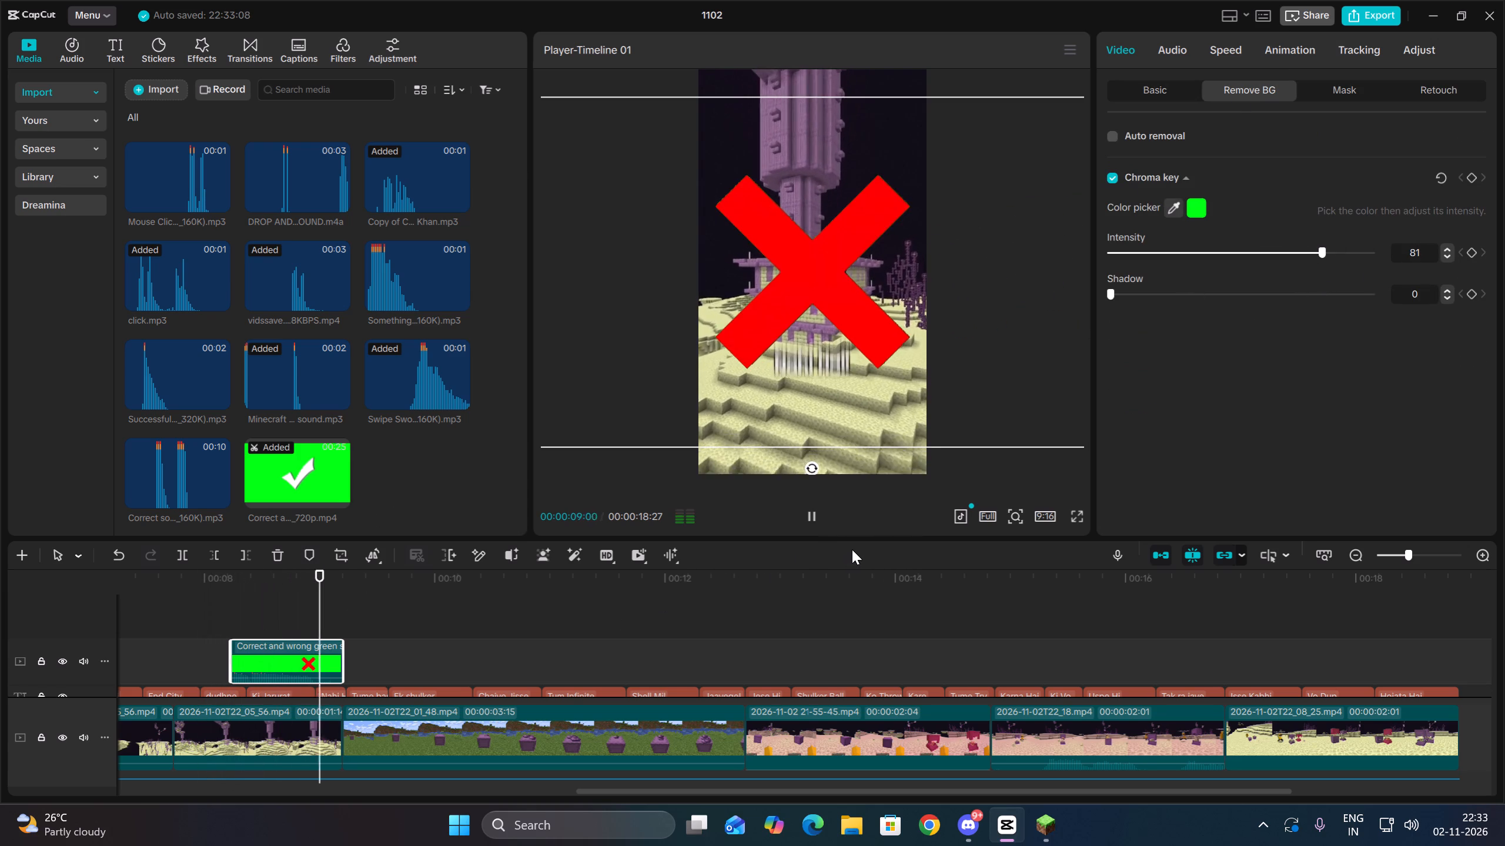
pyautogui.press('space')
pyautogui.press('Up')
# Lower the red cross overlay's audio volume to -10.8 dB and play back the section.
pyautogui.click(1167, 46)
pyautogui.moveTo(1248, 183); pyautogui.dragTo(1257, 184)
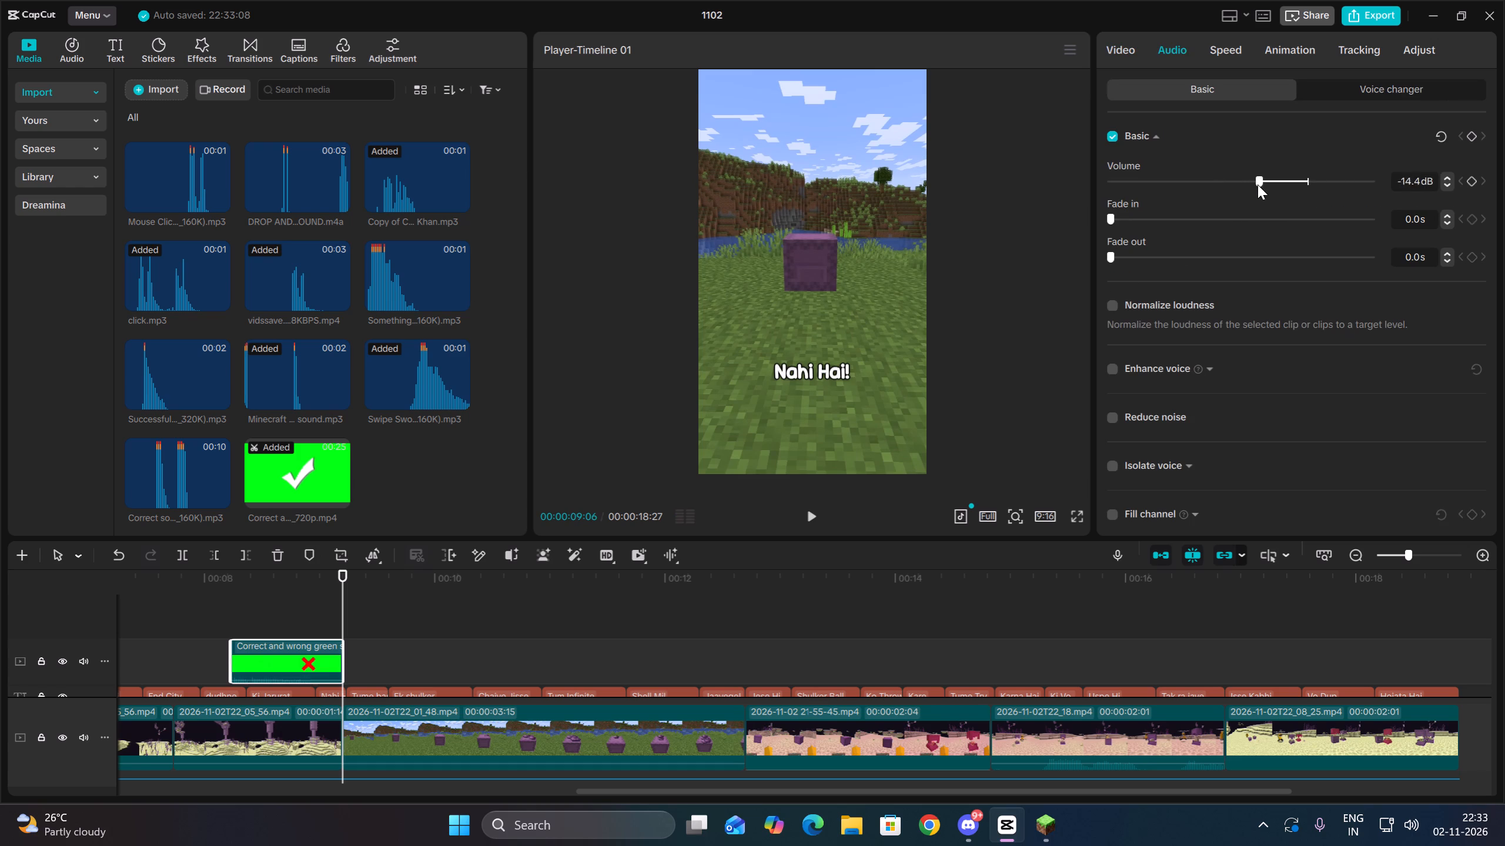
pyautogui.moveTo(1257, 184); pyautogui.dragTo(1268, 183)
pyautogui.moveTo(260, 593); pyautogui.dragTo(255, 598)
pyautogui.press('Up')
pyautogui.press('Up')
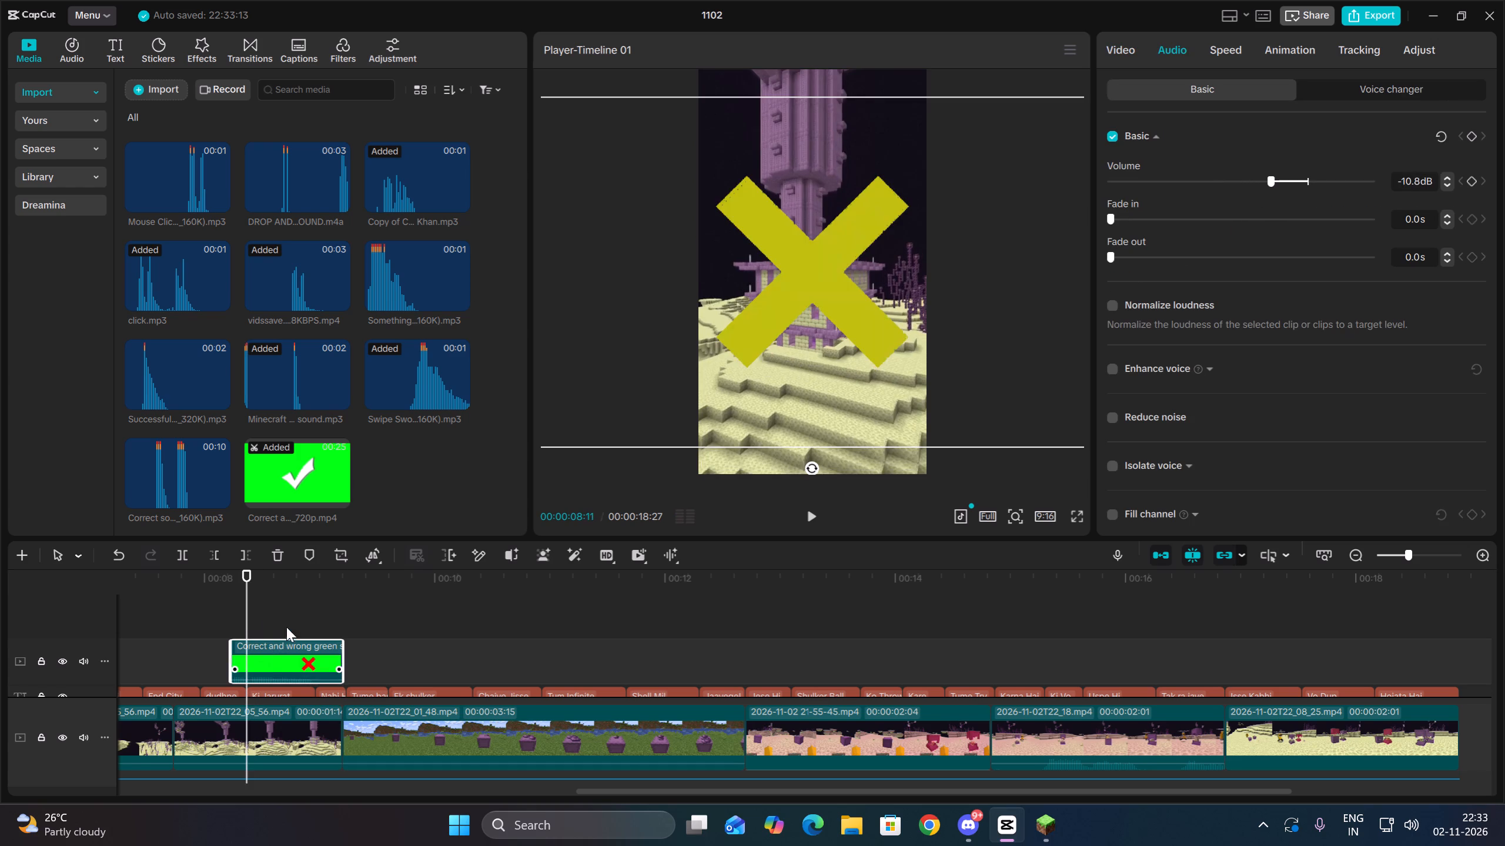
pyautogui.press('space')
pyautogui.press('Up')
# Split the main video clip beneath the red cross overlay at 00:00:08:07.
pyautogui.click(279, 751)
pyautogui.press('Up')
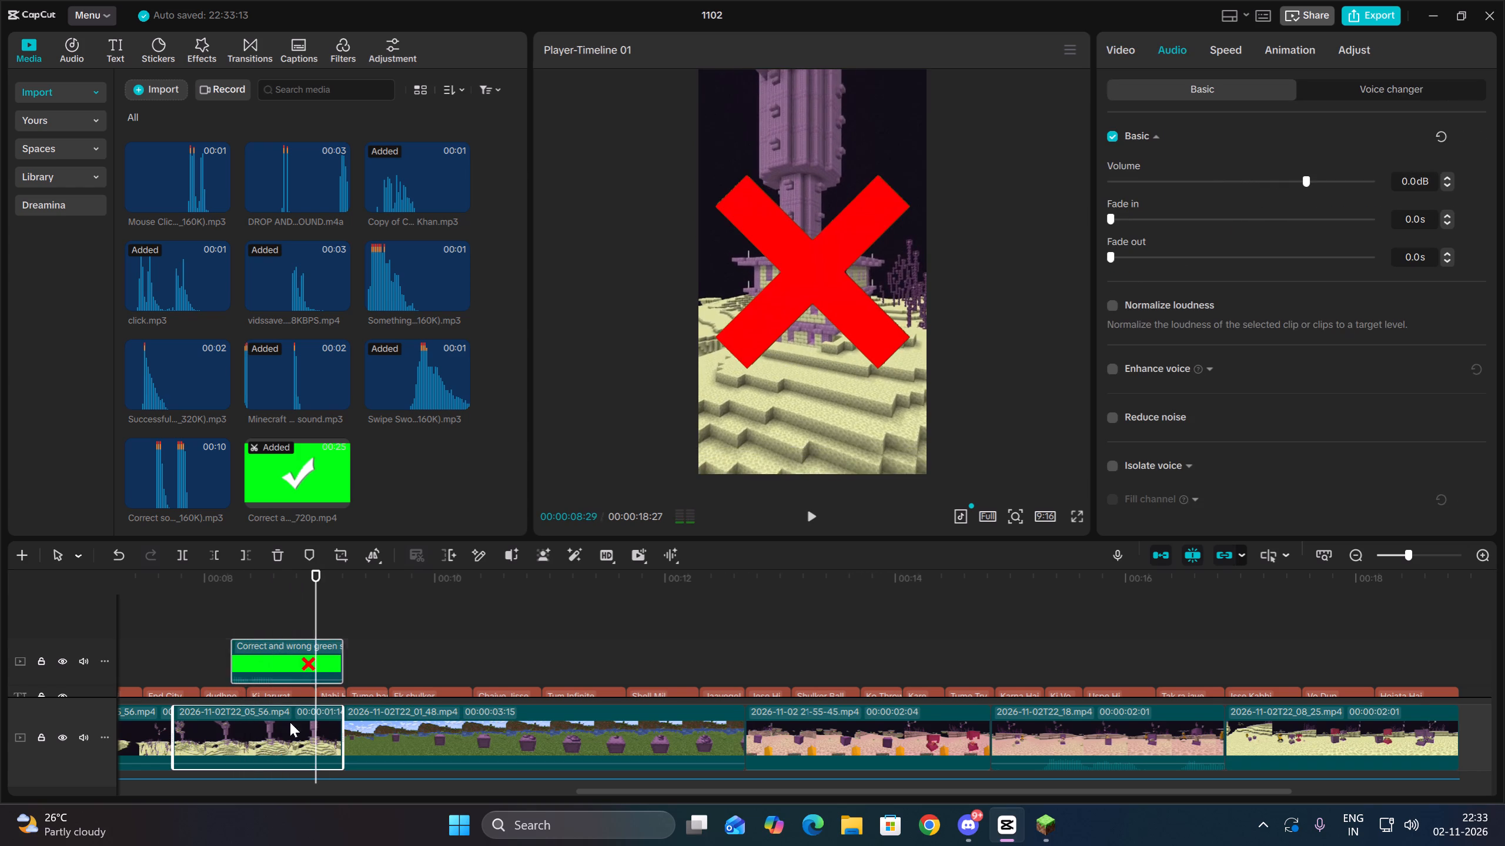
pyautogui.press('Up')
pyautogui.click(178, 556)
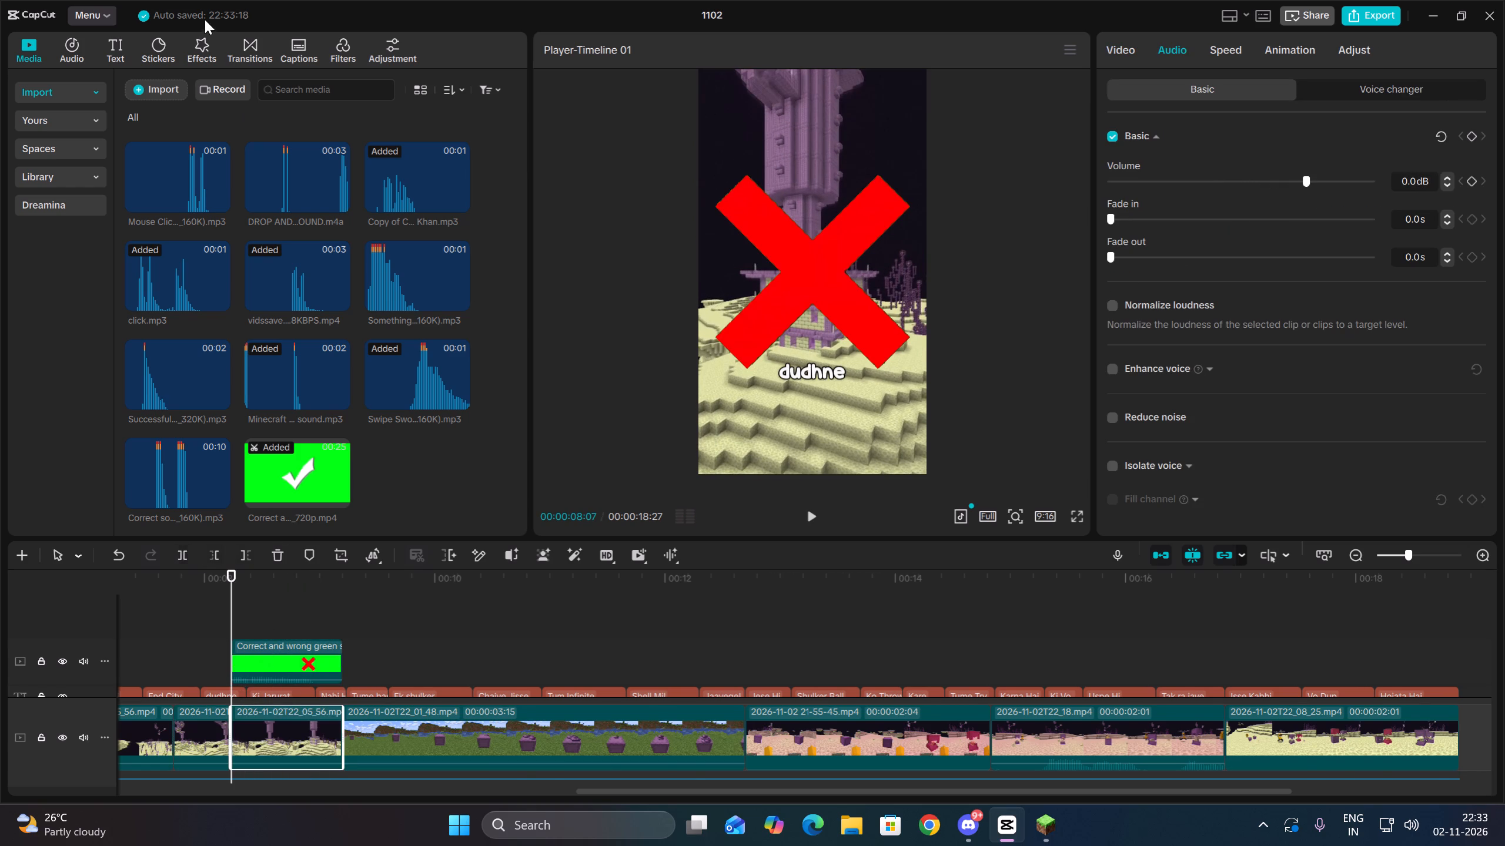
# Apply the Classic Blur video effect to the main clip segment beneath the red cross.
pyautogui.moveTo(188, 30); pyautogui.dragTo(191, 39)
pyautogui.click(193, 39)
pyautogui.click(1410, 4)
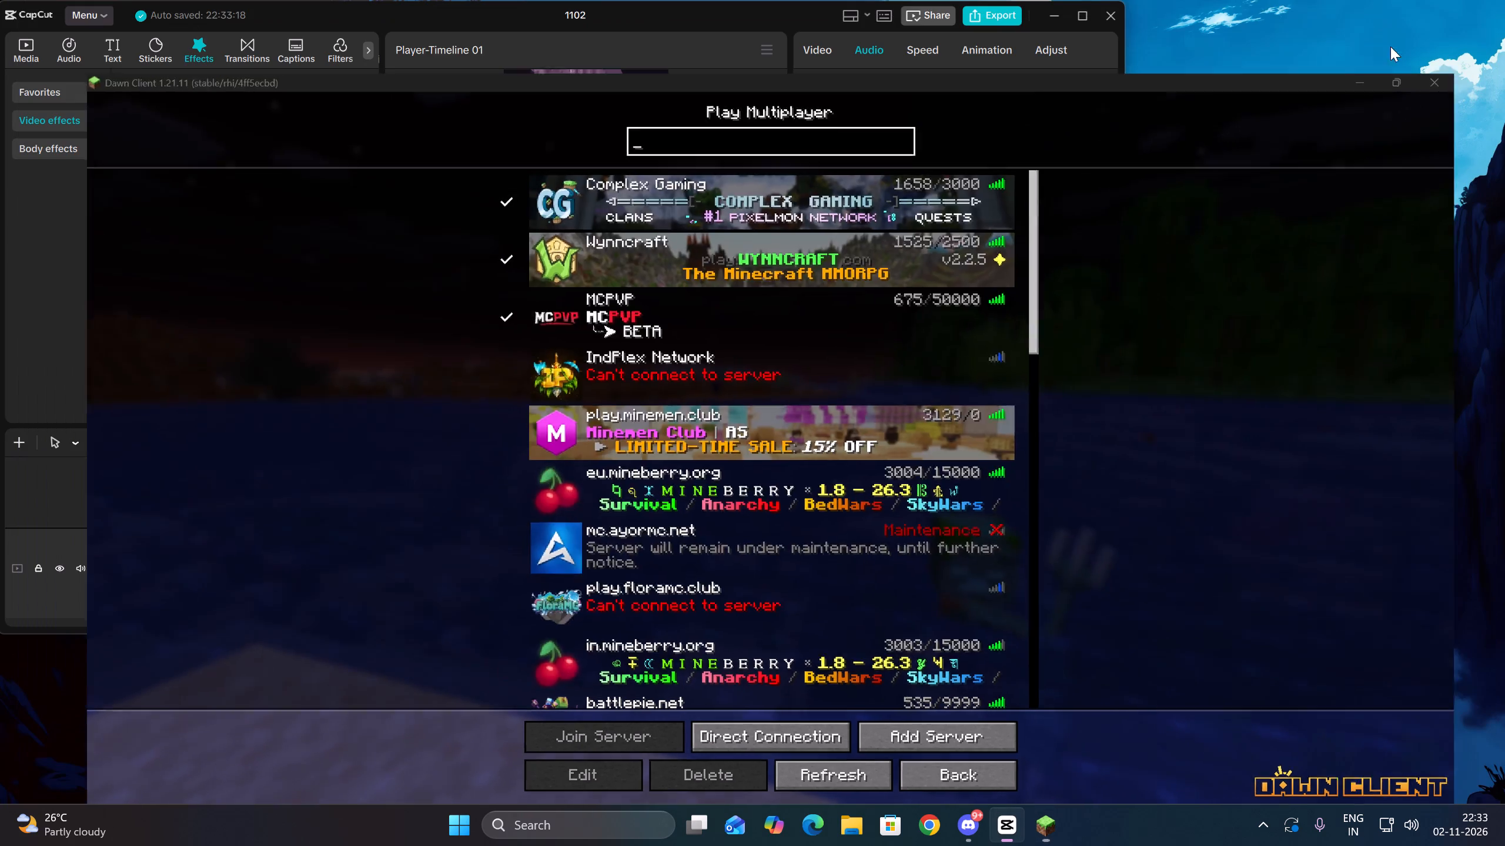
pyautogui.click(1076, 19)
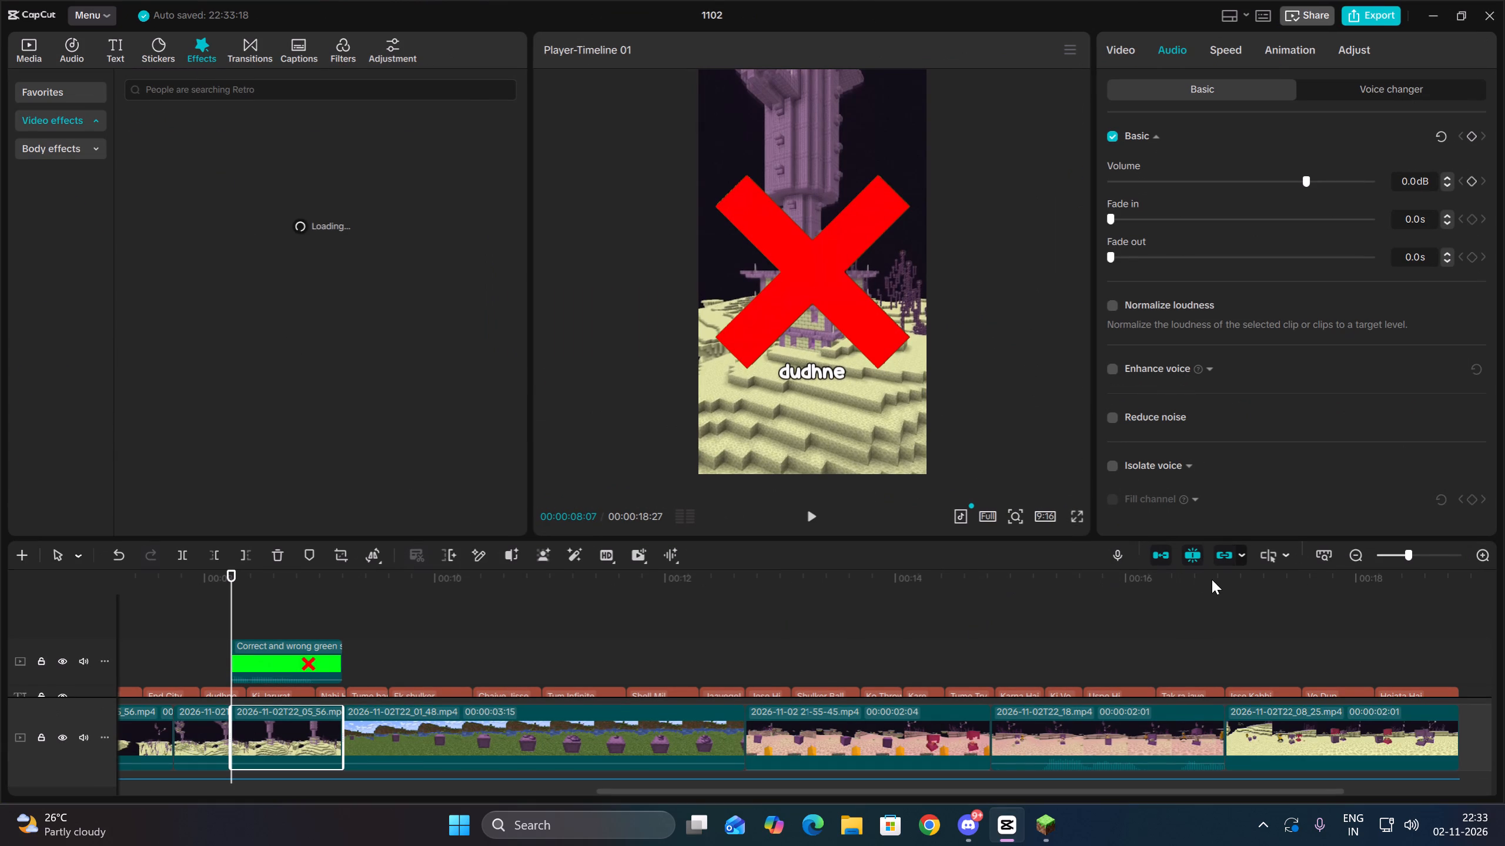
pyautogui.click(69, 290)
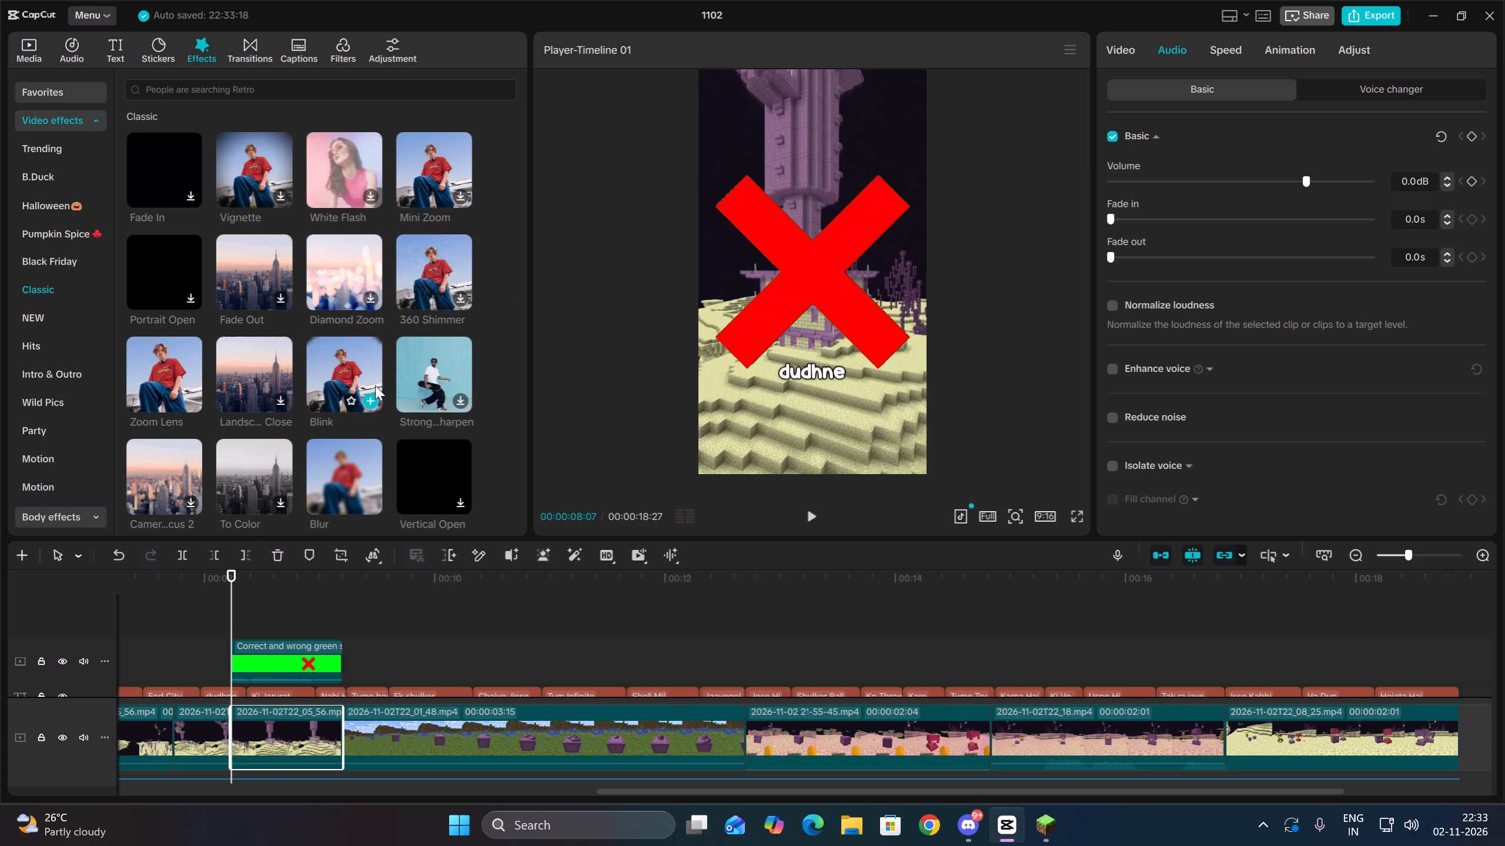
pyautogui.scroll(-1, 351, 374)
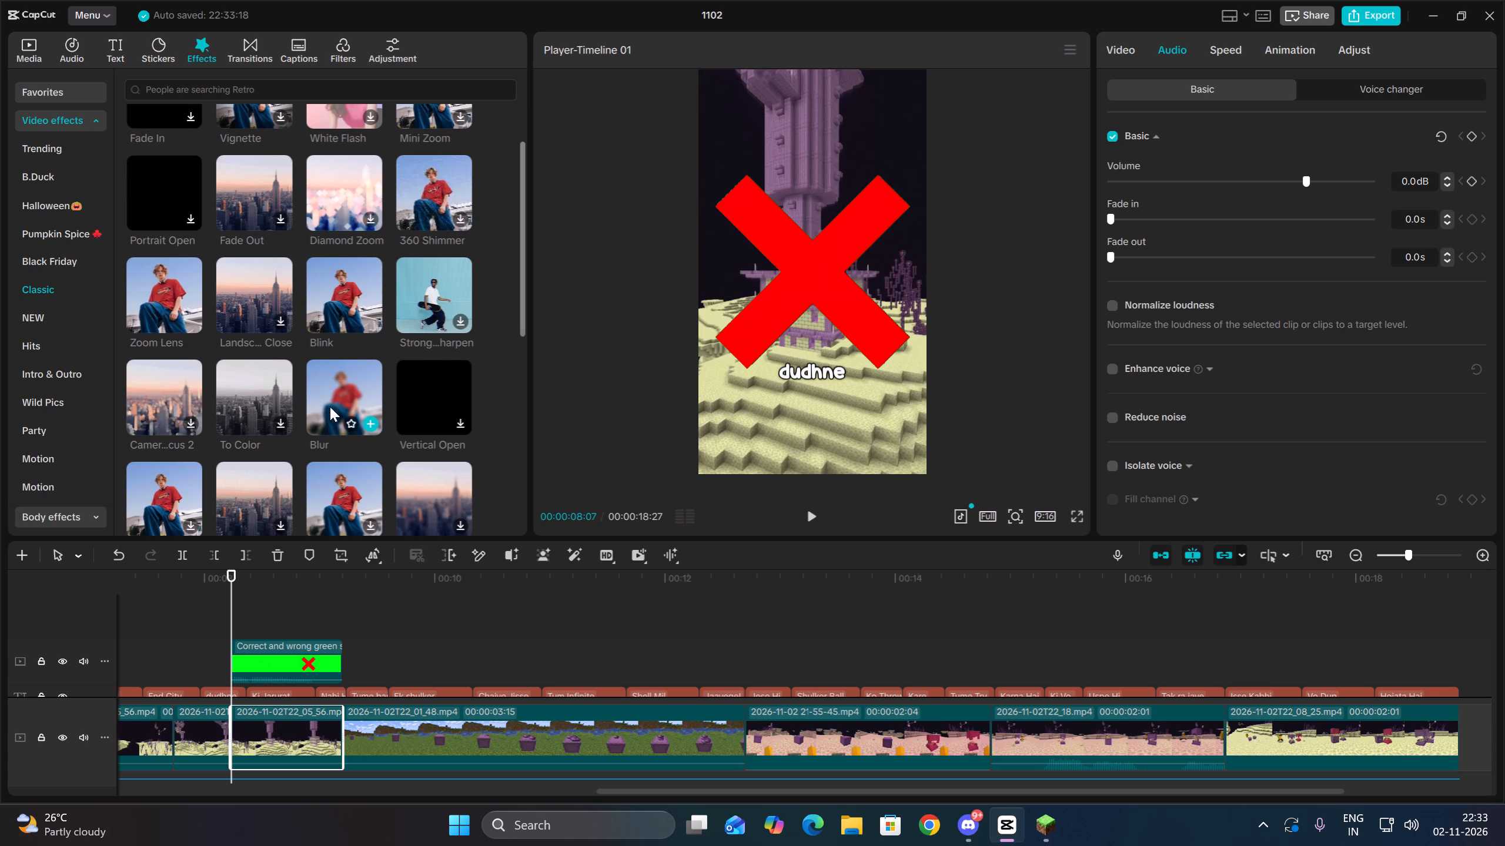
pyautogui.moveTo(337, 389); pyautogui.dragTo(262, 736)
# Reduce the Blur effect's strength on the main clip segment and play back the result.
pyautogui.moveTo(1260, 206); pyautogui.dragTo(1255, 206)
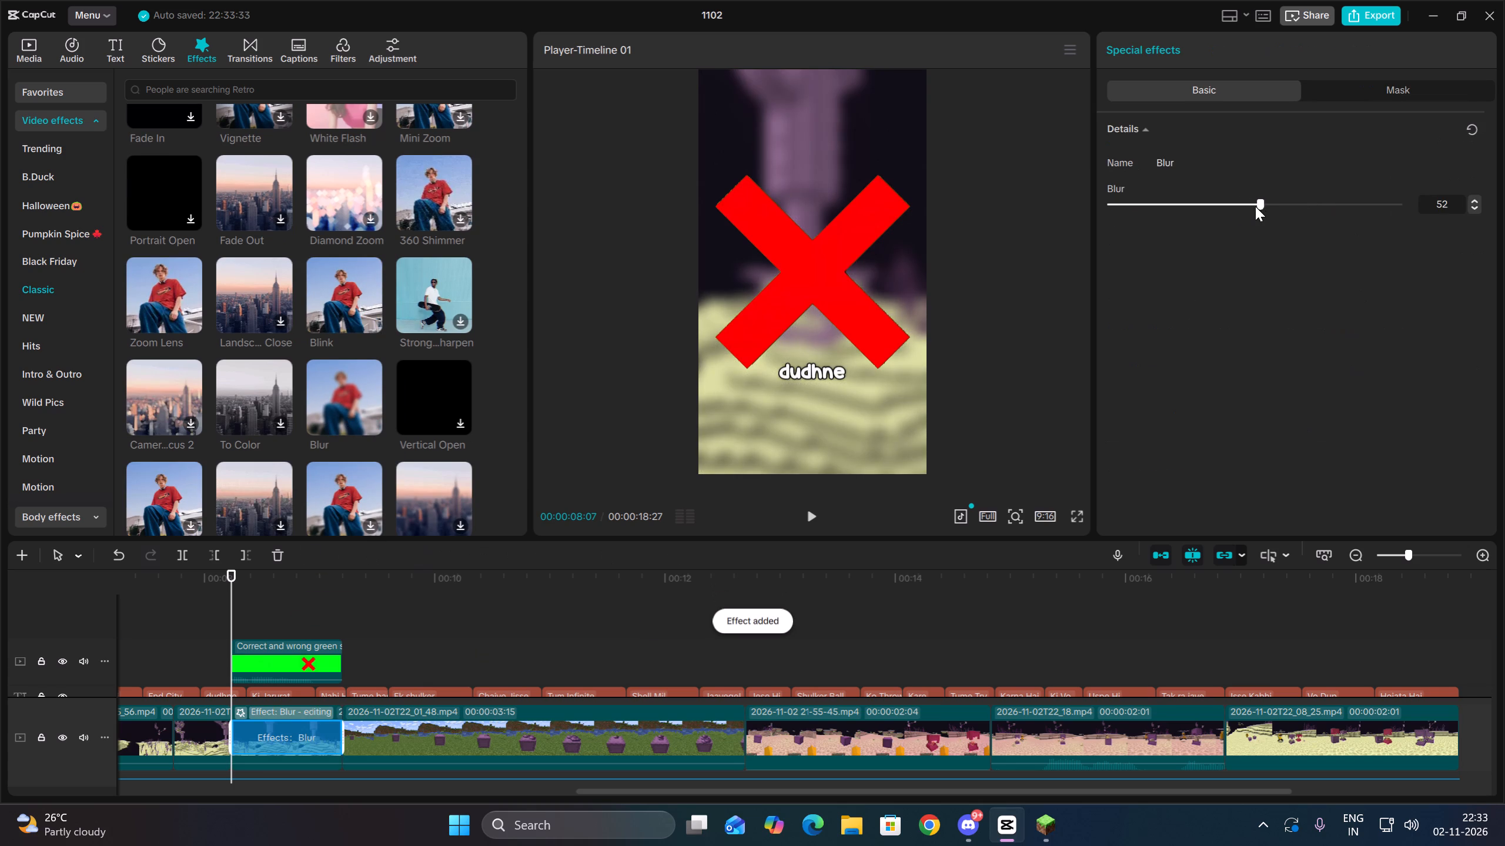
pyautogui.moveTo(1255, 206); pyautogui.dragTo(1233, 206)
pyautogui.click(216, 596)
pyautogui.press('space')
# Add an opacity keyframe at the start of the red cross overlay, at 00:00:08:07.
pyautogui.click(254, 660)
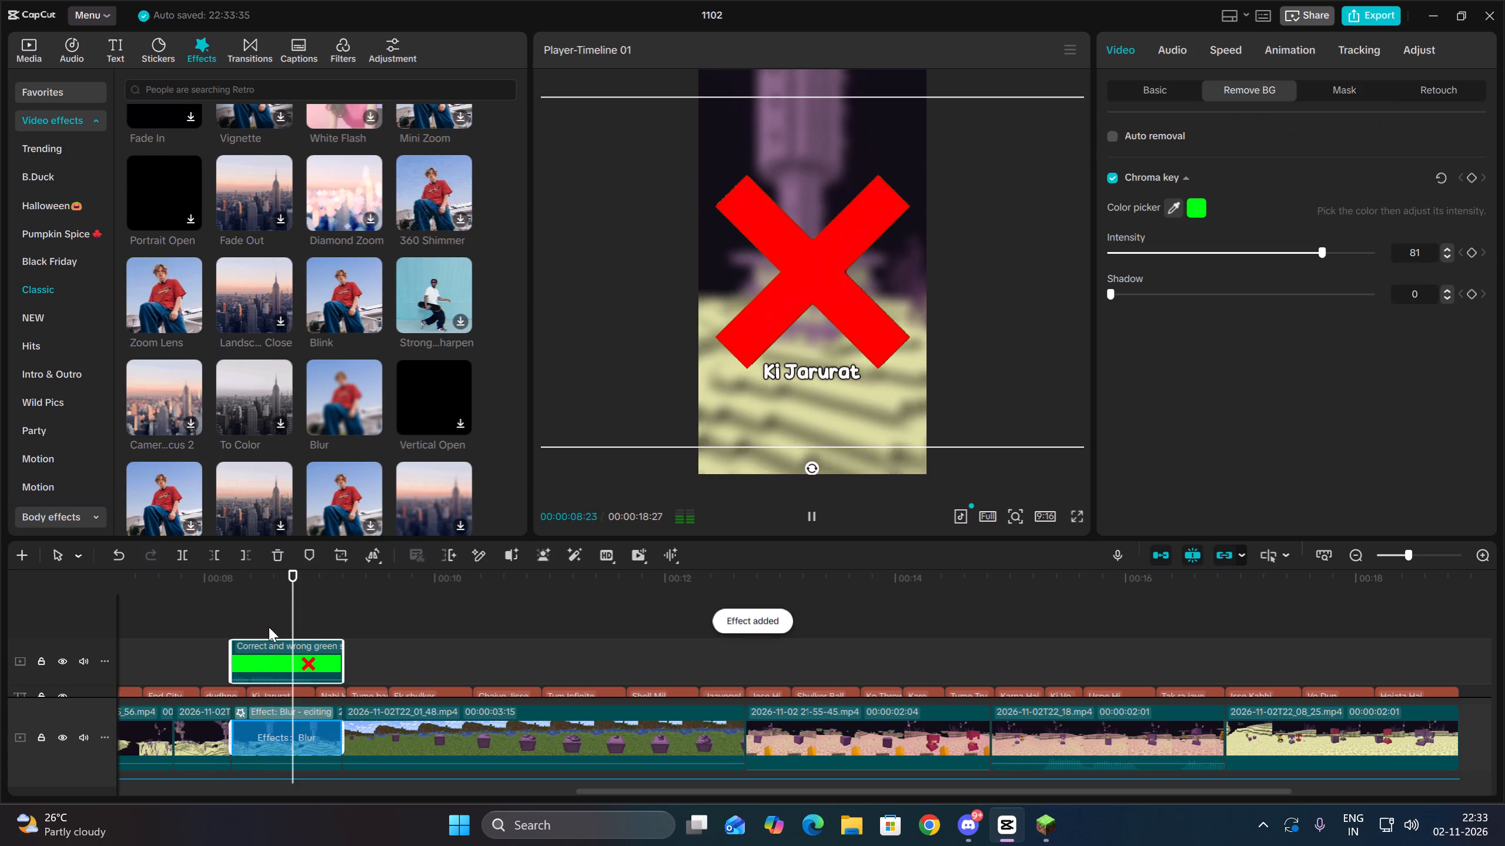
pyautogui.press('space')
pyautogui.press('Up')
pyautogui.click(1175, 87)
pyautogui.press('Up')
pyautogui.press('Up')
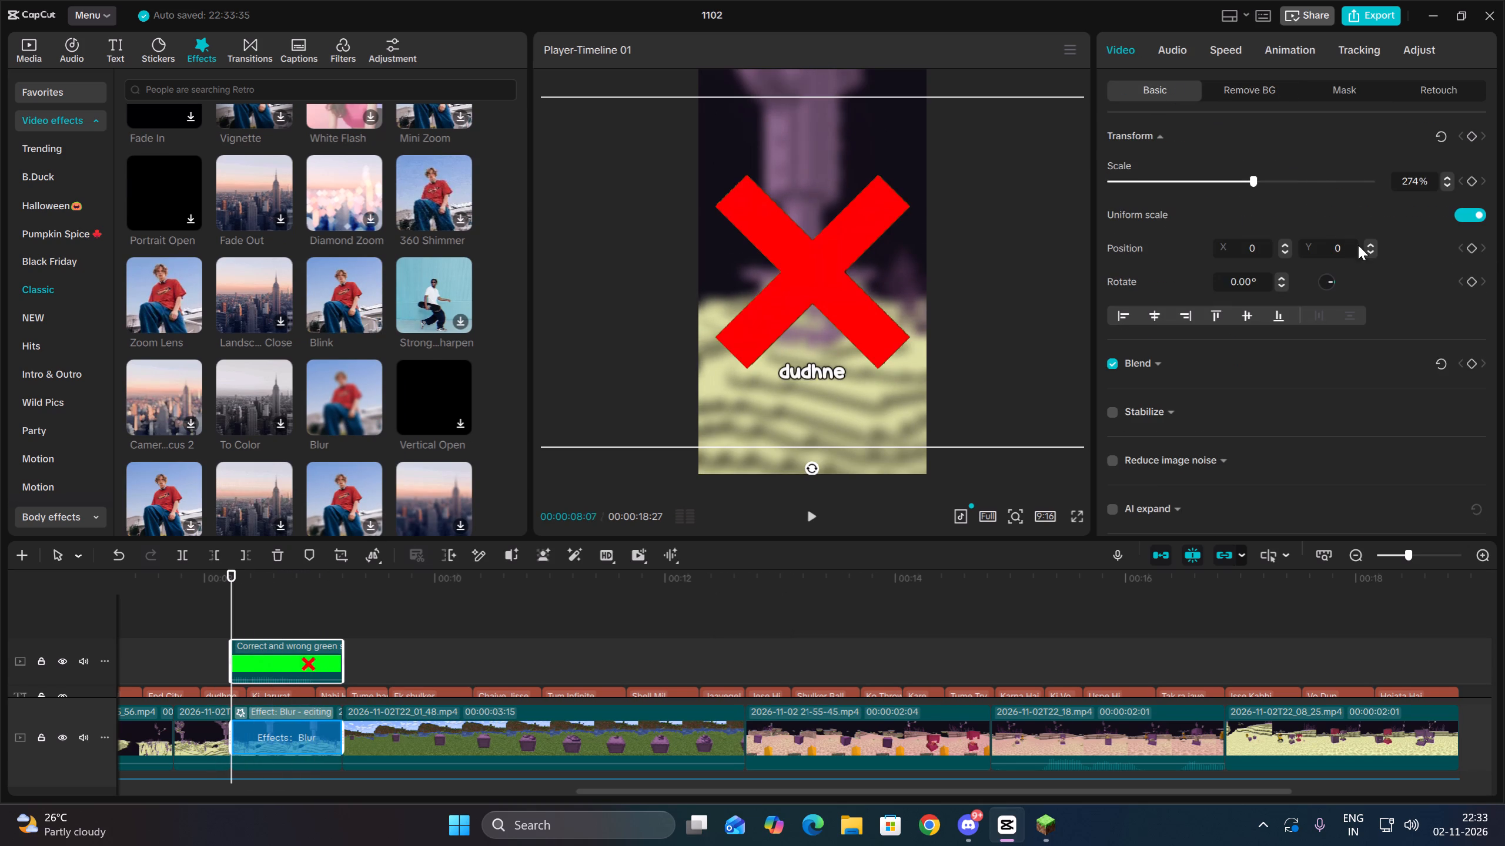
pyautogui.scroll(-7, 1366, 267)
pyautogui.scroll(1, 1315, 267)
pyautogui.click(1275, 200)
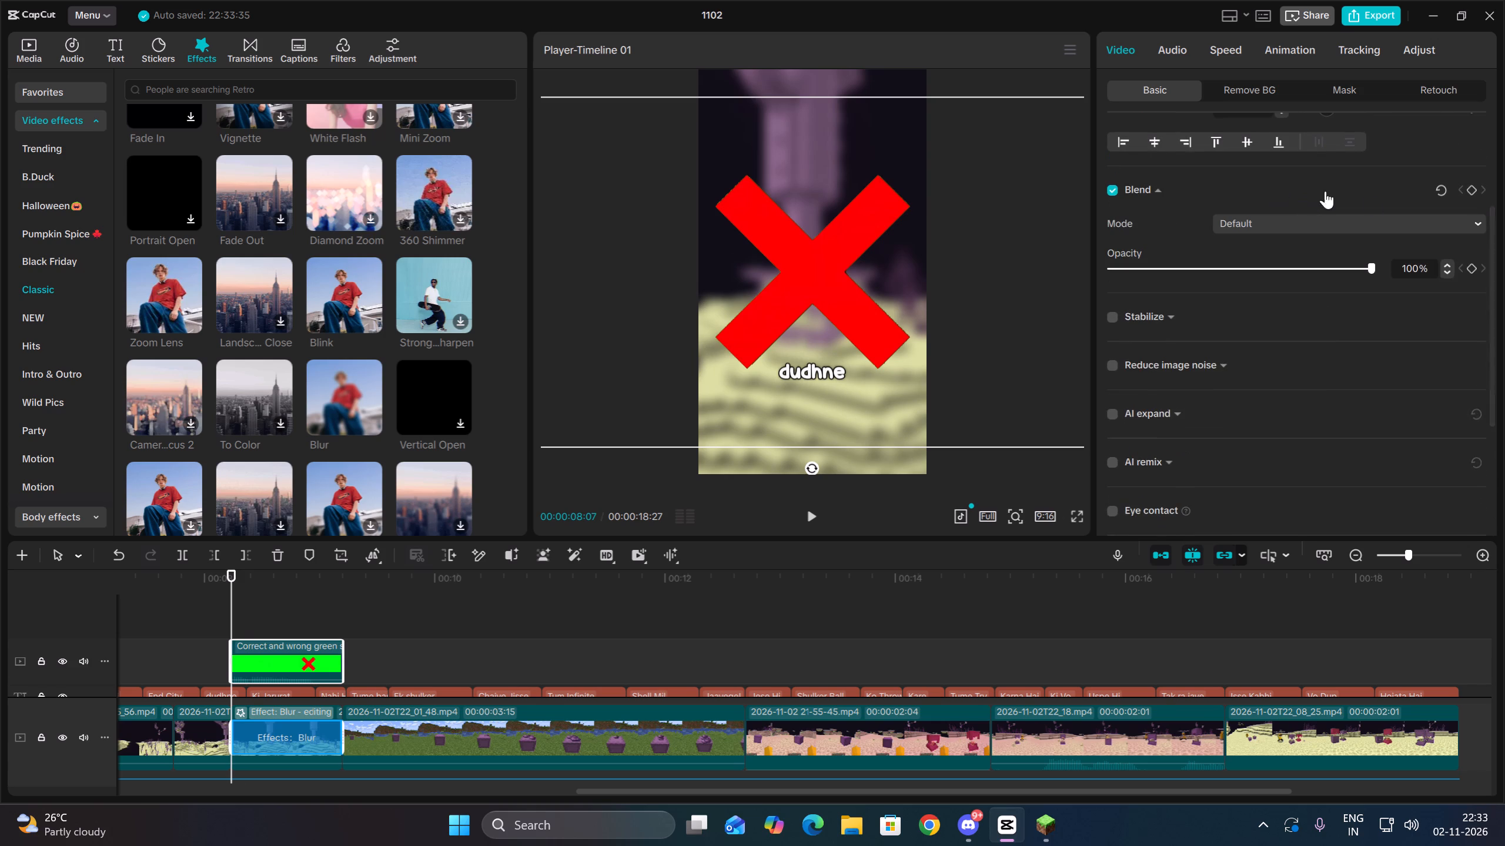
pyautogui.click(1471, 190)
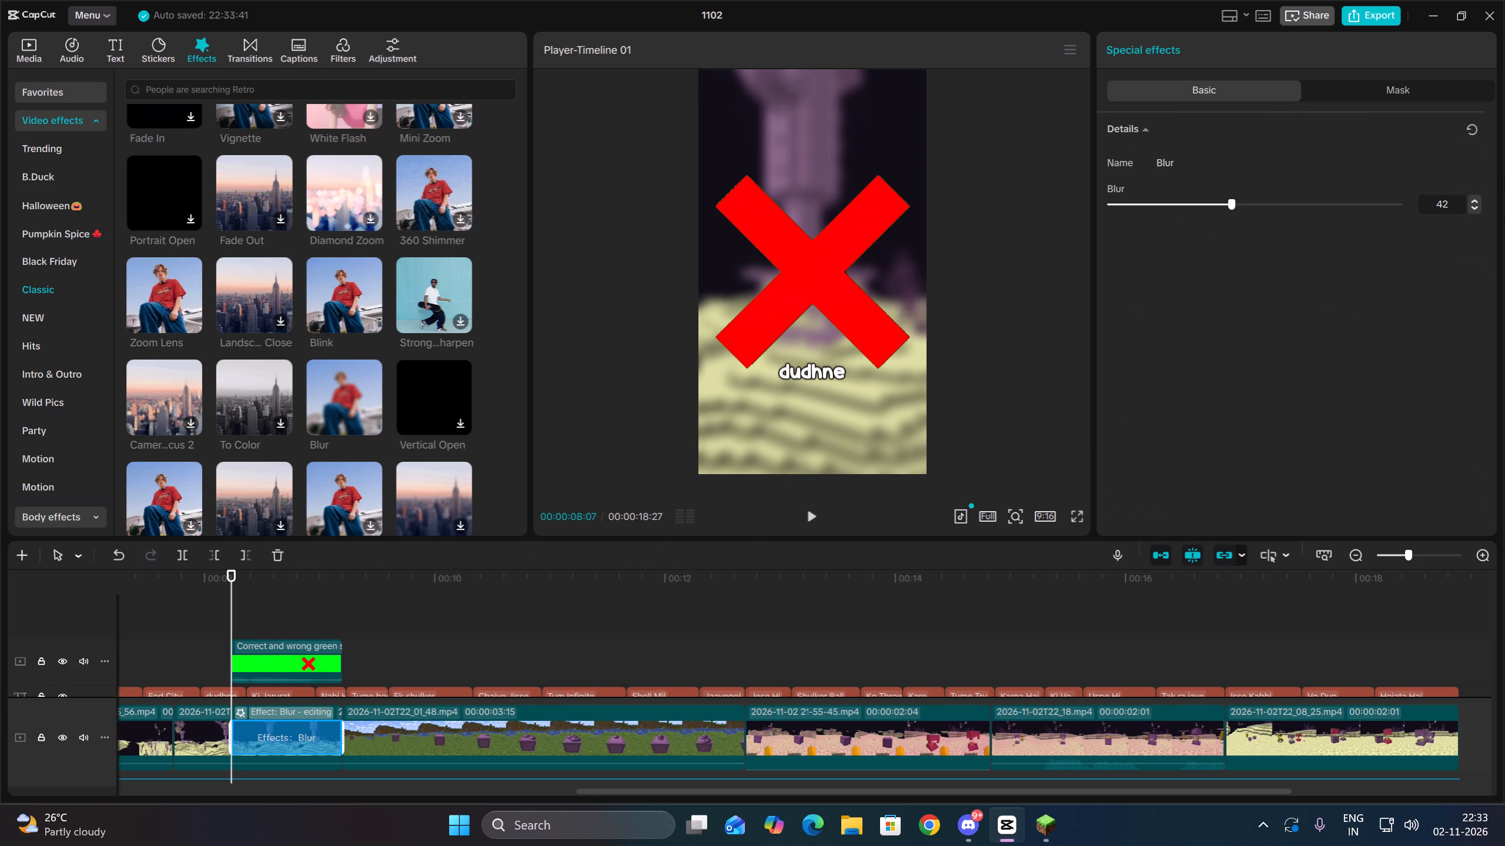
pyautogui.click(275, 660)
pyautogui.scroll(-8, 1279, 341)
pyautogui.scroll(3, 1299, 345)
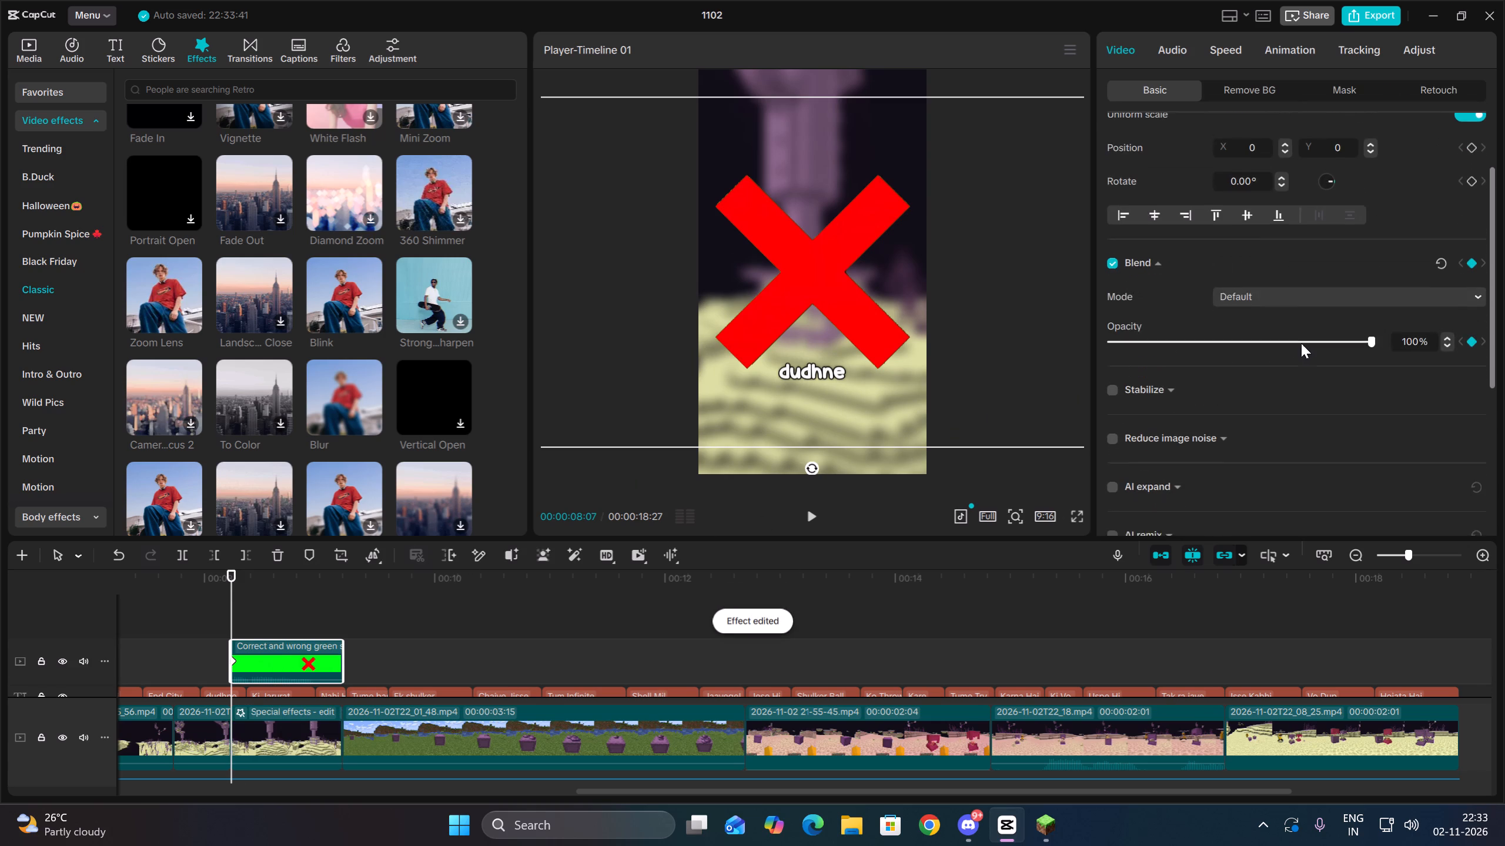
# Add a 100% opacity keyframe to the red cross overlay at 00:00:08:13.
pyautogui.press('space')
pyautogui.press('space')
pyautogui.click(1476, 338)
pyautogui.click(1471, 348)
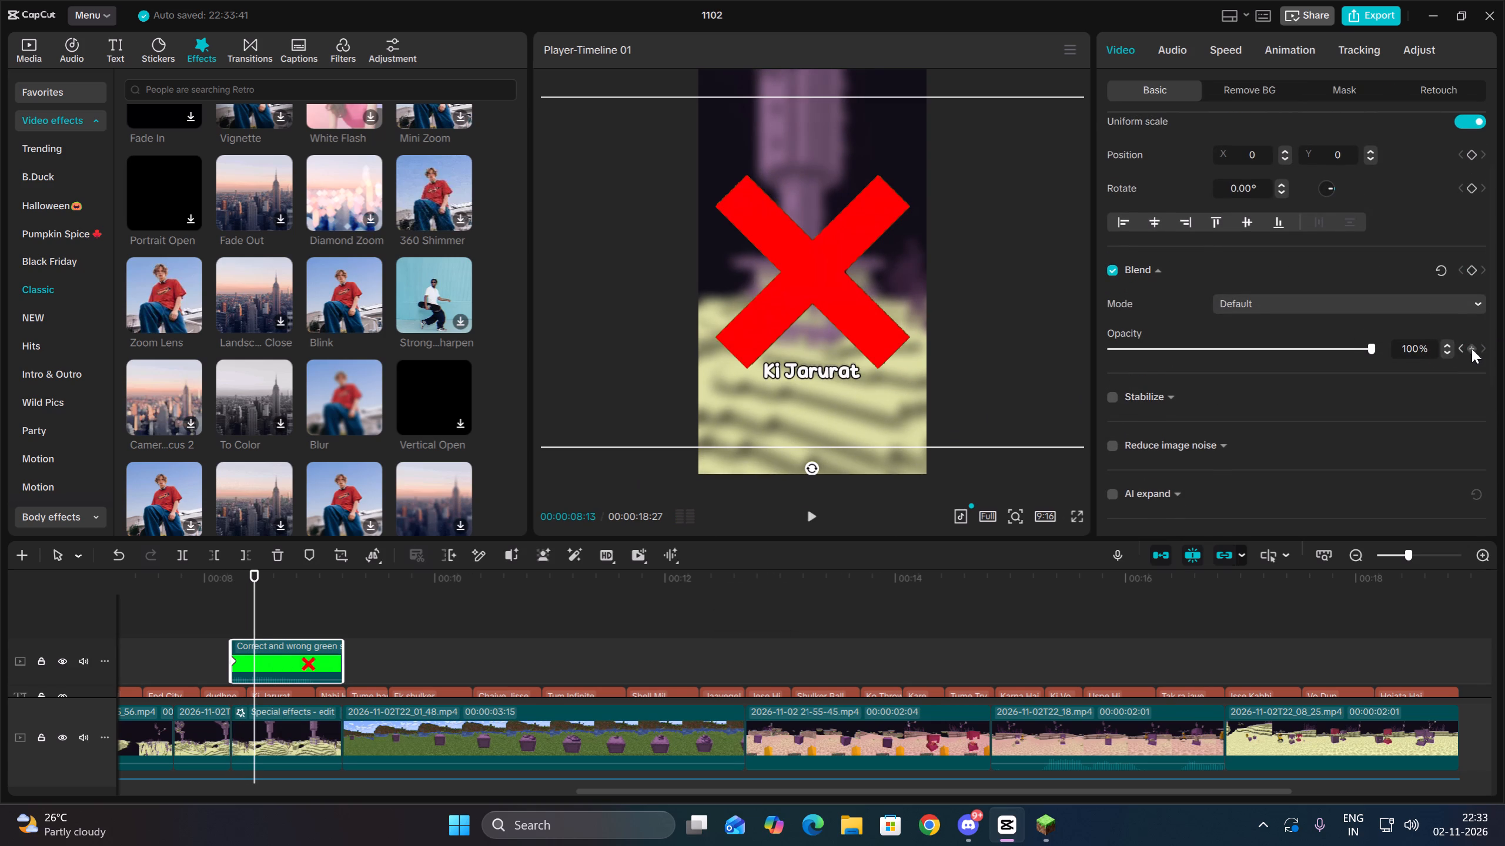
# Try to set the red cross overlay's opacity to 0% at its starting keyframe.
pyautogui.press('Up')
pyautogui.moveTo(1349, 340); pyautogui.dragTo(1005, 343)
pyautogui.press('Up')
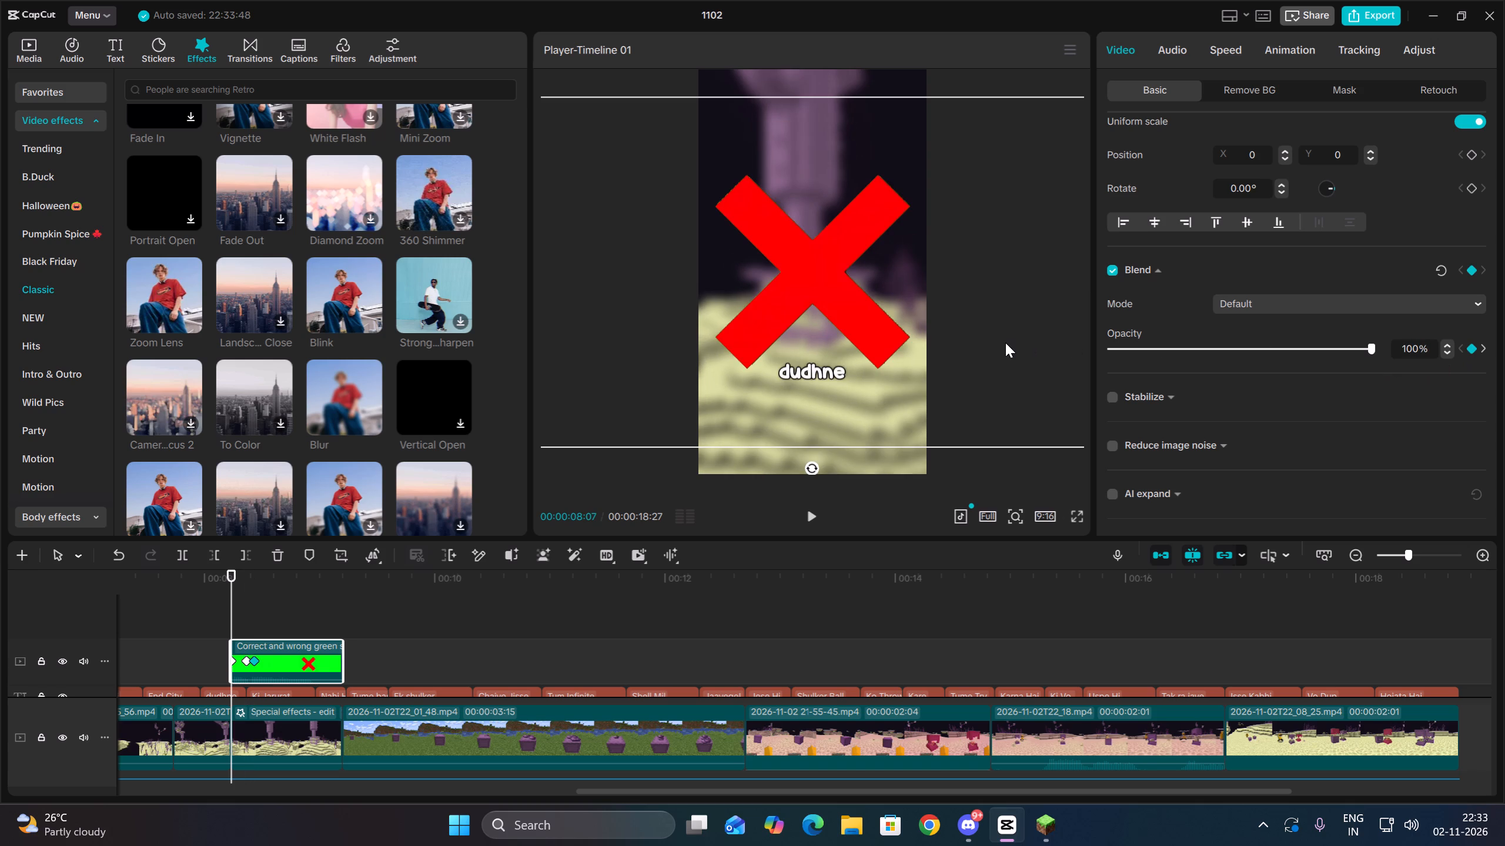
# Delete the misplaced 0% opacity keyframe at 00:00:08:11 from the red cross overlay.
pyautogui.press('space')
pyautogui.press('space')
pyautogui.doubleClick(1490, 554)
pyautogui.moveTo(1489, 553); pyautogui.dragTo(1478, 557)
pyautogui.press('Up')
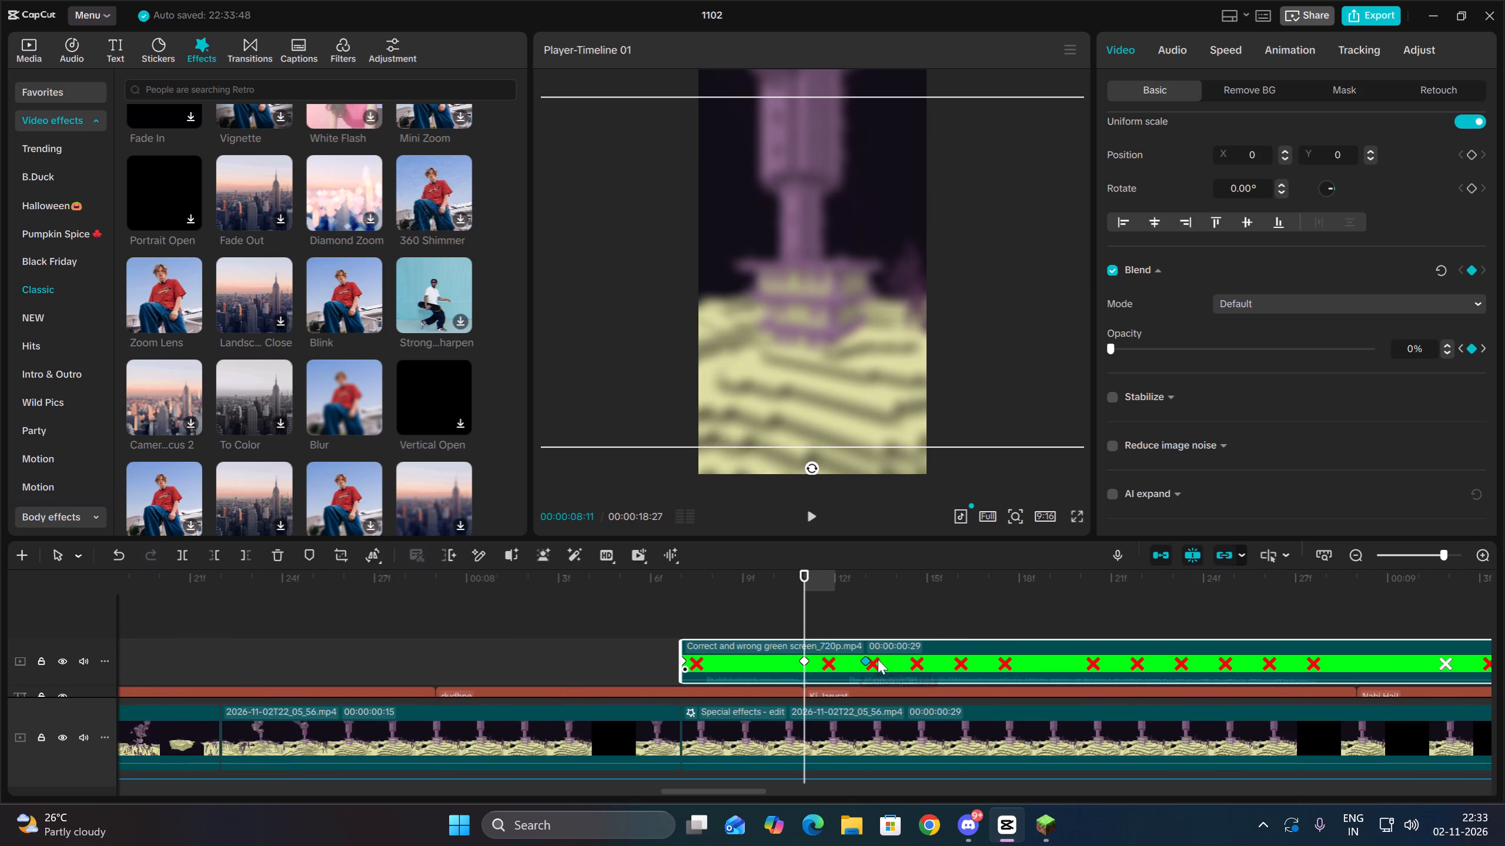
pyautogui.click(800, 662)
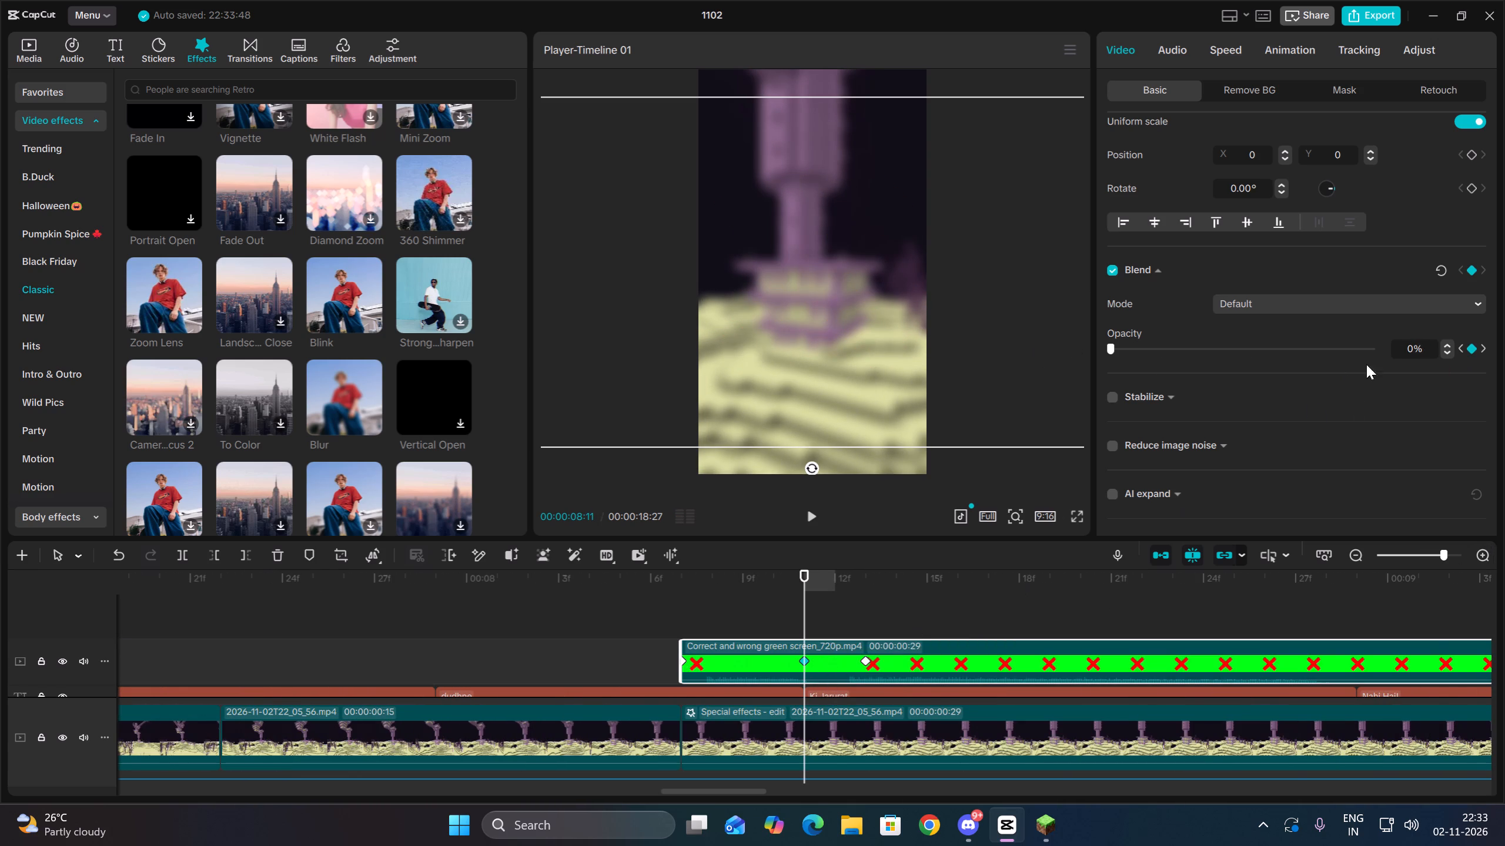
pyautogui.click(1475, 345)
# Set the red cross overlay's opacity to 0% at its 00:00:08:07 keyframe and play back the fade-in.
pyautogui.press('Up')
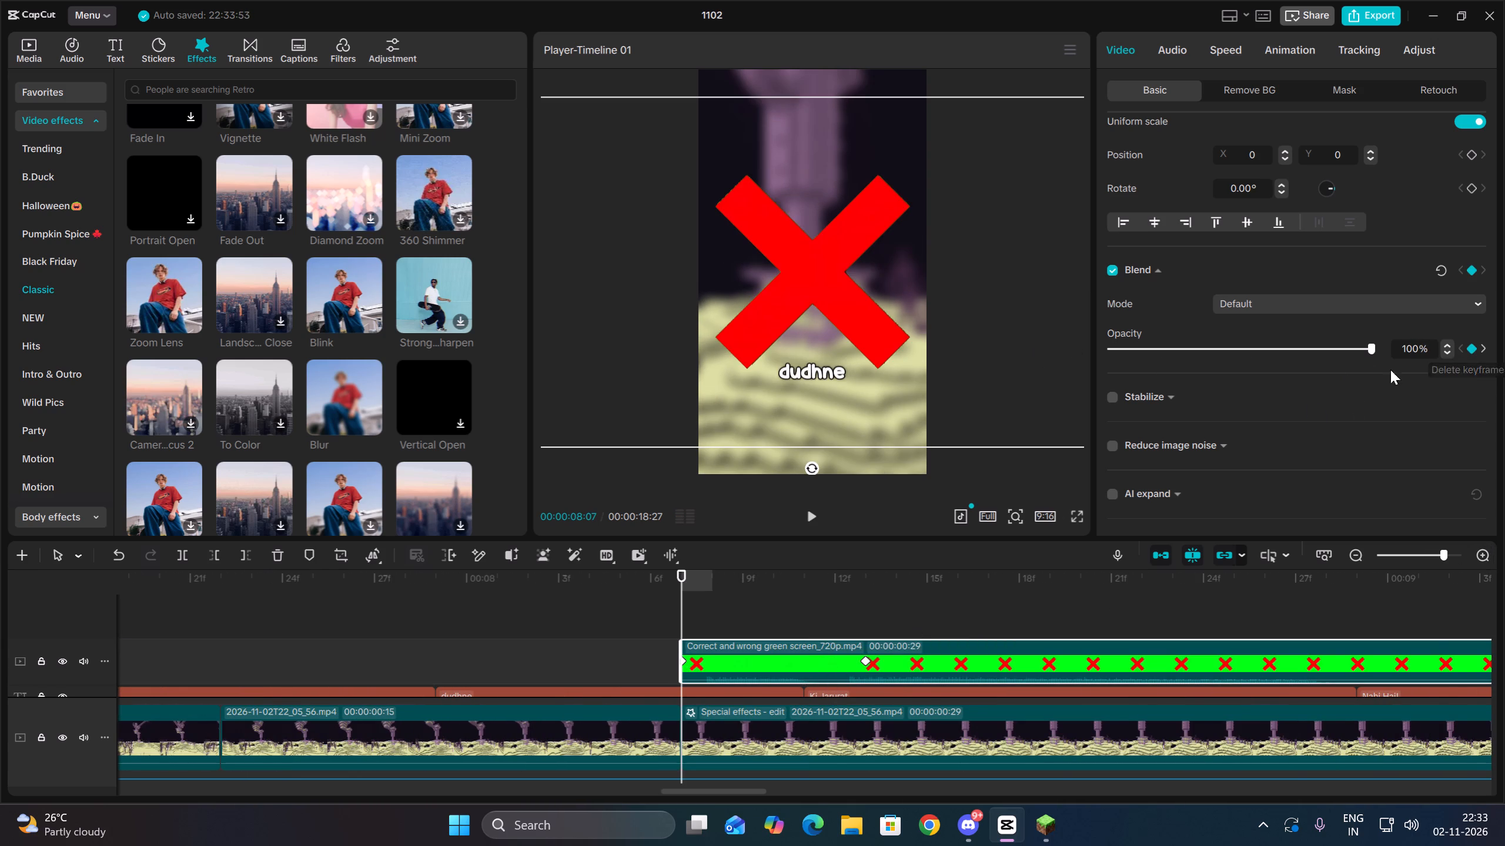
pyautogui.moveTo(1304, 335); pyautogui.dragTo(1022, 335)
pyautogui.moveTo(1151, 348); pyautogui.dragTo(1013, 348)
pyautogui.click(609, 611)
pyautogui.press('space')
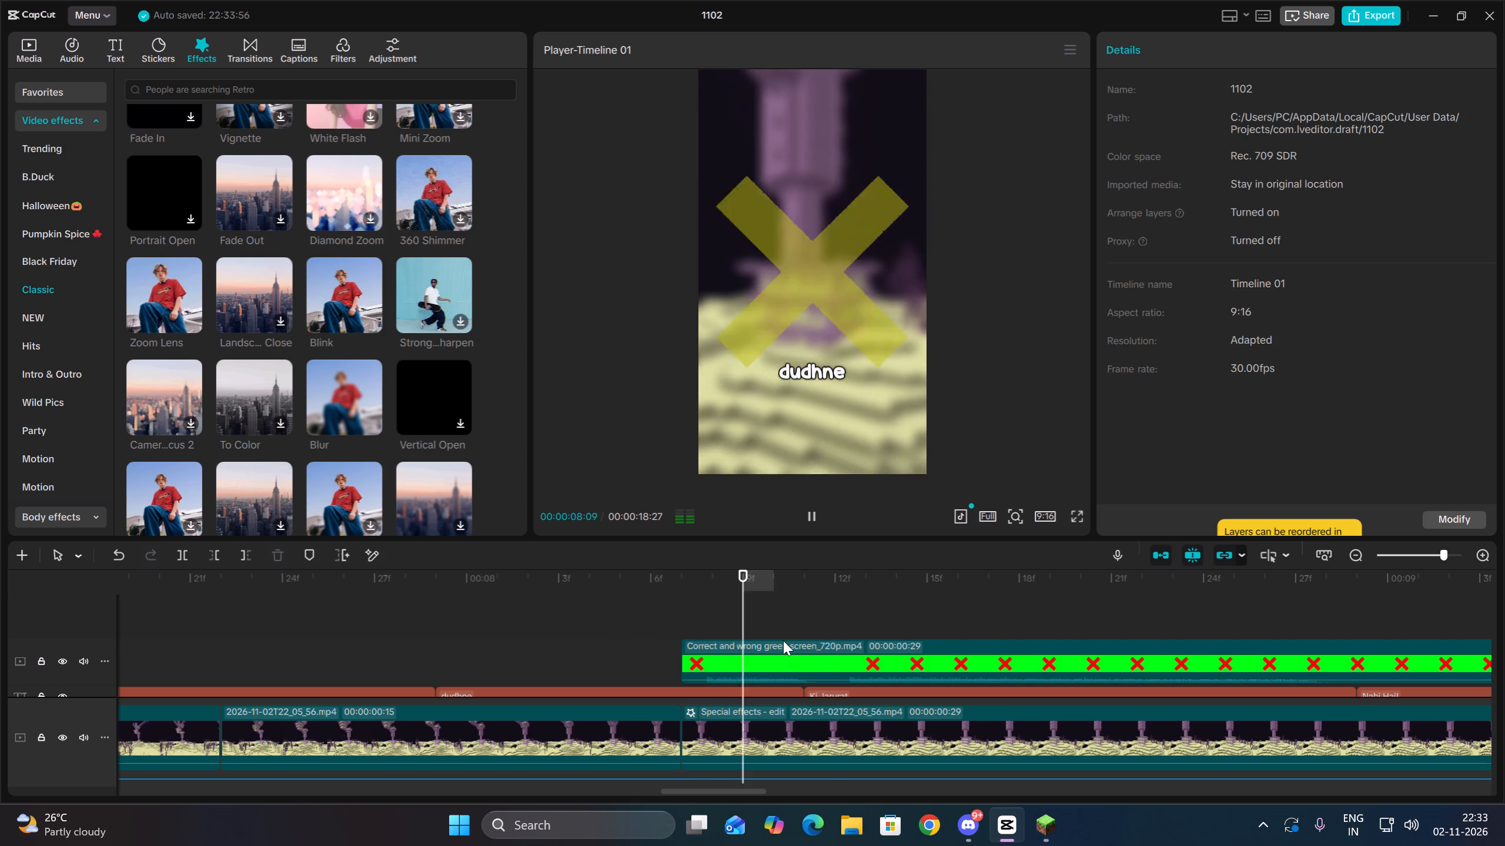
pyautogui.press('space')
# Add Transform keyframes to the red cross overlay at its start and just before its second opacity keyframe.
pyautogui.click(1367, 555)
pyautogui.doubleClick(1361, 555)
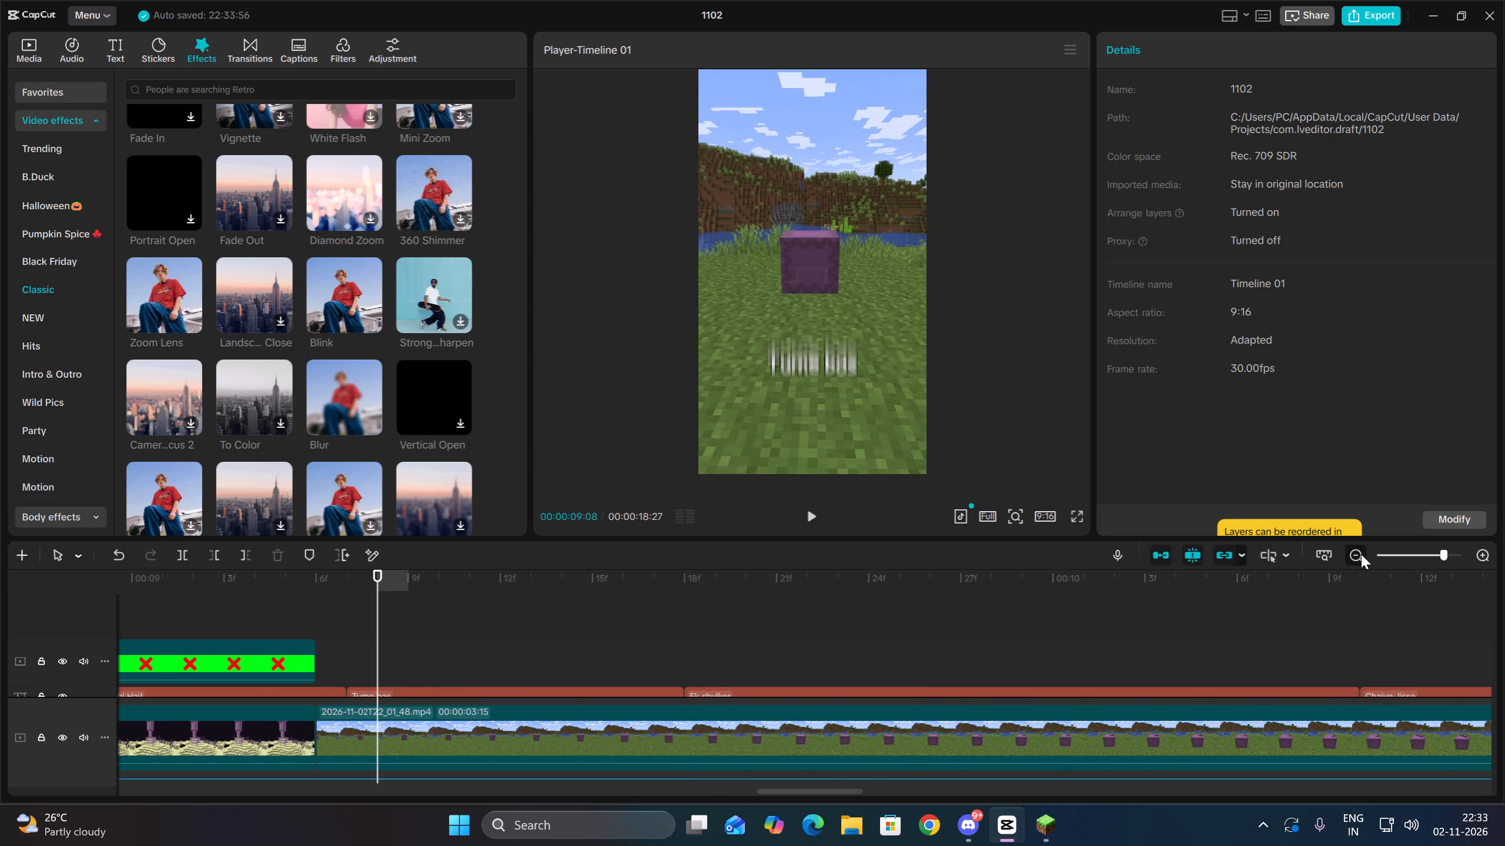
pyautogui.press('Up')
pyautogui.press('Up')
pyautogui.press('Up')
pyautogui.press('Up')
pyautogui.click(323, 654)
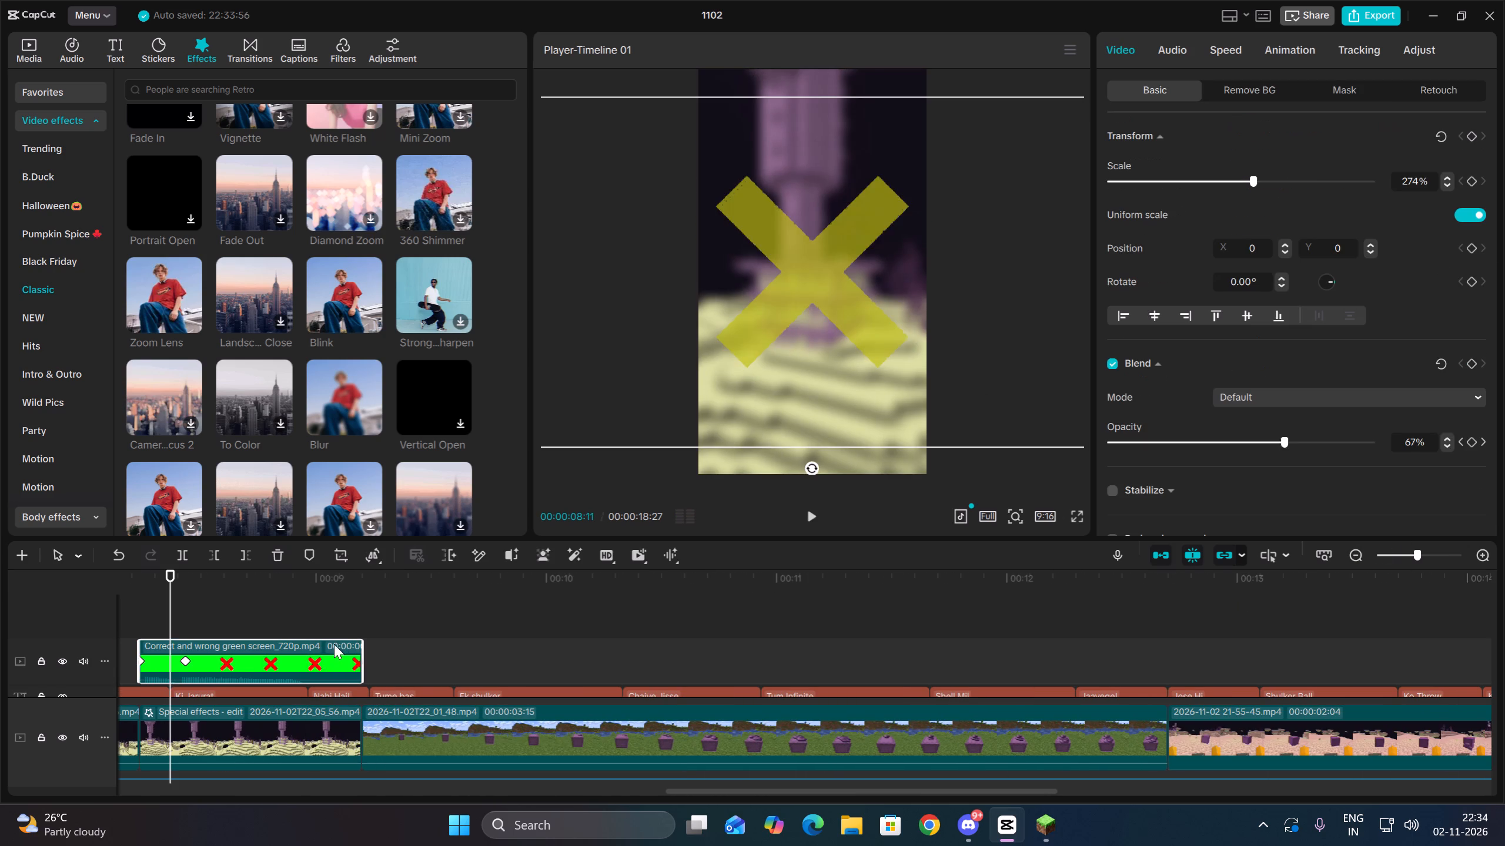
pyautogui.press('Up')
pyautogui.scroll(3, 1450, 209)
pyautogui.click(1472, 134)
pyautogui.press('space')
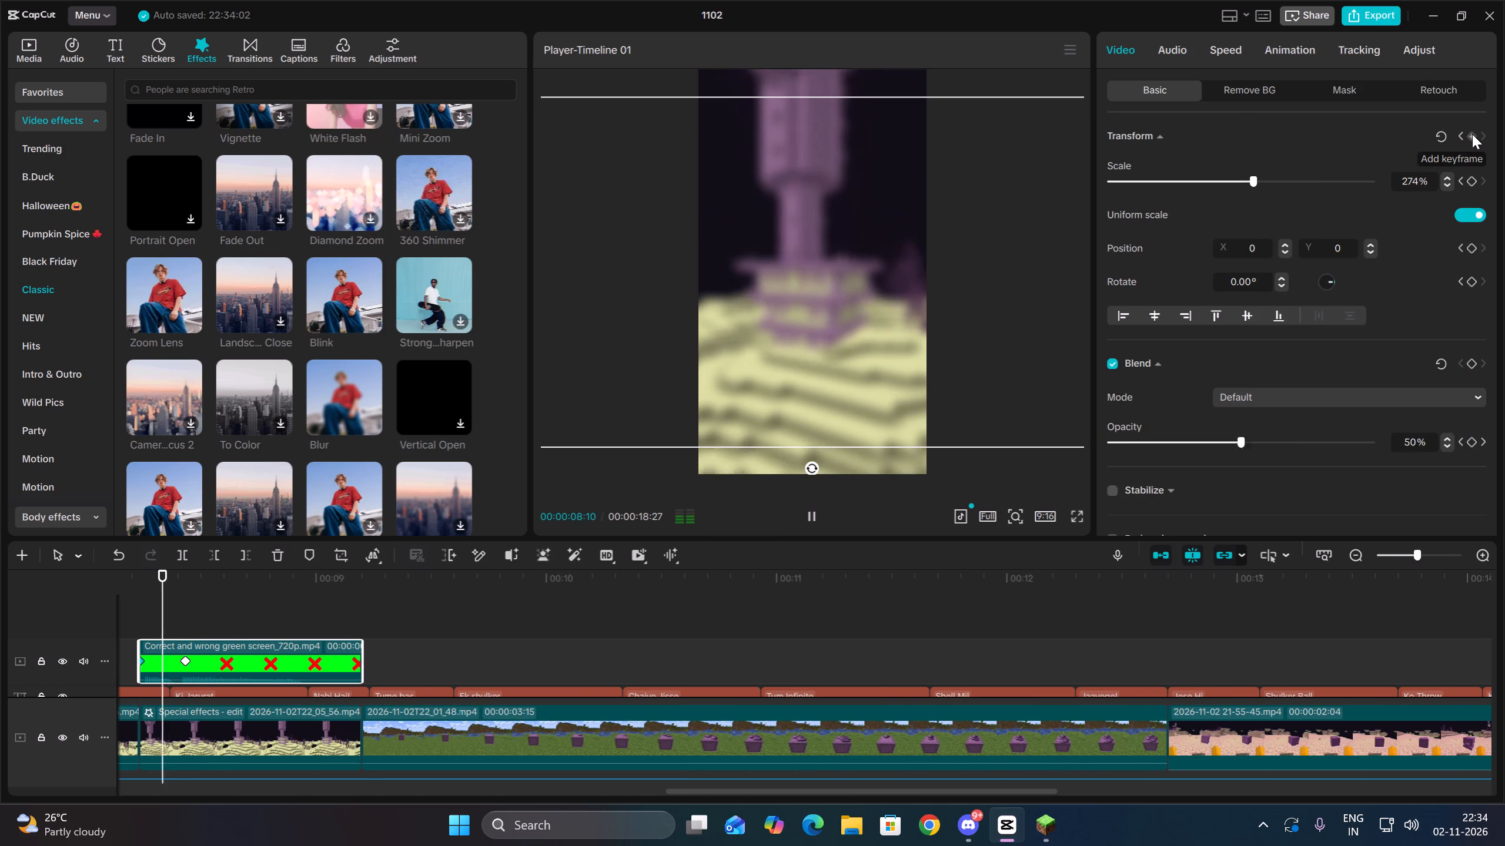
pyautogui.press('space')
pyautogui.click(1472, 134)
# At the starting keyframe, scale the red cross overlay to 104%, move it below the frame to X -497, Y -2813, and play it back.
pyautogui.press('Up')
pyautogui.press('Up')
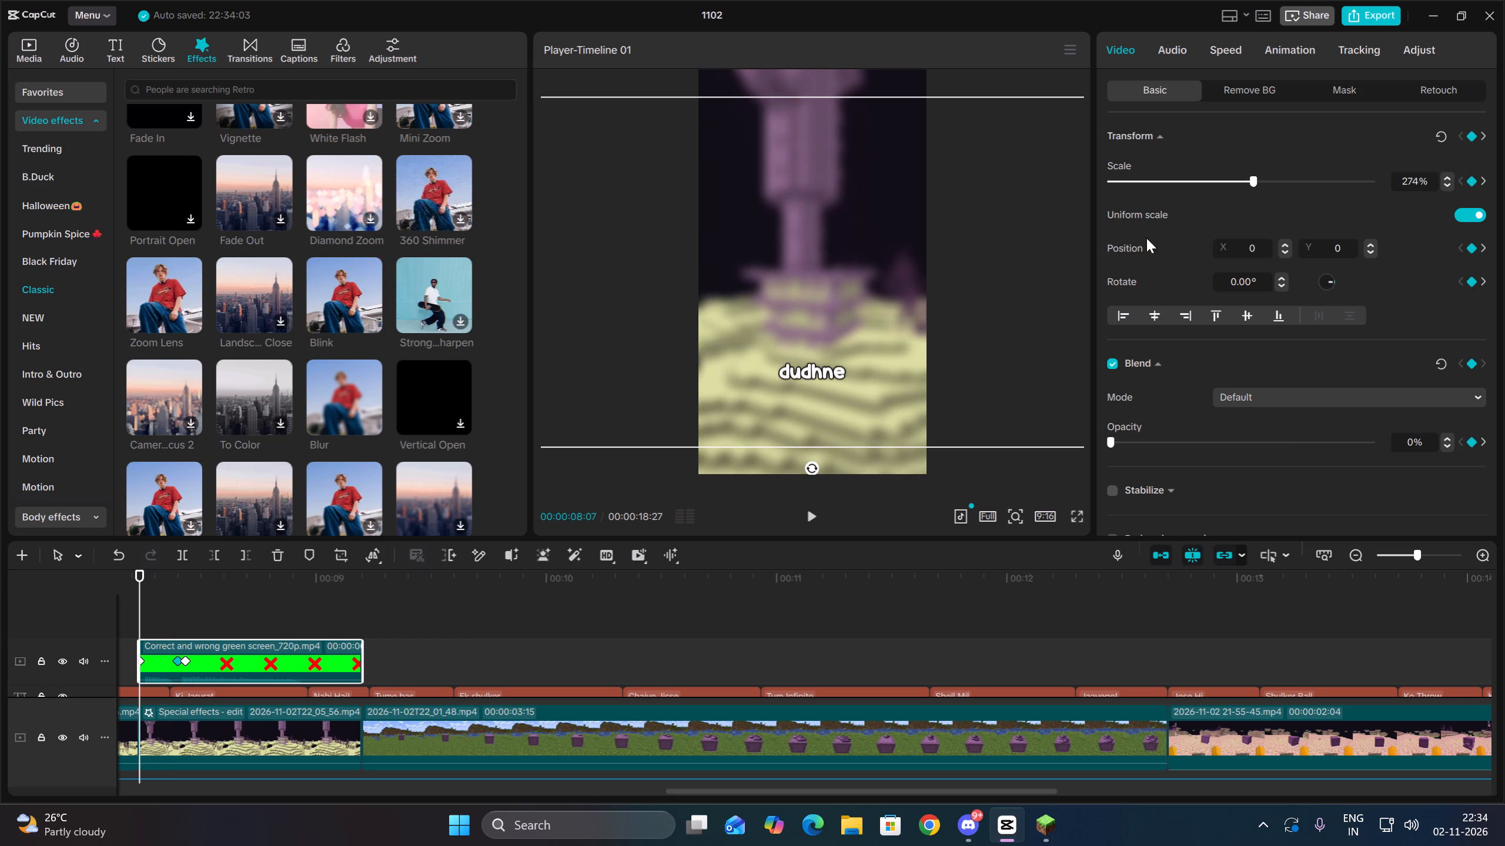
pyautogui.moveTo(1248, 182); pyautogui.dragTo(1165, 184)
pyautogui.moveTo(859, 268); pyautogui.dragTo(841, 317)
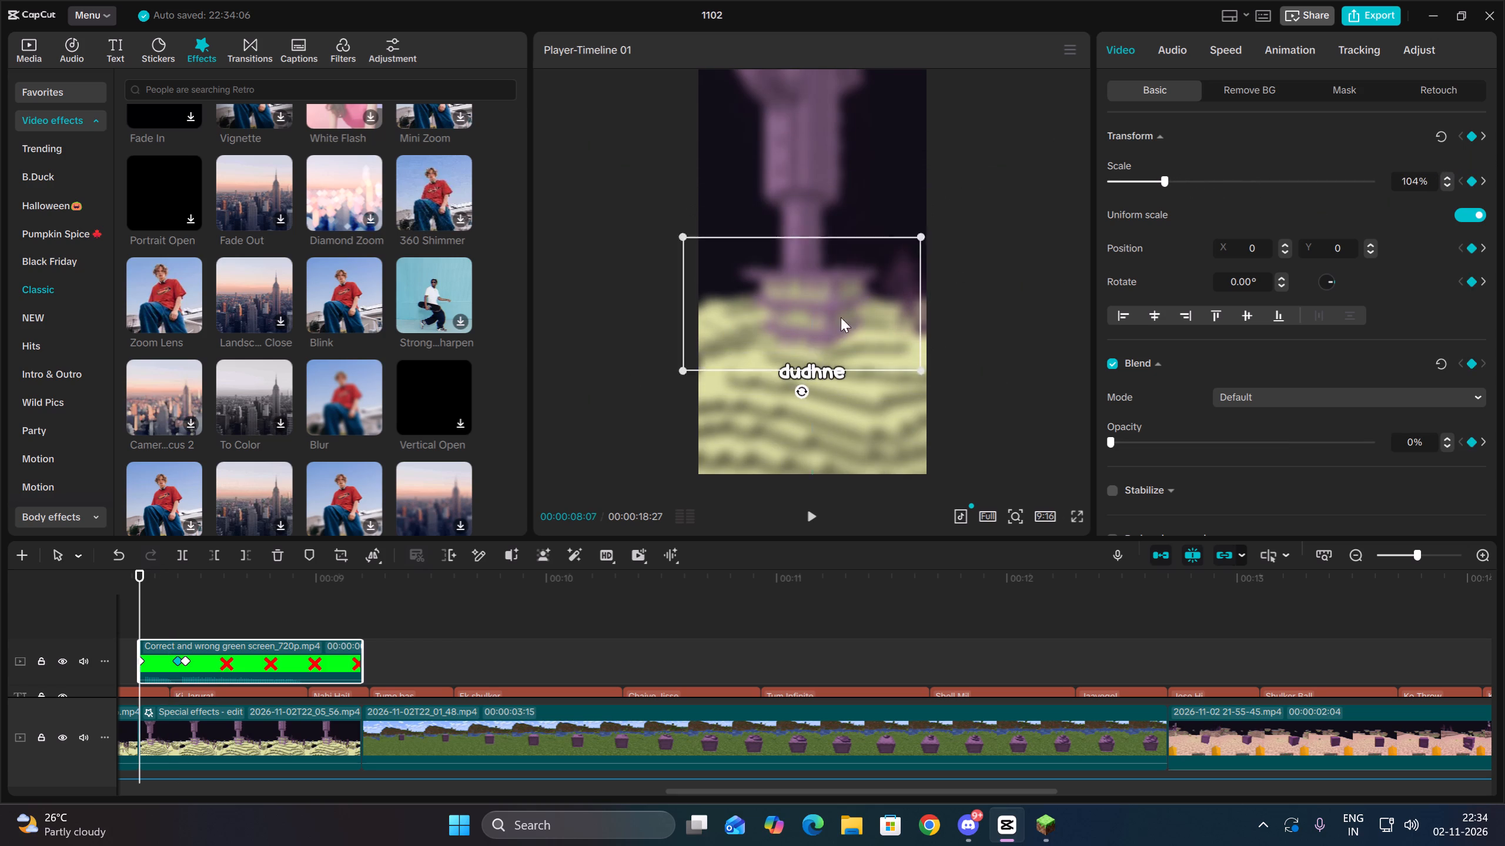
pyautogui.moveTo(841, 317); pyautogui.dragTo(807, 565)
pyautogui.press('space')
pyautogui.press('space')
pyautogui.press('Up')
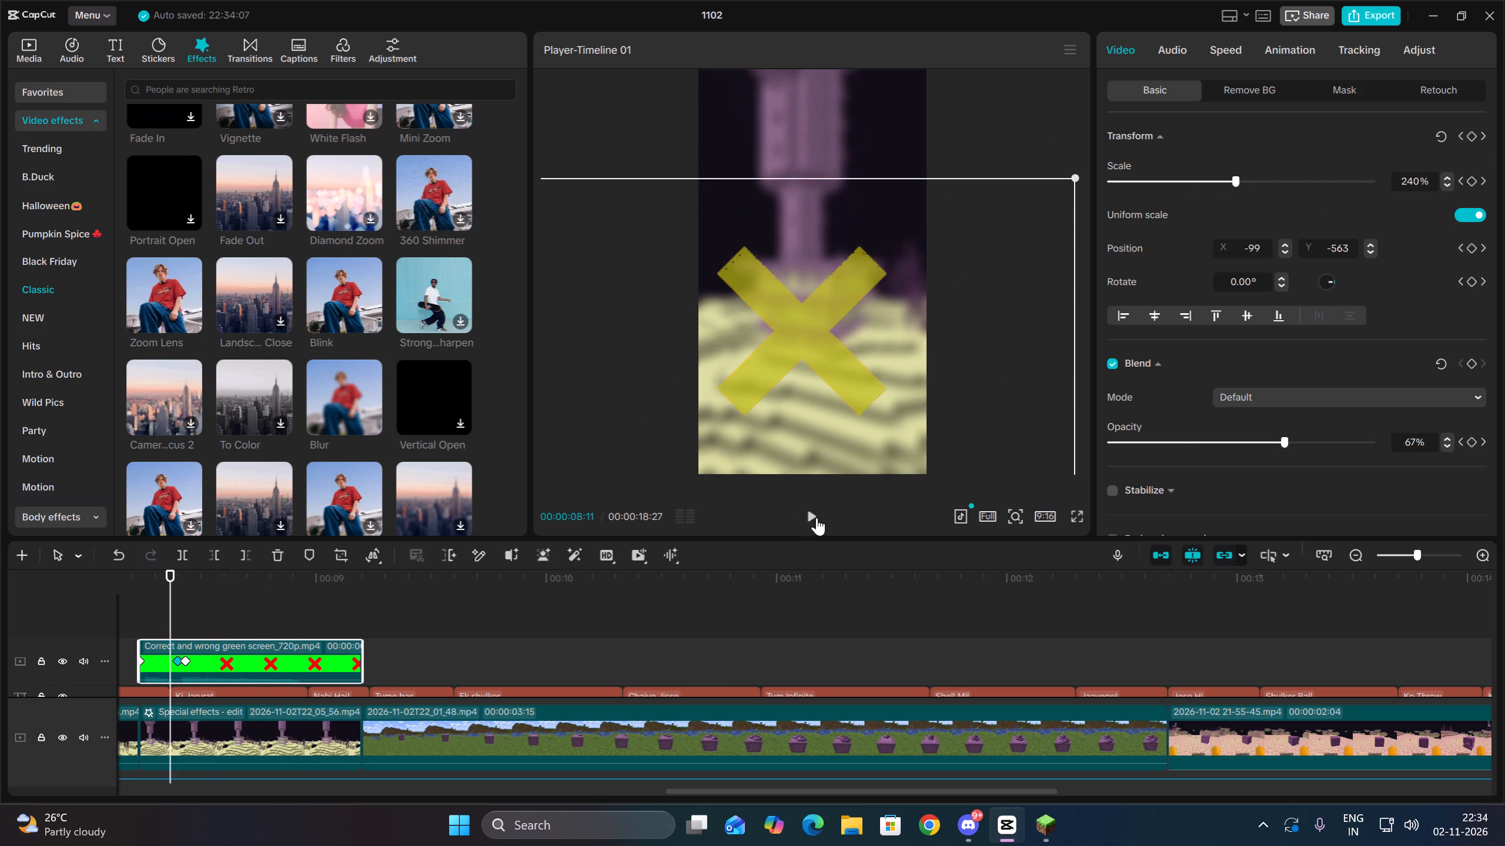
# At the starting keyframe, set the overlay to 70% scale, about -28° rotation and position X 0, Y about -1894, then play it back.
pyautogui.press('Up')
pyautogui.moveTo(1166, 173); pyautogui.dragTo(1209, 176)
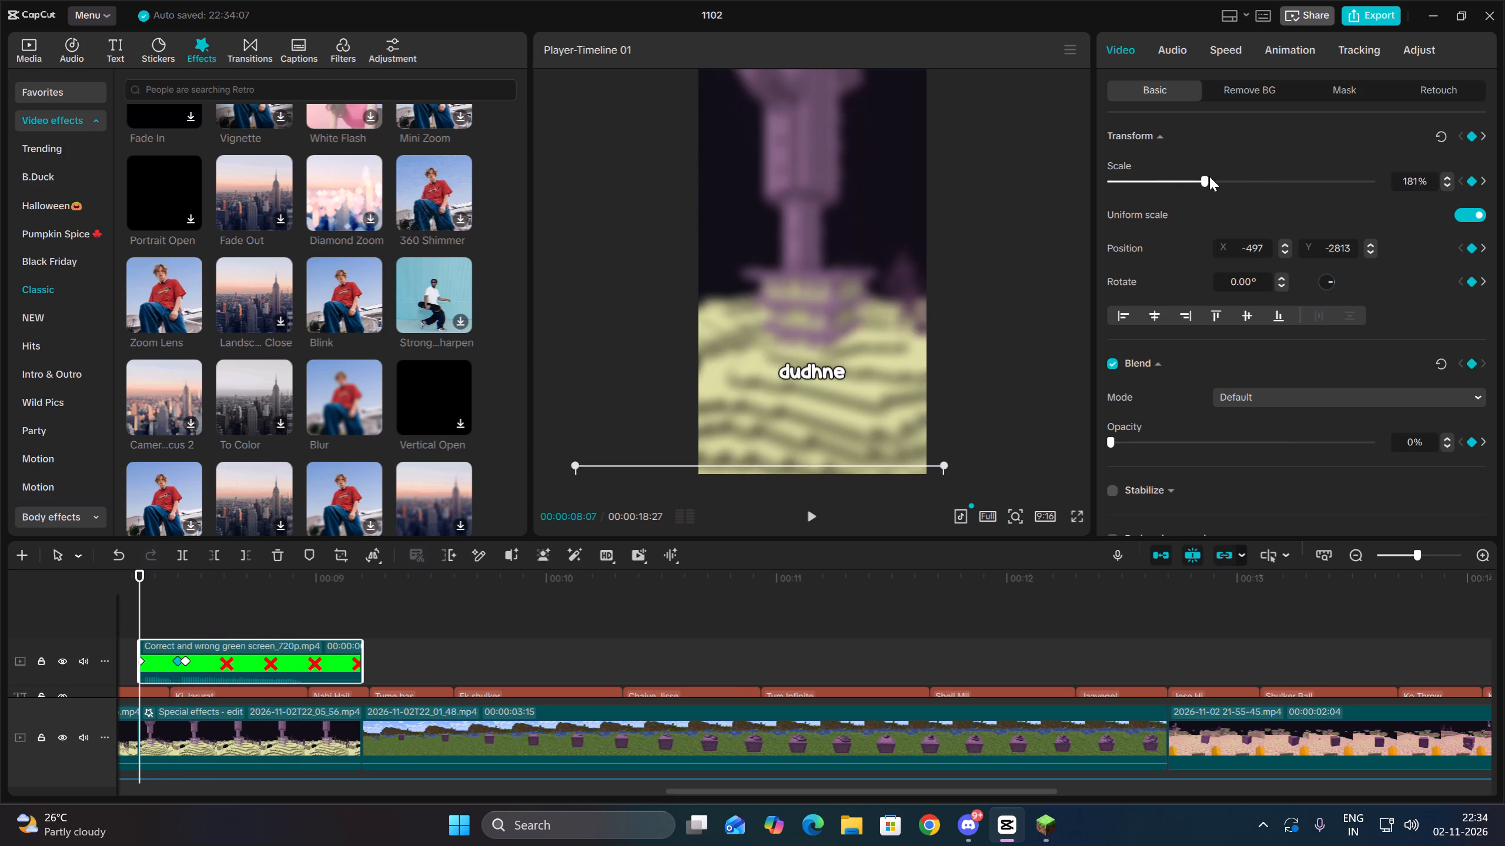
pyautogui.moveTo(1209, 176); pyautogui.dragTo(1212, 180)
pyautogui.moveTo(922, 466); pyautogui.dragTo(966, 150)
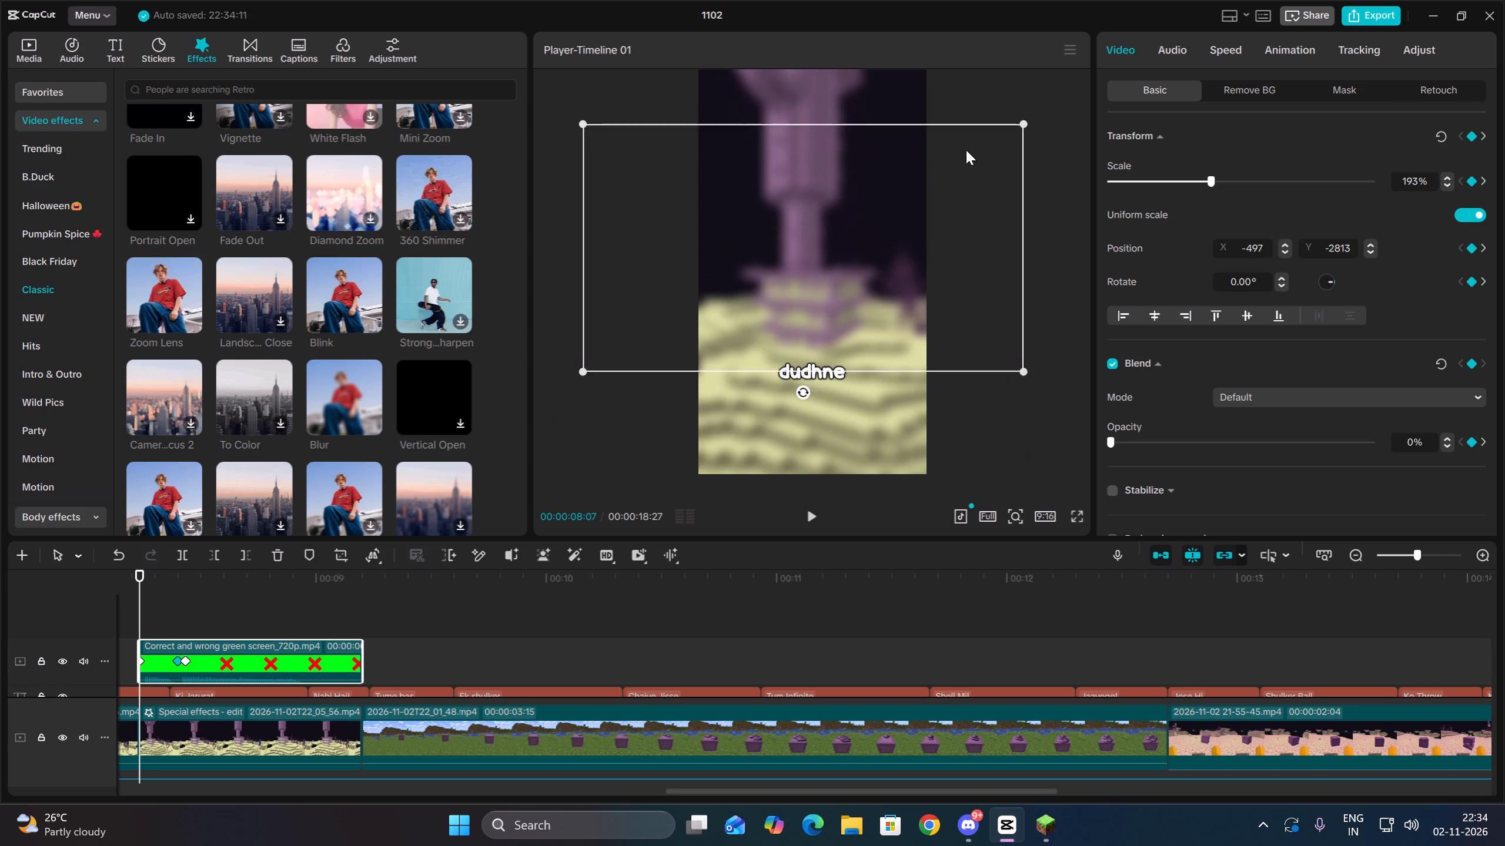
pyautogui.moveTo(966, 150); pyautogui.dragTo(975, 168)
pyautogui.moveTo(1213, 181); pyautogui.dragTo(1172, 183)
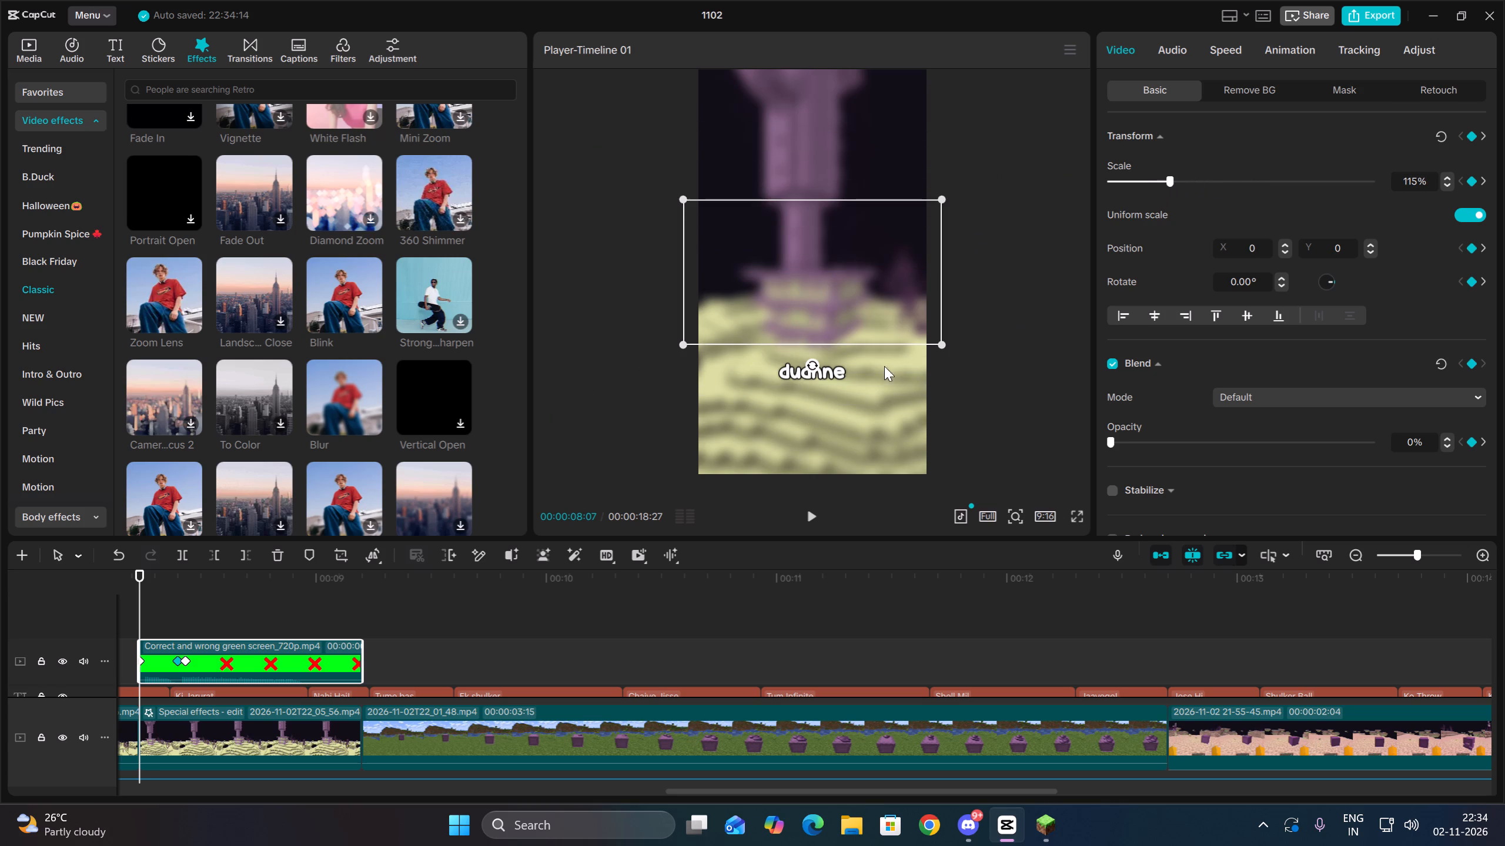
pyautogui.moveTo(811, 361); pyautogui.dragTo(853, 351)
pyautogui.moveTo(965, 275); pyautogui.dragTo(954, 273)
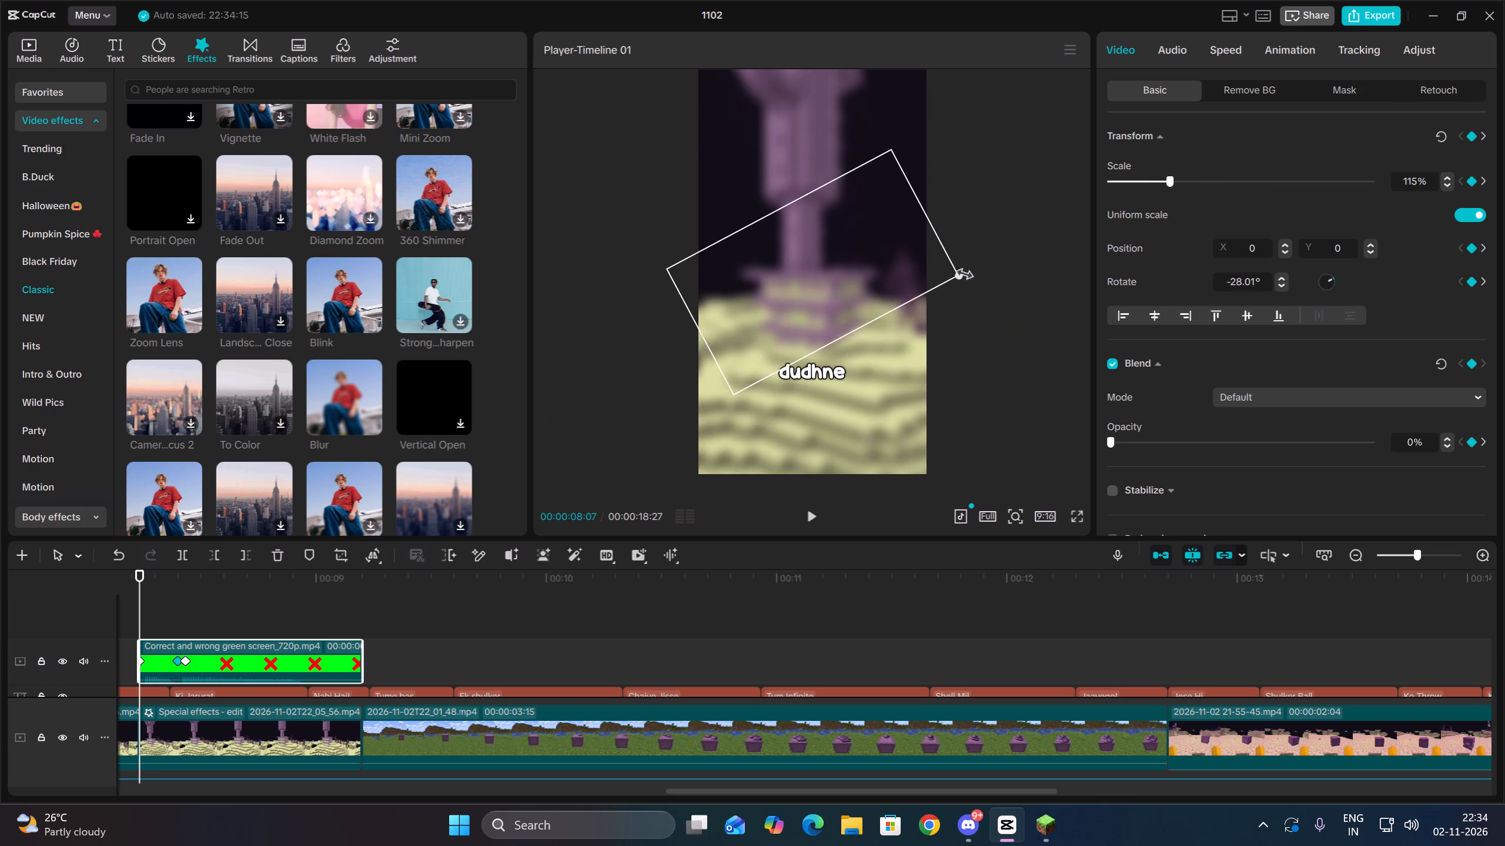
pyautogui.moveTo(954, 273); pyautogui.dragTo(855, 261)
pyautogui.moveTo(841, 261); pyautogui.dragTo(838, 459)
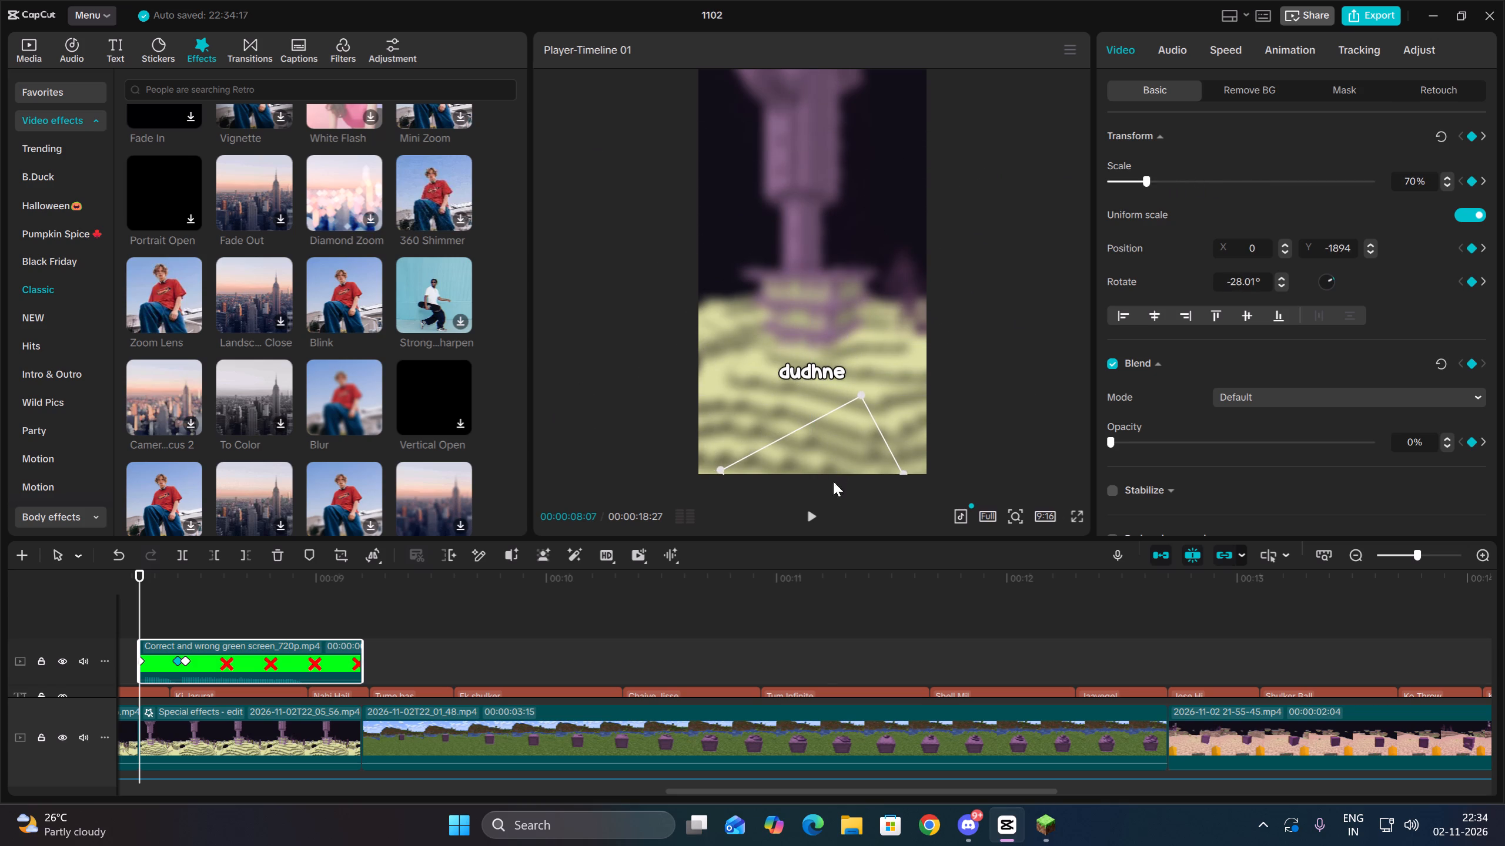
pyautogui.click(814, 511)
pyautogui.click(800, 502)
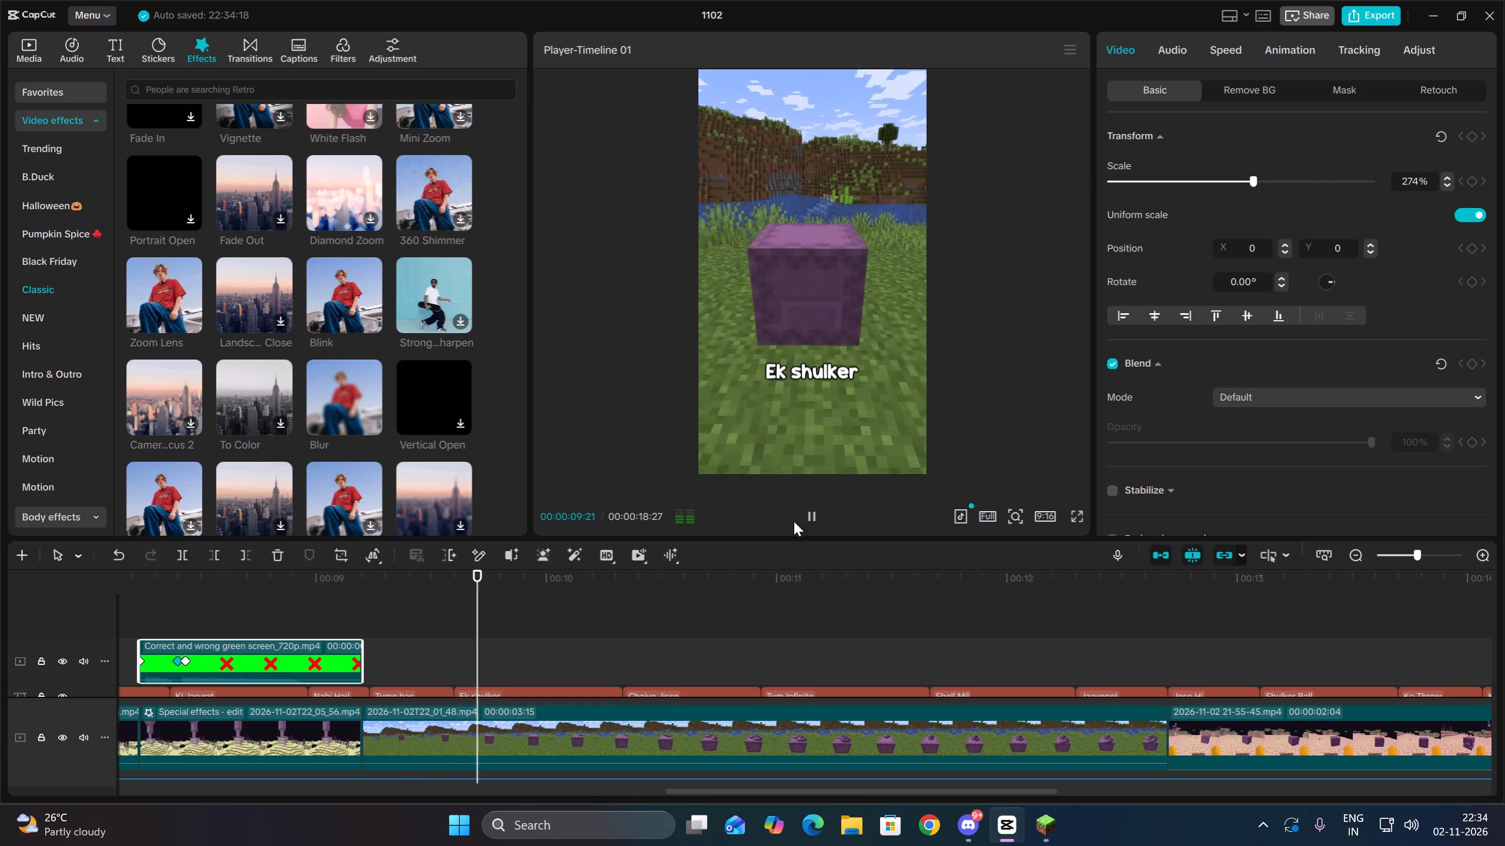
# Add the Riser Sound Effect to the free audio track beneath Voiceover8 and lower its volume to -7.0 dB.
pyautogui.press('Up')
pyautogui.press('Up')
pyautogui.press('Up')
pyautogui.scroll(-6, 402, 664)
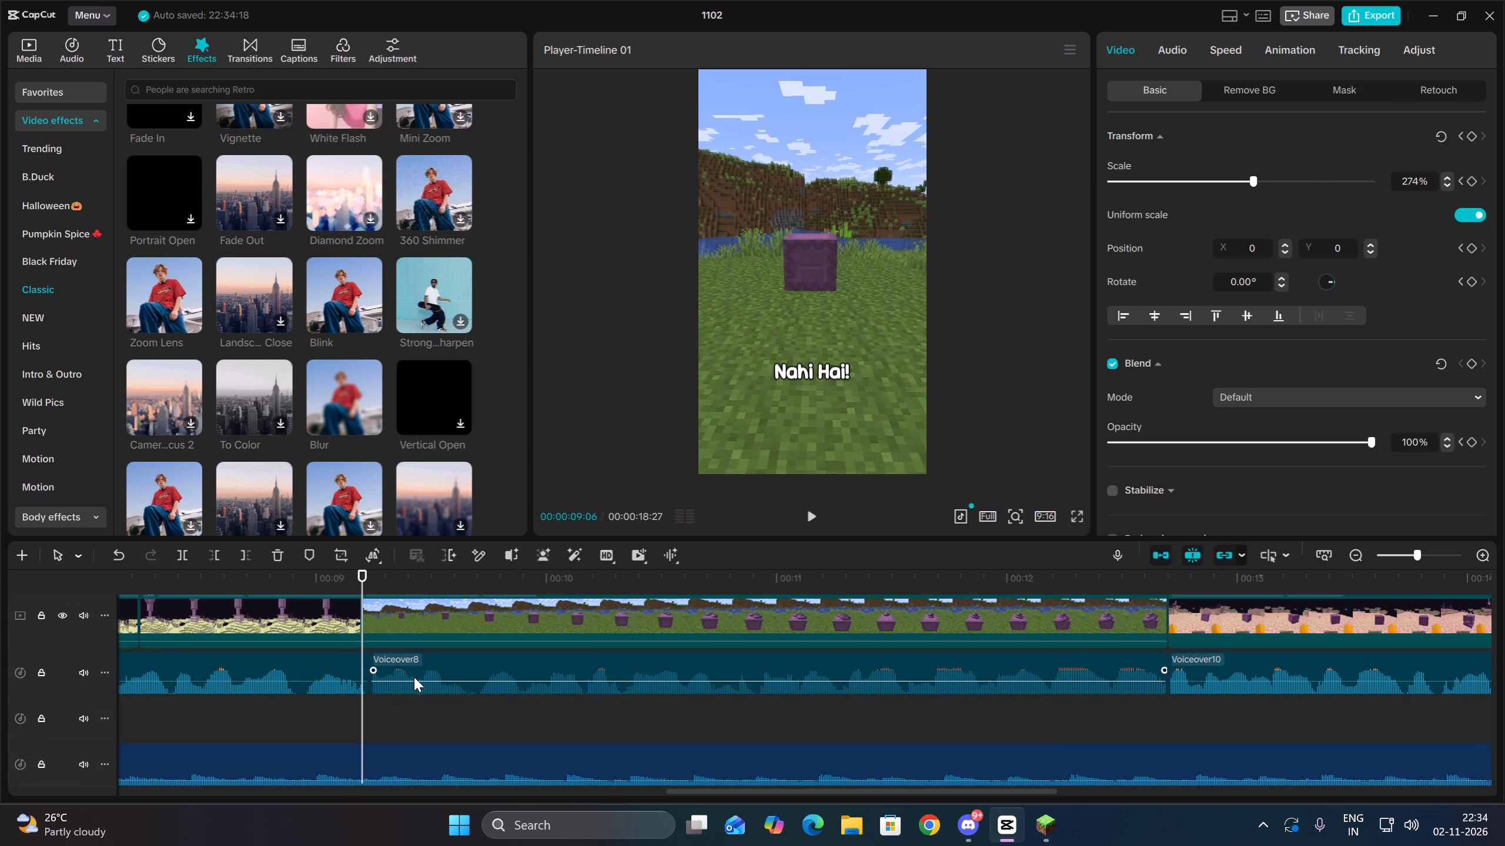
pyautogui.keyDown('ctrl'); pyautogui.scroll(-15, 417, 685); pyautogui.keyUp('ctrl')
pyautogui.click(48, 55)
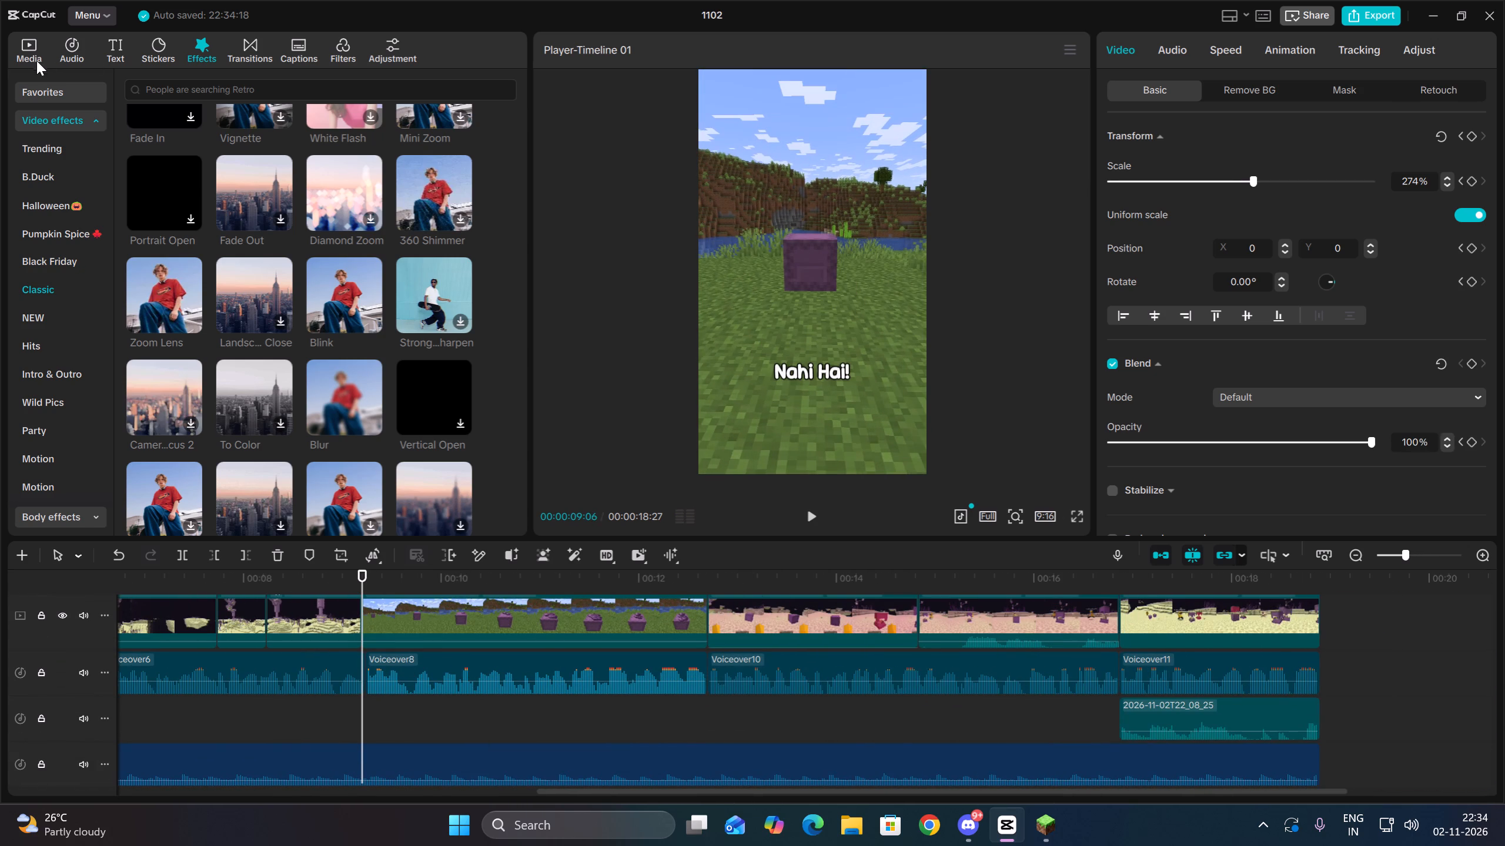
pyautogui.click(21, 59)
pyautogui.scroll(-3, 238, 355)
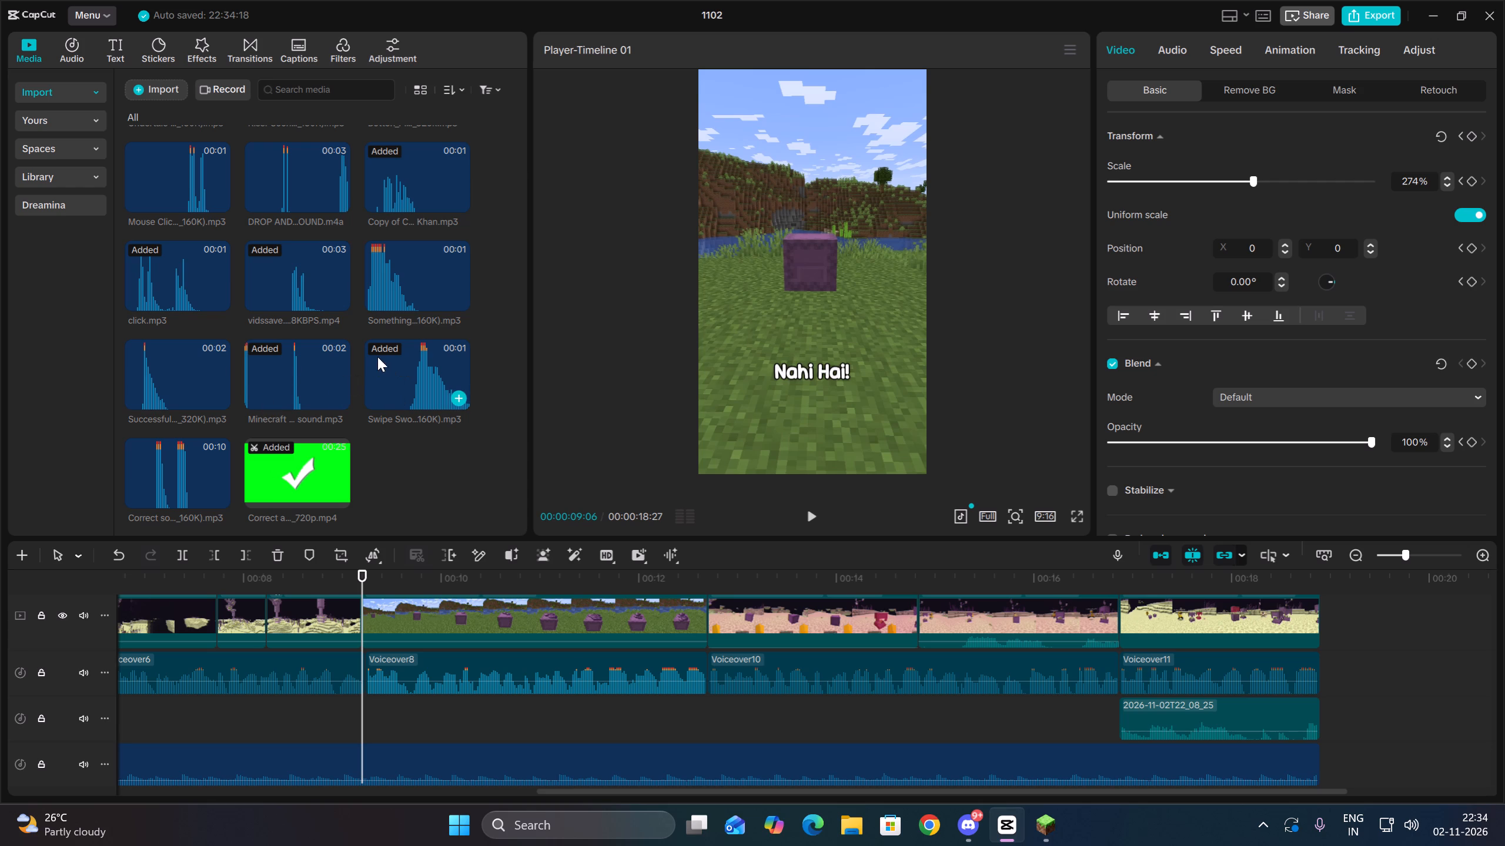
pyautogui.scroll(1, 198, 211)
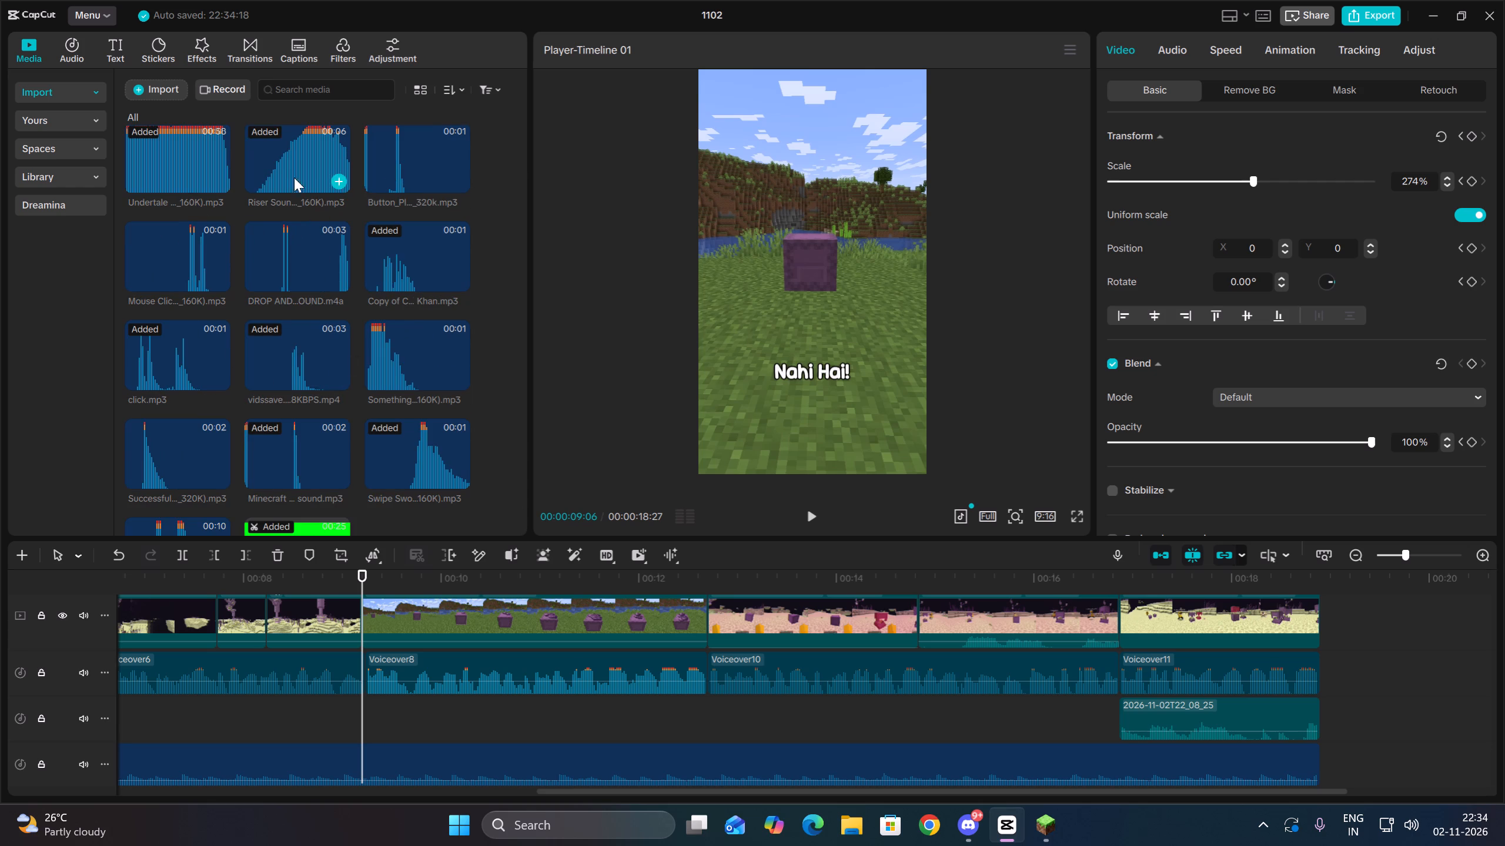
pyautogui.moveTo(287, 163); pyautogui.dragTo(280, 720)
pyautogui.moveTo(439, 709); pyautogui.dragTo(402, 714)
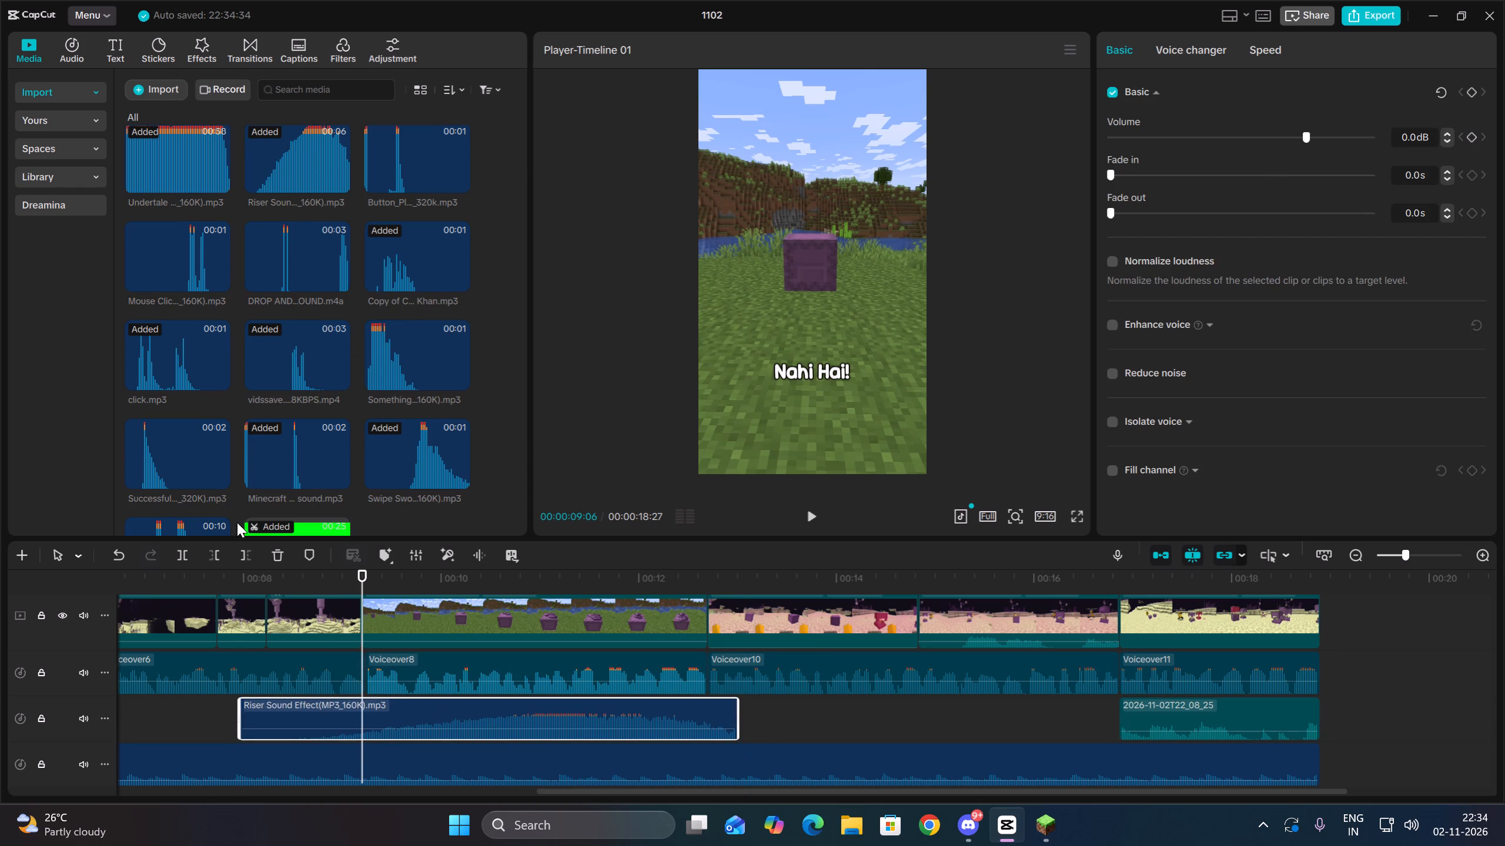
pyautogui.click(1280, 135)
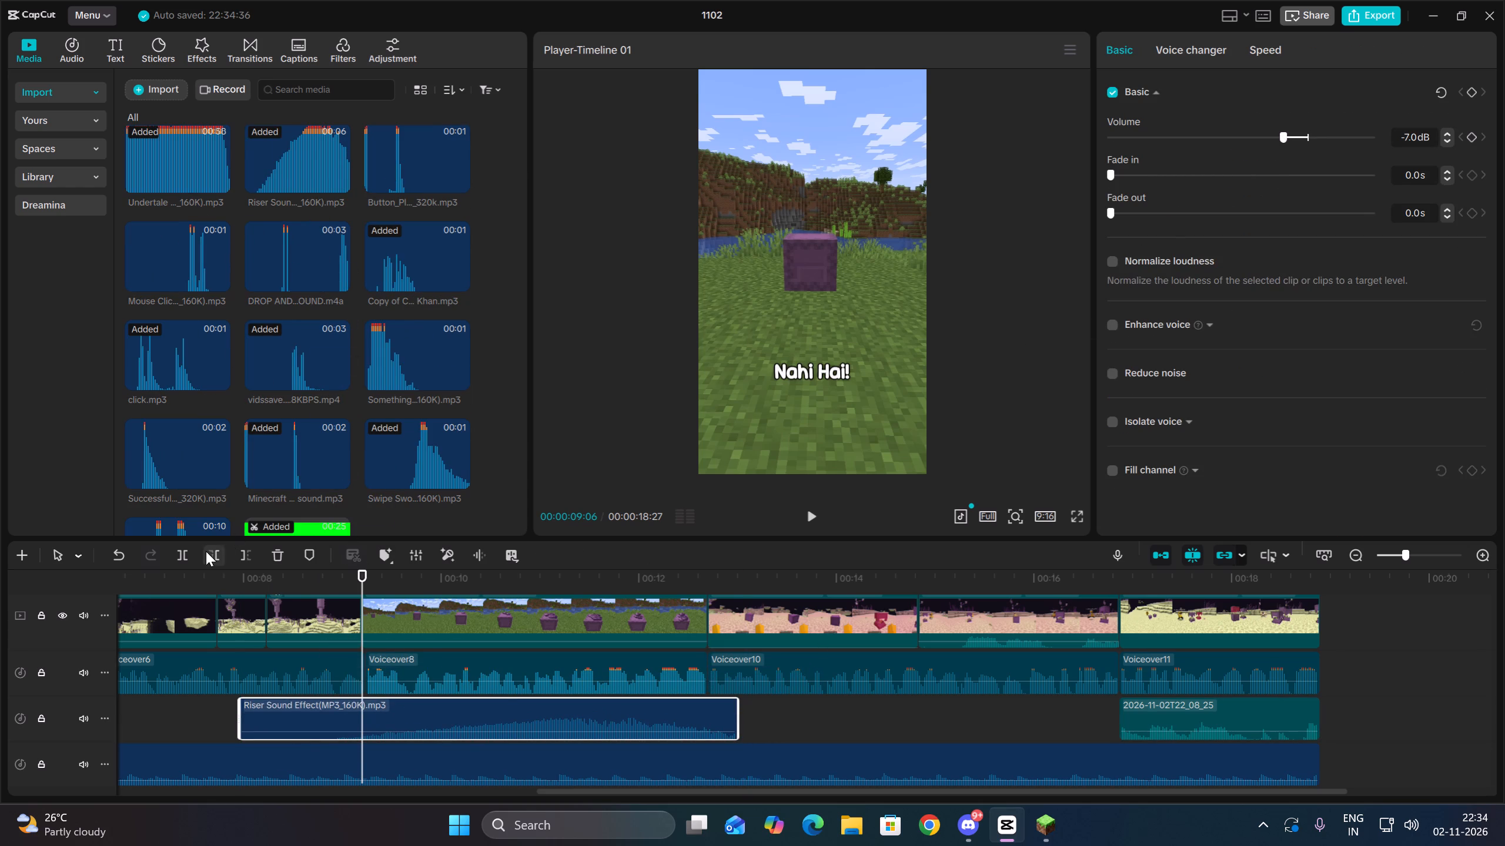
# Trim the riser's beginning at 00:00:09:06, align its start with the grass shulker box clip, and play it back.
pyautogui.click(206, 551)
pyautogui.moveTo(466, 724); pyautogui.dragTo(444, 721)
pyautogui.press('Up')
pyautogui.moveTo(448, 714); pyautogui.dragTo(456, 717)
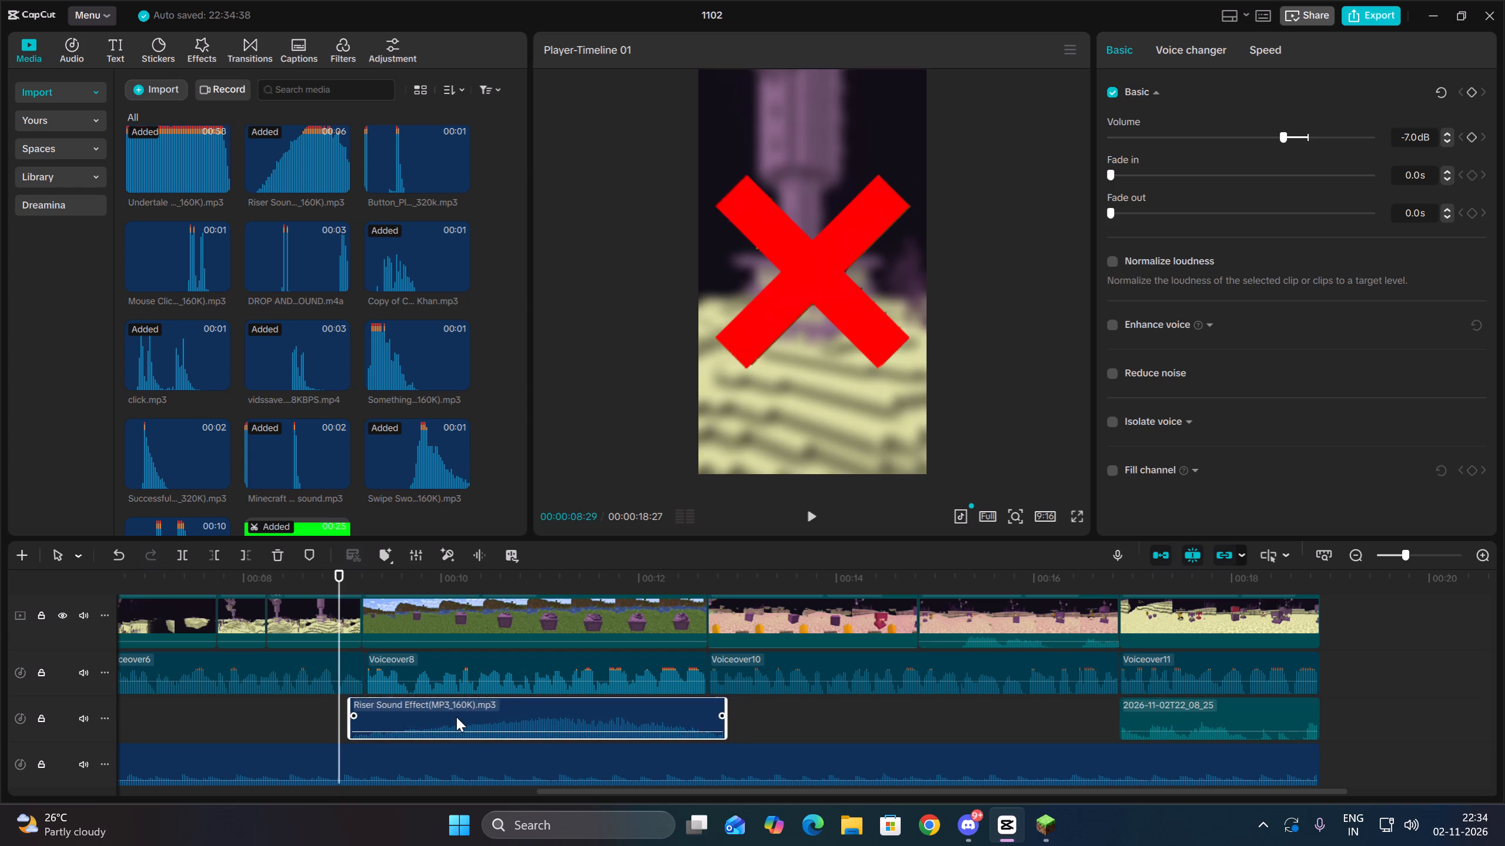
pyautogui.moveTo(456, 717); pyautogui.dragTo(467, 723)
pyautogui.press('space')
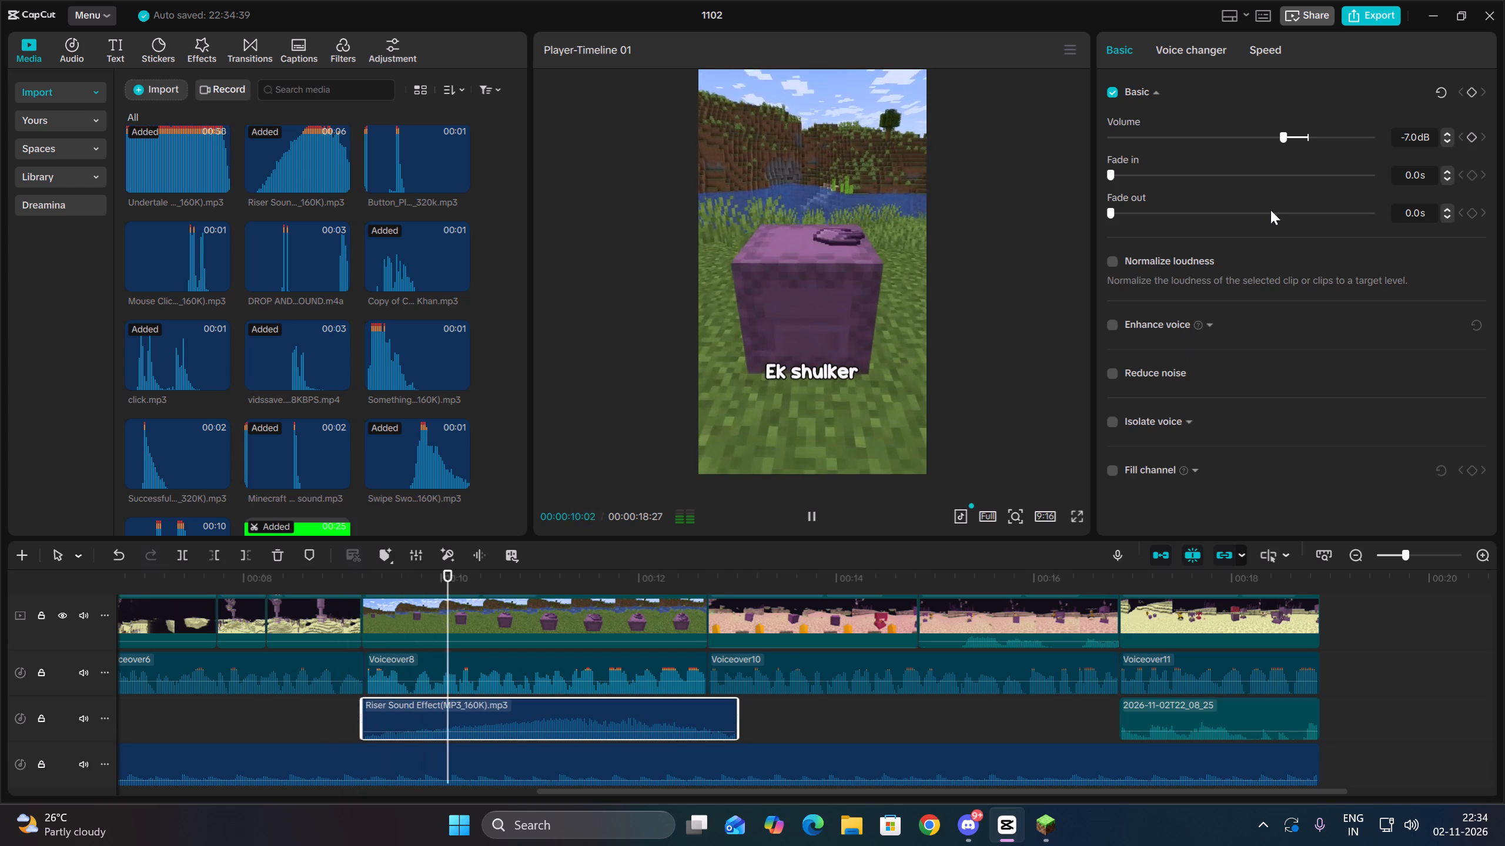
pyautogui.press('space')
# Lower the riser's volume to -9.9 dB and trim off its end at 00:00:11:07.
pyautogui.click(1271, 133)
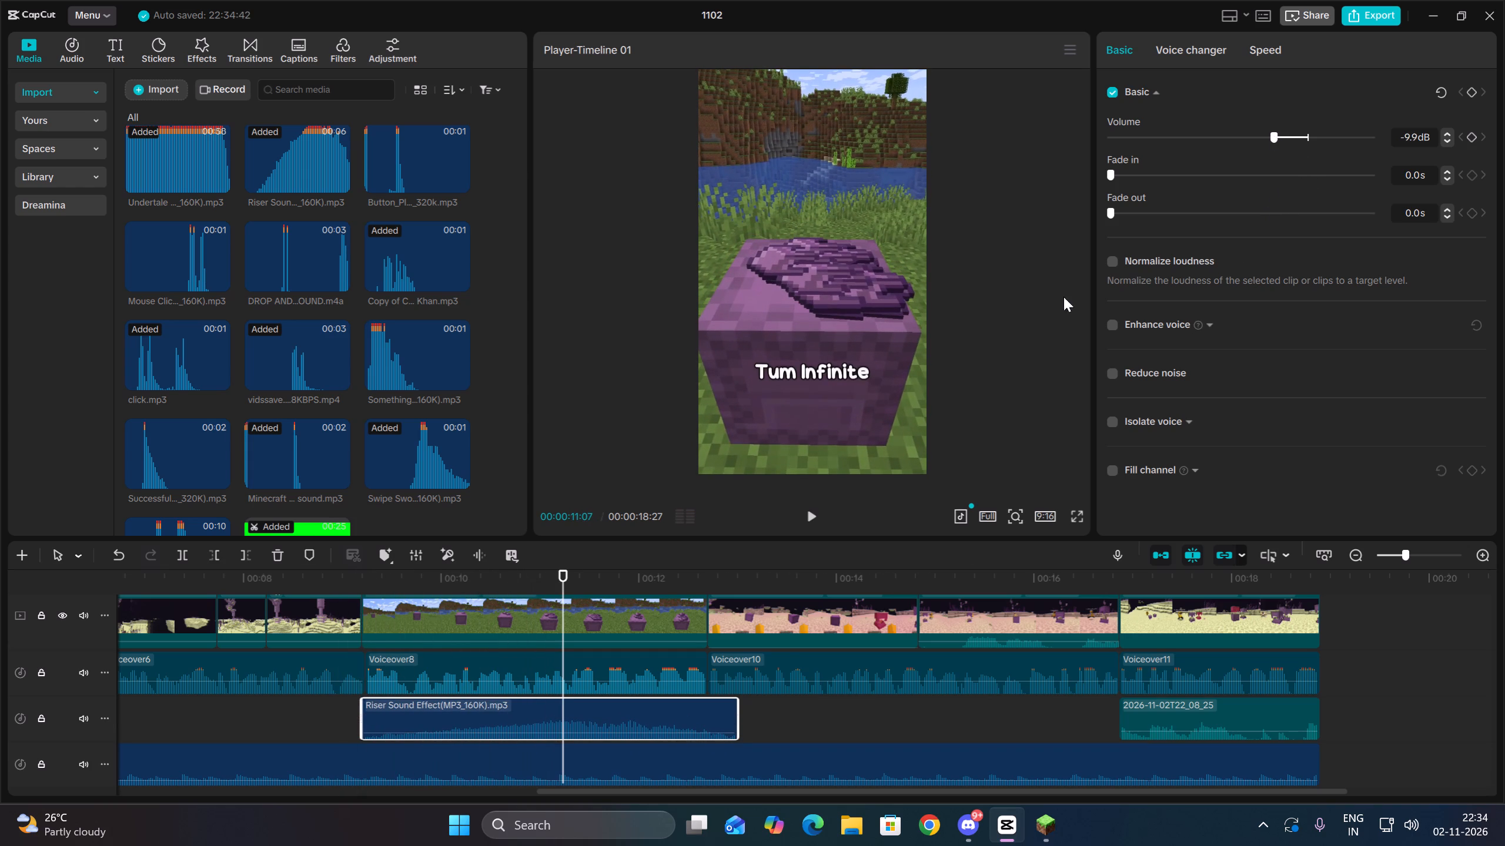
pyautogui.click(248, 556)
# Lower the riser's volume to -11.5 dB and play it back from the start of the grass clip.
pyautogui.press('Up')
pyautogui.press('Up')
pyautogui.press('Up')
pyautogui.press('Up')
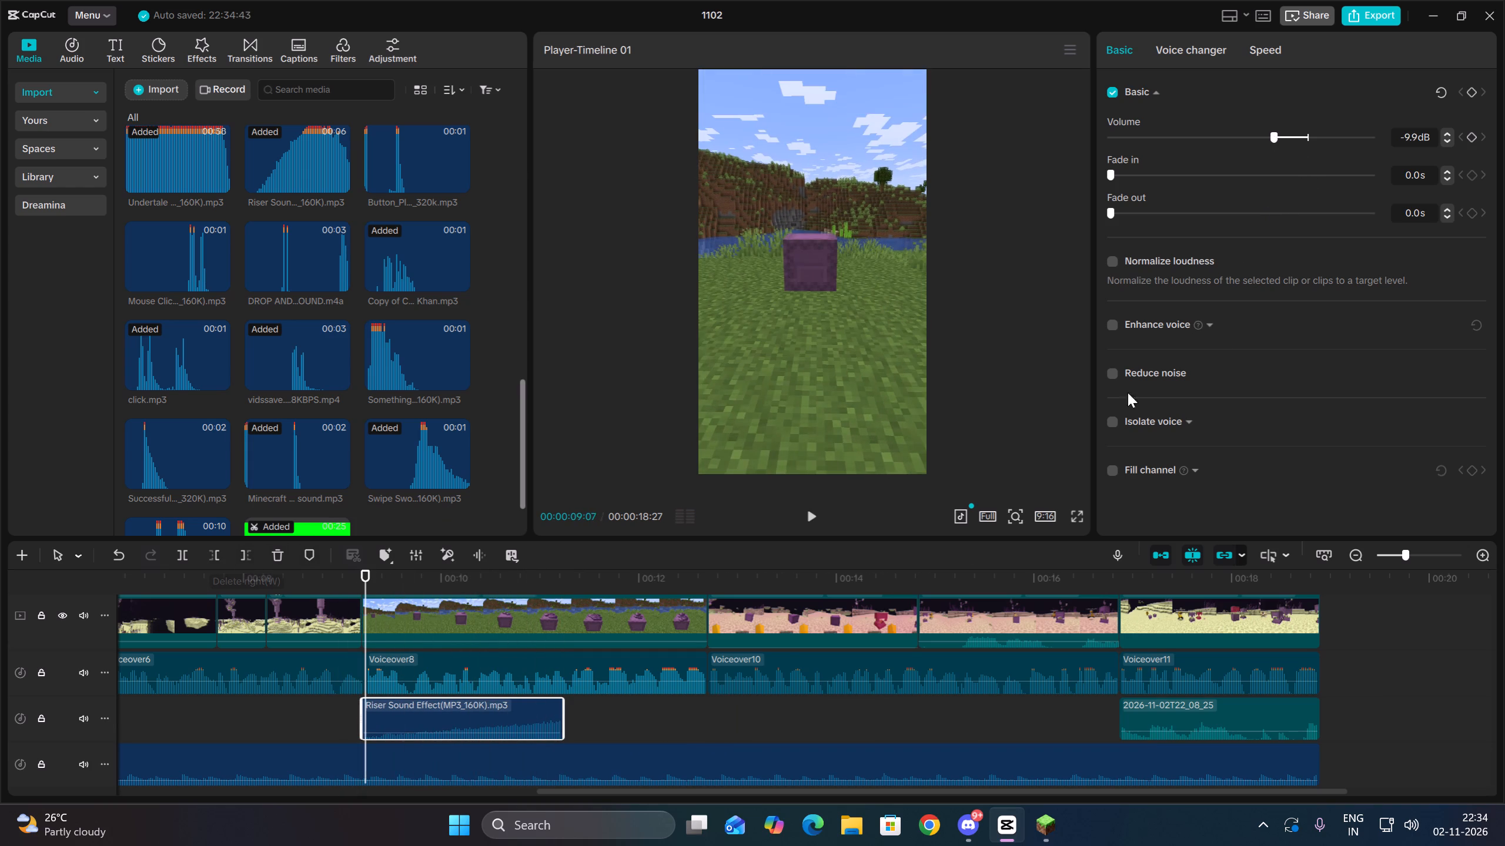
pyautogui.moveTo(1262, 124); pyautogui.dragTo(1263, 129)
pyautogui.click(1266, 133)
pyautogui.press('space')
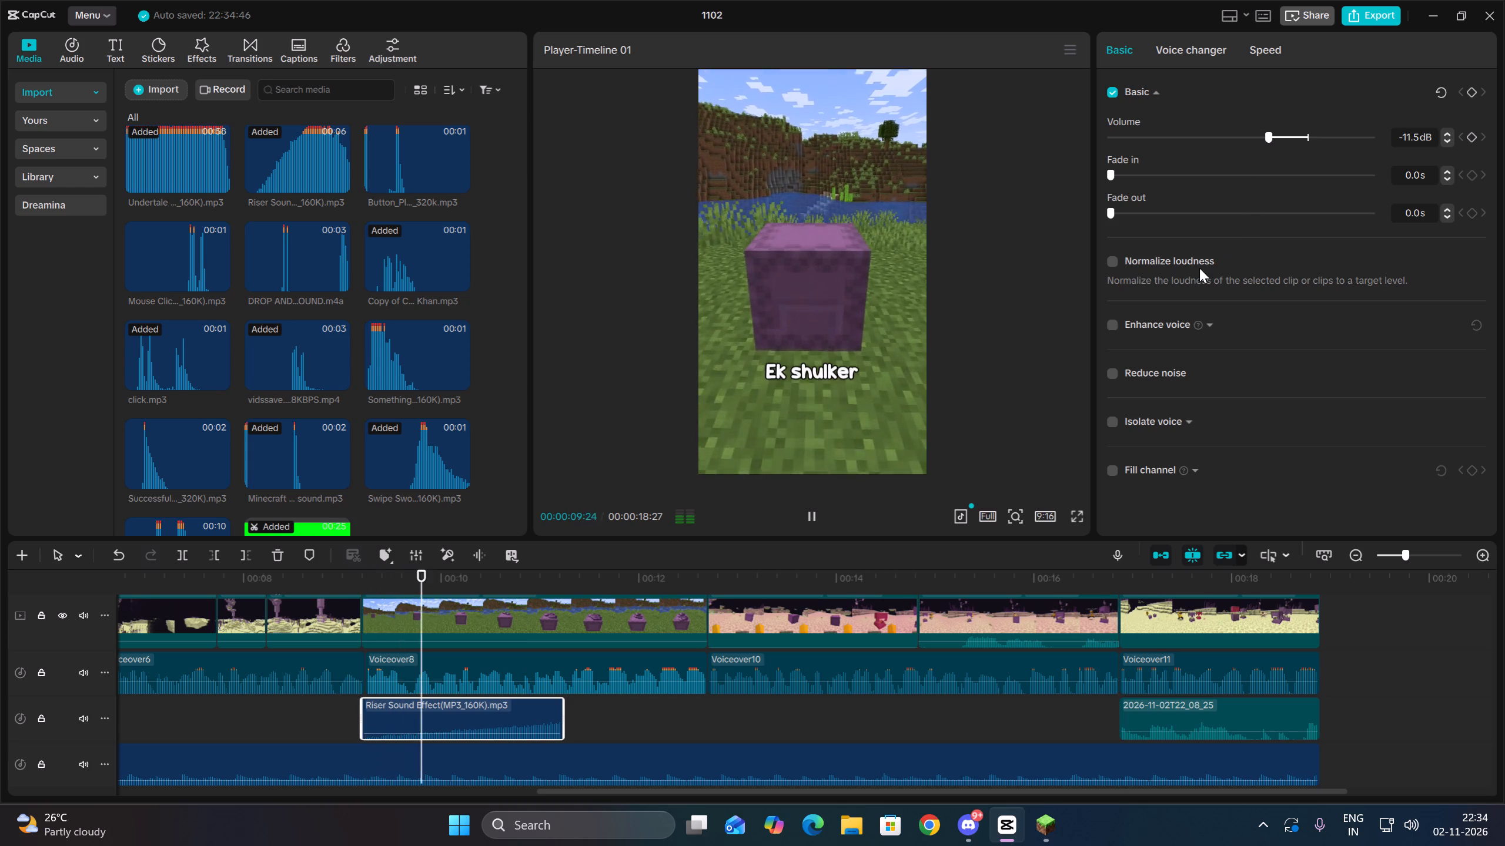
pyautogui.press('space')
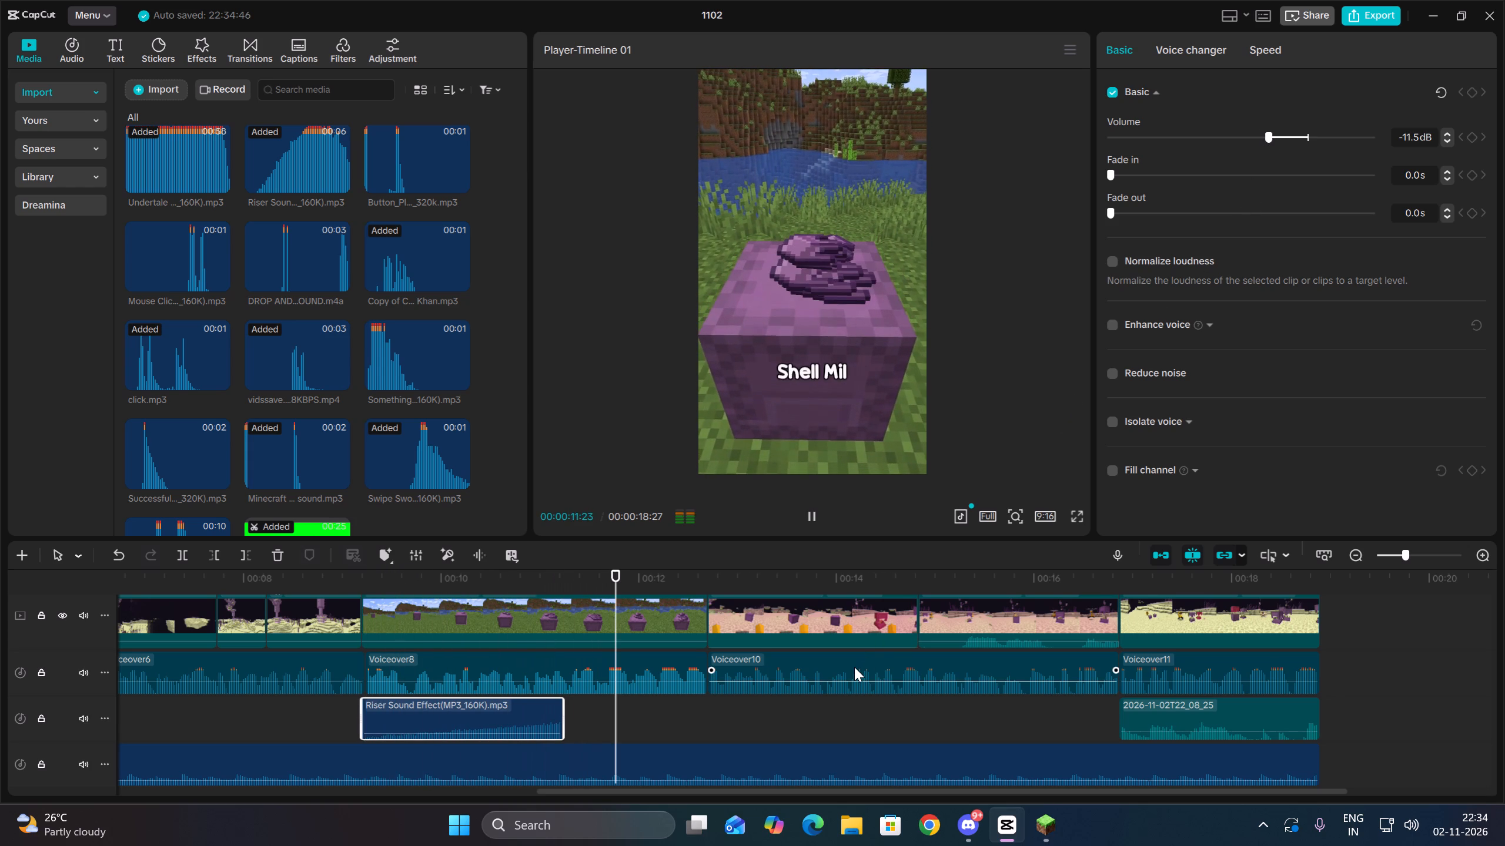
# Extend the riser's end, move it later so it finishes with the grass shulker box clip, and play it back.
pyautogui.moveTo(566, 711); pyautogui.dragTo(596, 711)
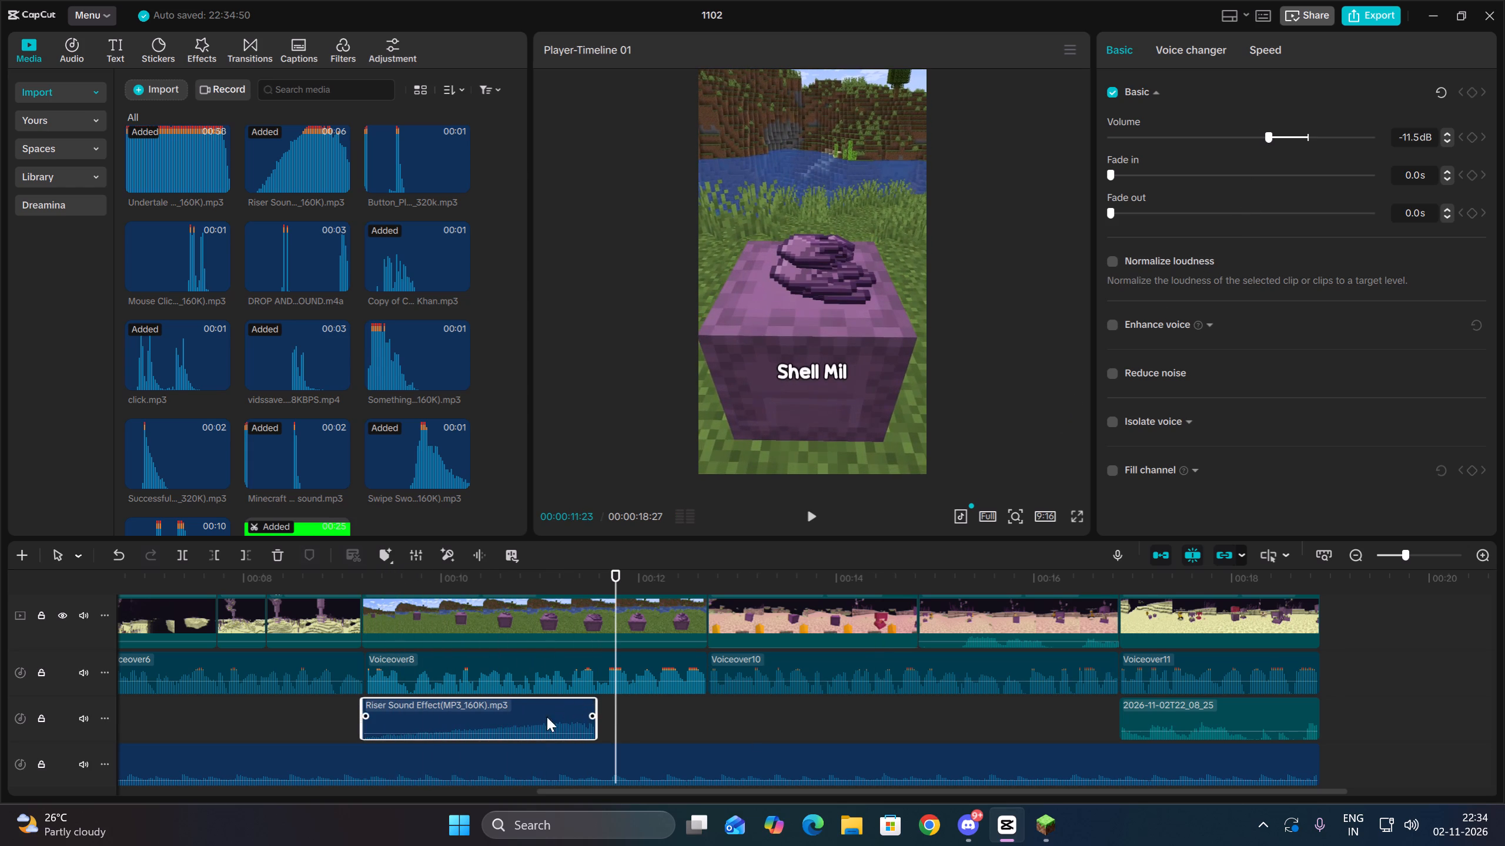
pyautogui.moveTo(545, 716); pyautogui.dragTo(594, 711)
pyautogui.press('Up')
pyautogui.press('Up')
pyautogui.press('Up')
pyautogui.press('Up')
pyautogui.press('Up')
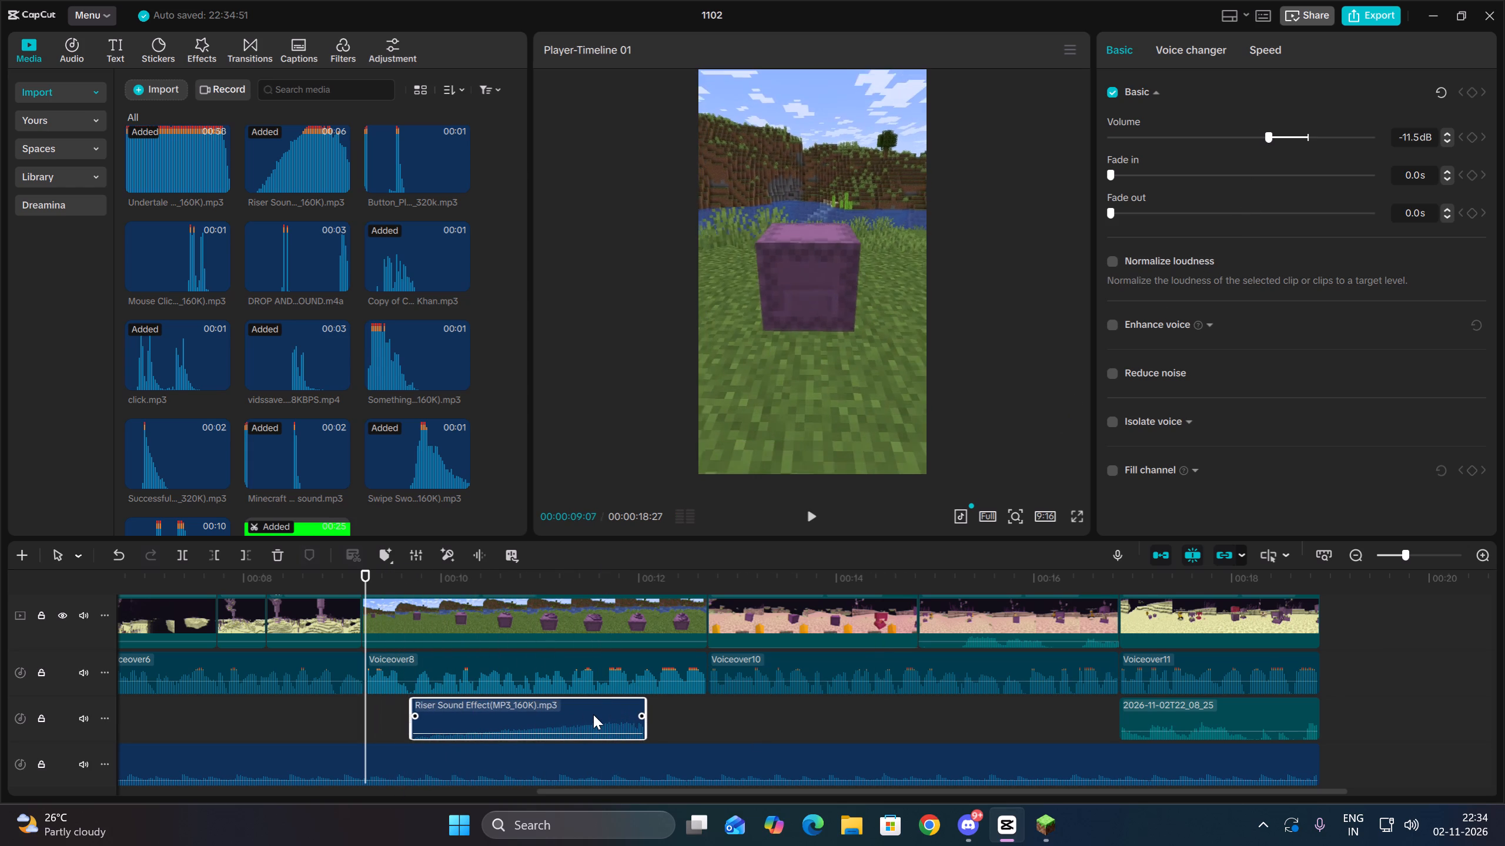
pyautogui.press('Up')
pyautogui.moveTo(593, 714); pyautogui.dragTo(656, 719)
pyautogui.press('space')
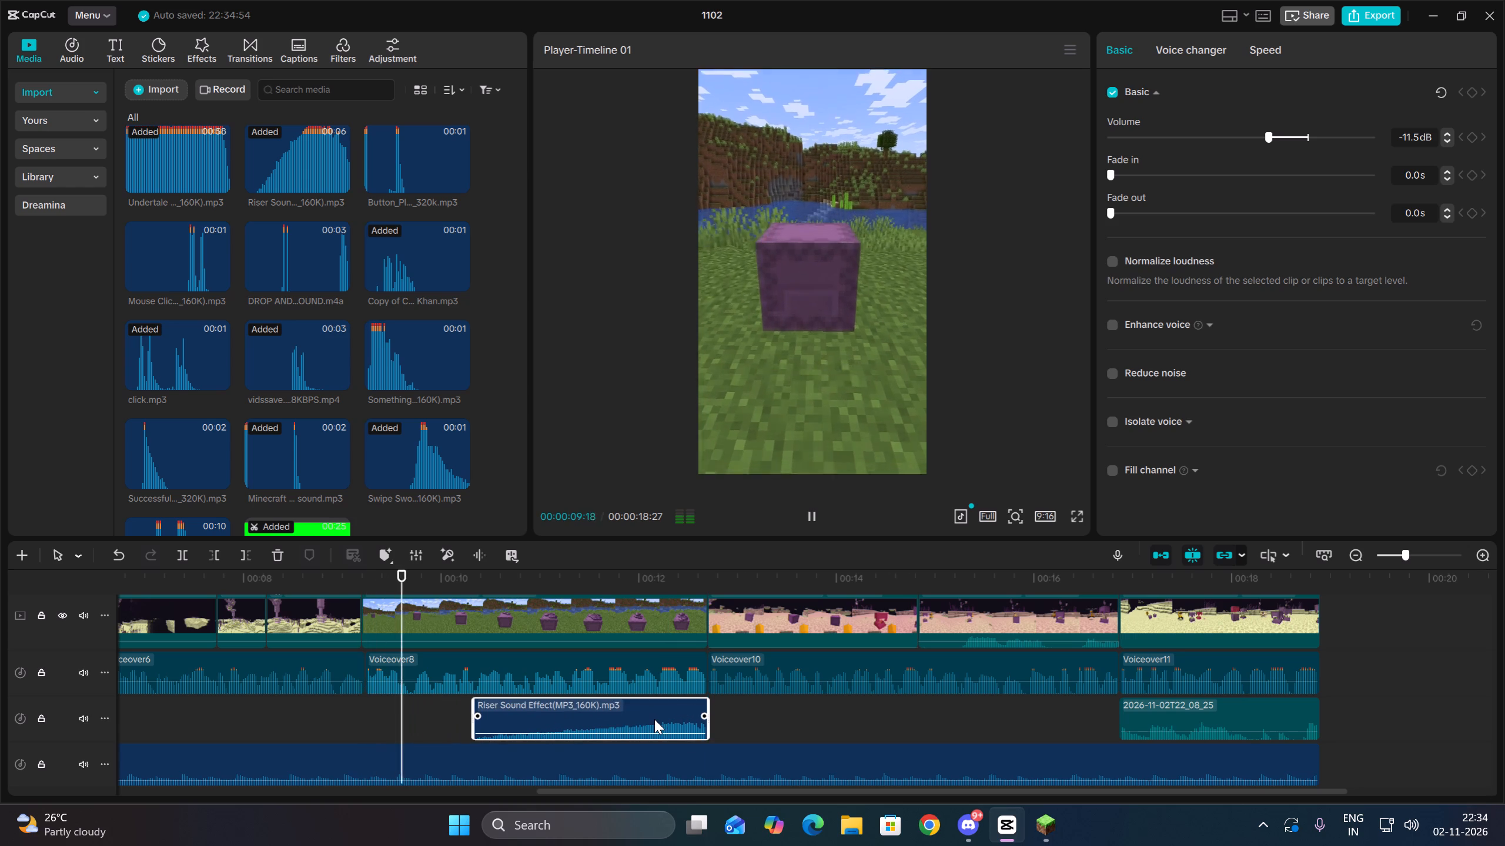
# Move the riser earlier, extend its end to just short of the grass clip's end, and play back the lead-in from Voiceover6.
pyautogui.moveTo(668, 717); pyautogui.dragTo(586, 717)
pyautogui.moveTo(626, 710); pyautogui.dragTo(678, 710)
pyautogui.press('Up')
pyautogui.press('Up')
pyautogui.press('Up')
pyautogui.scroll(-3, 502, 752)
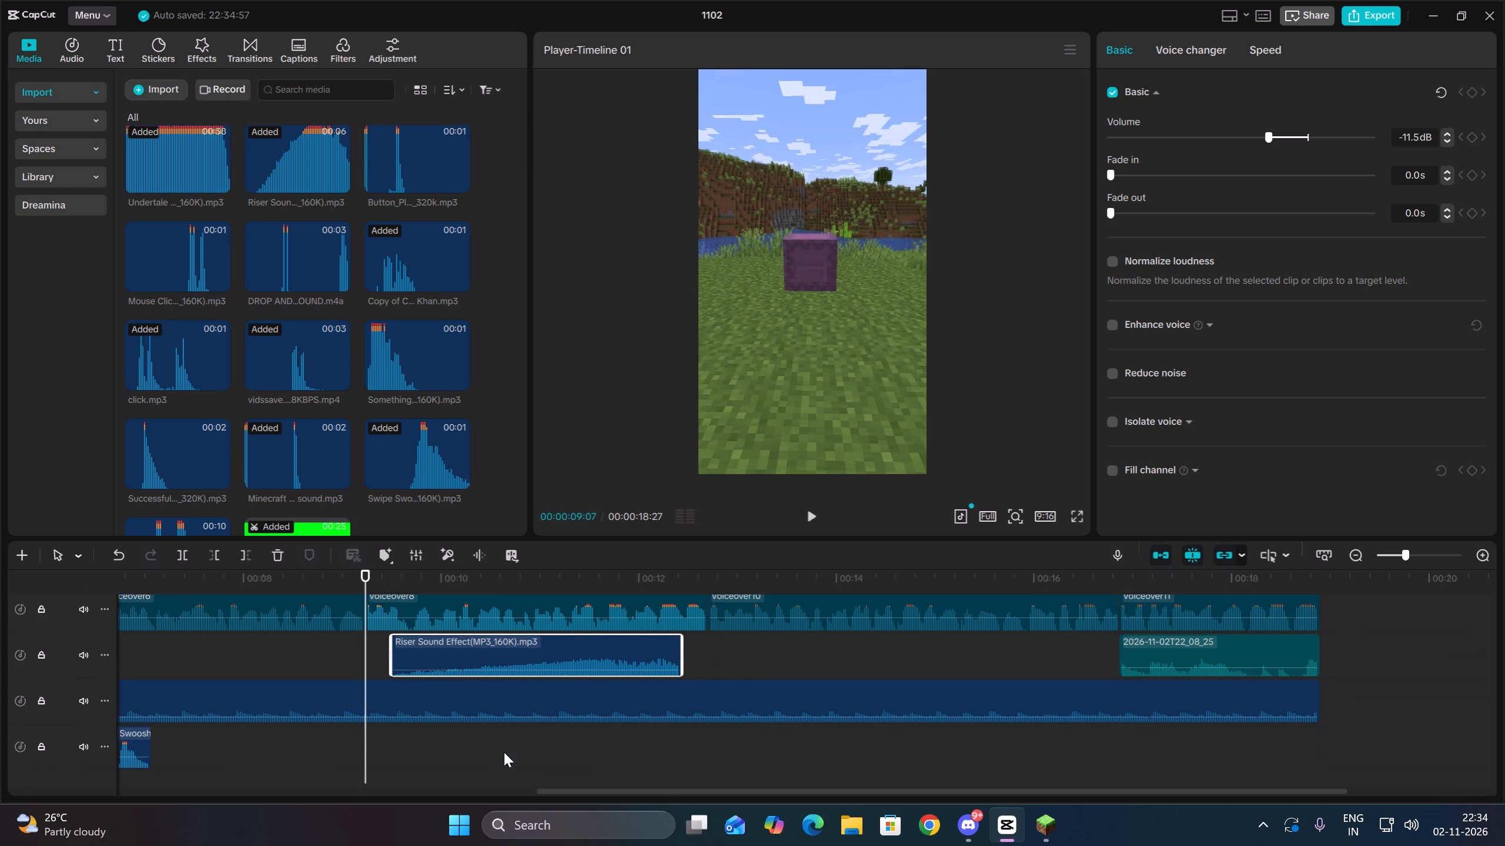
pyautogui.keyDown('ctrl'); pyautogui.scroll(-14, 504, 752); pyautogui.keyUp('ctrl')
pyautogui.click(526, 757)
pyautogui.moveTo(525, 757); pyautogui.dragTo(485, 771)
pyautogui.press('space')
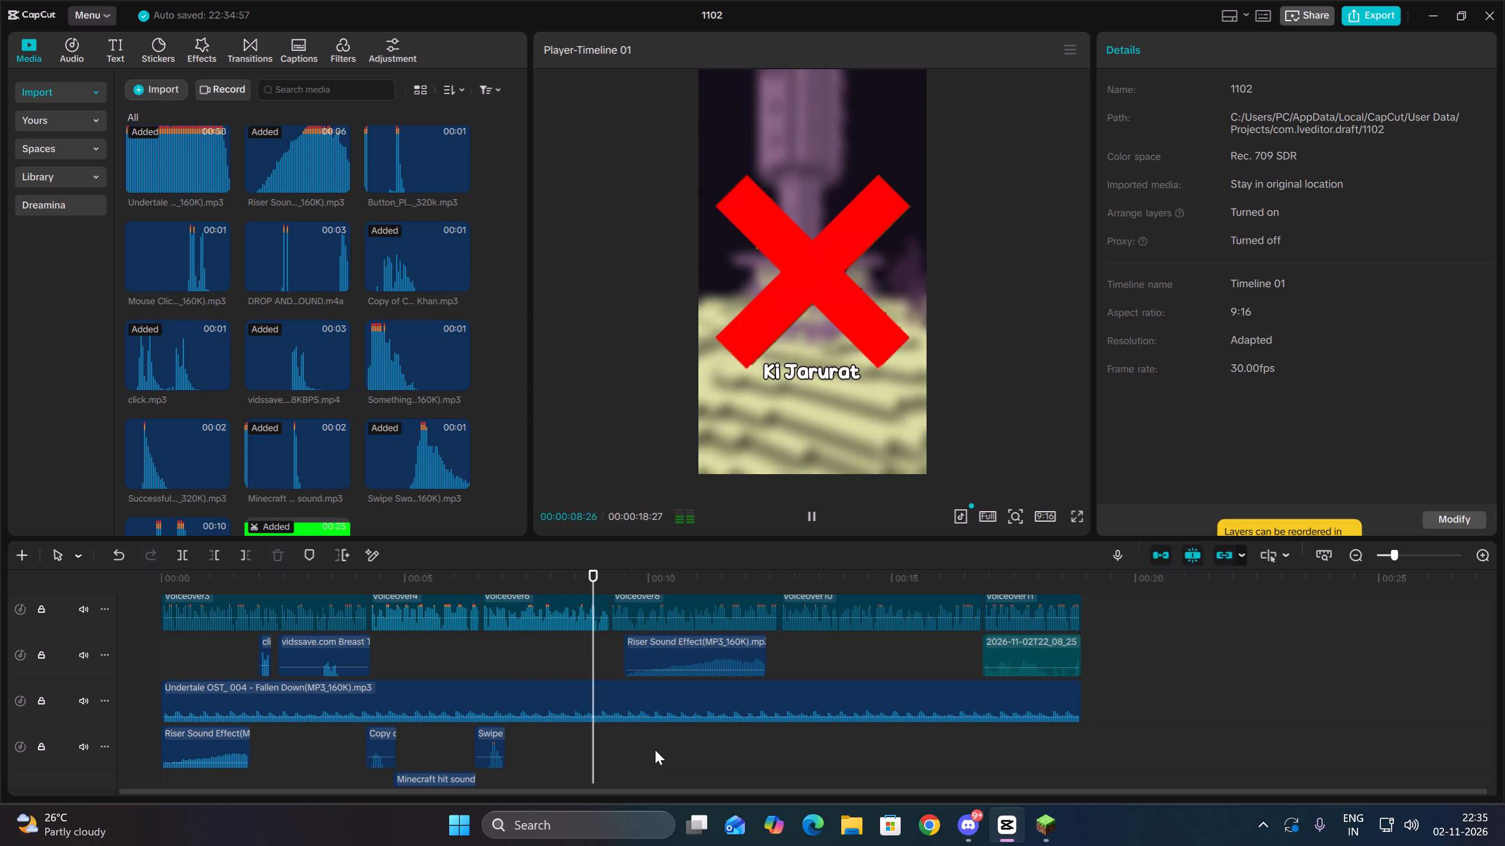
pyautogui.press('space')
# Add click.mp3 at 00:00:09:07 on the audio track beneath the Undertale music and play it back.
pyautogui.scroll(6, 655, 750)
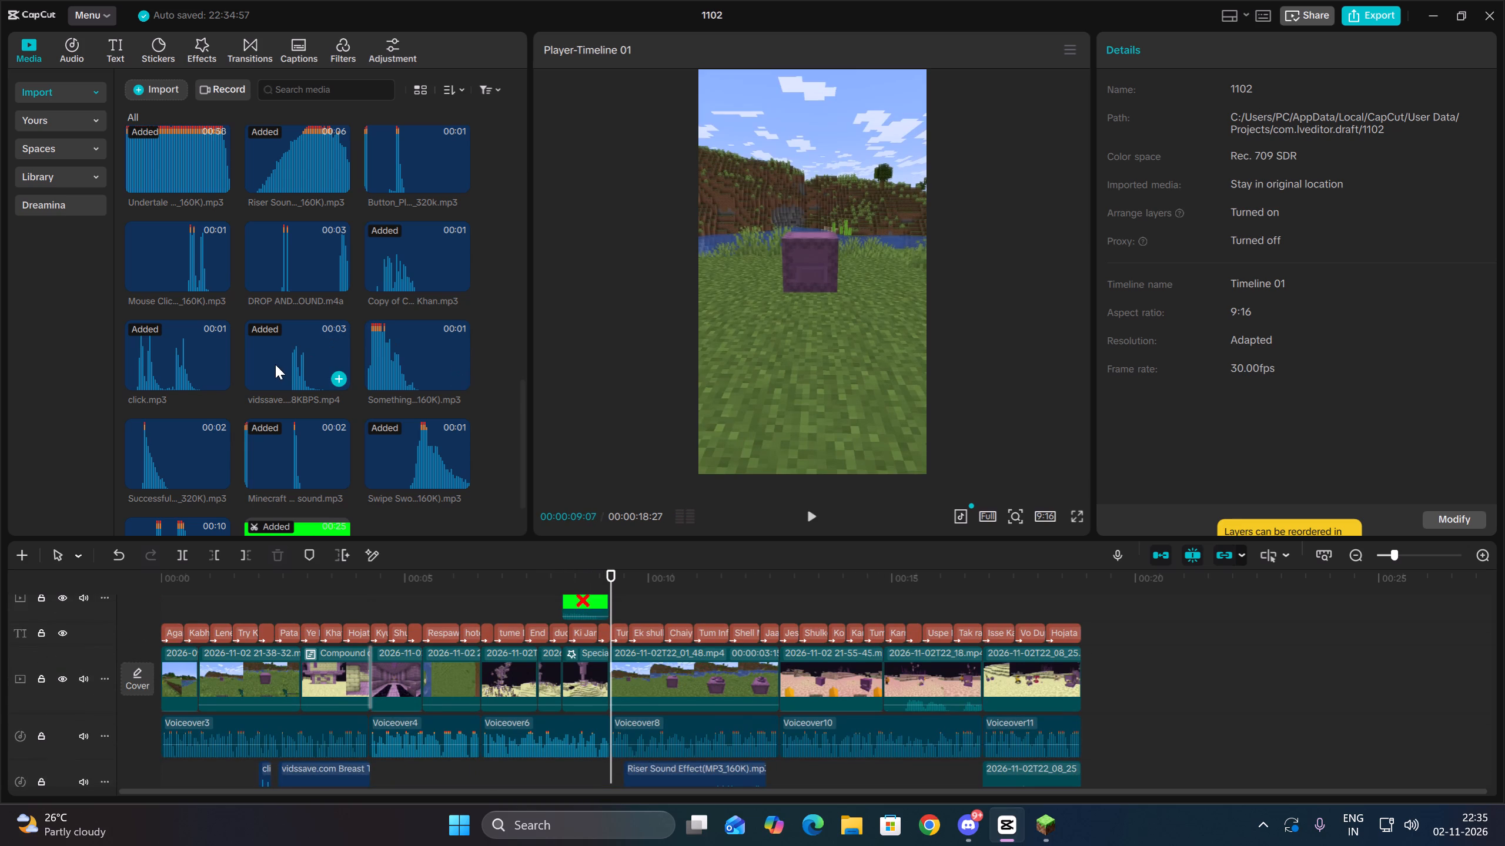
pyautogui.scroll(-5, 276, 364)
pyautogui.scroll(1, 421, 386)
pyautogui.scroll(-3, 469, 515)
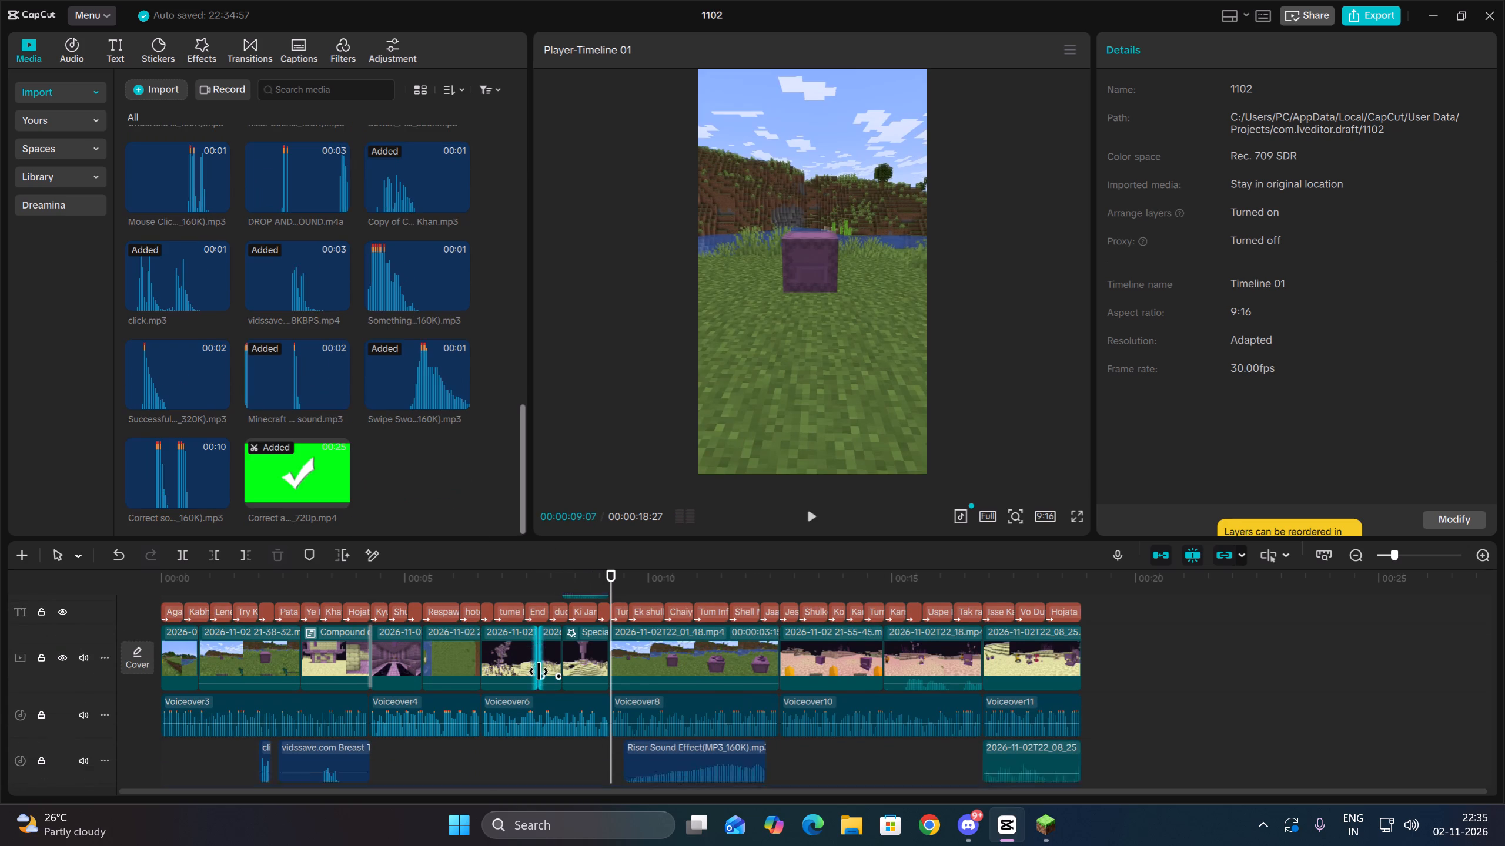
pyautogui.scroll(-4, 539, 672)
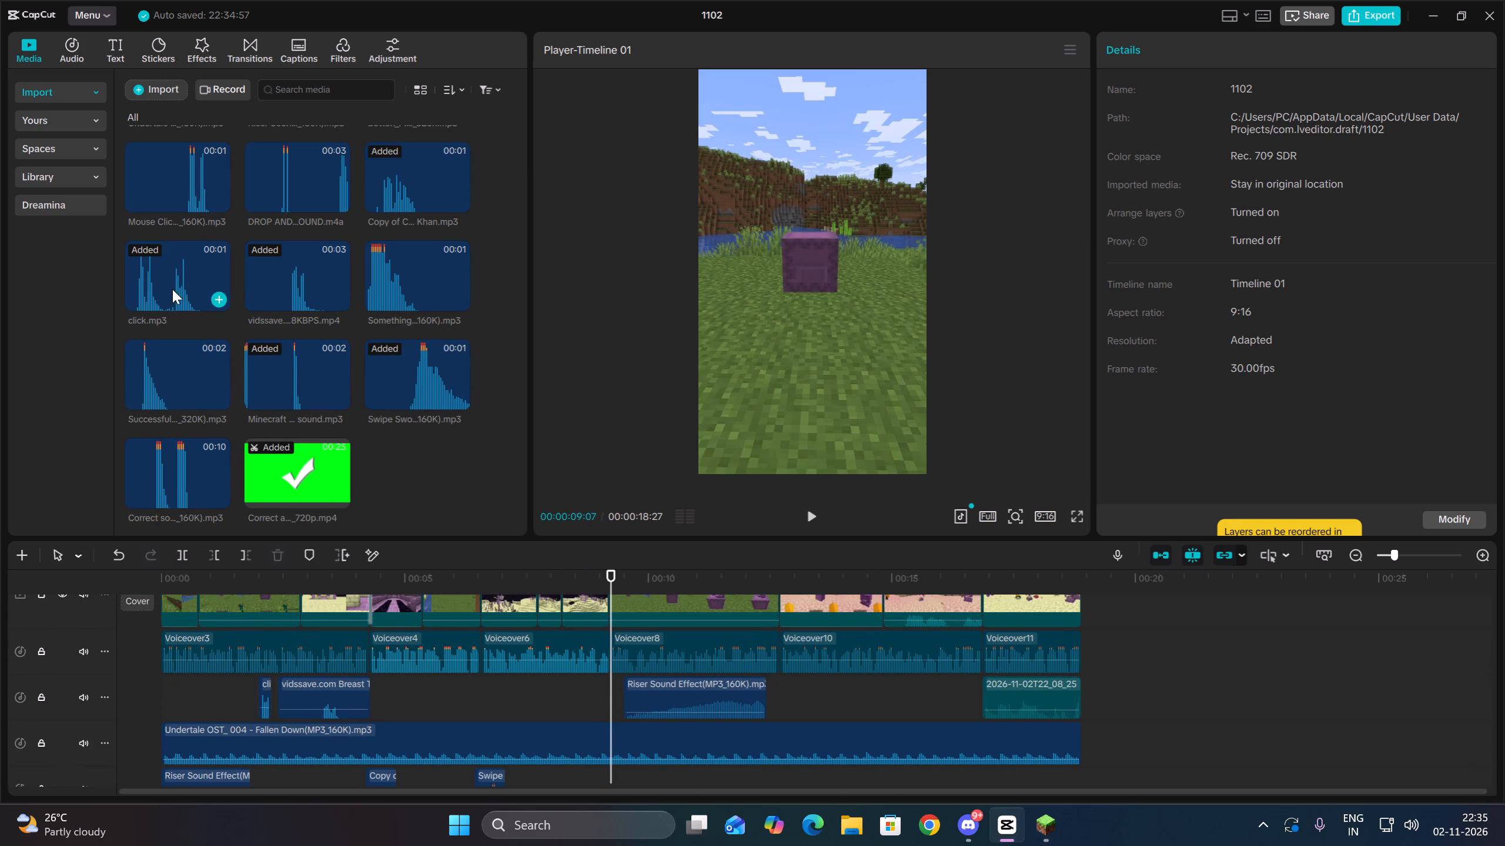
pyautogui.moveTo(168, 283); pyautogui.dragTo(611, 781)
pyautogui.press('space')
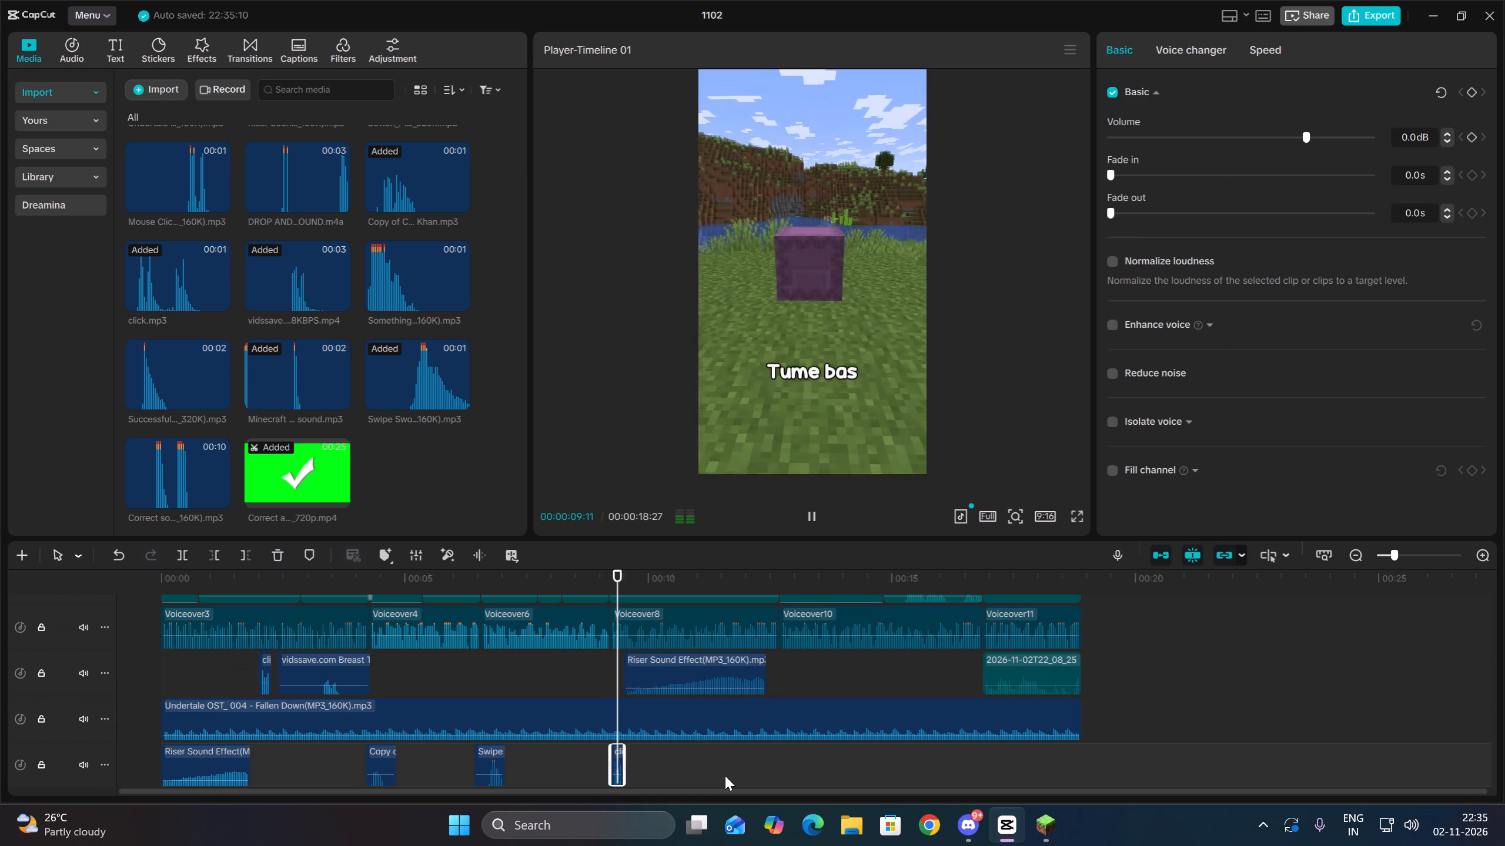
# Review playback of the grass clip with its riser, and replay from 00:00:12:21 to the video's end.
pyautogui.scroll(4, 725, 775)
pyautogui.click(732, 748)
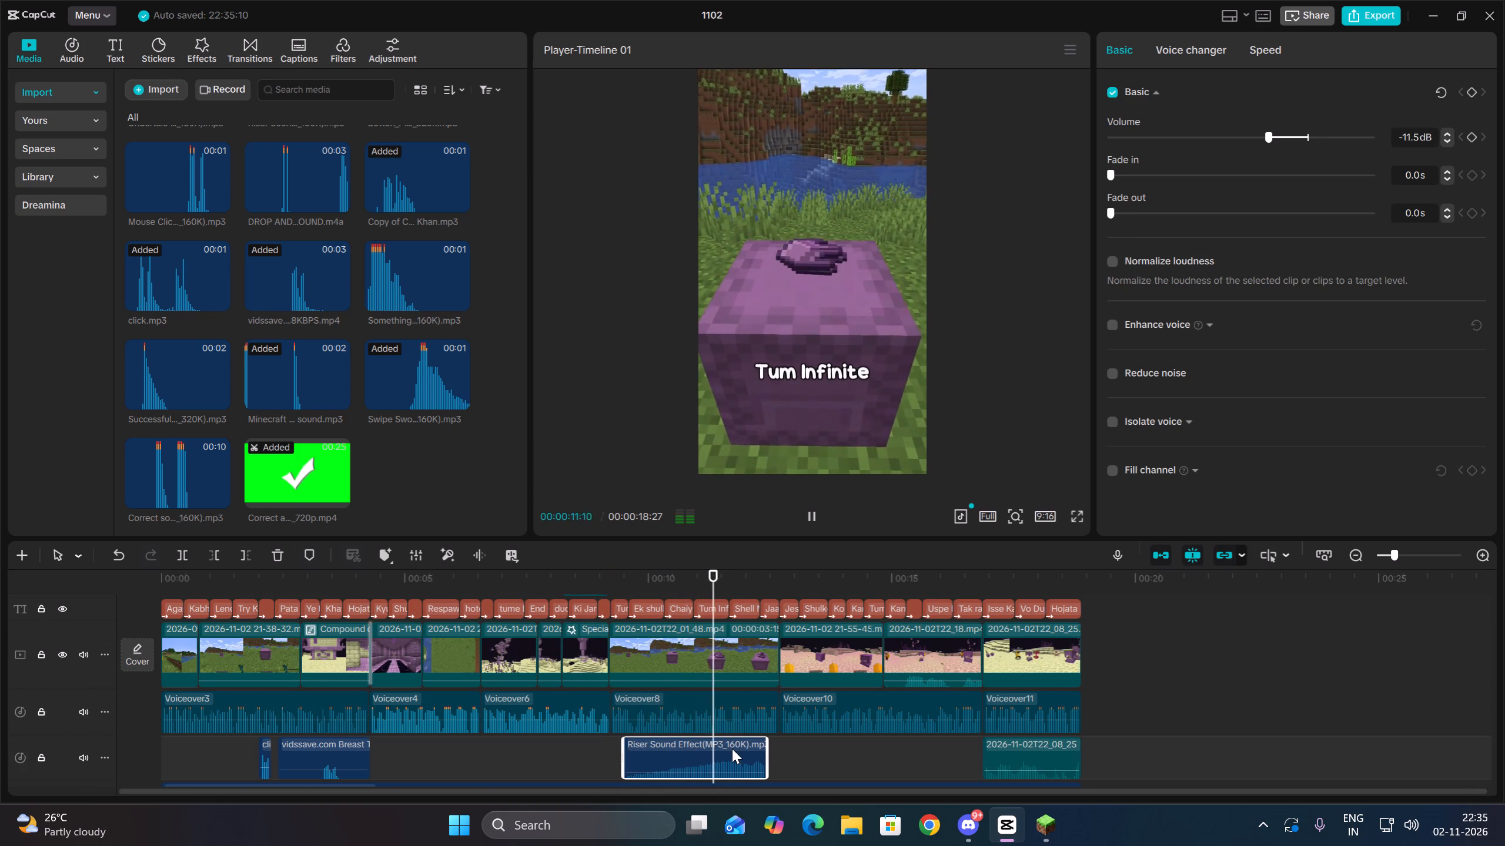
pyautogui.press('space')
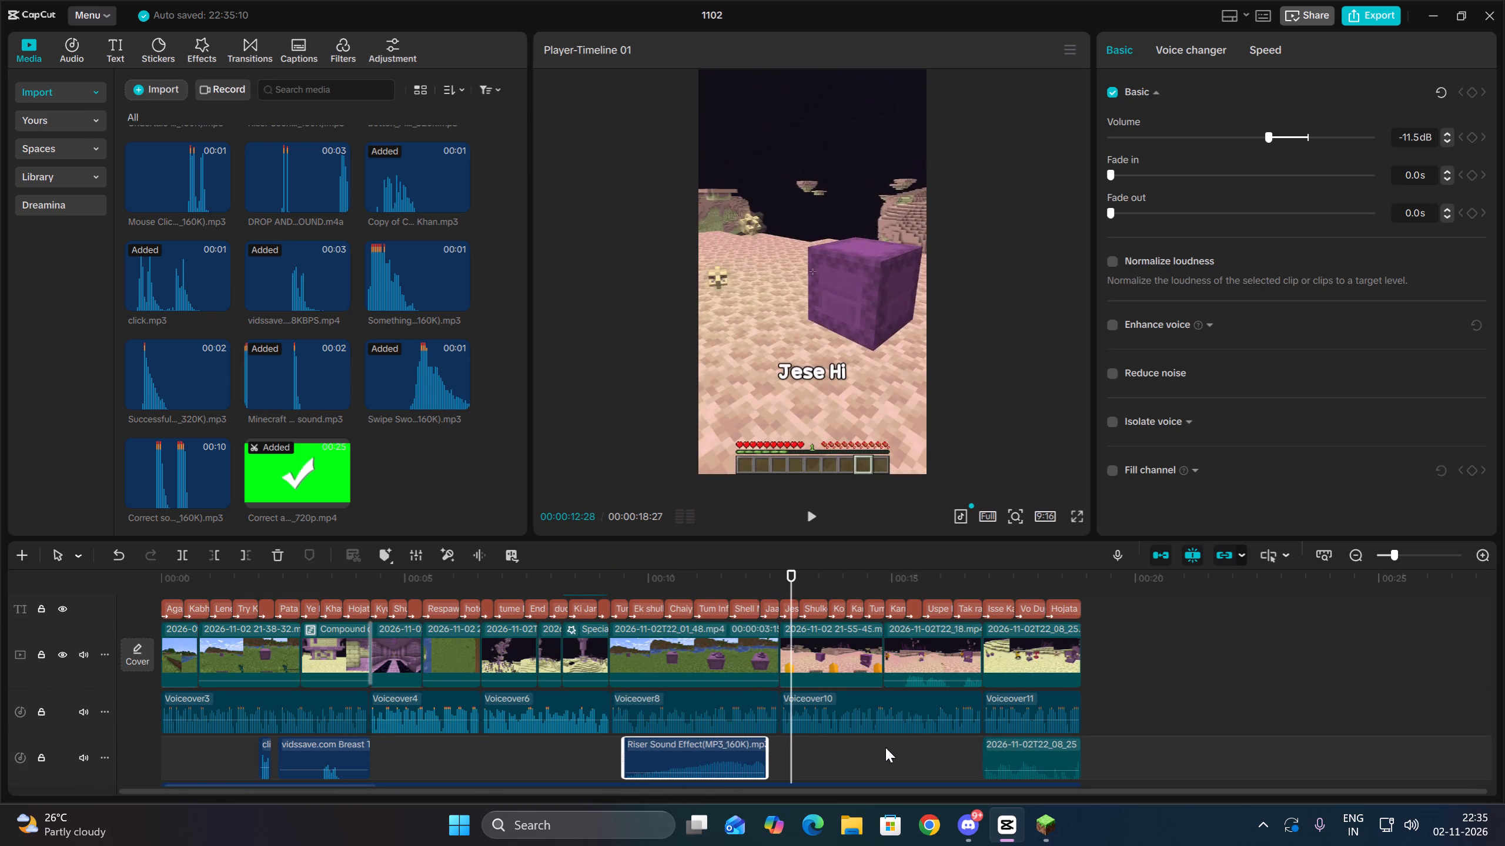
pyautogui.press('space')
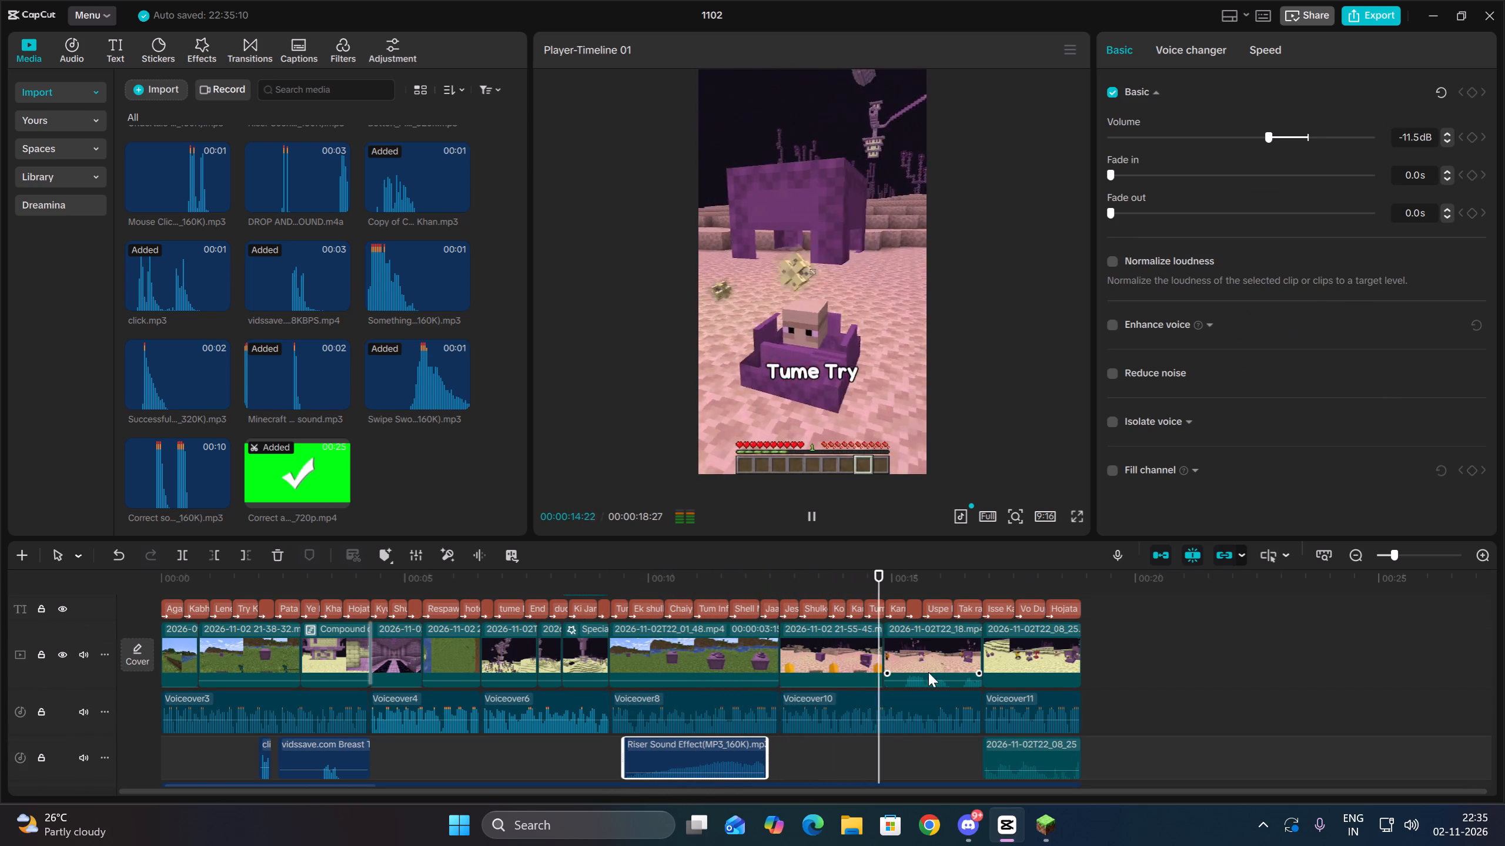
pyautogui.press('space')
pyautogui.click(838, 763)
pyautogui.moveTo(838, 763); pyautogui.dragTo(781, 763)
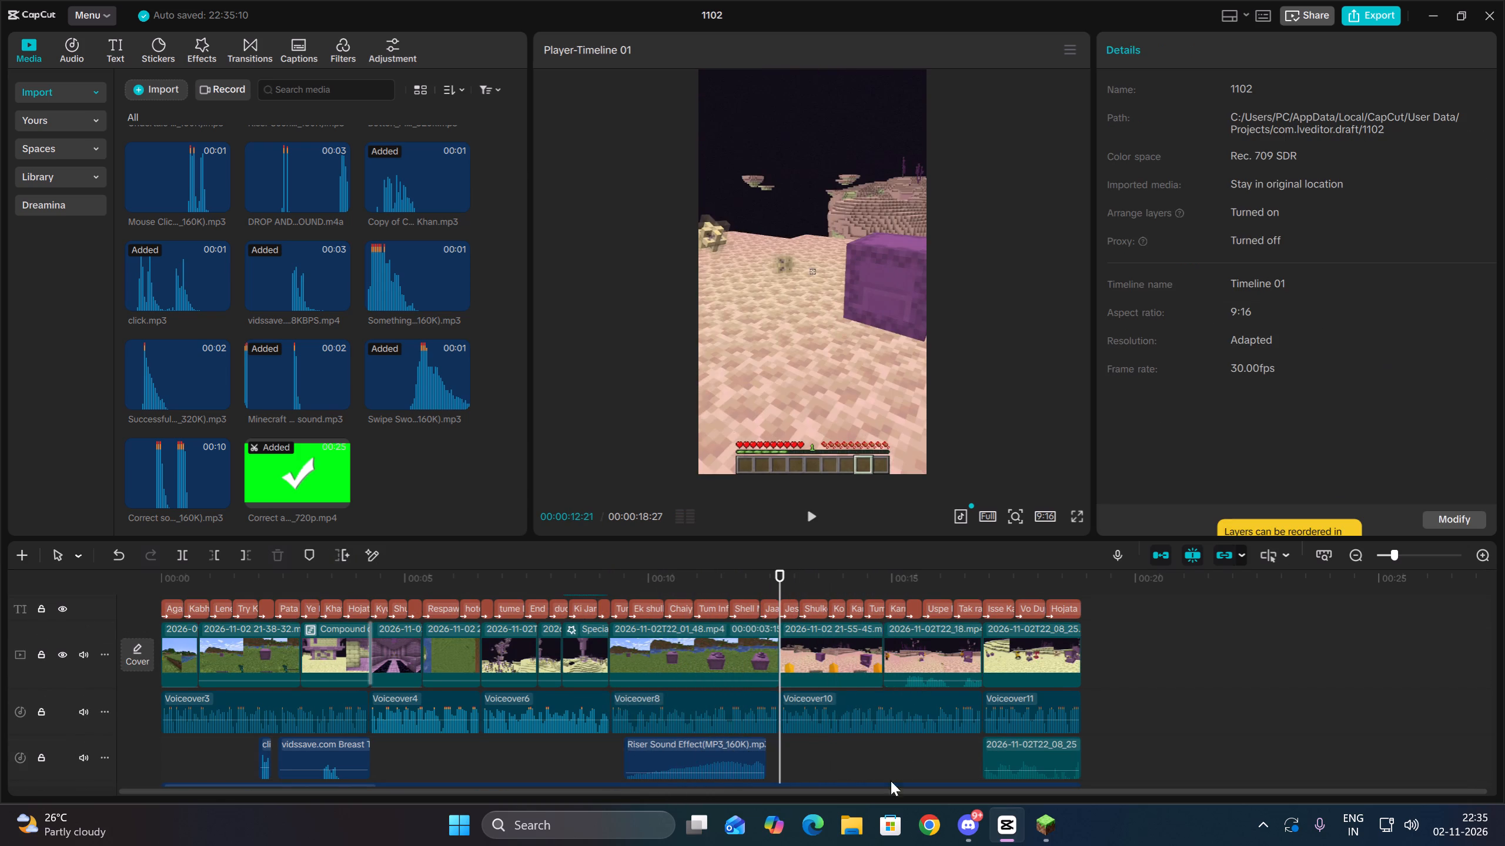
pyautogui.press('space')
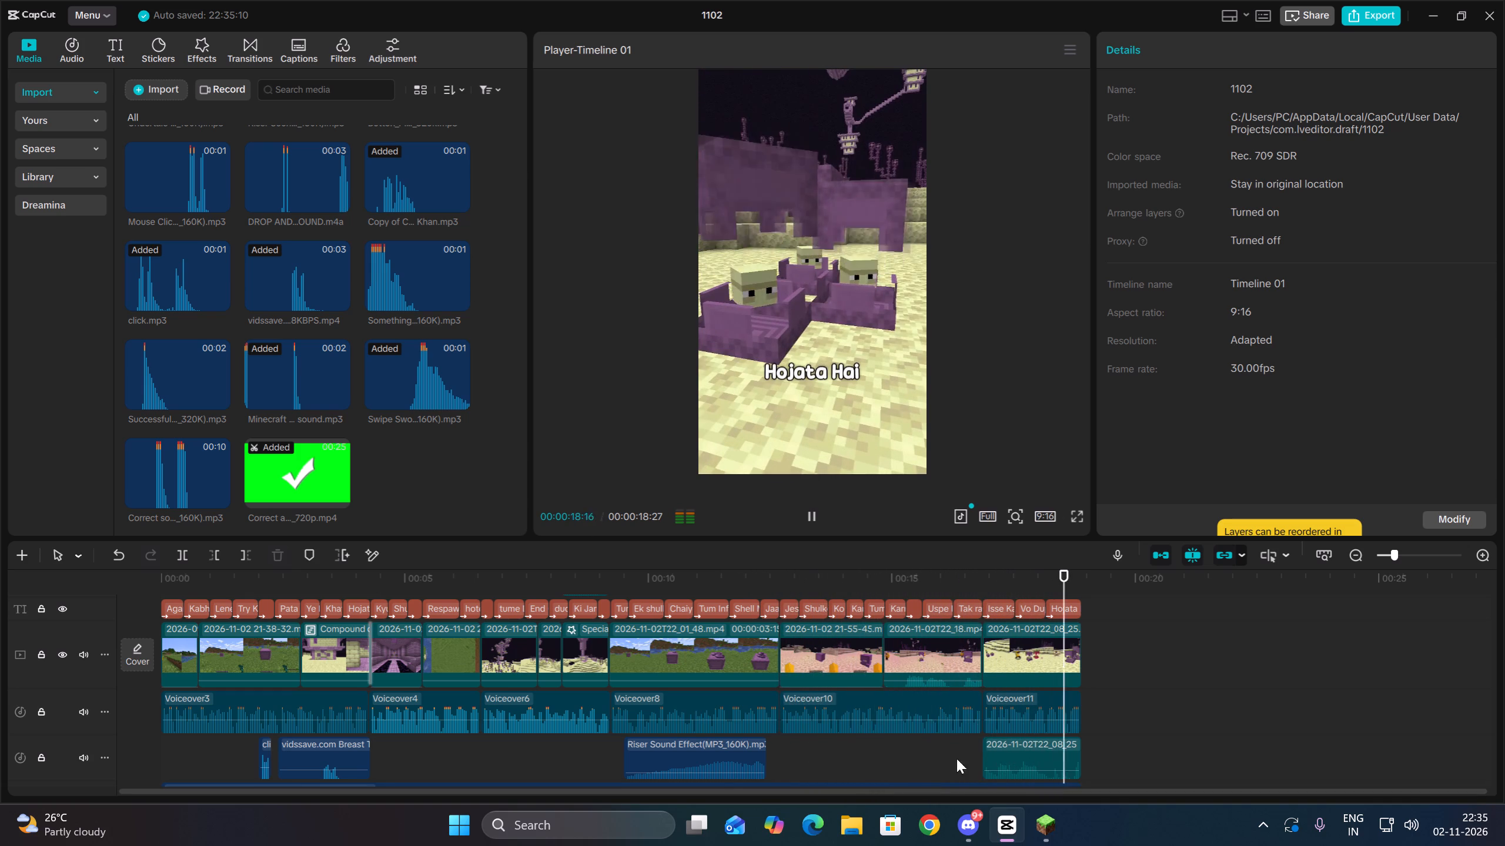
# Recover the separated audio of the final shulker clip and adjust its volume.
pyautogui.click(1058, 649)
pyautogui.click(1176, 40)
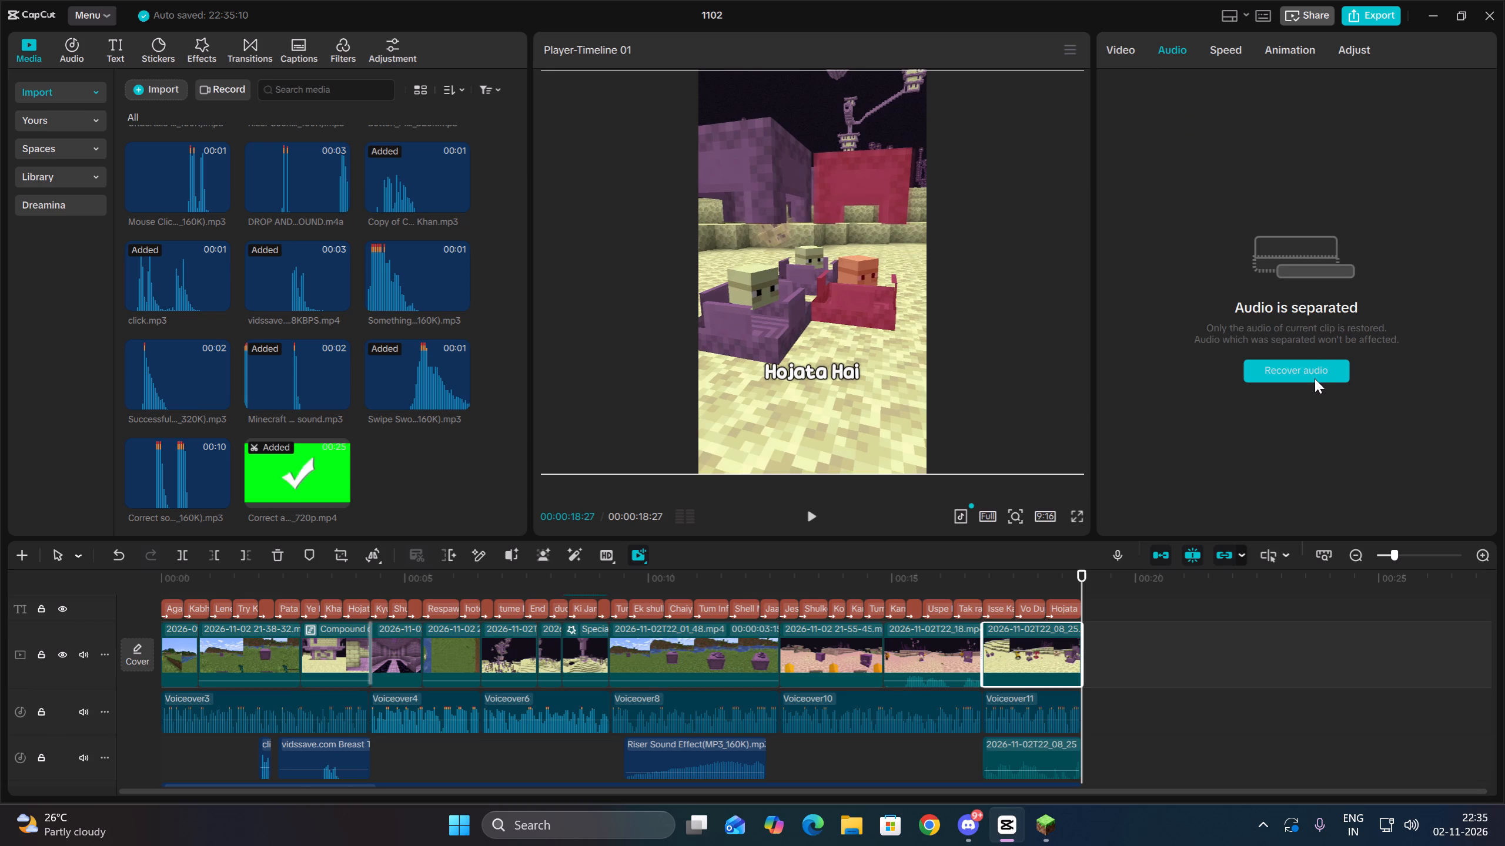
pyautogui.click(1276, 361)
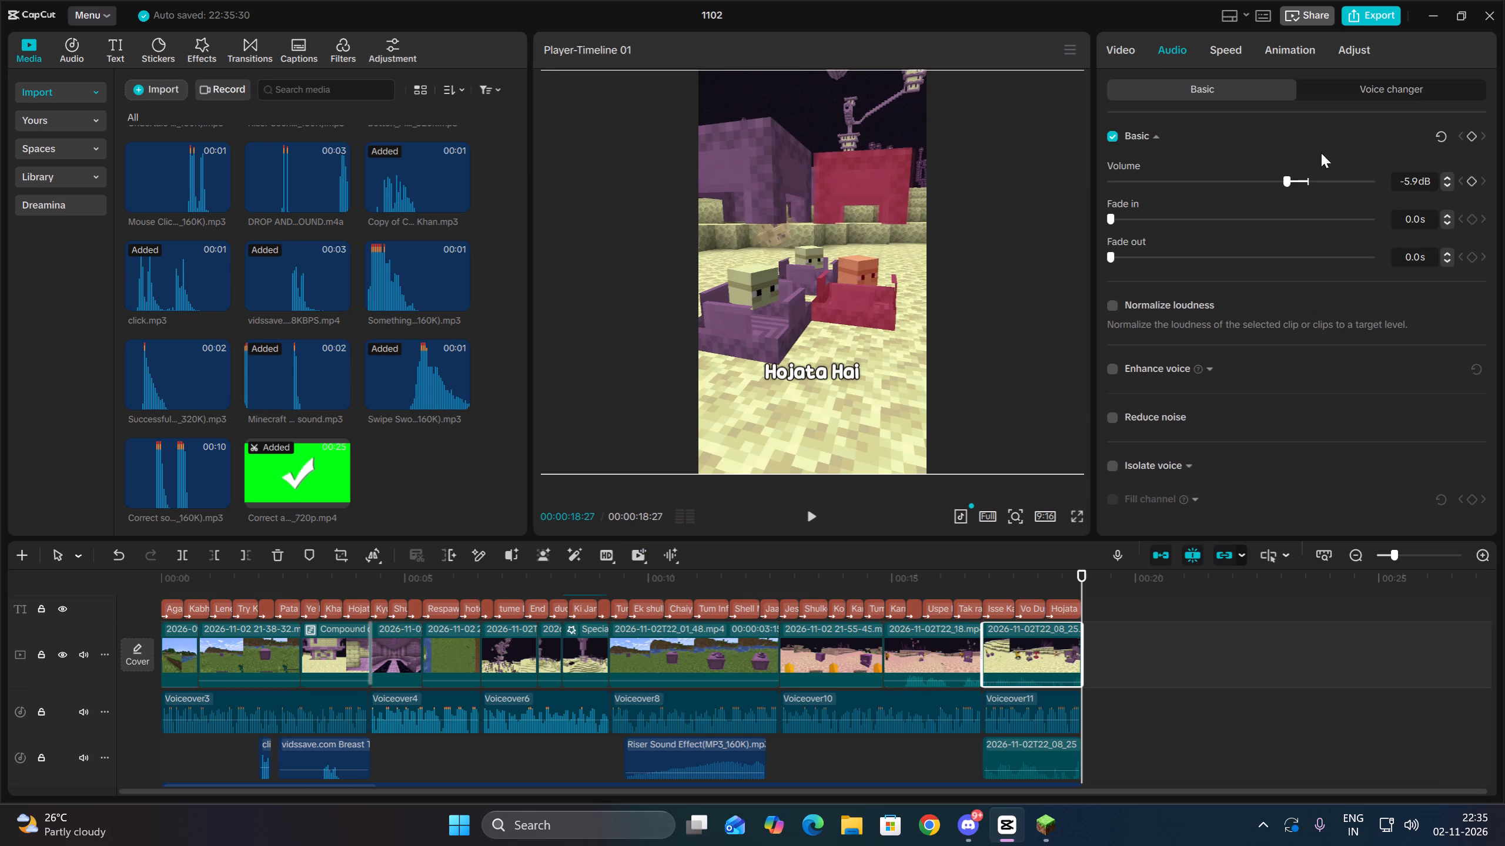
pyautogui.click(1297, 182)
# Play back the ending and the whole video from the beginning, with the timeline area made taller.
pyautogui.moveTo(931, 782); pyautogui.dragTo(933, 777)
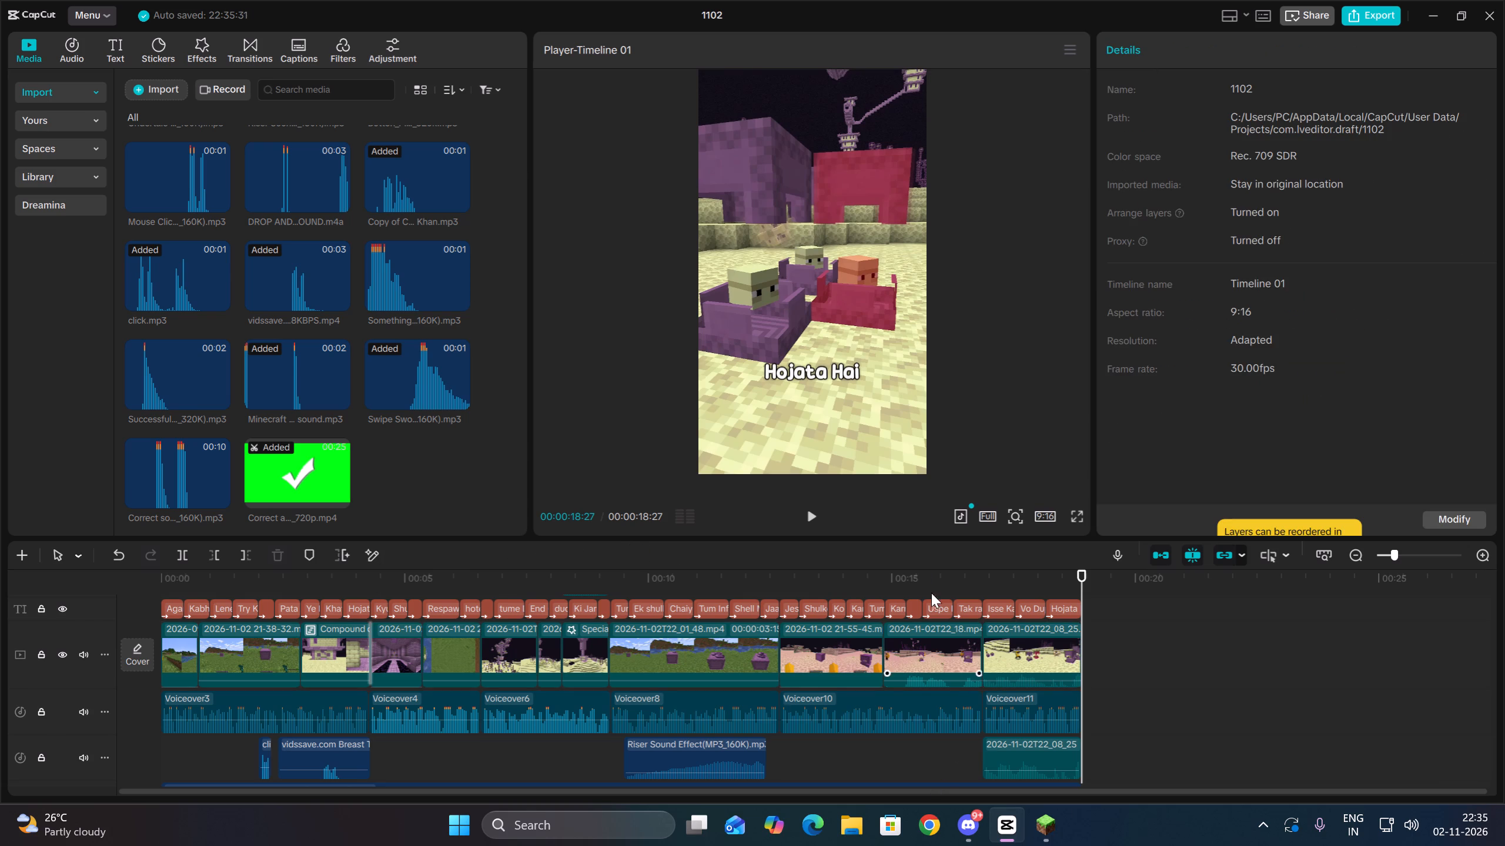
pyautogui.click(909, 765)
pyautogui.click(813, 517)
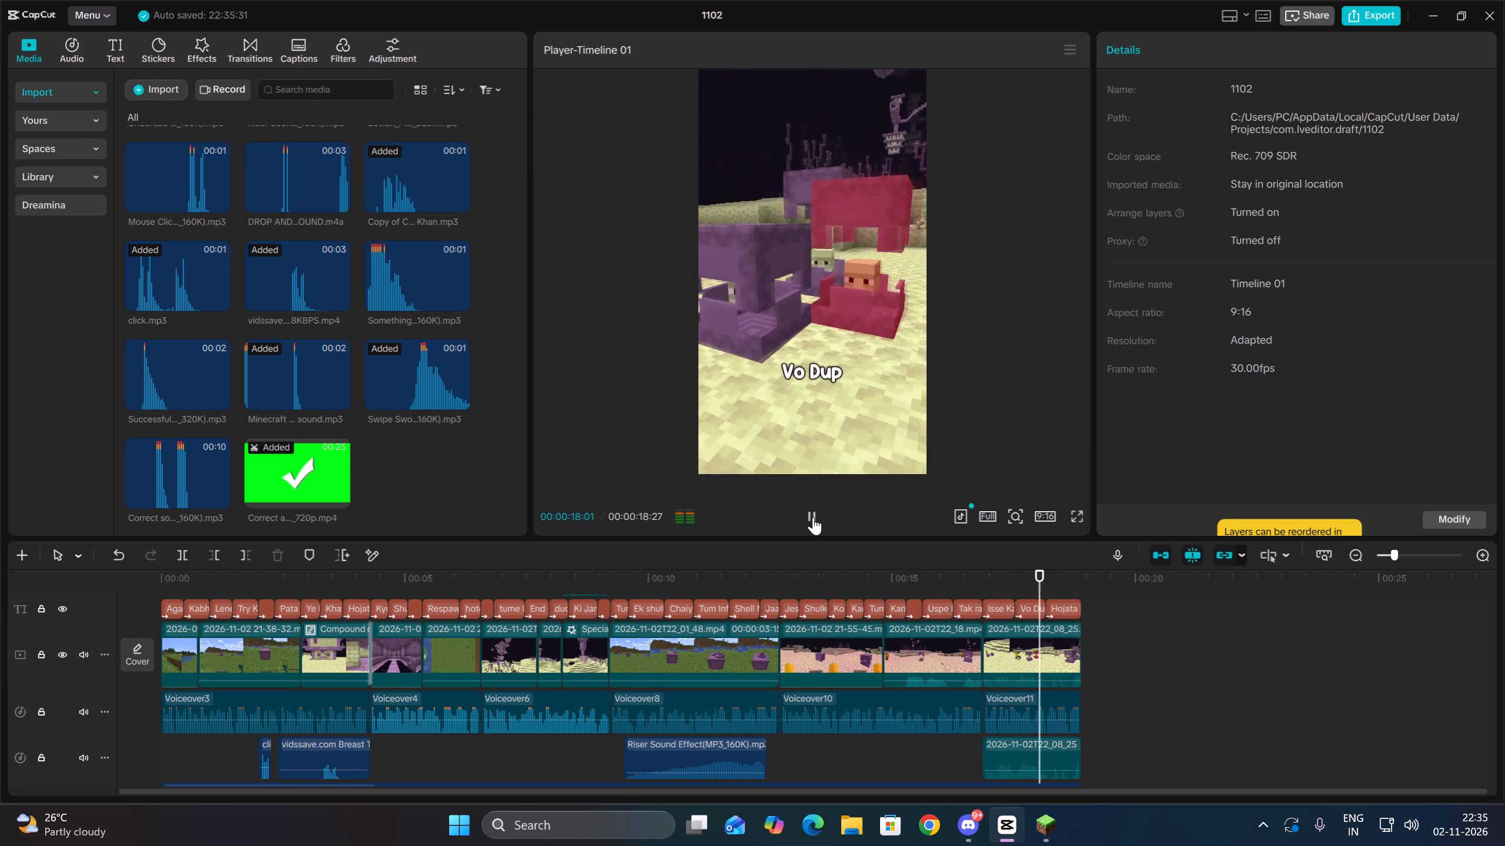
pyautogui.click(813, 517)
pyautogui.scroll(-5, 899, 623)
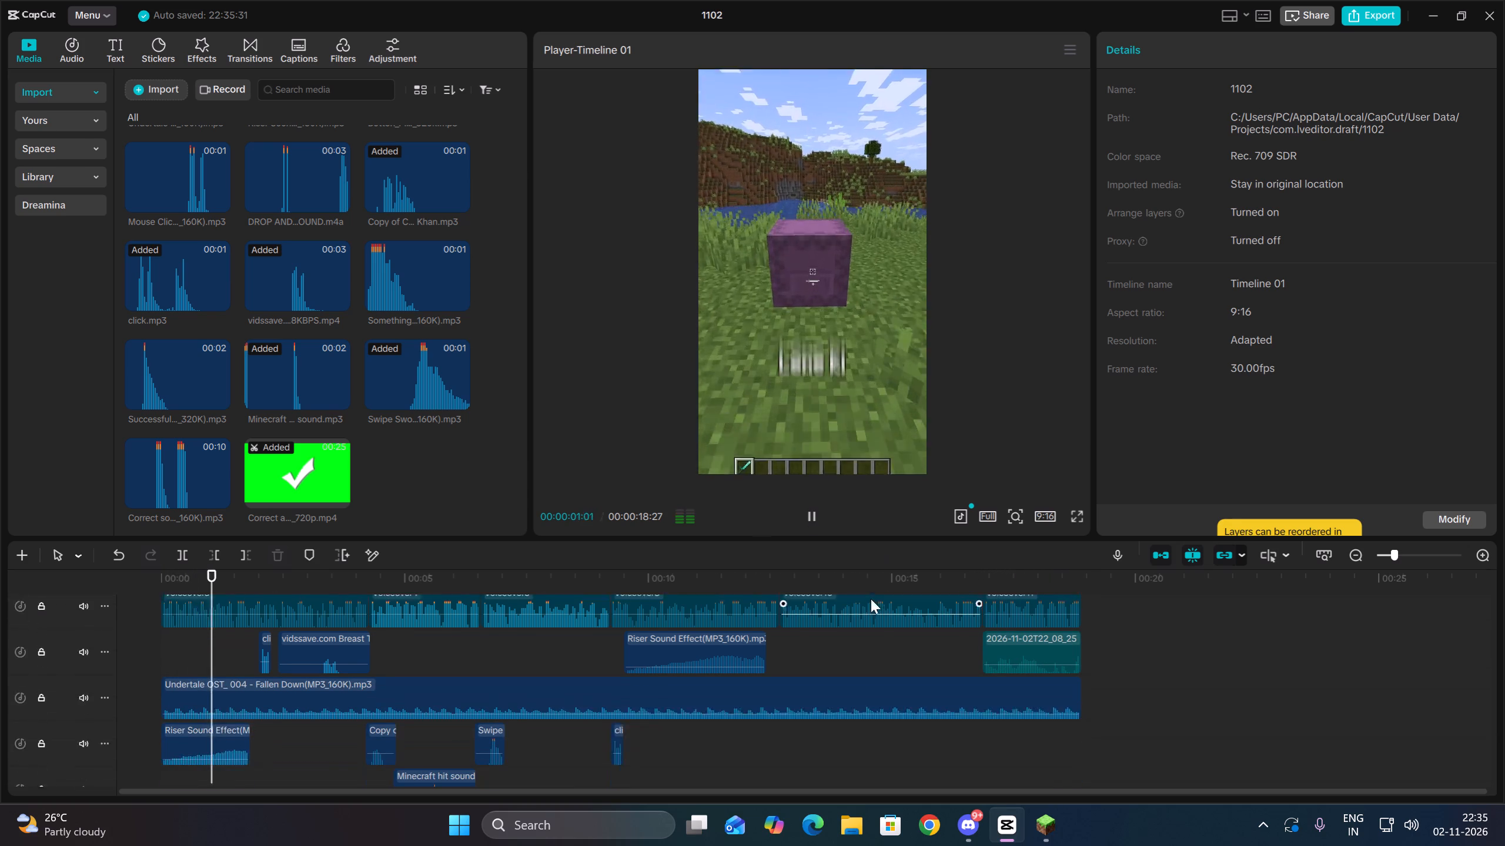
pyautogui.scroll(-1, 871, 599)
pyautogui.moveTo(862, 539); pyautogui.dragTo(864, 436)
pyautogui.scroll(4, 839, 590)
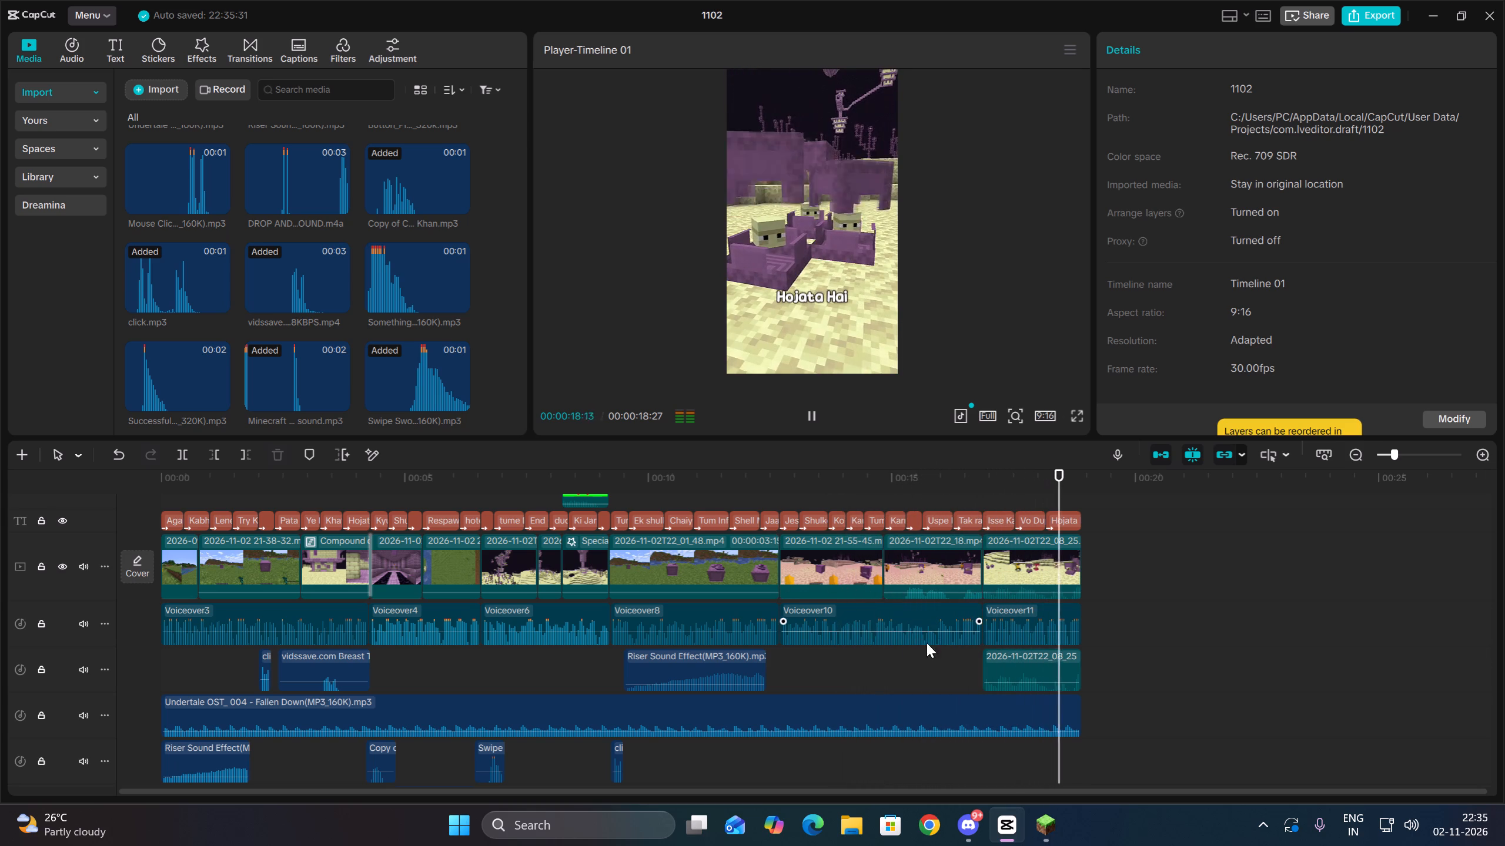
# From 00:00:12:21, search the Downloads folder for shulker media to import and look through all the matching files.
pyautogui.click(869, 662)
pyautogui.moveTo(869, 662); pyautogui.dragTo(785, 667)
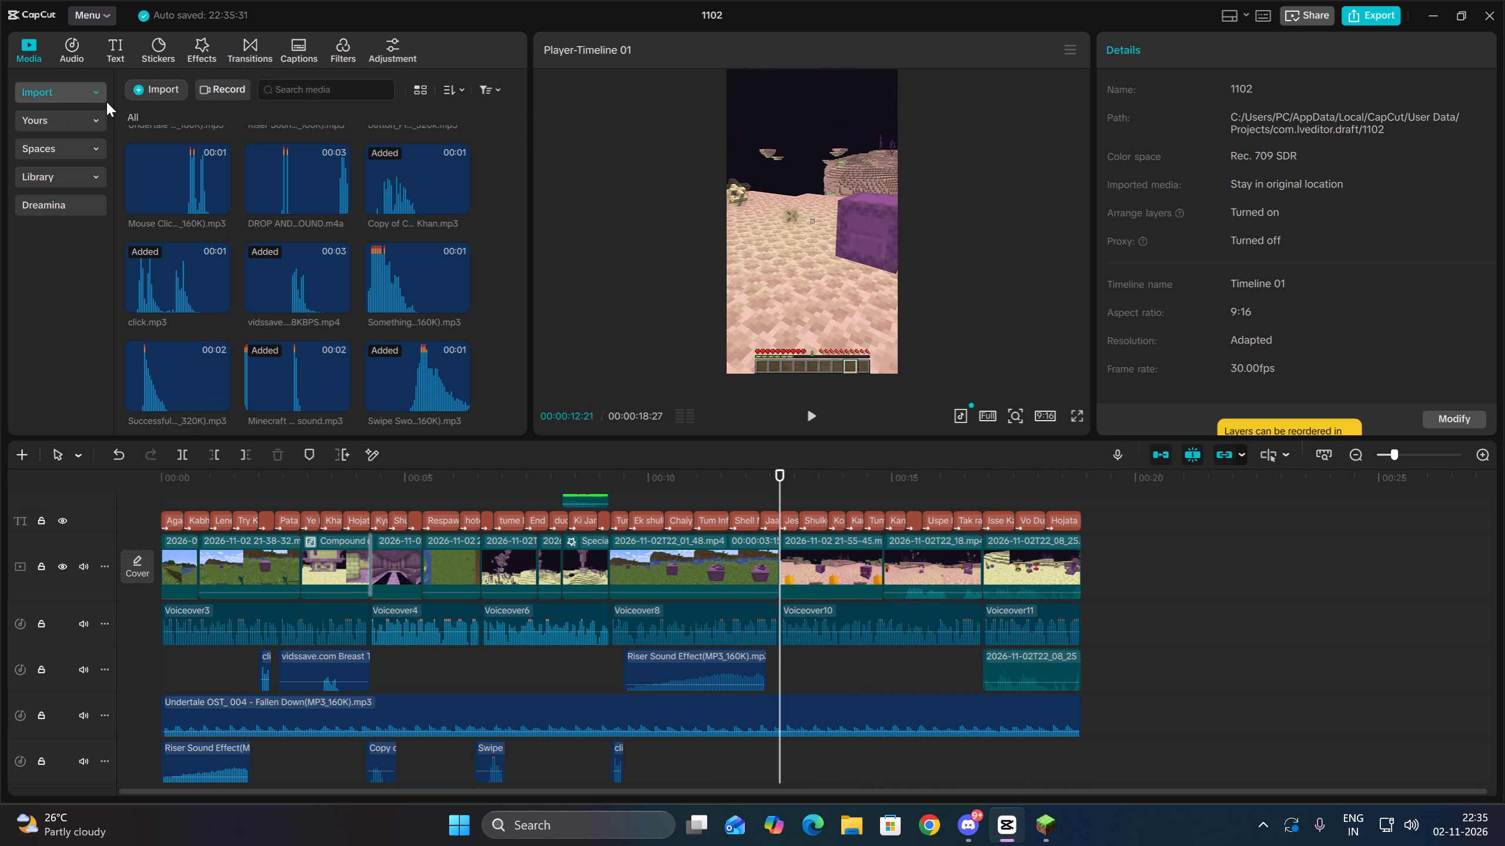
pyautogui.click(139, 93)
pyautogui.click(236, 126)
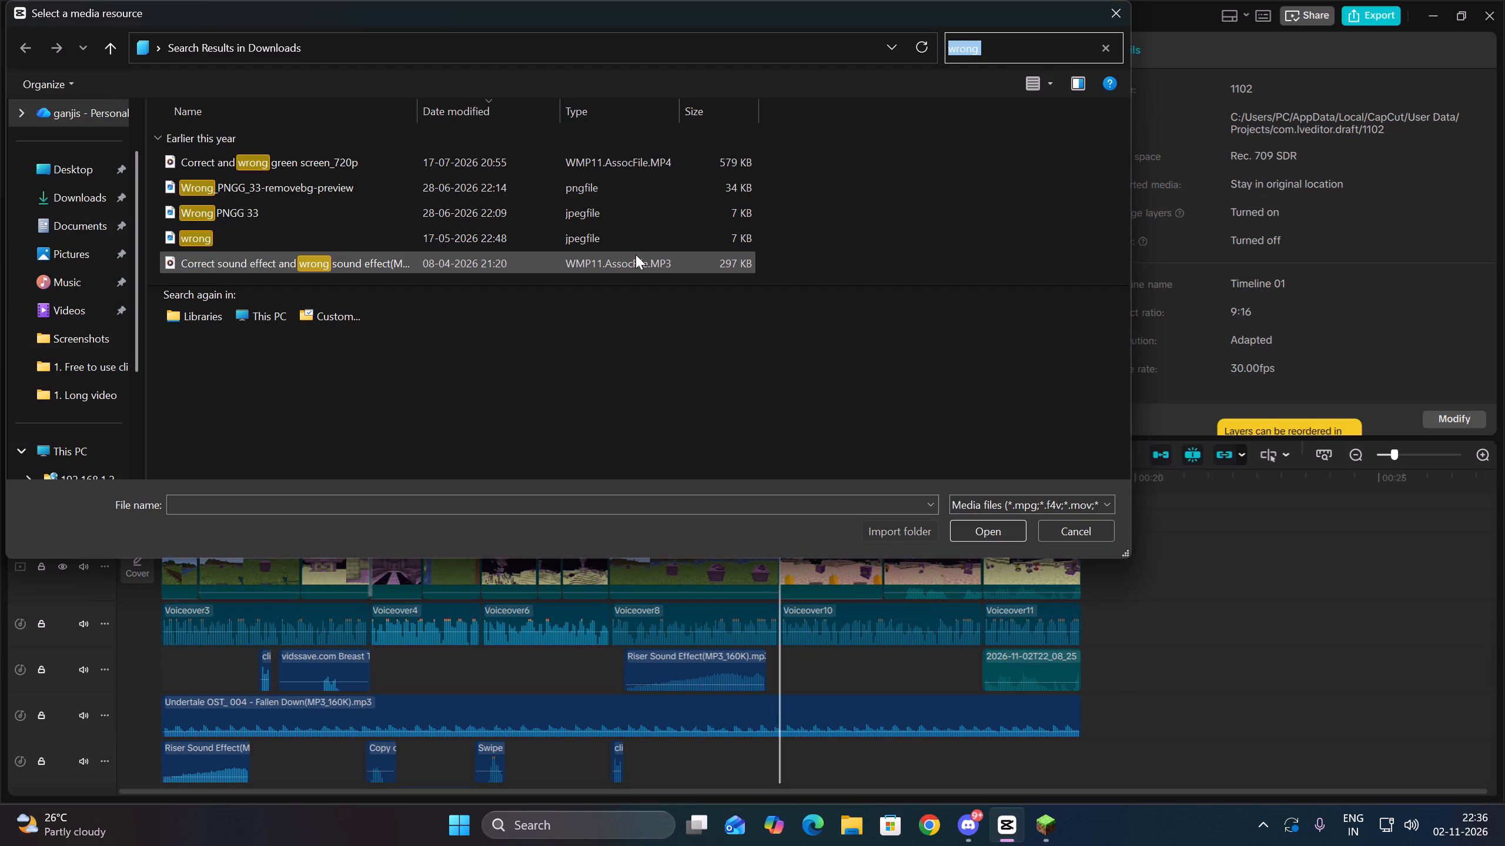
pyautogui.press('BackSpace')
pyautogui.write('sul')
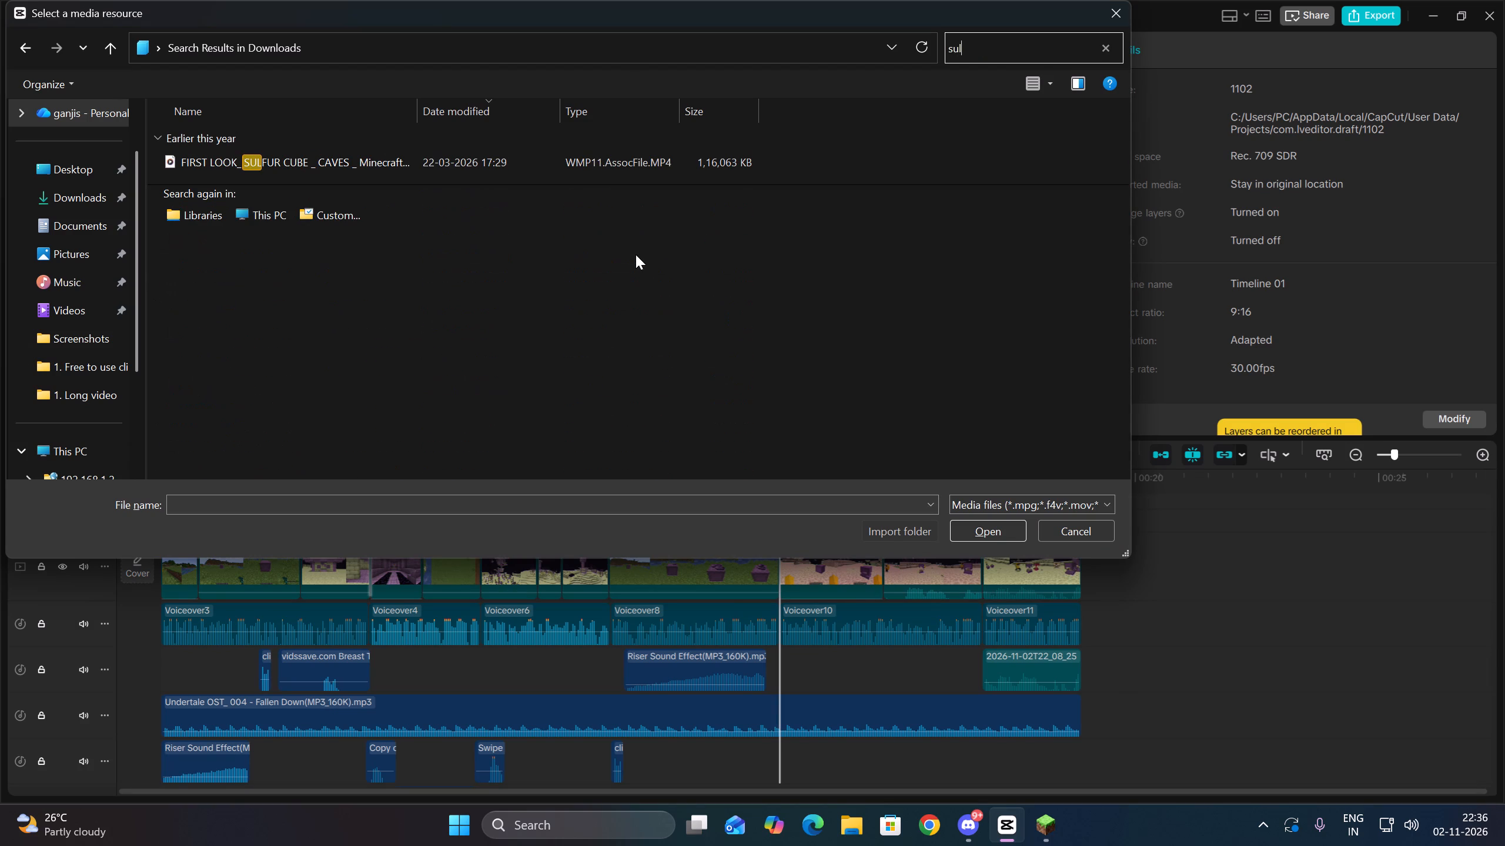
pyautogui.press('BackSpace')
pyautogui.press('BackSpace')
pyautogui.write('hulker')
pyautogui.click(217, 292)
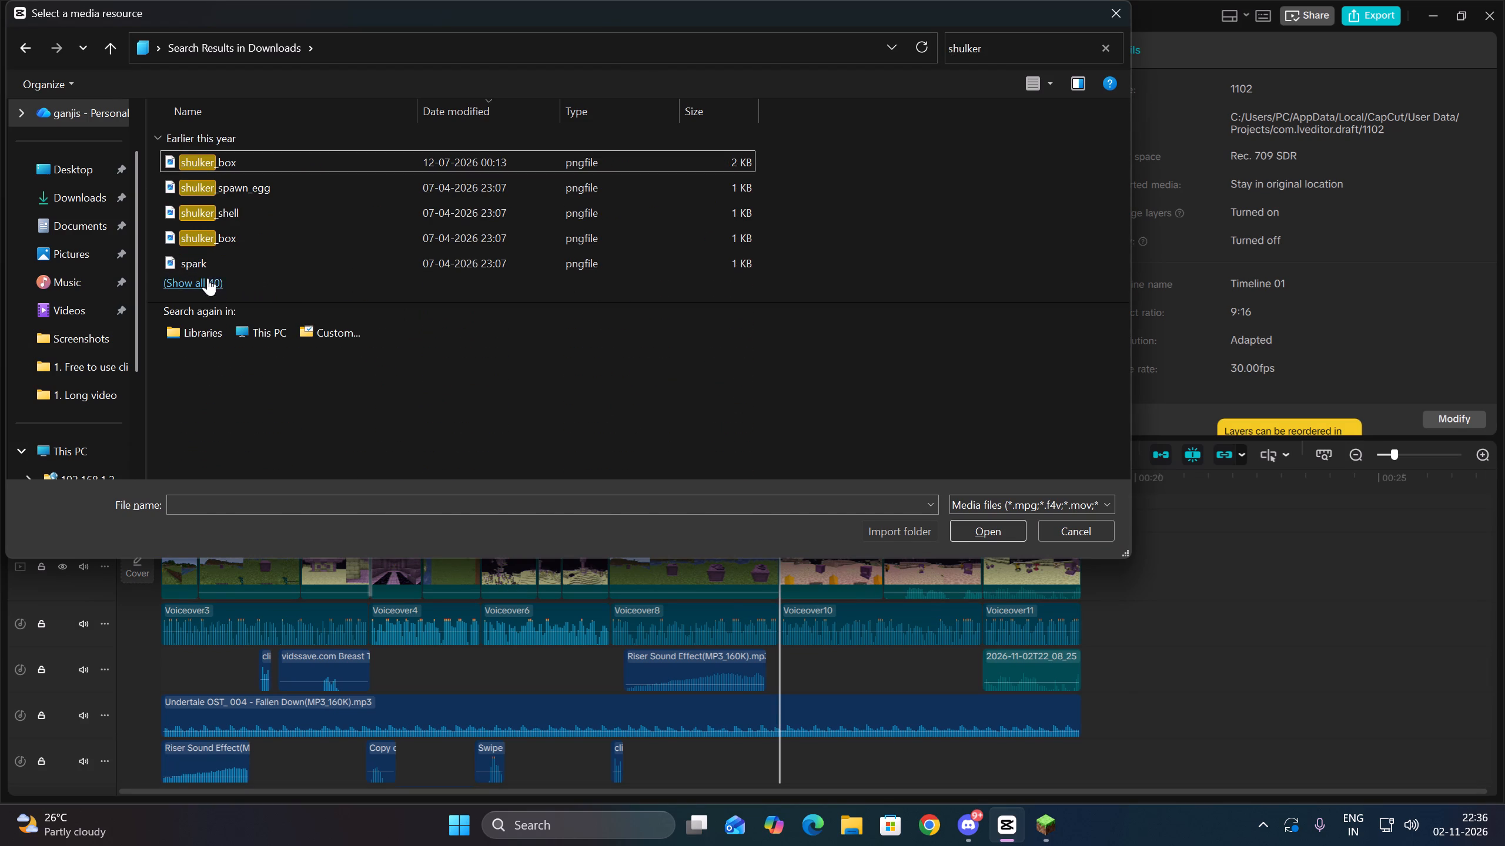
pyautogui.click(207, 278)
pyautogui.click(770, 297)
pyautogui.scroll(-8, 610, 303)
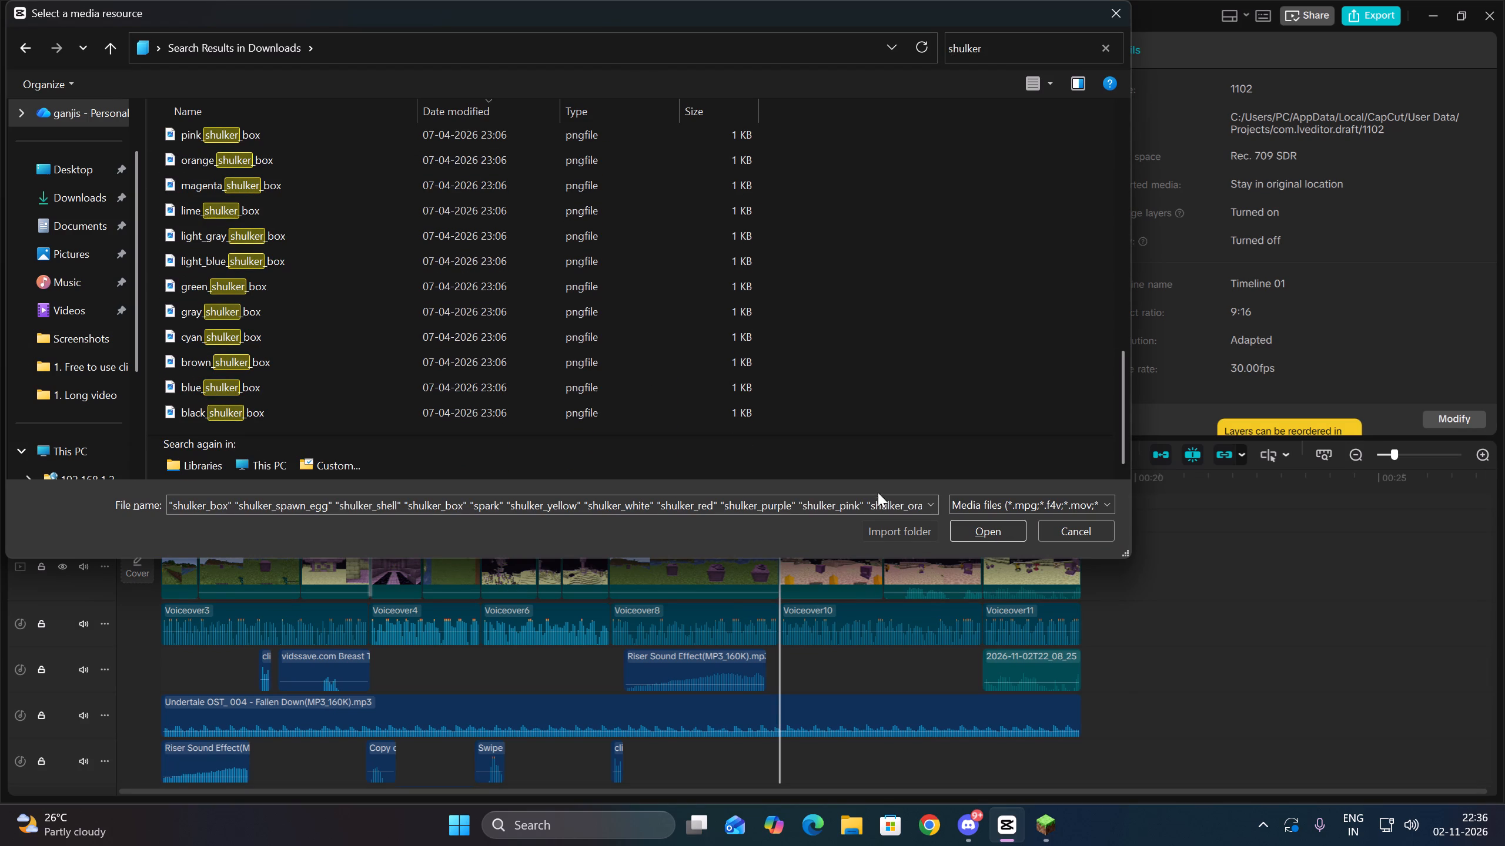
pyautogui.click(1088, 528)
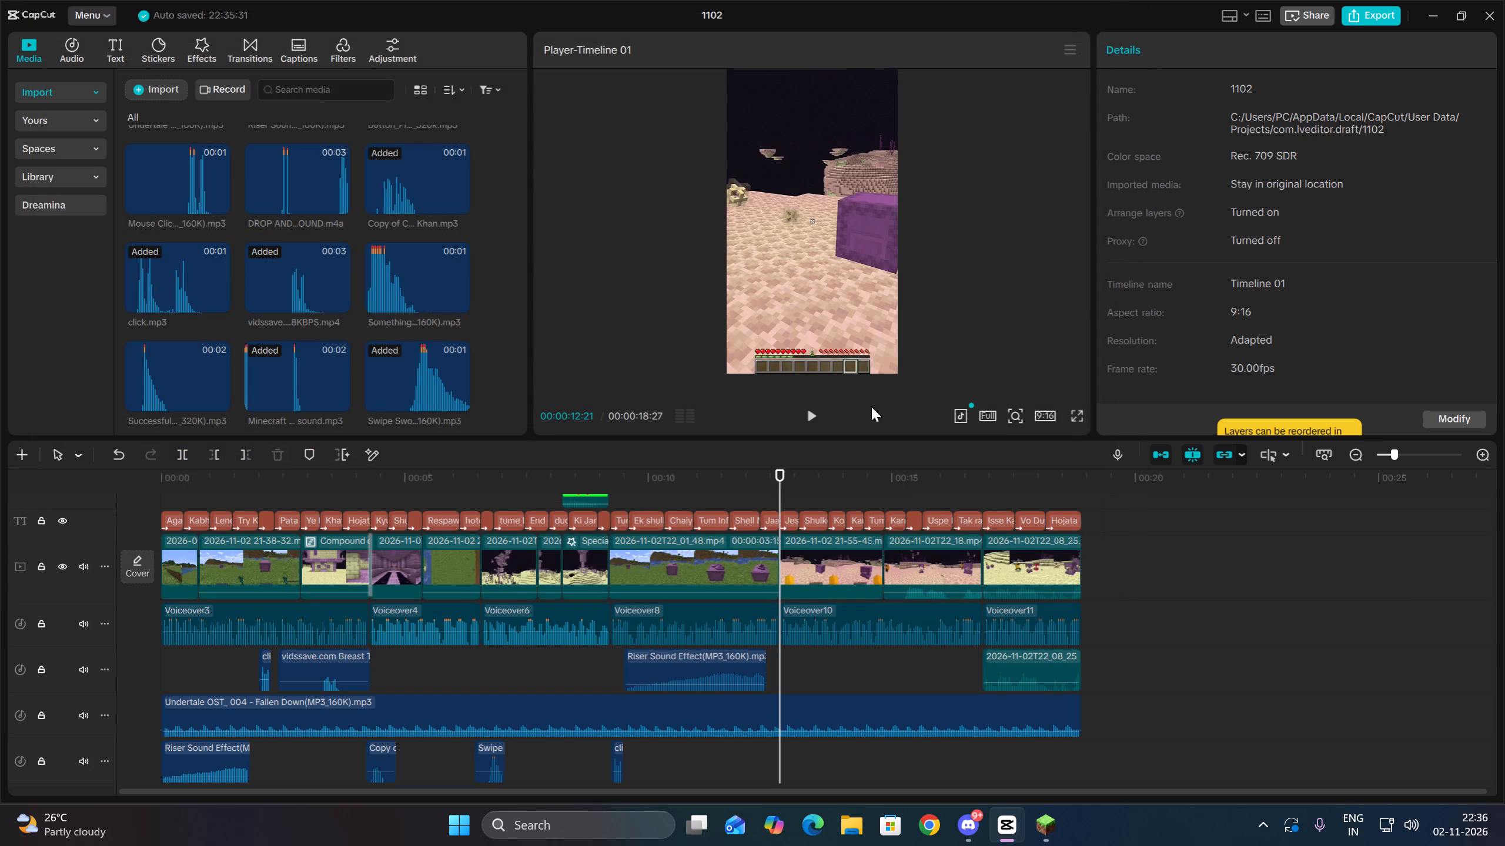
# Add the Minecraft hit sound across 00:00:14:02 on the click sound's track, set its volume to -4.3 dB, and play it back.
pyautogui.click(810, 417)
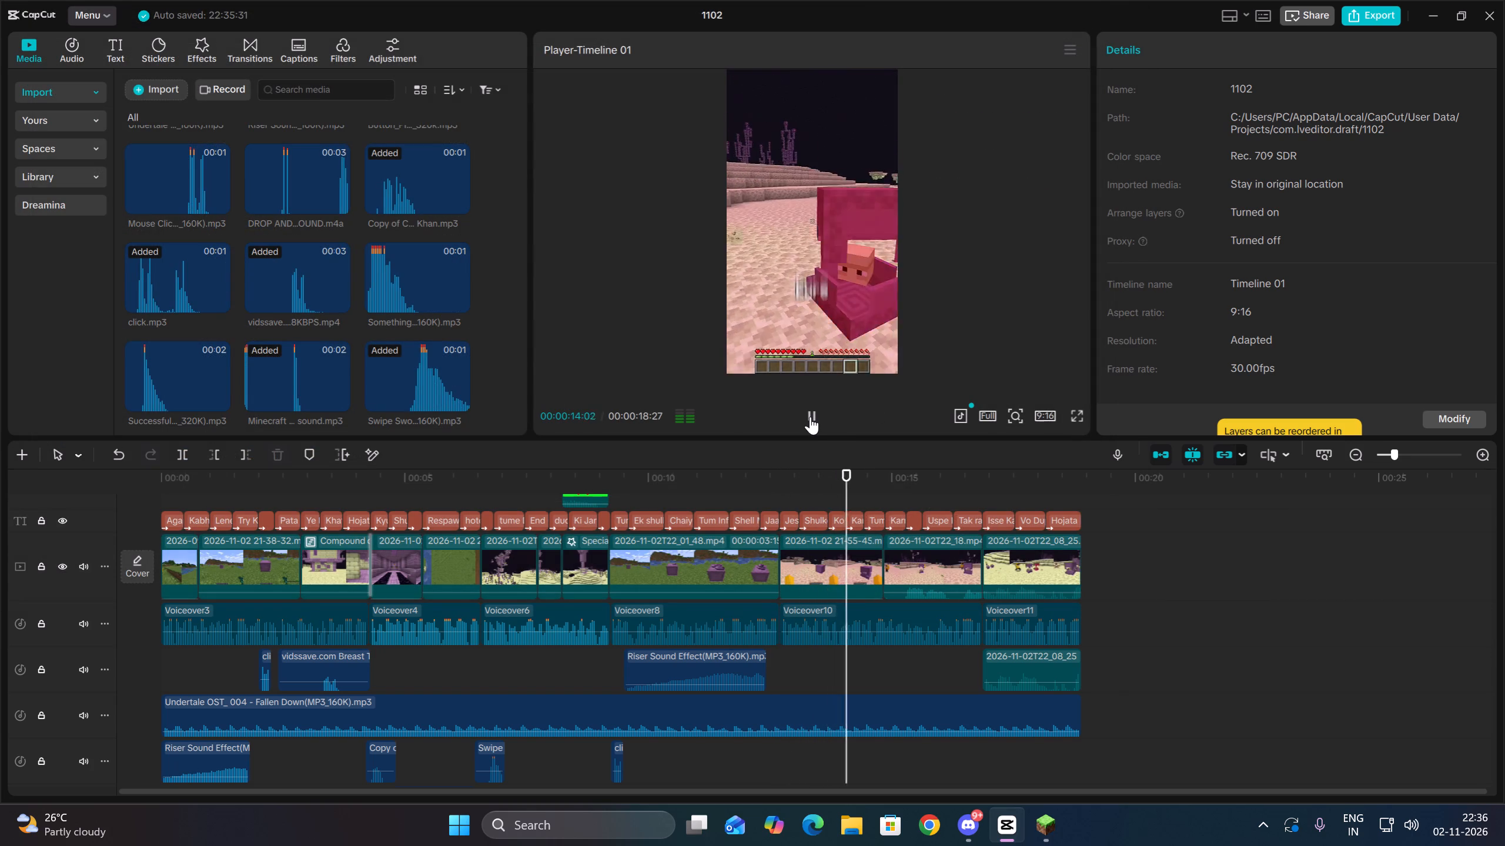
pyautogui.click(810, 417)
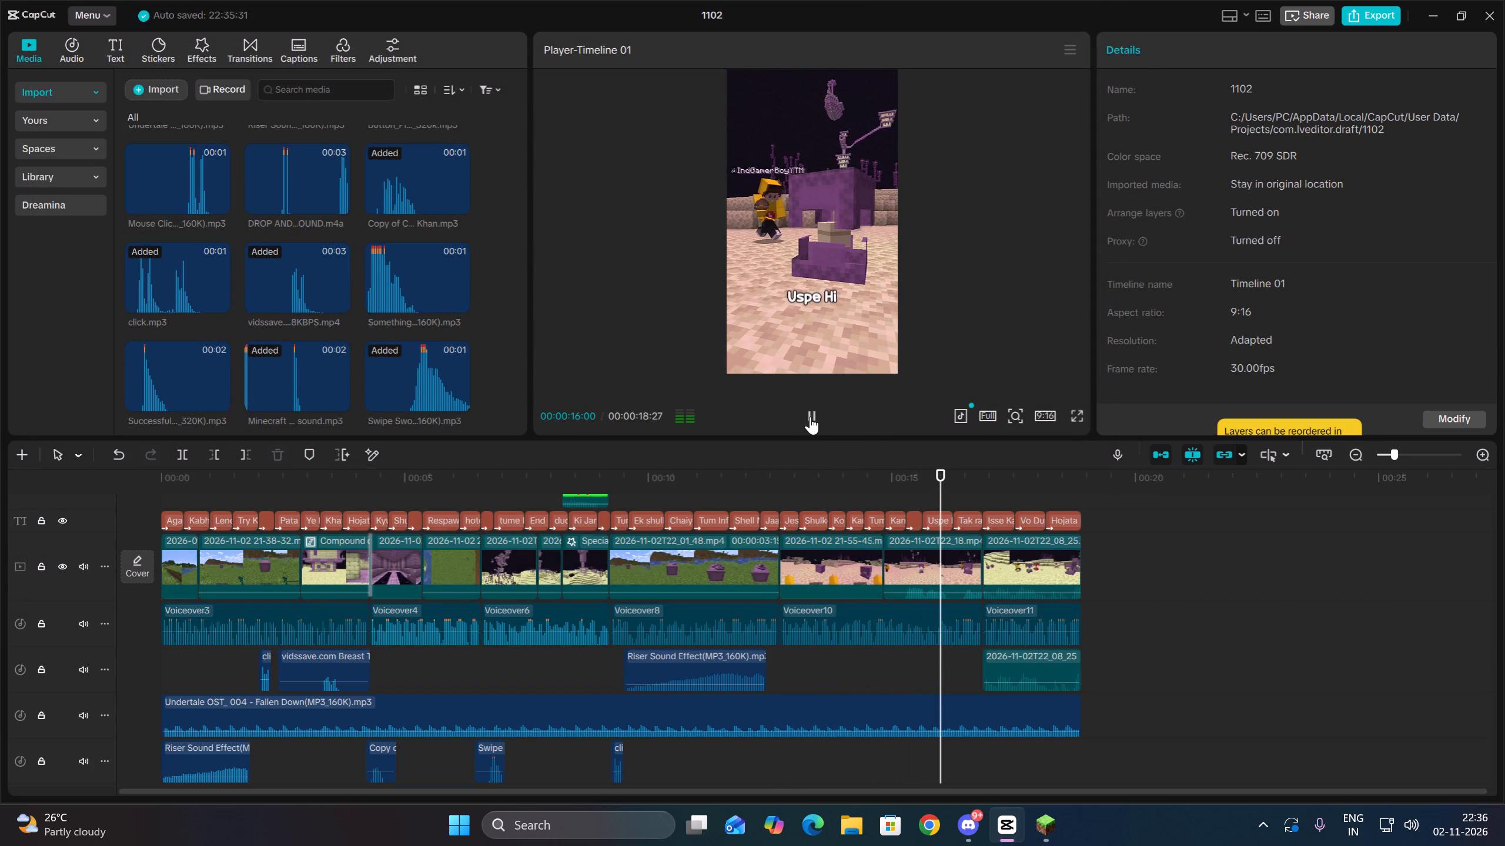
pyautogui.click(854, 681)
pyautogui.moveTo(854, 681); pyautogui.dragTo(845, 681)
pyautogui.click(848, 681)
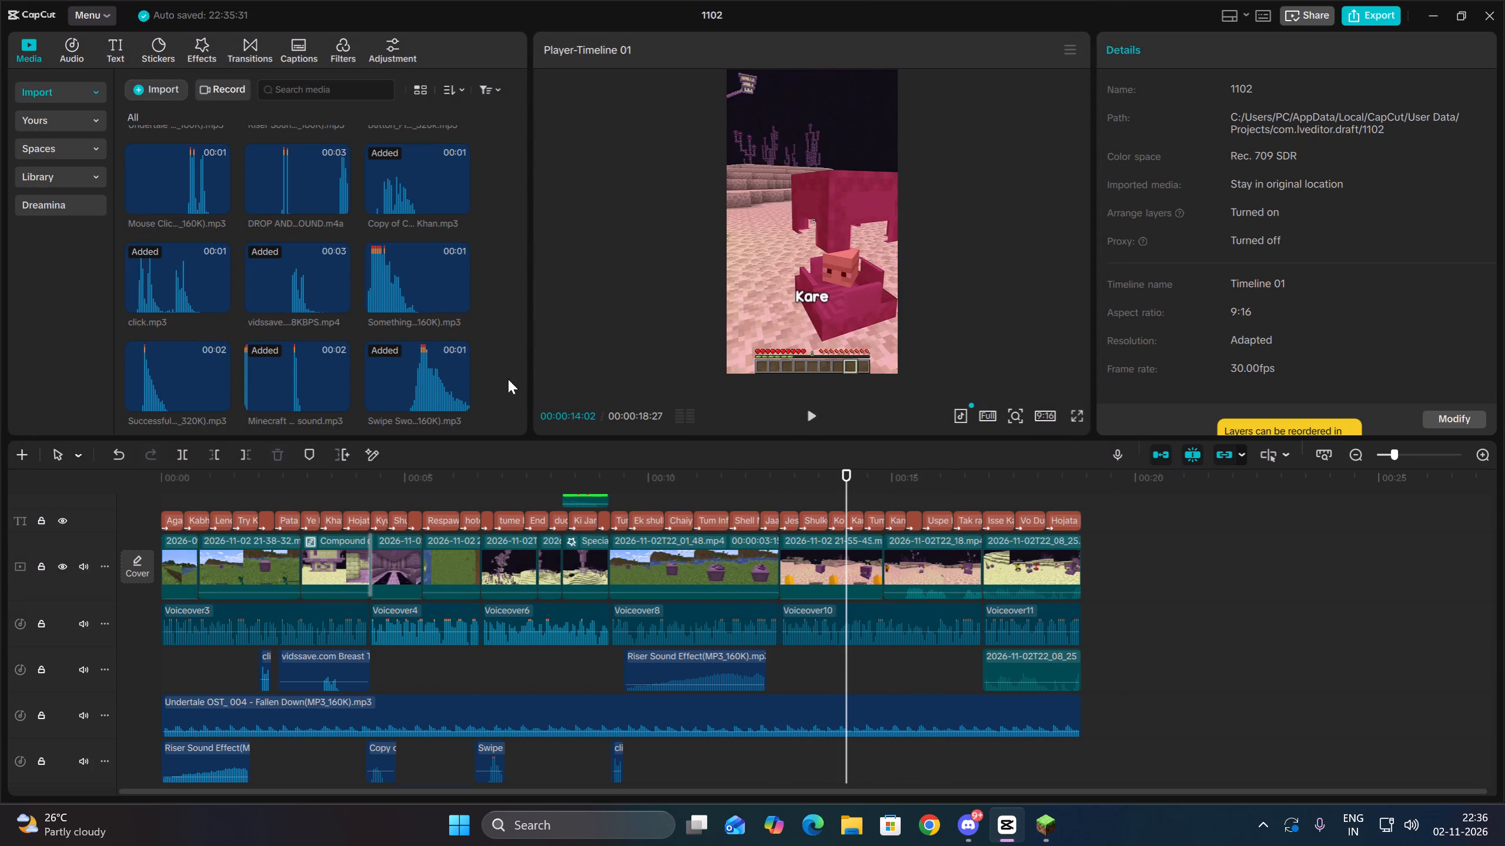
pyautogui.scroll(-7, 361, 336)
pyautogui.moveTo(302, 276); pyautogui.dragTo(812, 762)
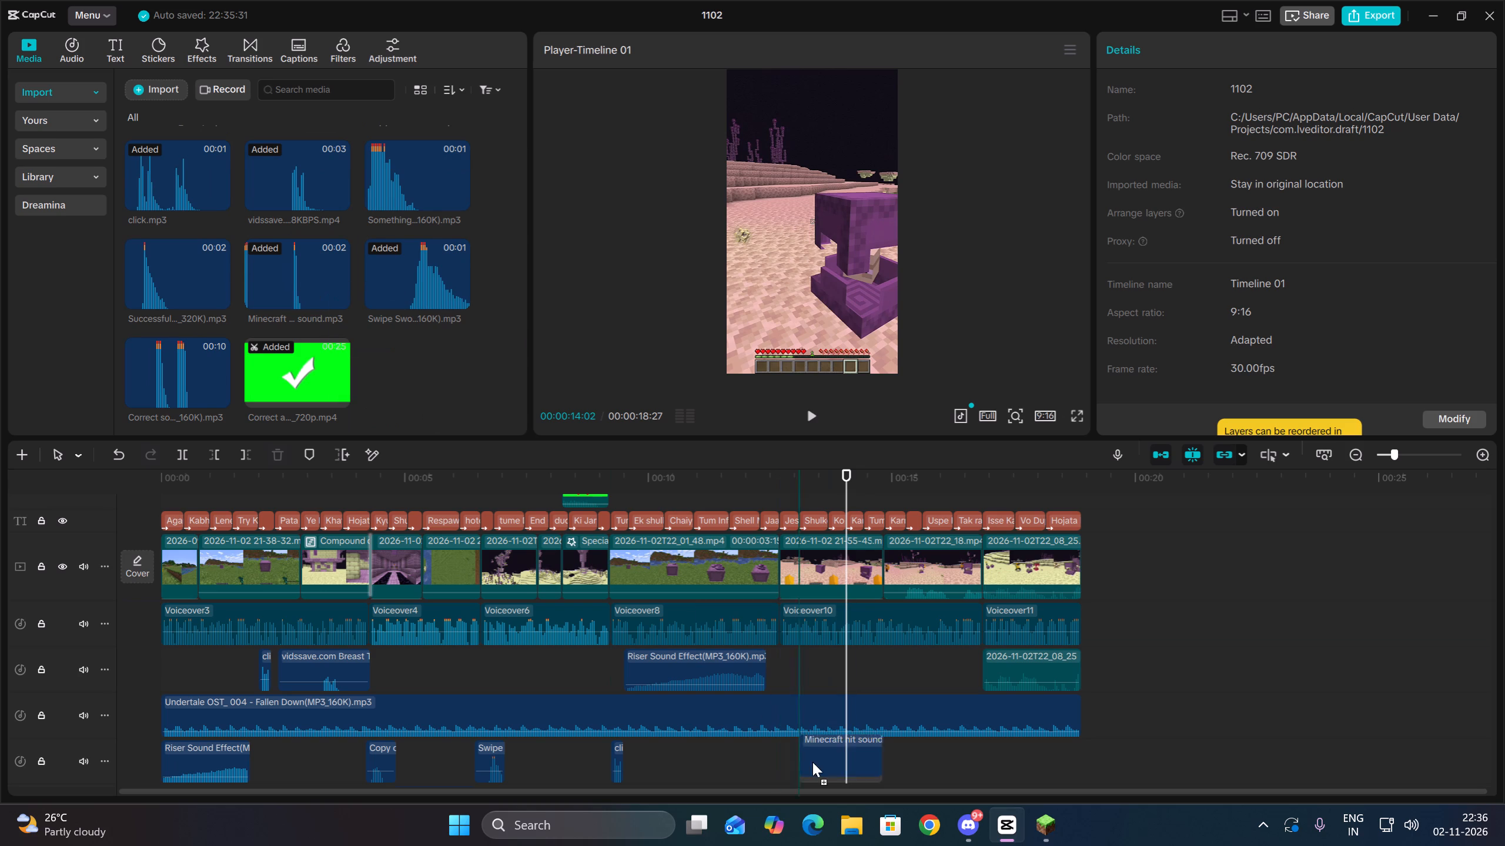
pyautogui.moveTo(812, 762); pyautogui.dragTo(814, 762)
pyautogui.click(874, 751)
pyautogui.click(1289, 132)
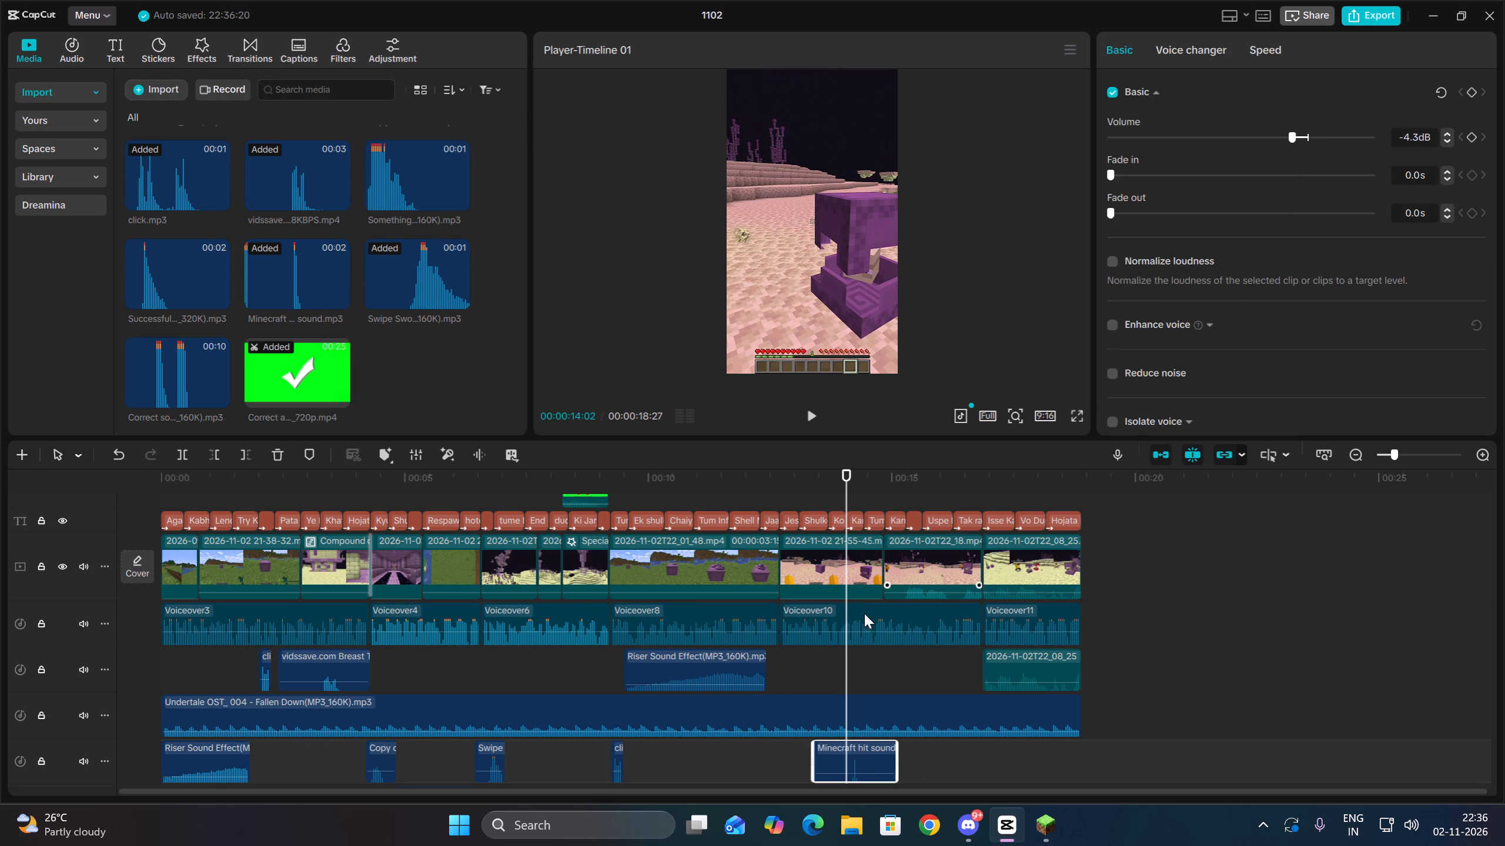
pyautogui.press('space')
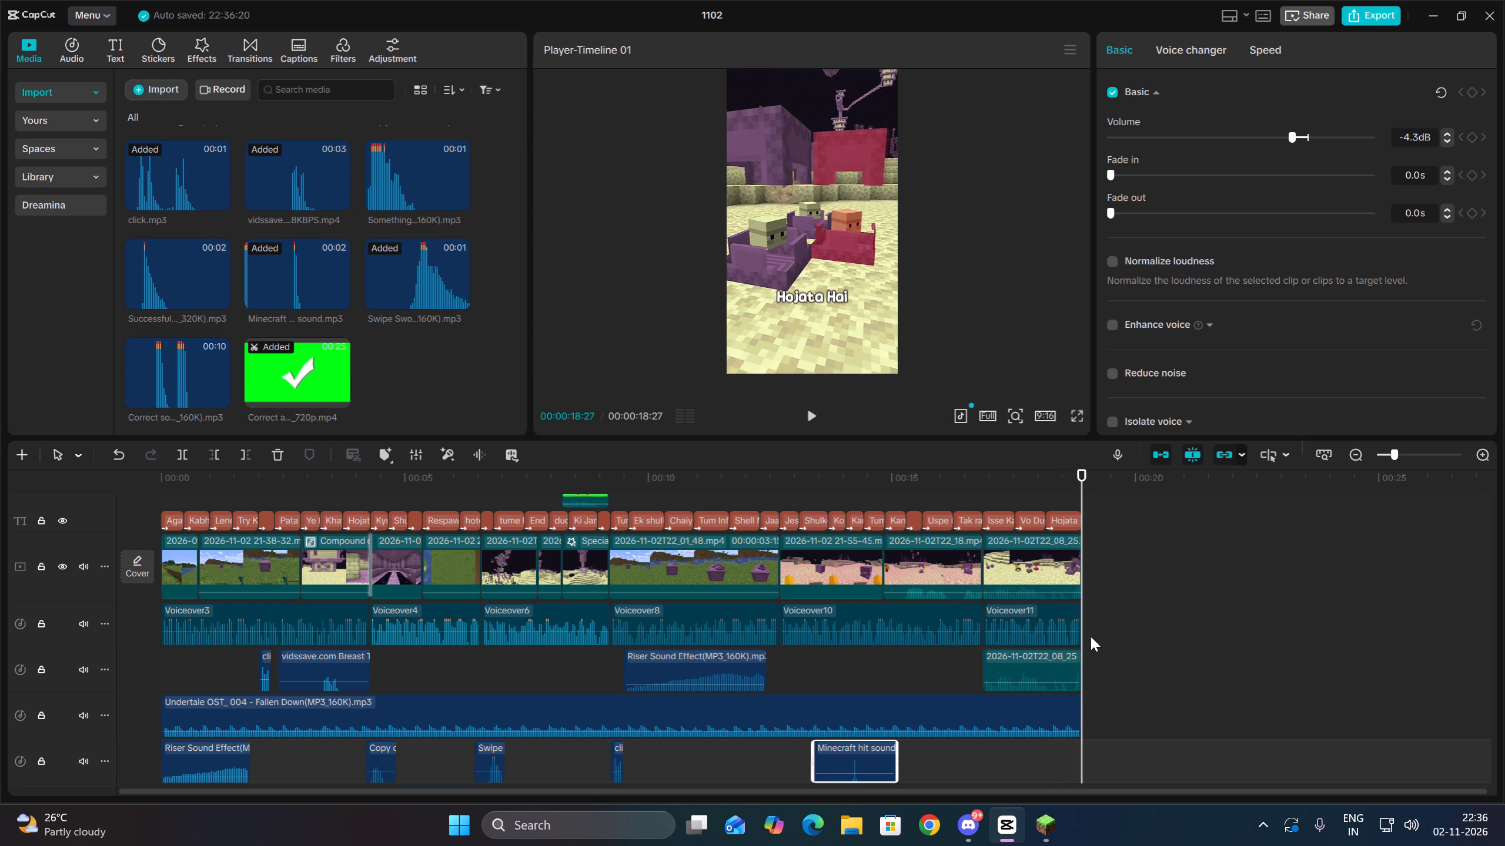
# Review the final clip by playing it from its start at 00:00:16:26.
pyautogui.keyDown('ctrl'); pyautogui.scroll(-9, 1089, 634); pyautogui.keyUp('ctrl')
pyautogui.scroll(6, 717, 602)
pyautogui.scroll(-6, 717, 602)
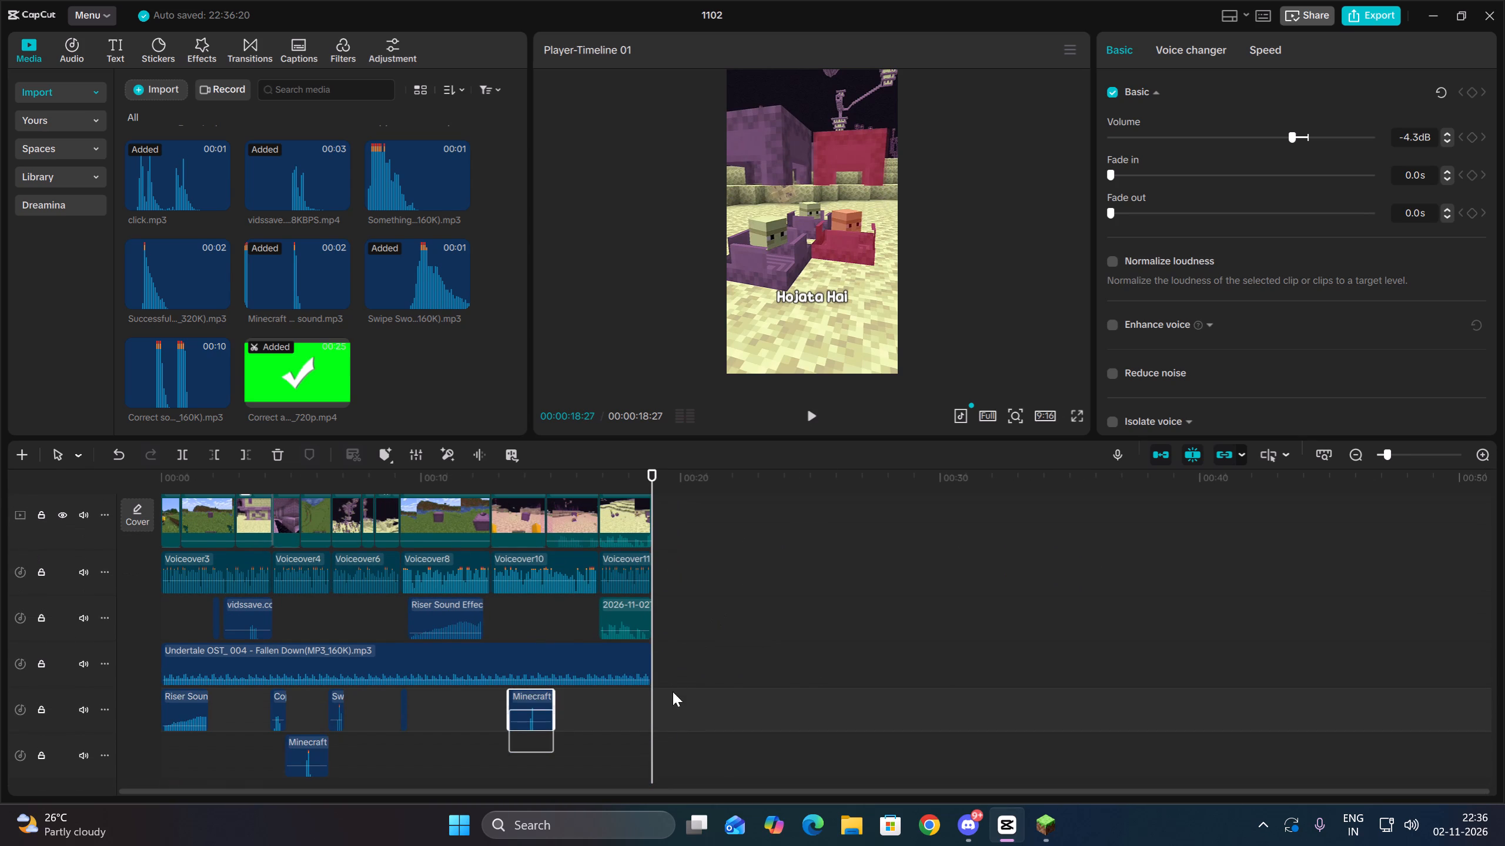
pyautogui.click(600, 746)
pyautogui.click(594, 746)
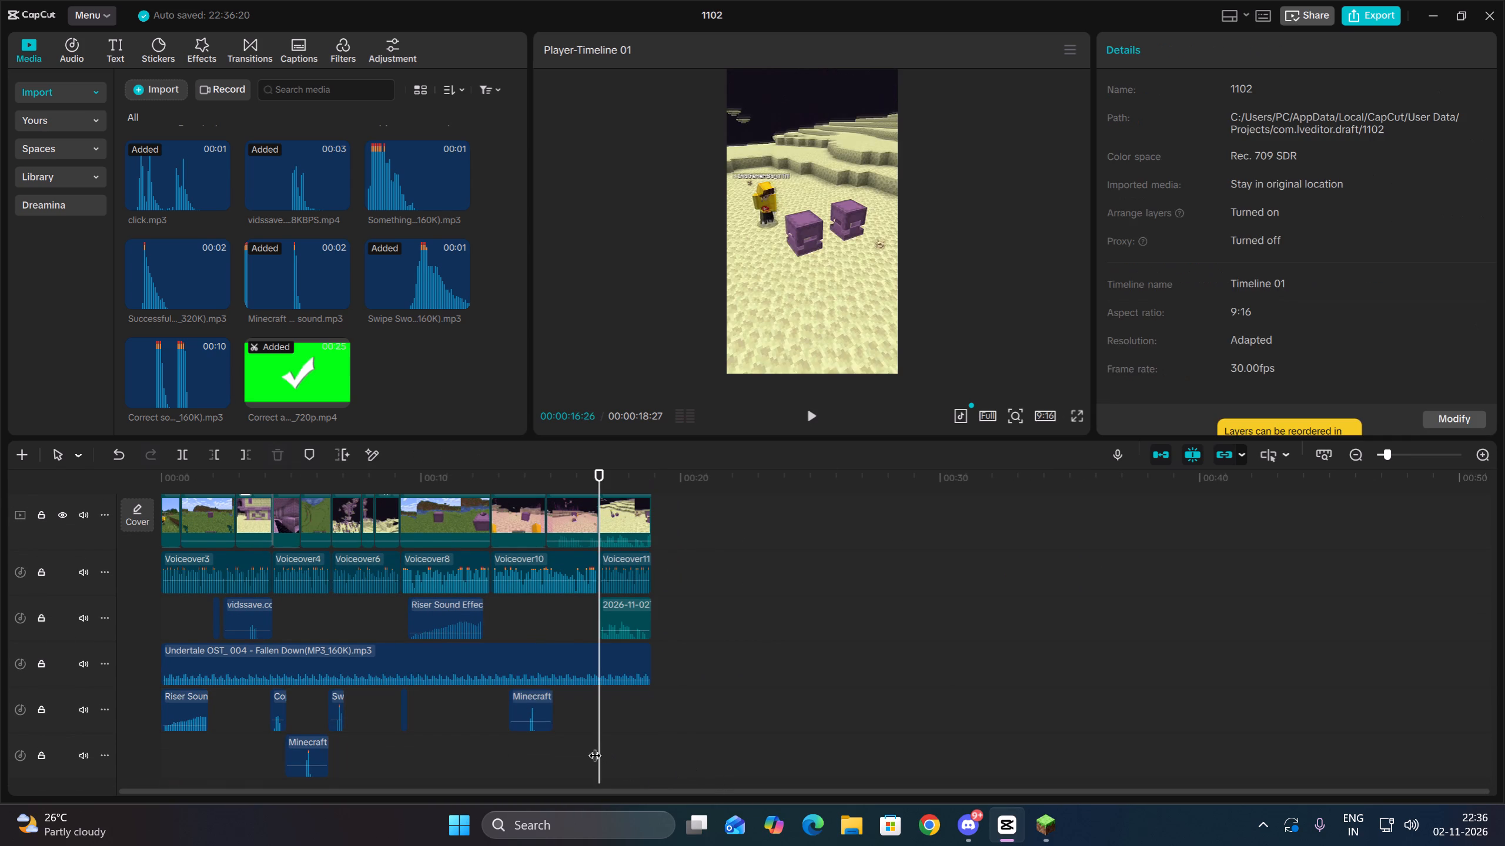
pyautogui.press('space')
pyautogui.keyDown('ctrl'); pyautogui.scroll(-8, 701, 765); pyautogui.keyUp('ctrl')
pyautogui.moveTo(632, 780); pyautogui.dragTo(632, 778)
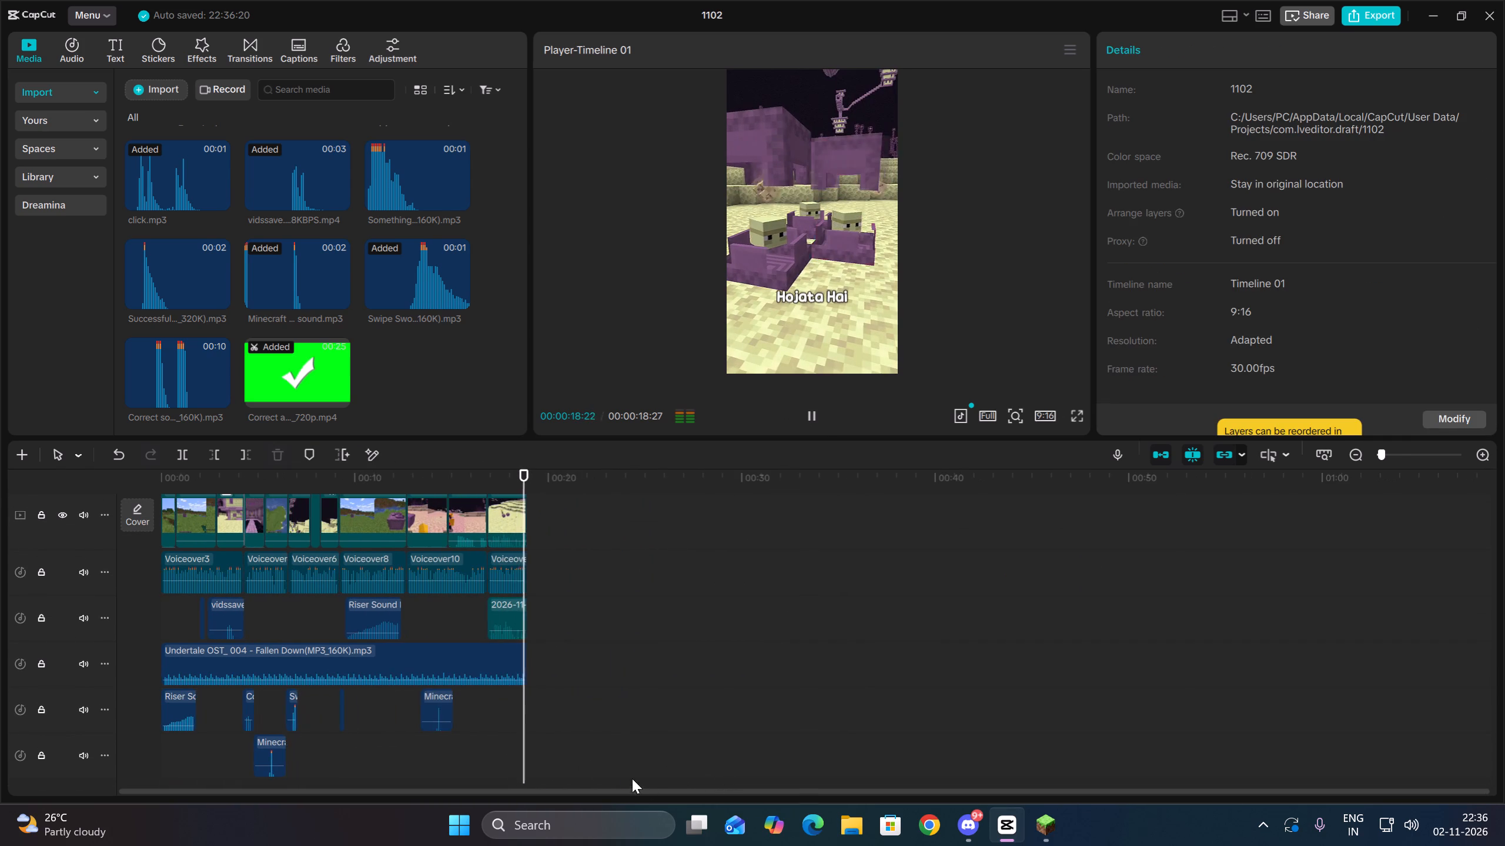
# Combine all the clips, captions, voiceovers, music and sound effects on the timeline into one compound clip.
pyautogui.moveTo(632, 778); pyautogui.dragTo(72, 44)
pyautogui.scroll(3, 80, 489)
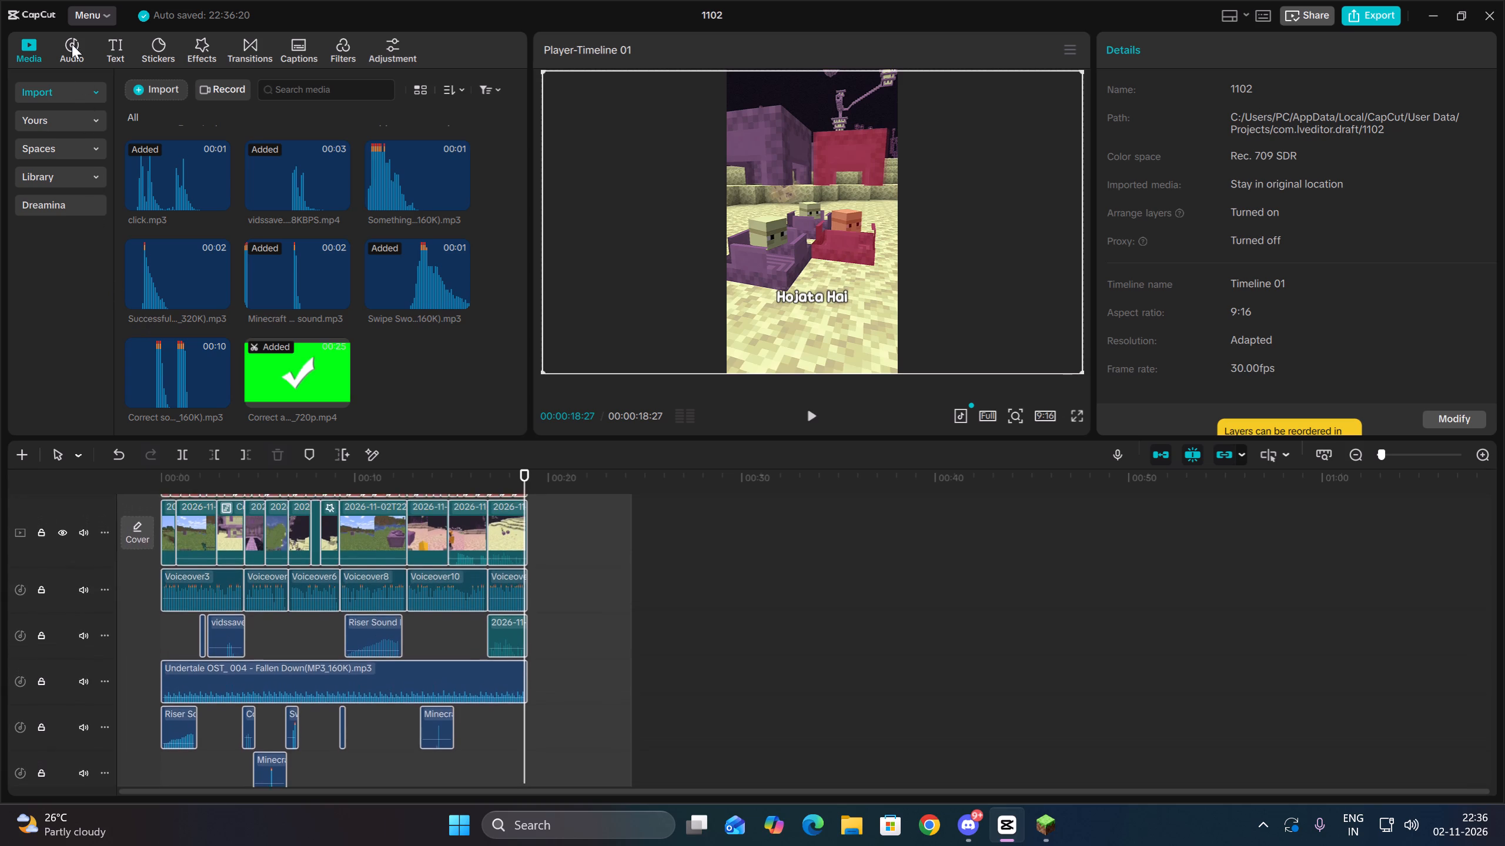
pyautogui.moveTo(72, 44); pyautogui.dragTo(39, 143)
pyautogui.hotkey('alt', 'g')
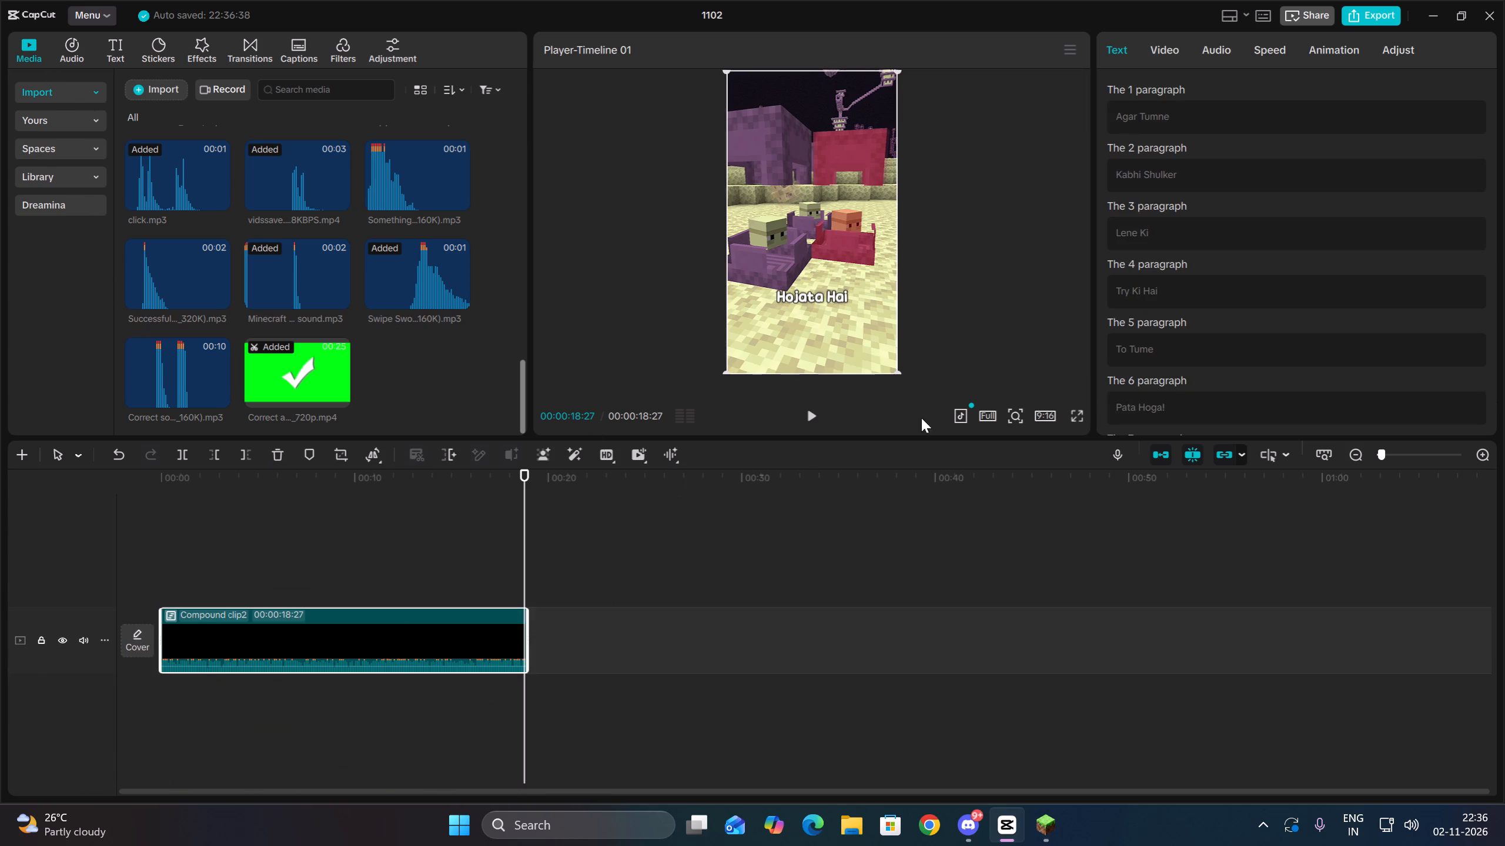
# Speed up the compound clip by setting its duration to 16 s.
pyautogui.click(1278, 50)
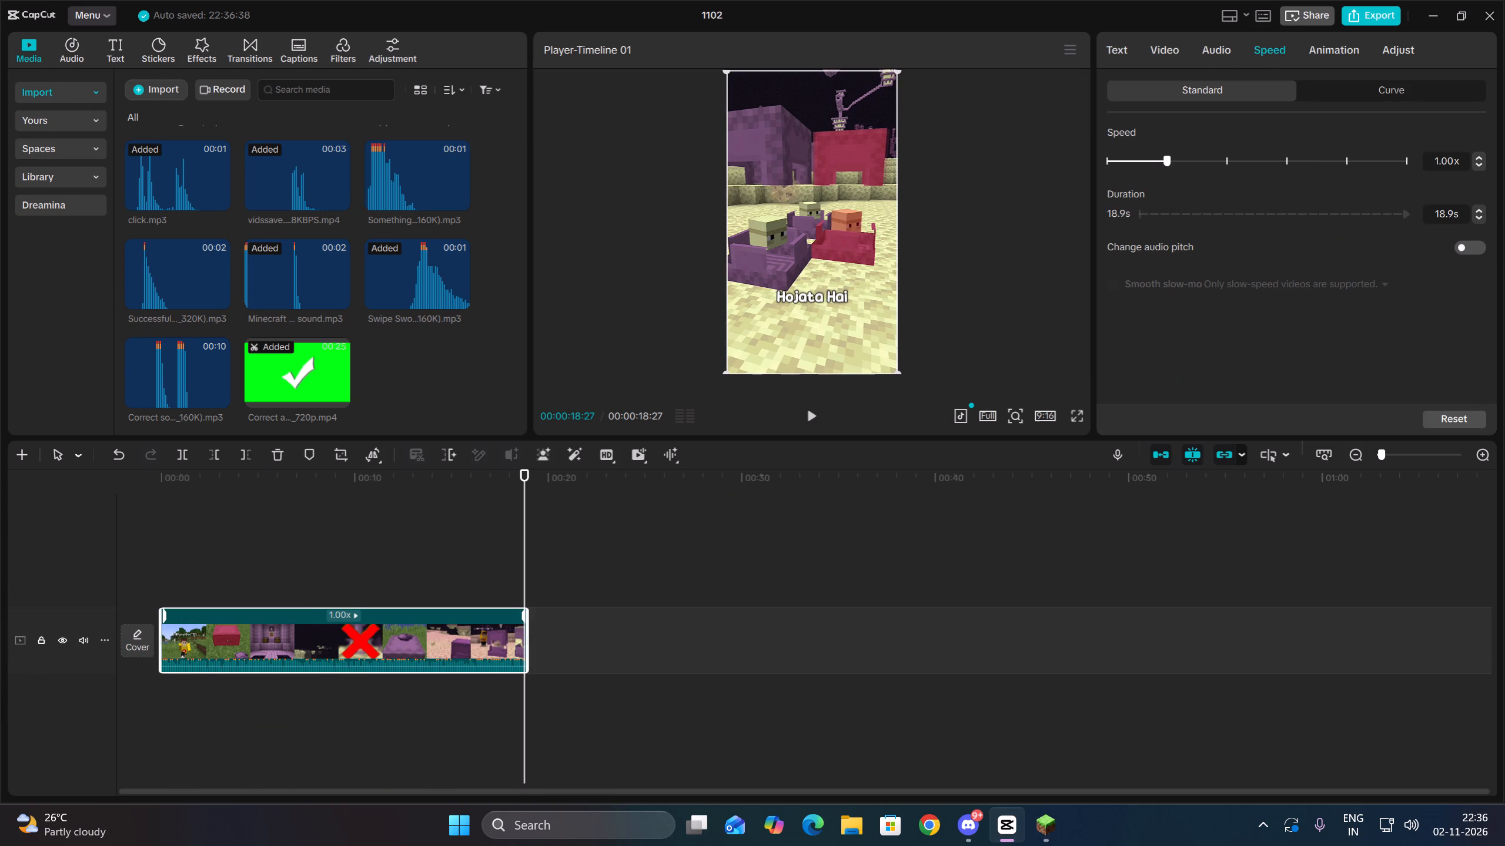
pyautogui.moveTo(1459, 211); pyautogui.dragTo(1417, 203)
pyautogui.press('BackSpace')
pyautogui.write('16')
pyautogui.click(1288, 377)
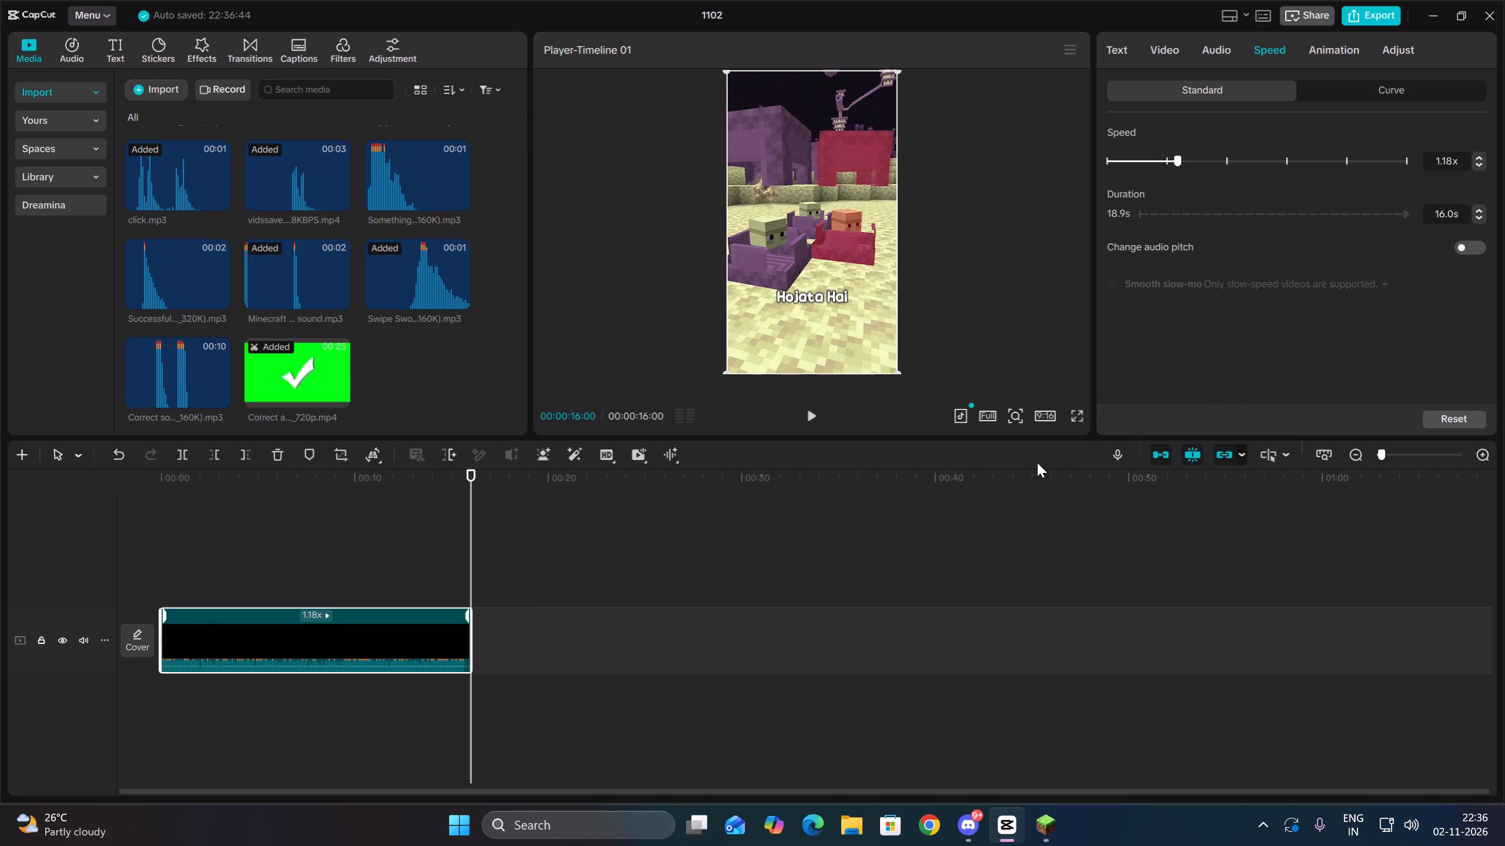
# Play the sped-up compound clip from the beginning and check its speed and duration settings.
pyautogui.click(280, 565)
pyautogui.moveTo(280, 565); pyautogui.dragTo(0, 569)
pyautogui.press('space')
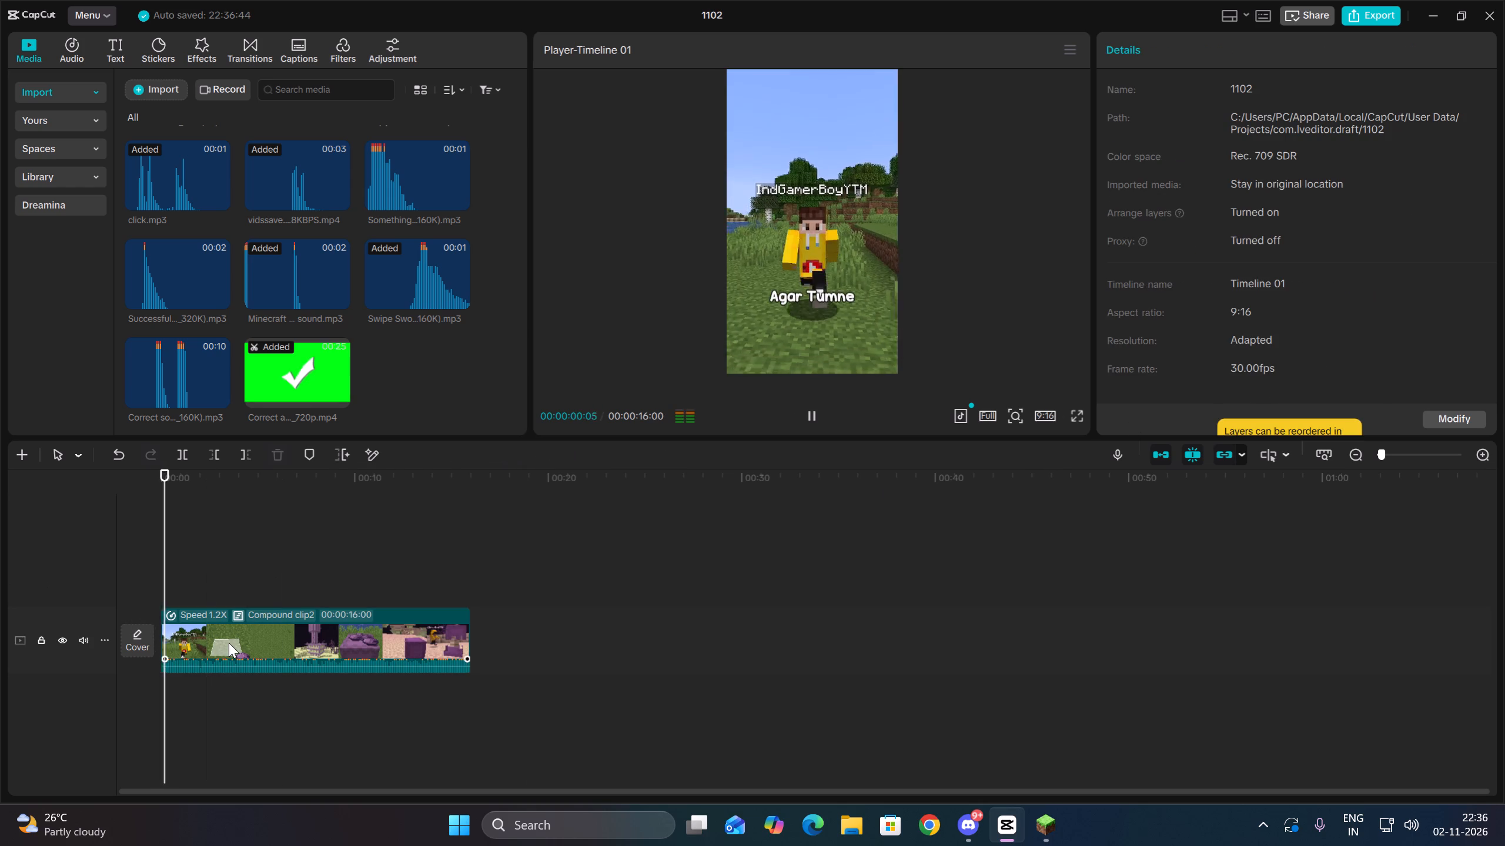
pyautogui.click(229, 643)
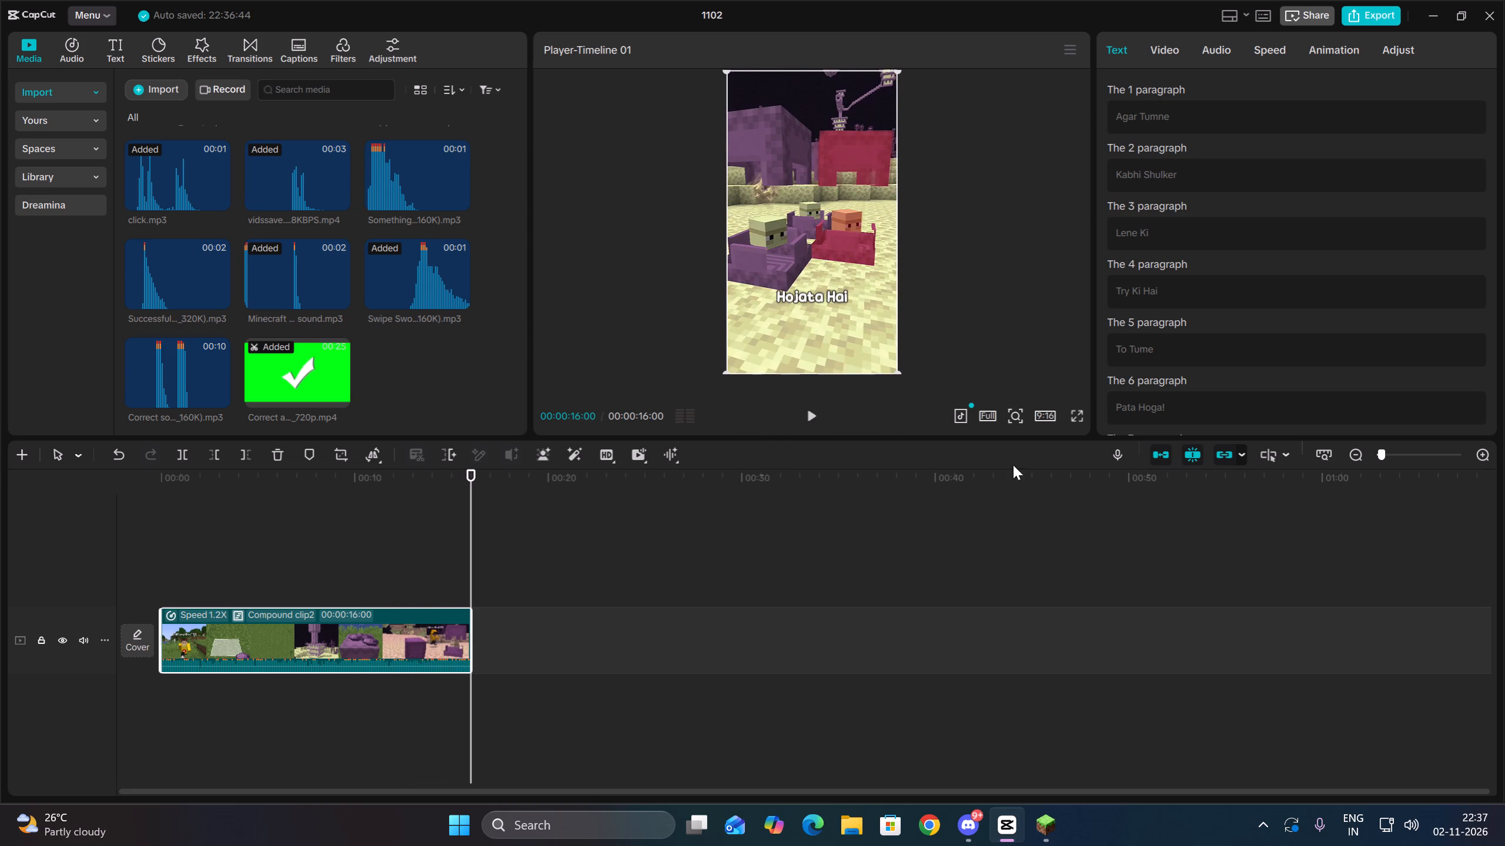
pyautogui.click(1273, 50)
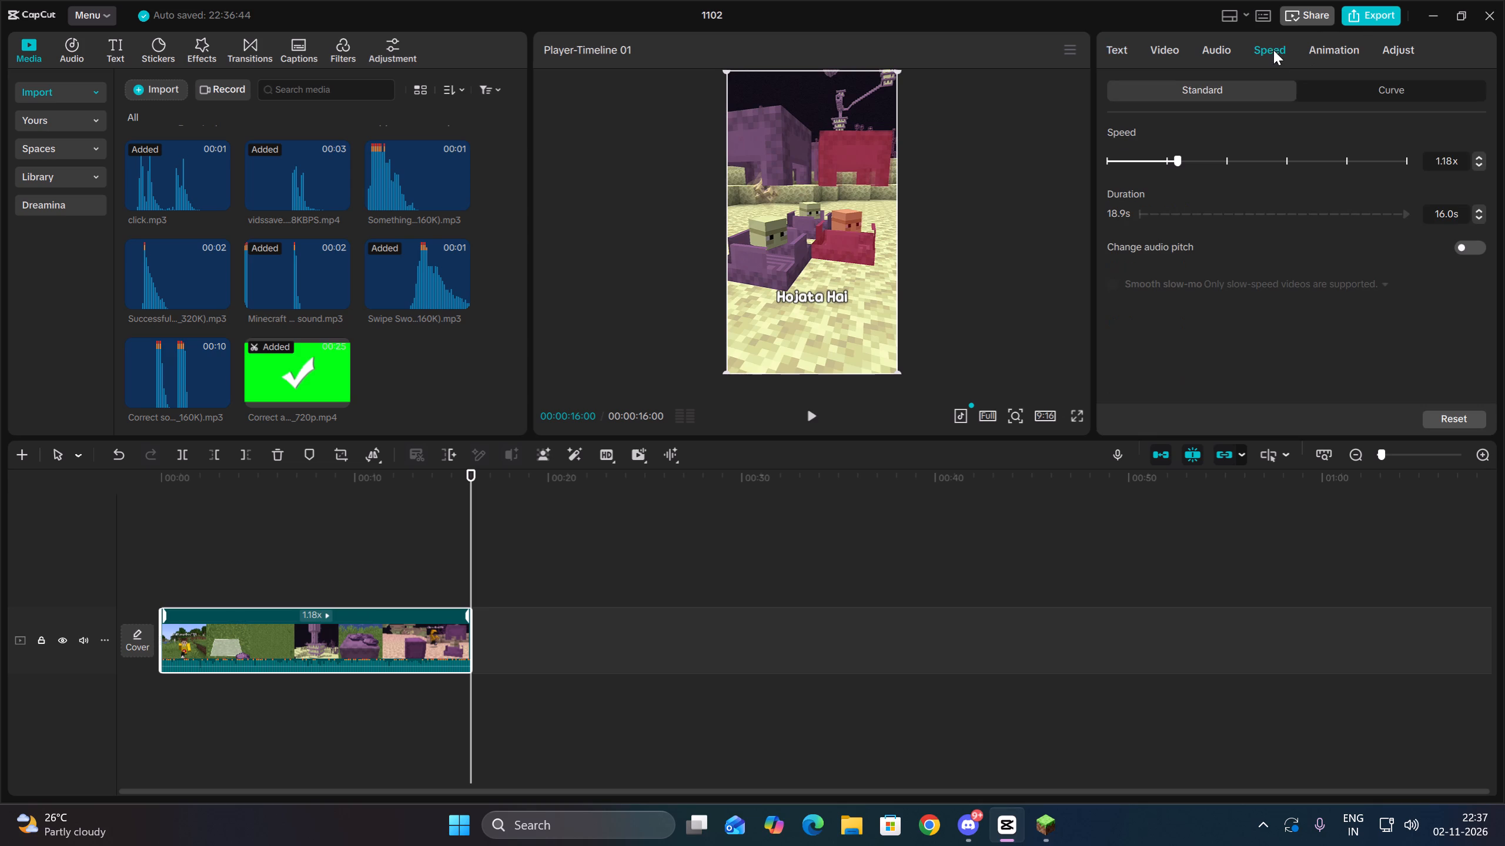
pyautogui.click(1444, 211)
# Set up the video export with the name "Minecraft how to get infinite Shulker glitch".
pyautogui.click(1367, 13)
pyautogui.moveTo(898, 197); pyautogui.dragTo(809, 194)
pyautogui.press('BackSpace')
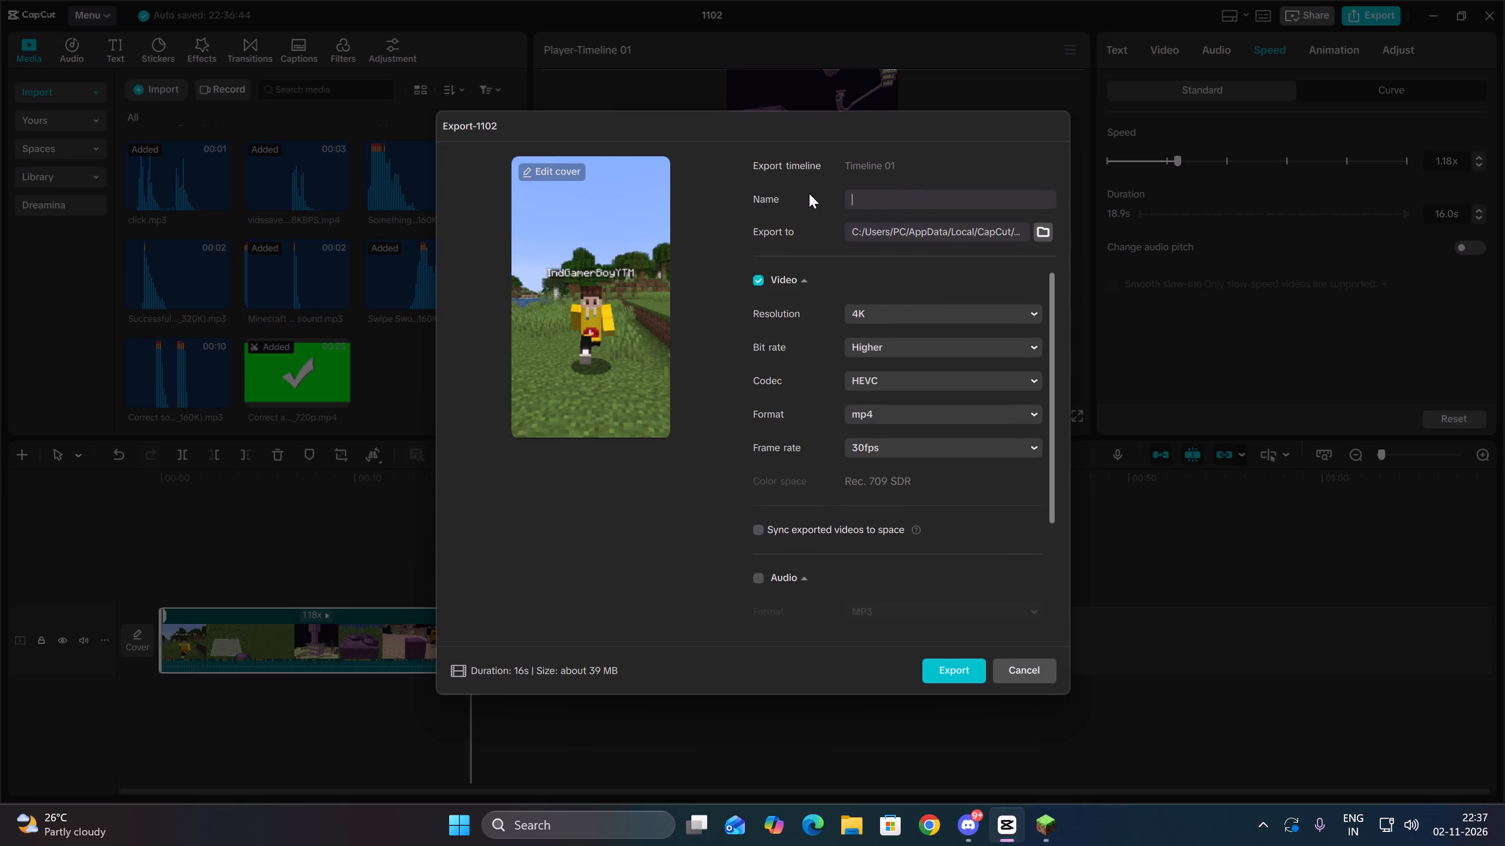
pyautogui.write('Minecraft')
pyautogui.press('space')
pyautogui.write('how to get infinite')
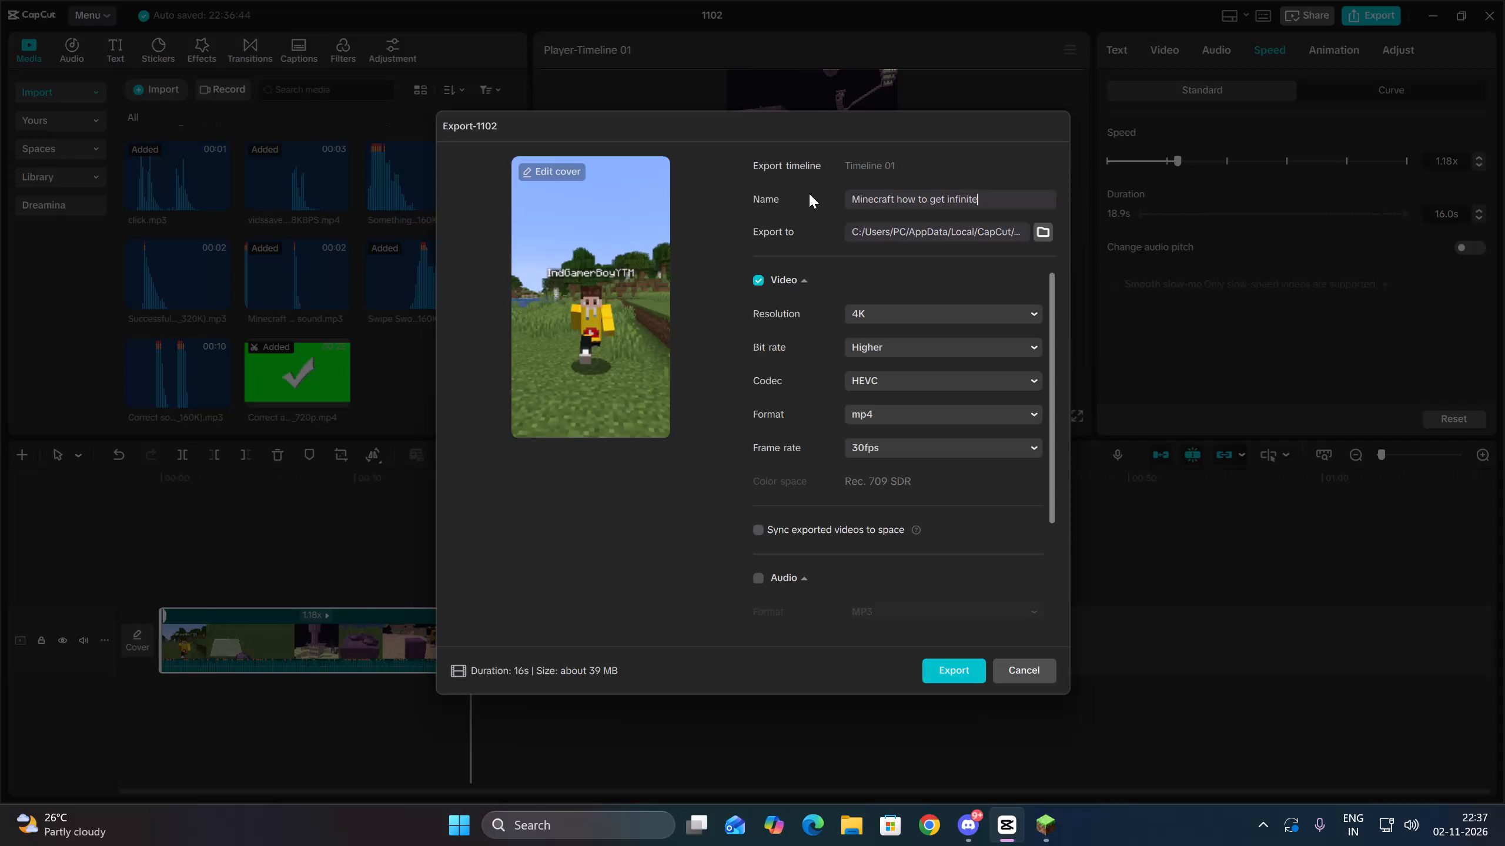
pyautogui.press('space')
pyautogui.hotkey('shift', 's')
pyautogui.write('hulker B')
pyautogui.press('BackSpace')
pyautogui.write('glitch')
# Choose the export frame rate, export the video, and pause the preview of the exported result.
pyautogui.click(947, 454)
pyautogui.click(918, 643)
pyautogui.click(954, 672)
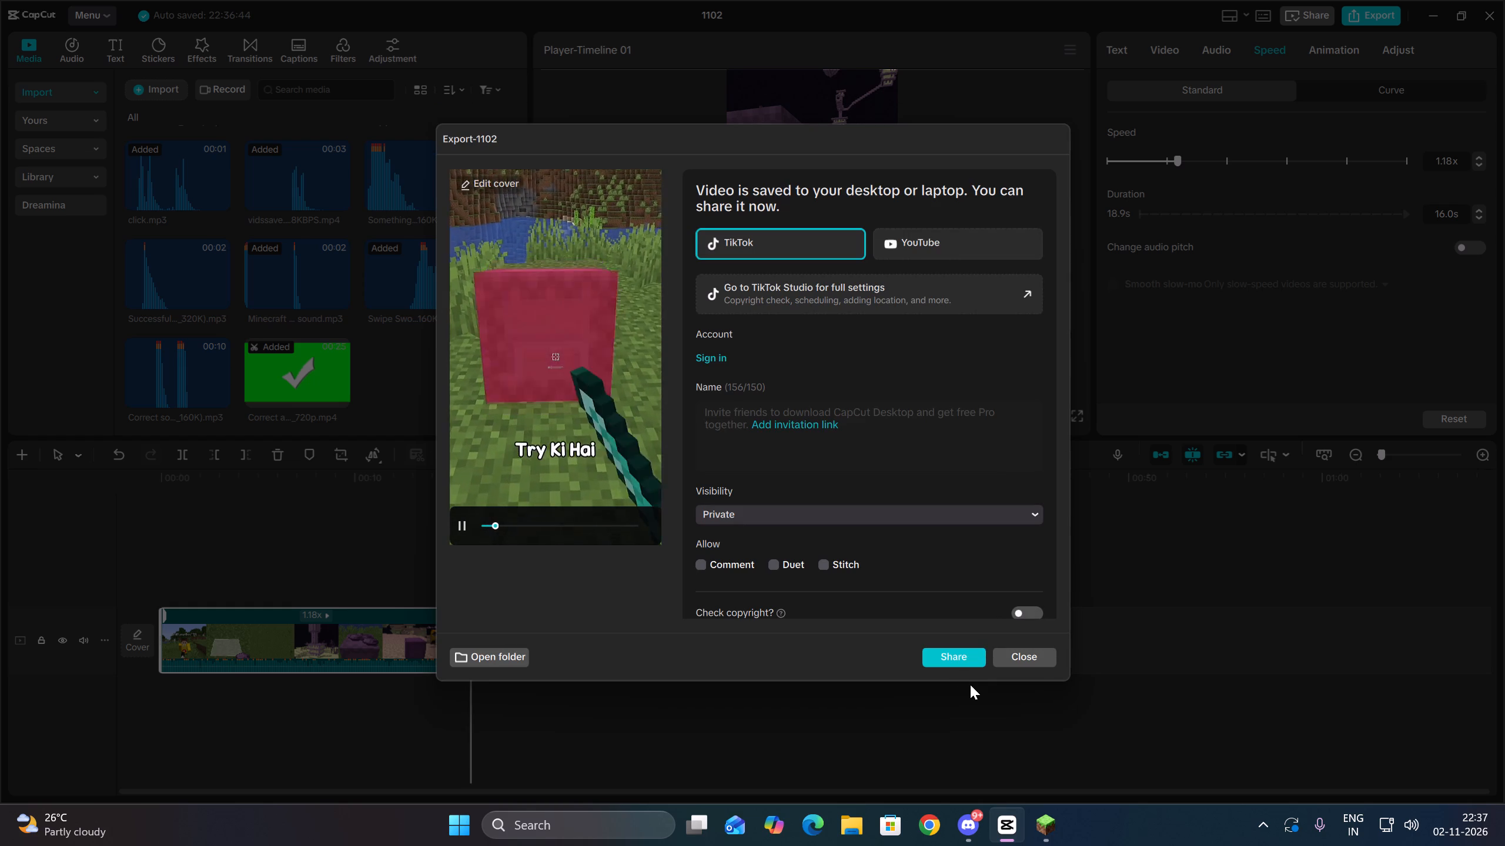
pyautogui.click(618, 428)
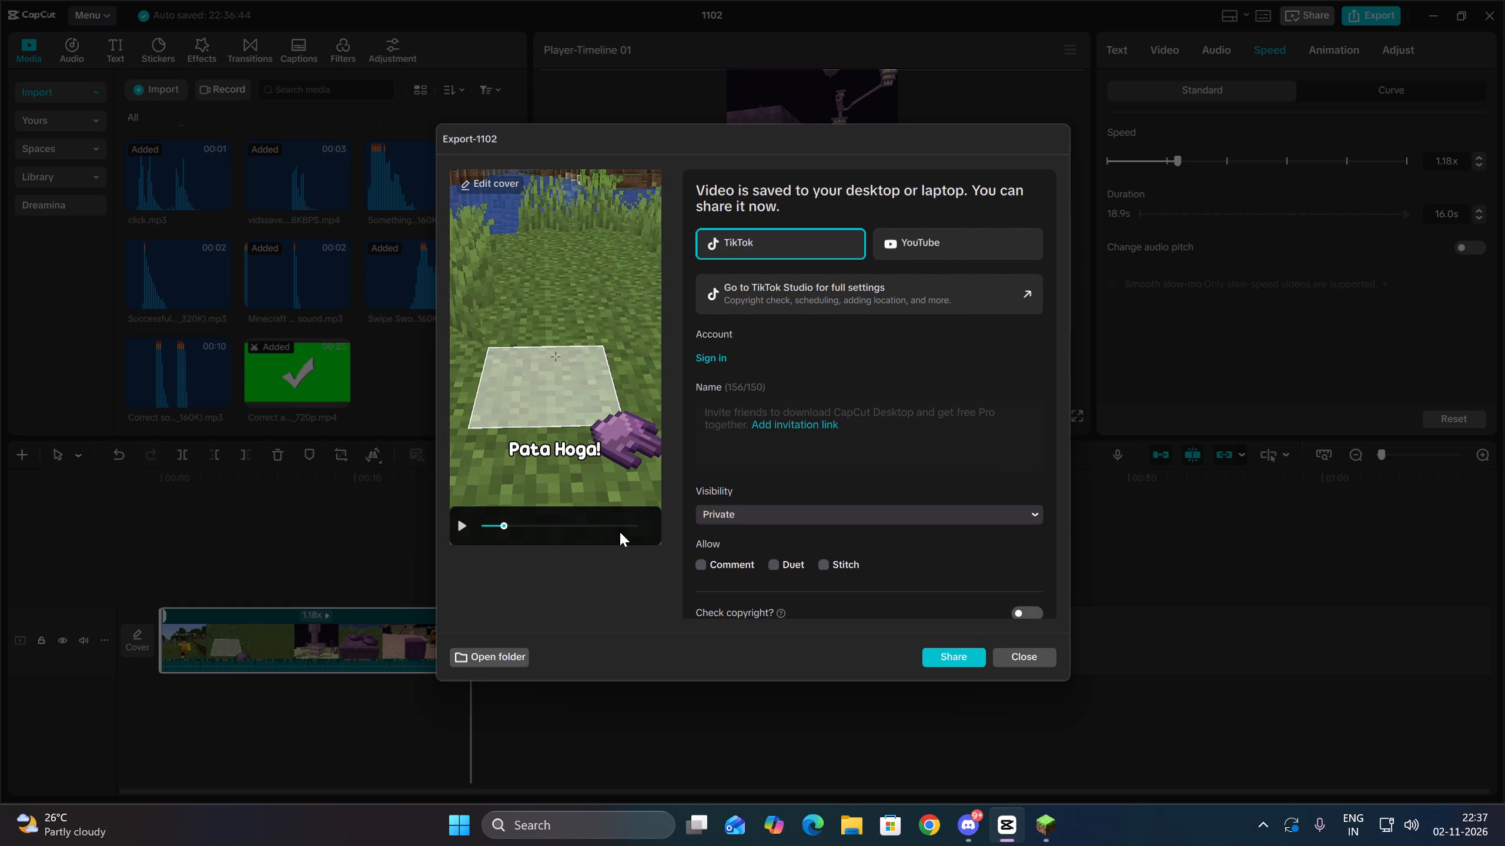
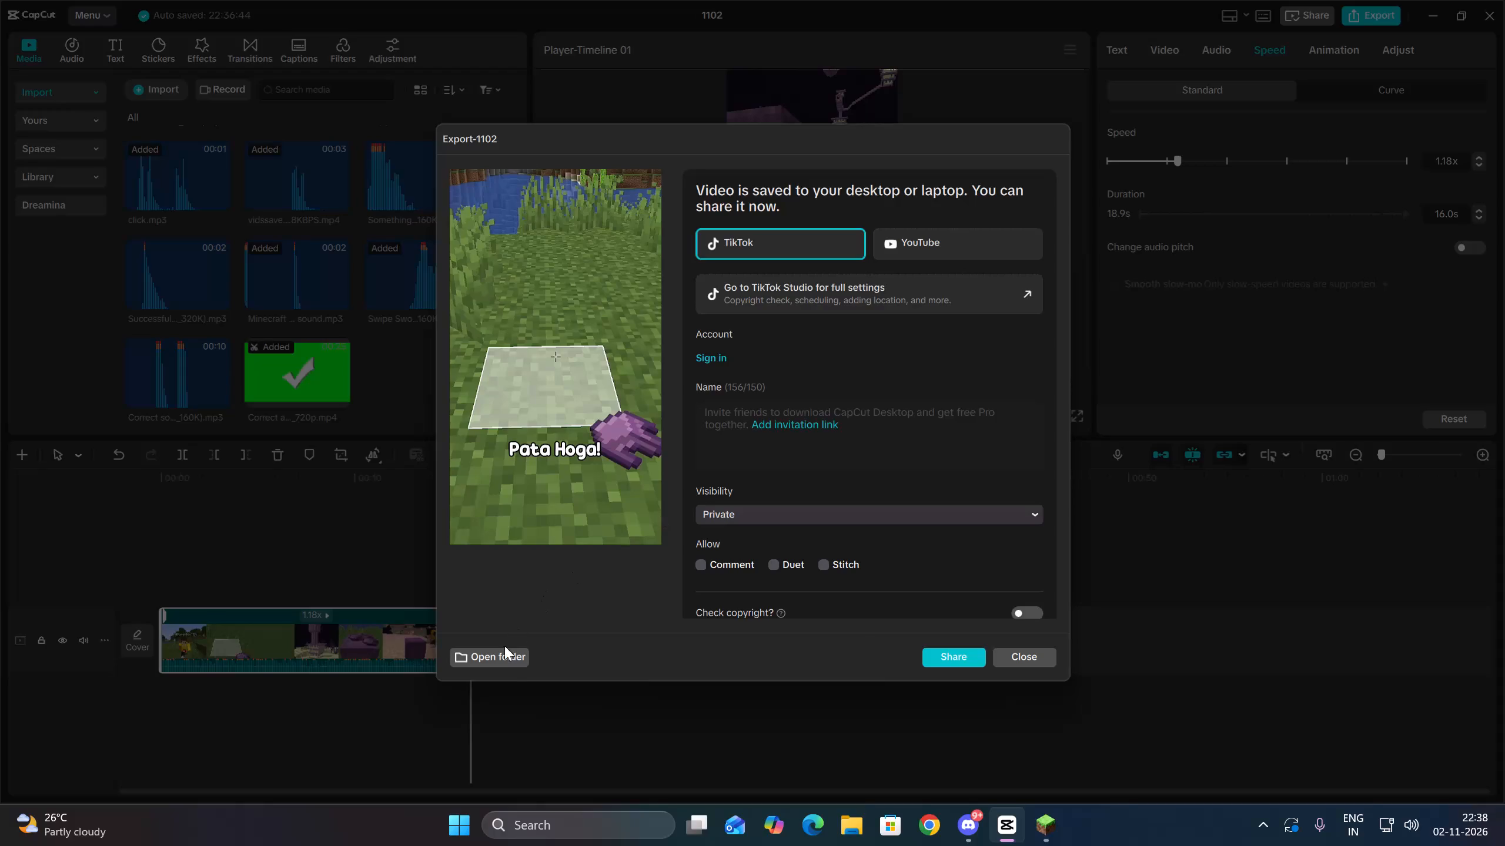
# Open the folder on the computer that contains the exported video.
pyautogui.click(506, 661)
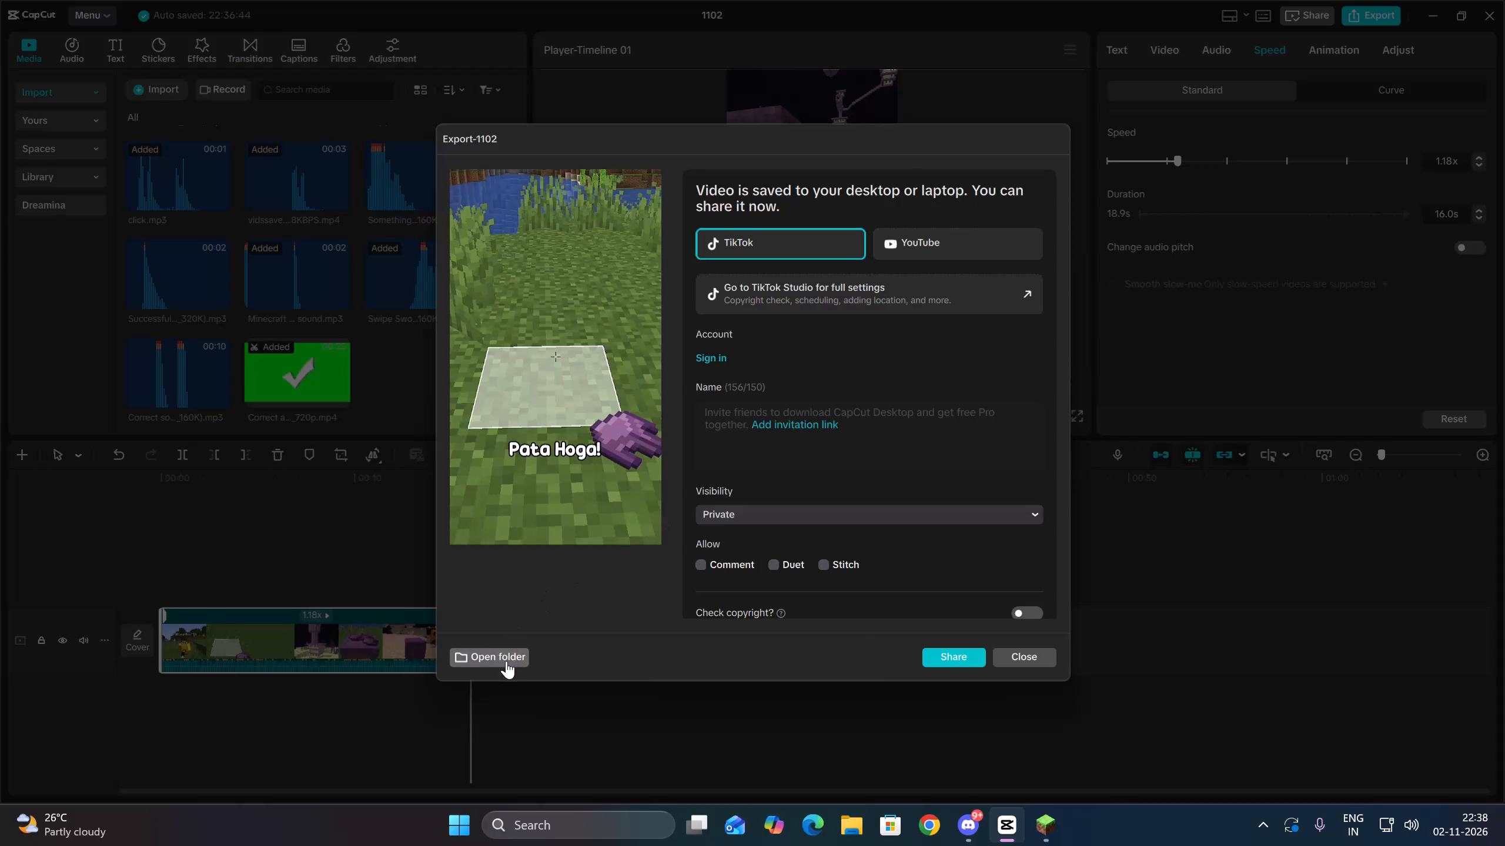
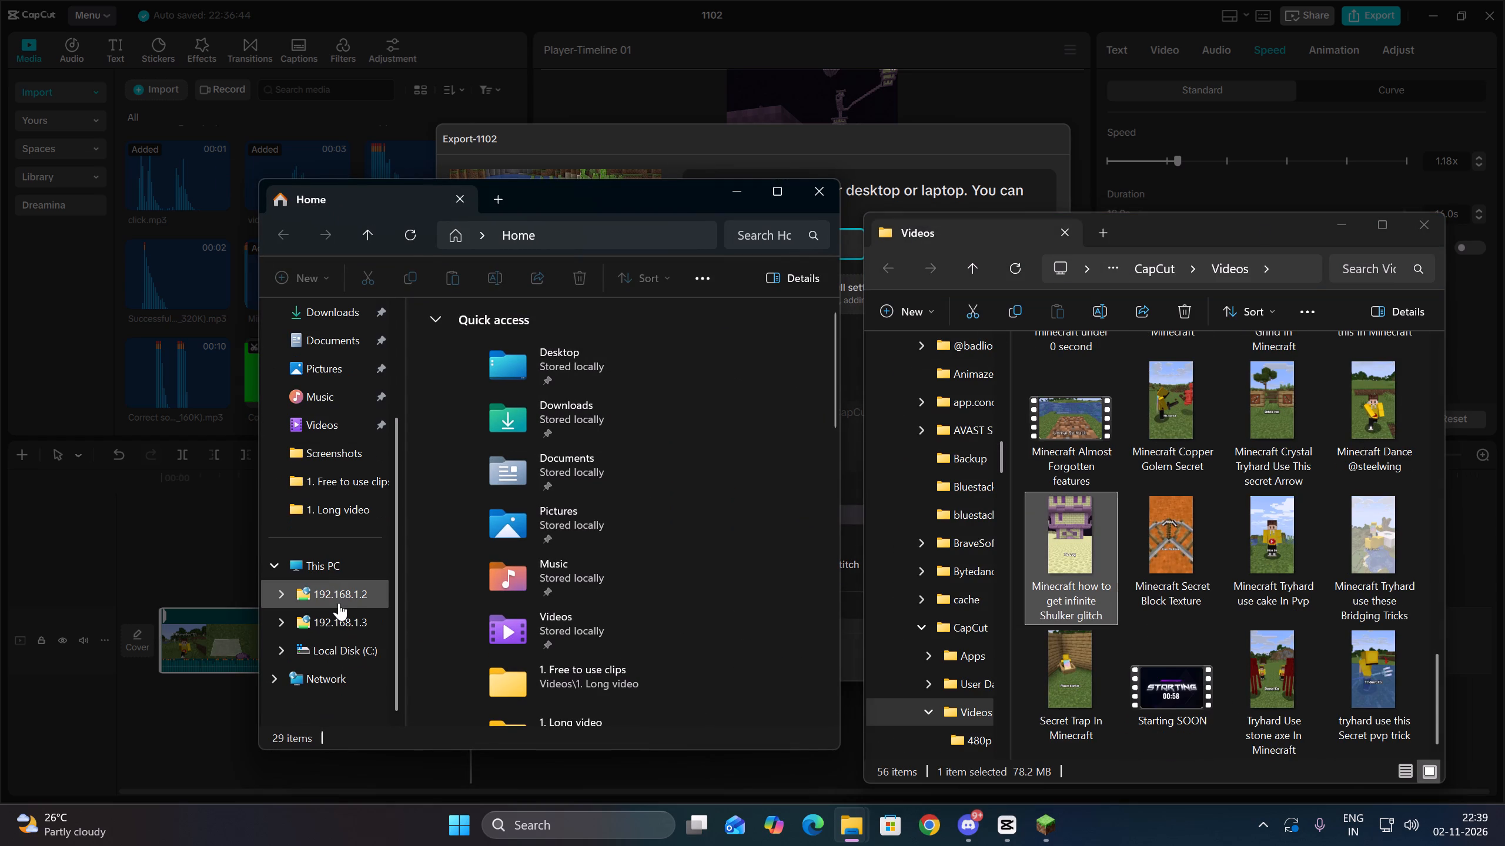
# Copy the exported "Minecraft how to get infinite Shulker glitch" video into the Download folder of network location 192.168.1.3.
pyautogui.click(340, 601)
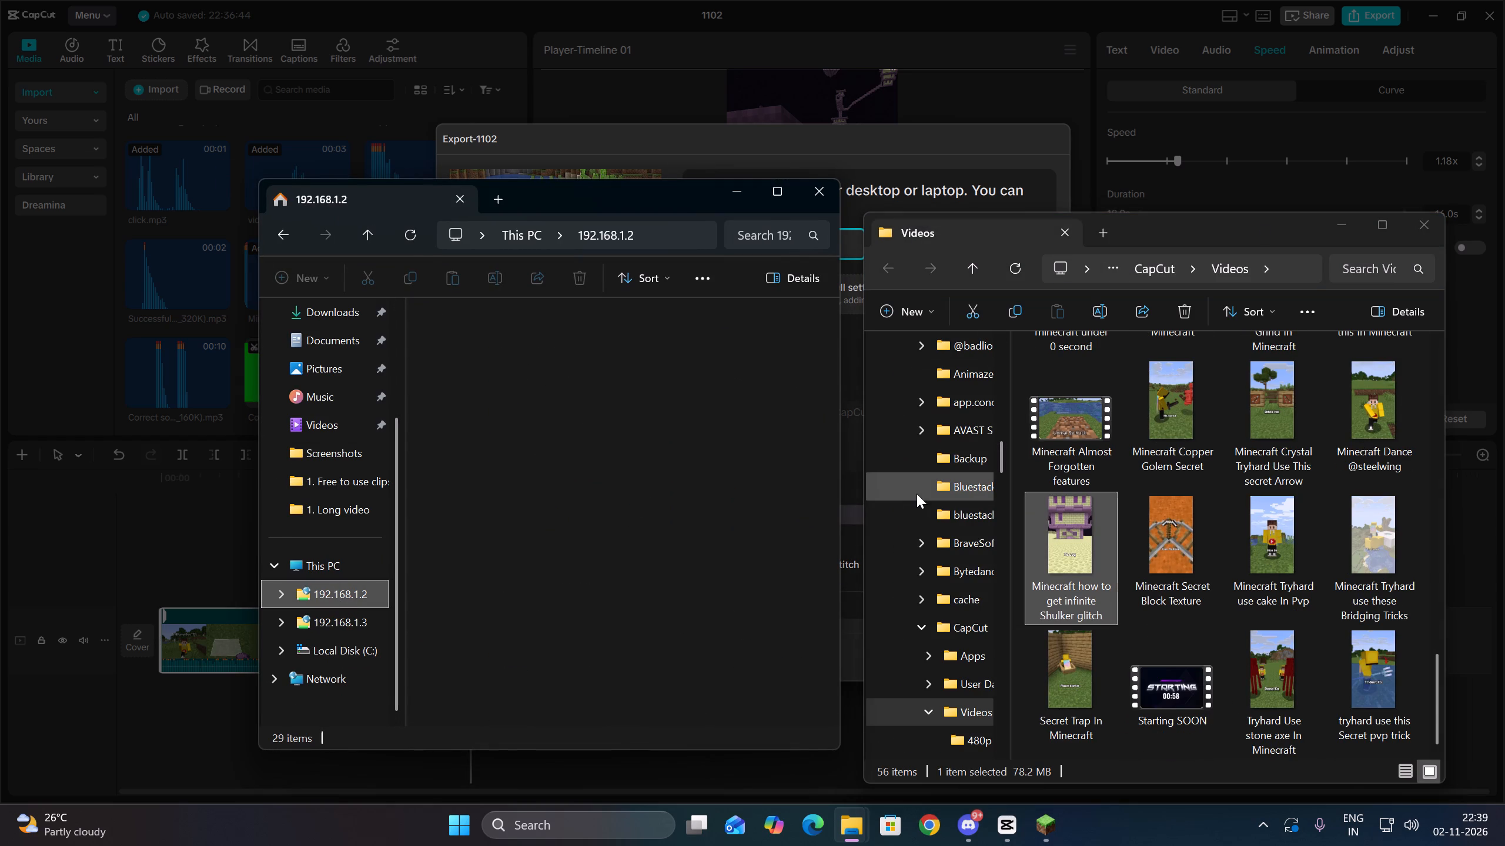
pyautogui.click(891, 507)
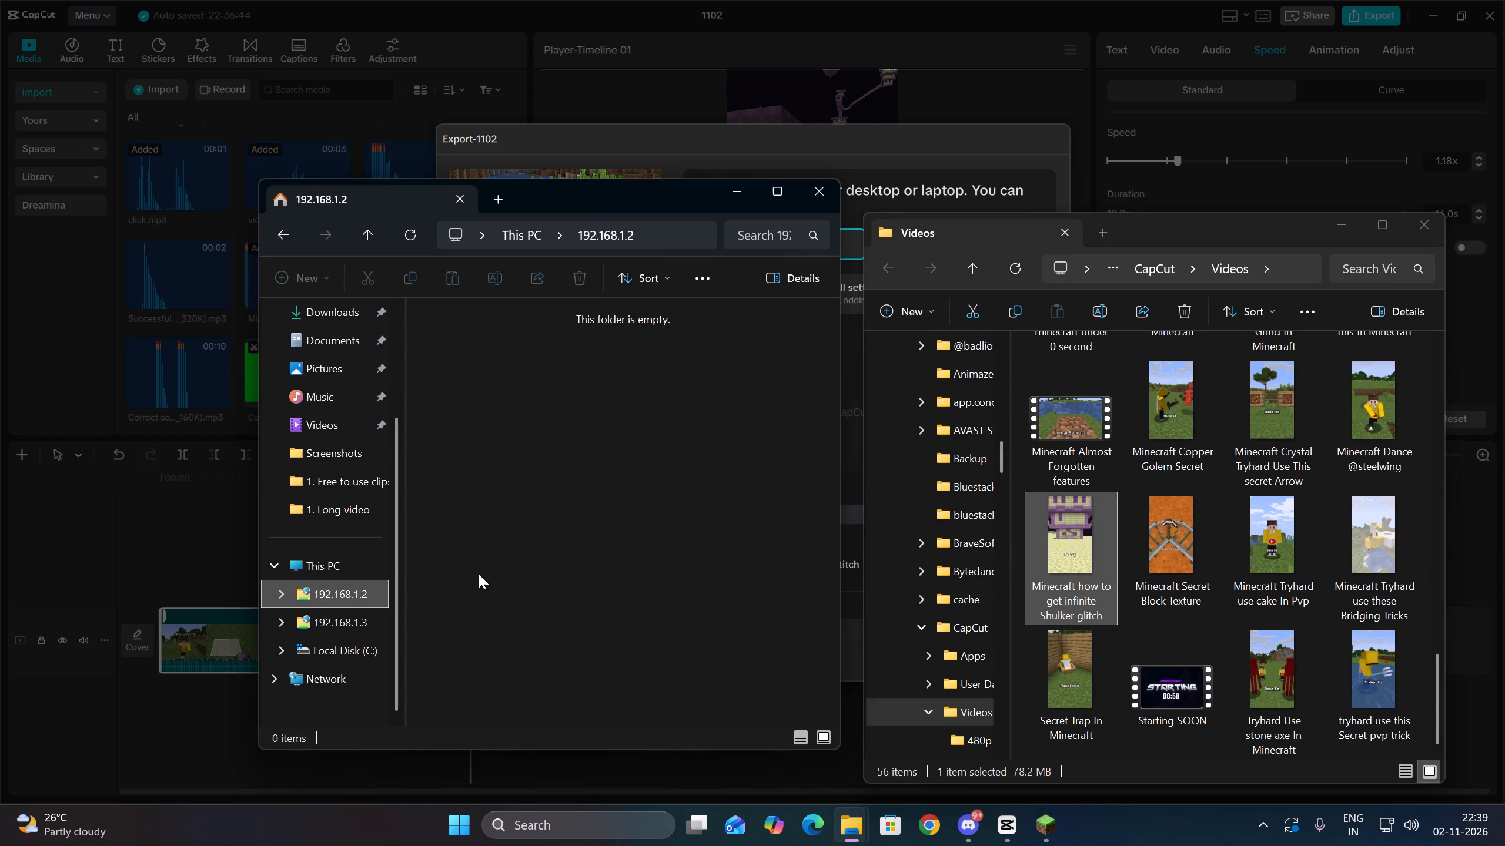
pyautogui.click(344, 617)
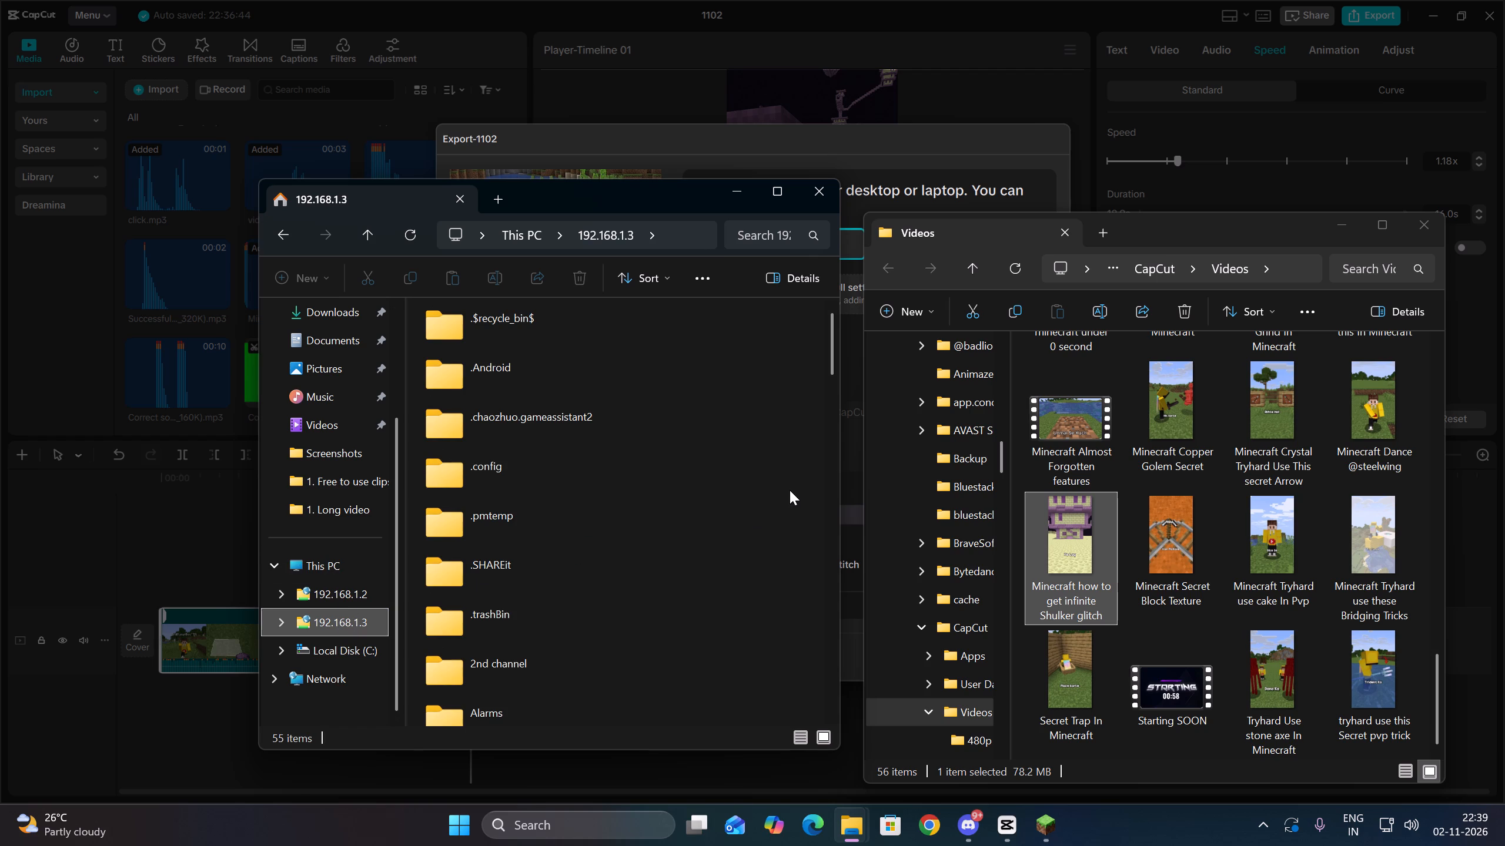
pyautogui.scroll(-3, 623, 559)
pyautogui.scroll(1, 623, 559)
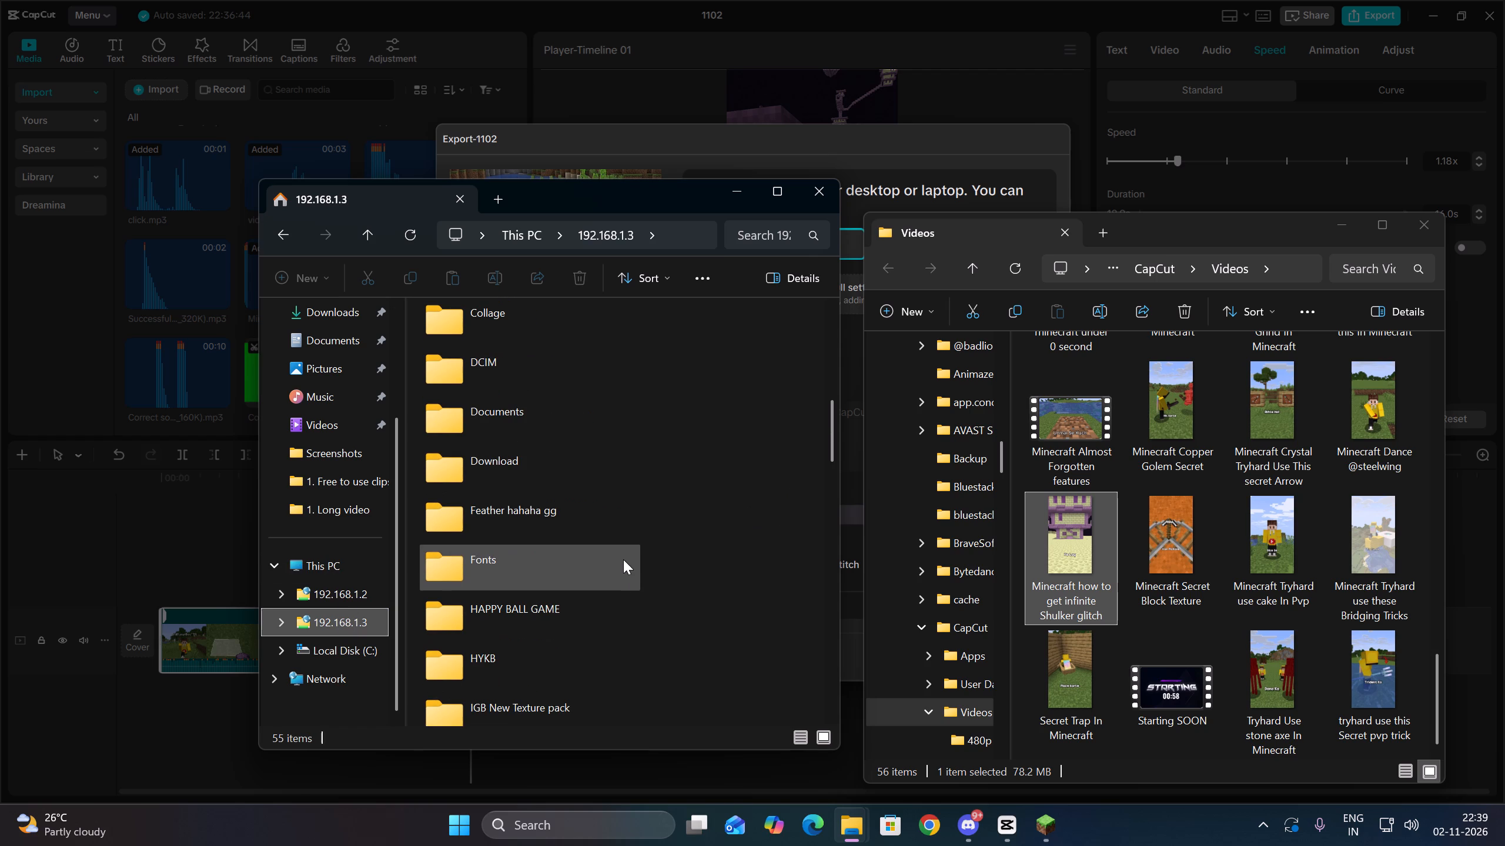
pyautogui.moveTo(1071, 529); pyautogui.dragTo(699, 533)
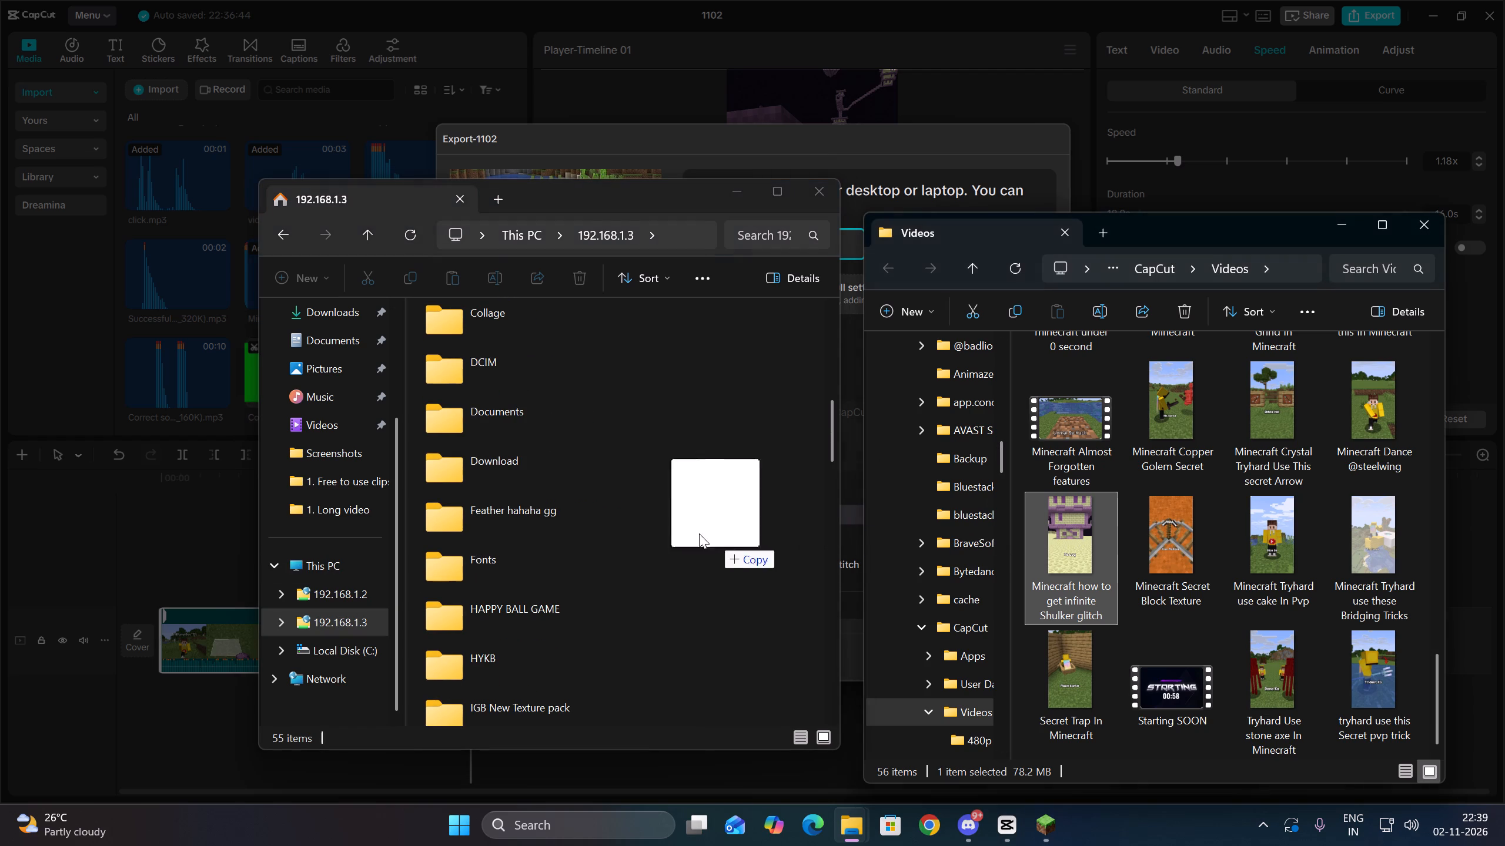
pyautogui.moveTo(699, 533); pyautogui.dragTo(577, 476)
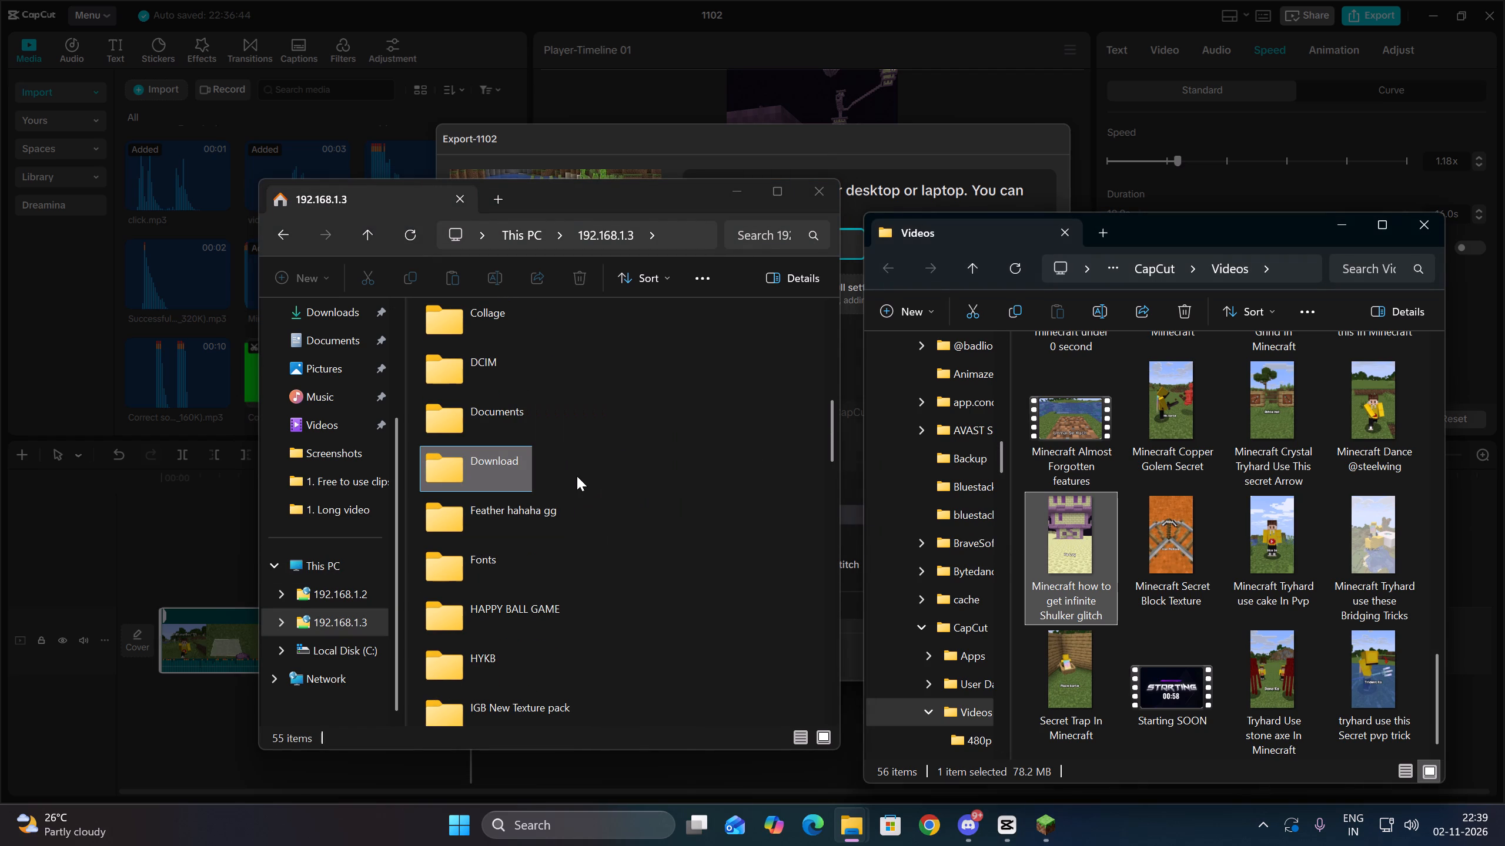